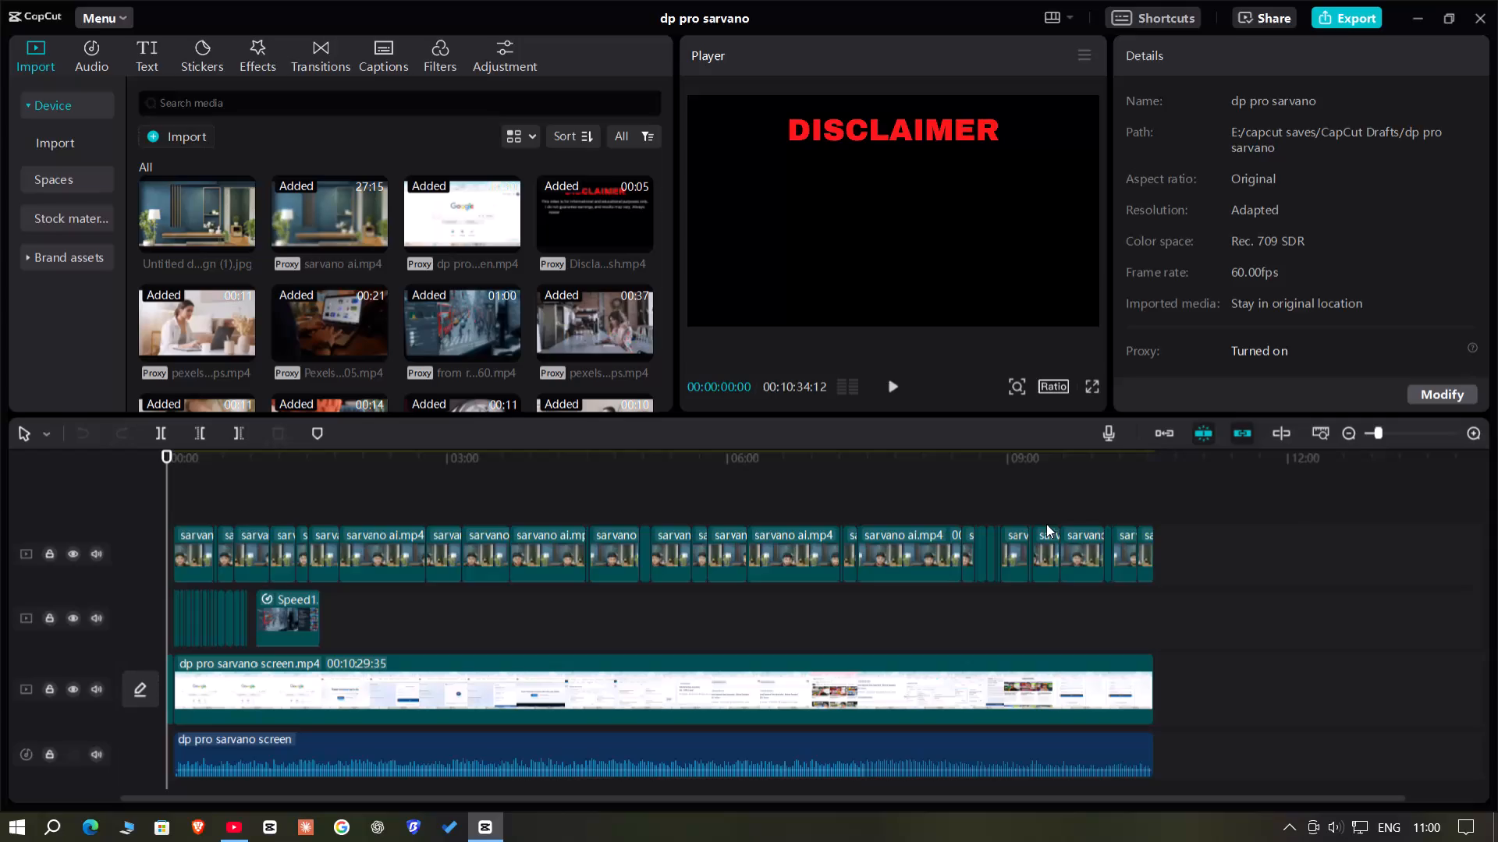
# Raise the Windows playback volume for the headphones.
pyautogui.click(1336, 827)
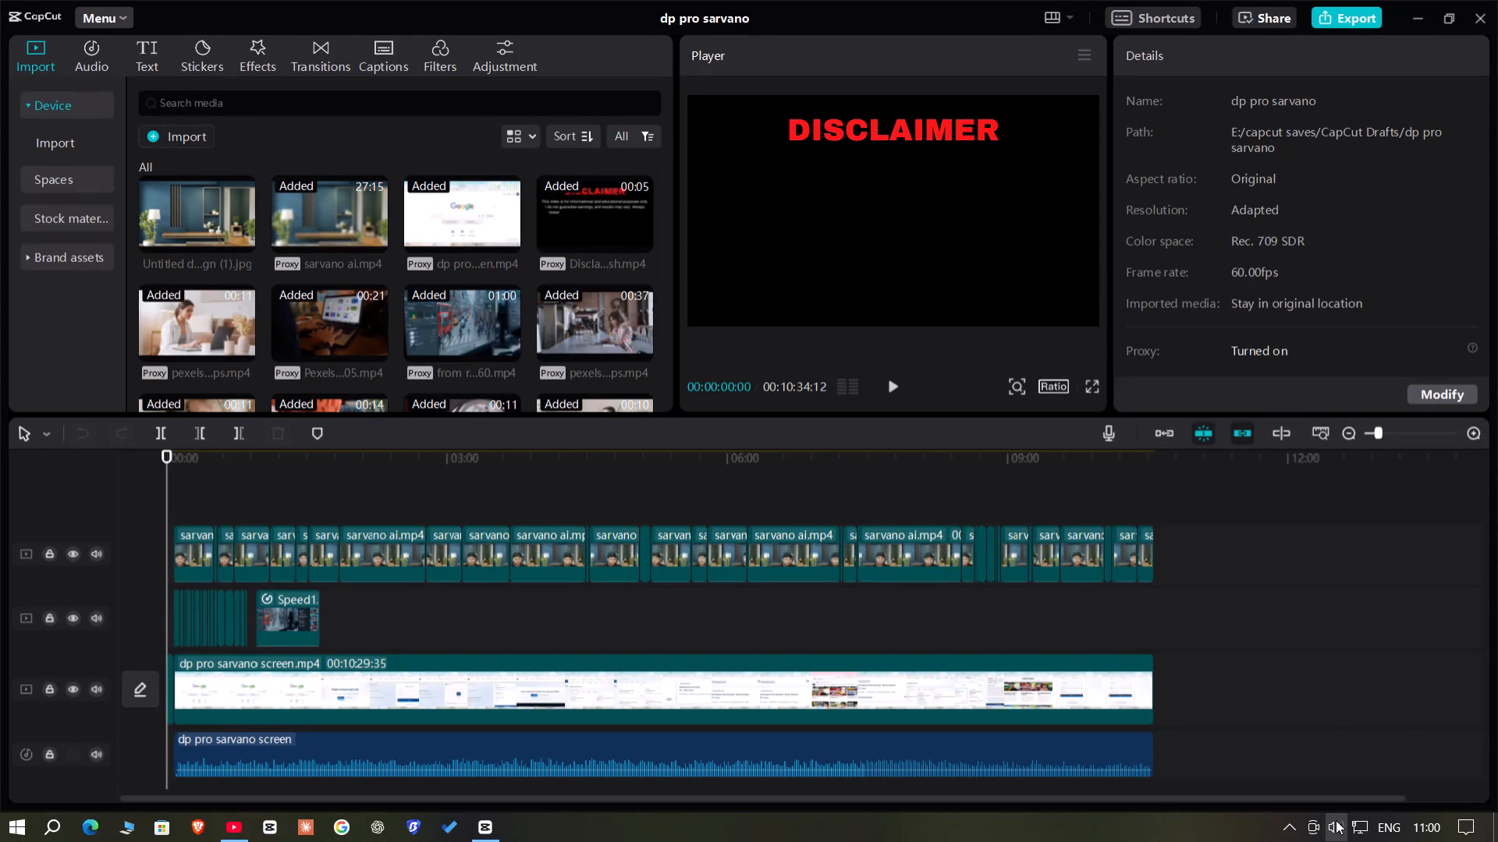
pyautogui.scroll(3, 1331, 816)
# Play the sequence across the gap between the red gradient clip and the Speed1.3X AI clip, from about 00:00:52 to 00:00:59.
pyautogui.click(1395, 434)
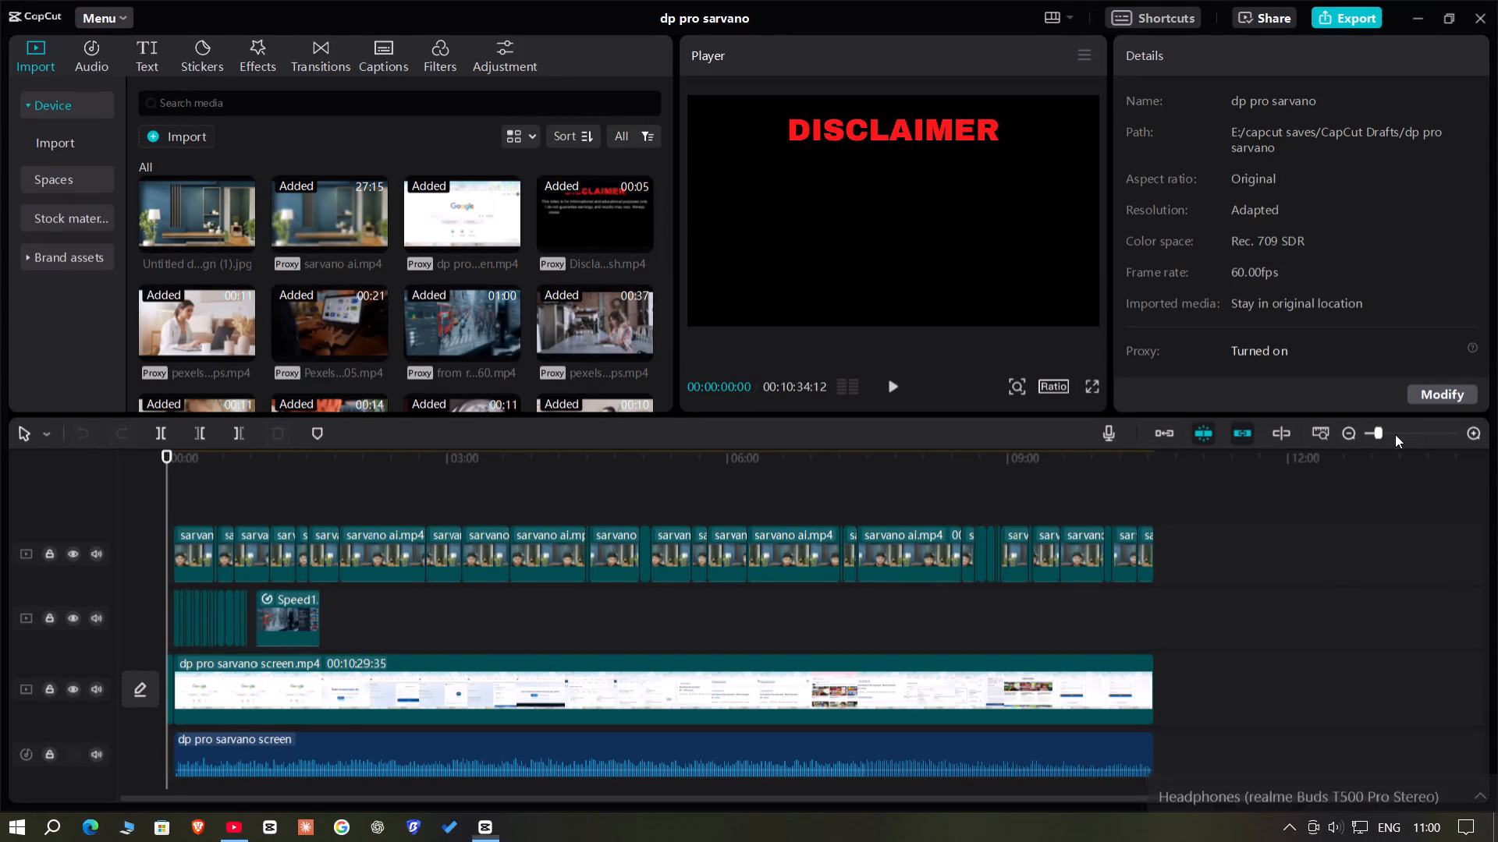
pyautogui.click(1294, 827)
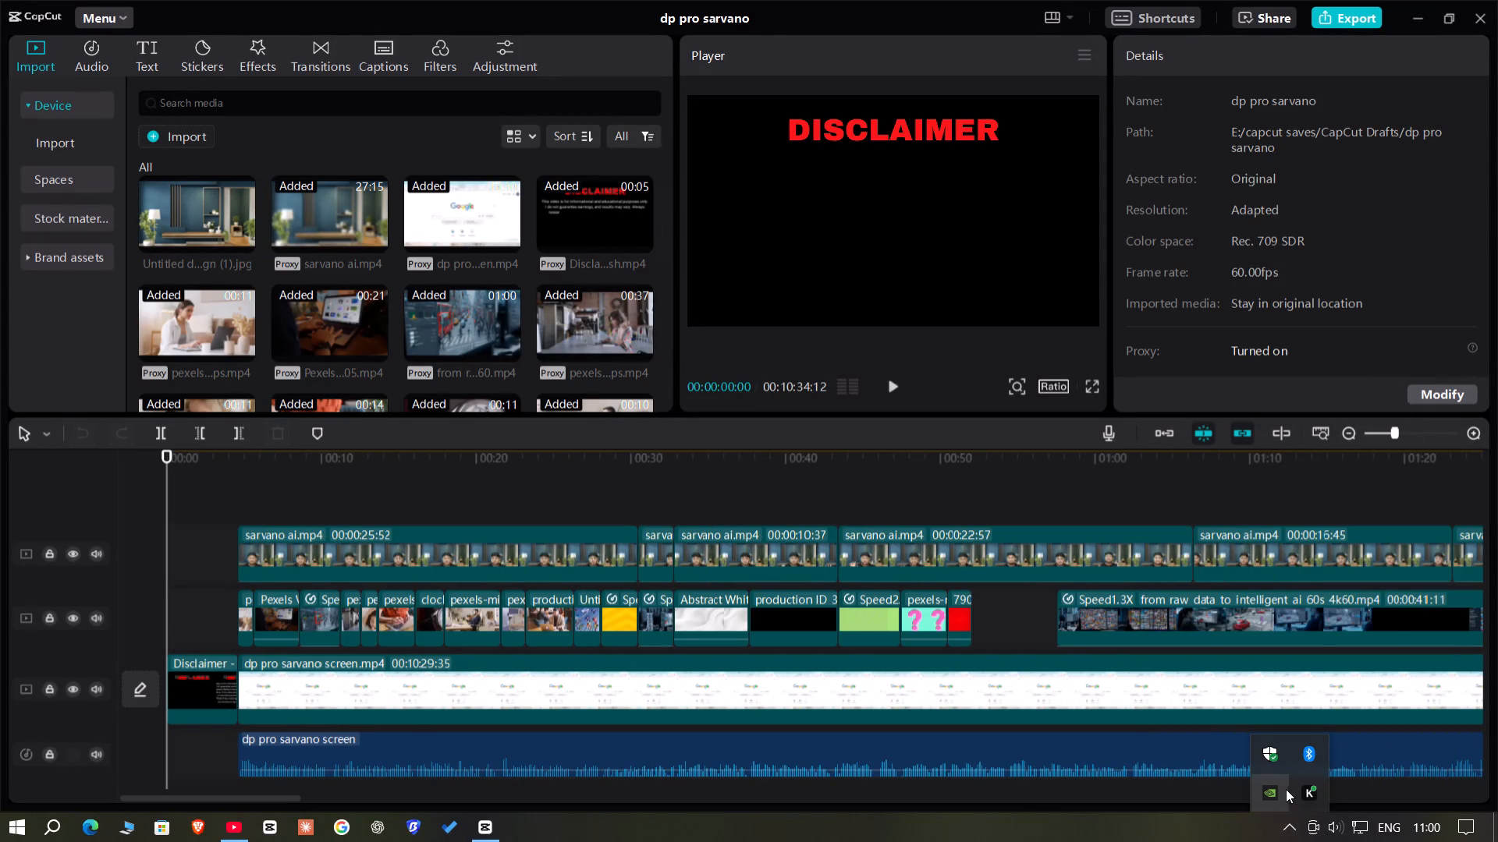
pyautogui.click(1284, 834)
pyautogui.click(973, 488)
pyautogui.moveTo(973, 488); pyautogui.dragTo(986, 495)
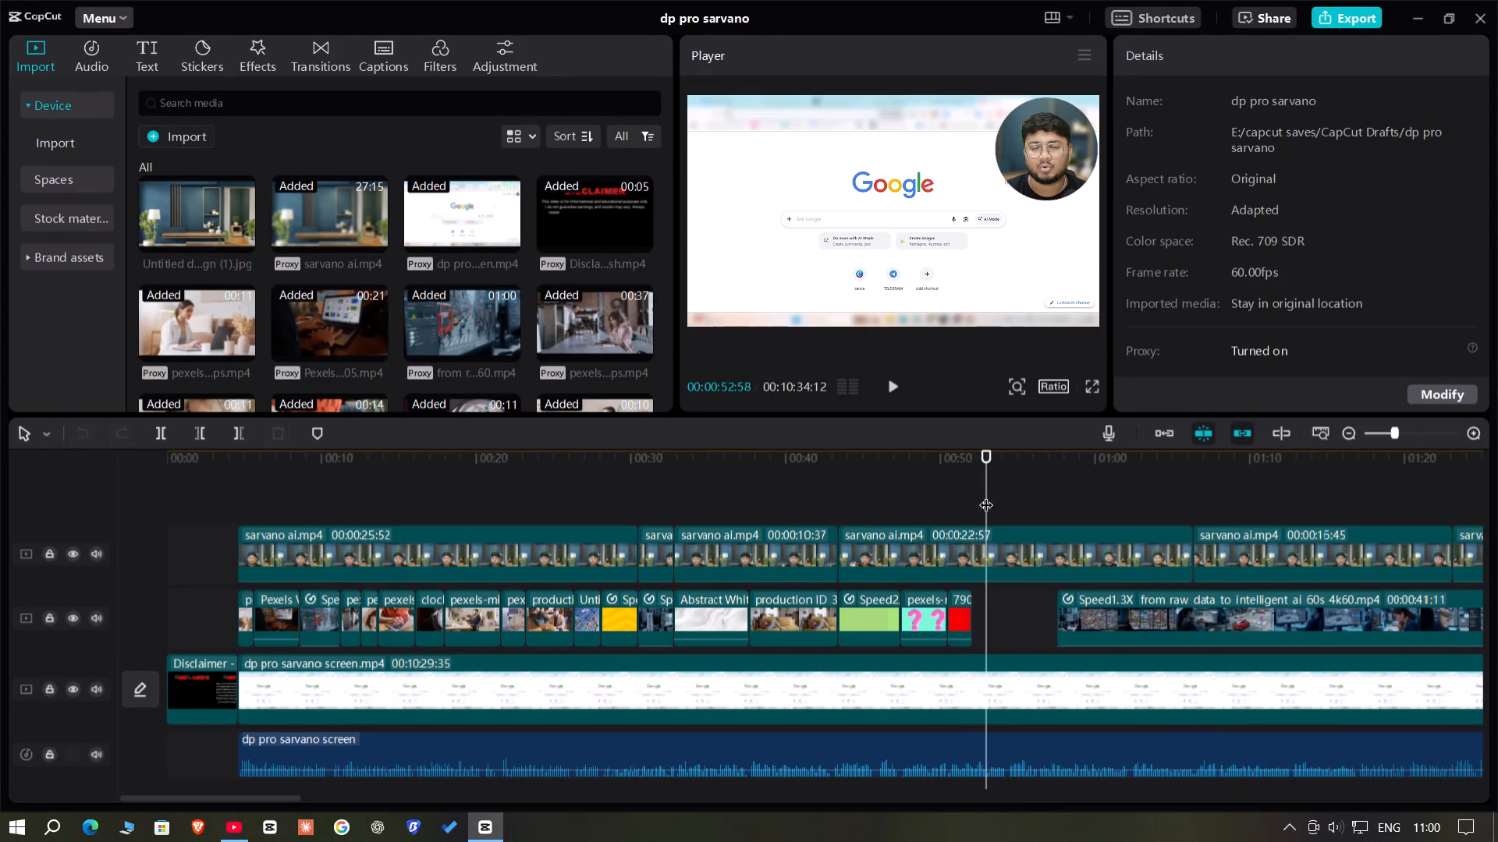
pyautogui.moveTo(986, 495); pyautogui.dragTo(970, 497)
pyautogui.press('space')
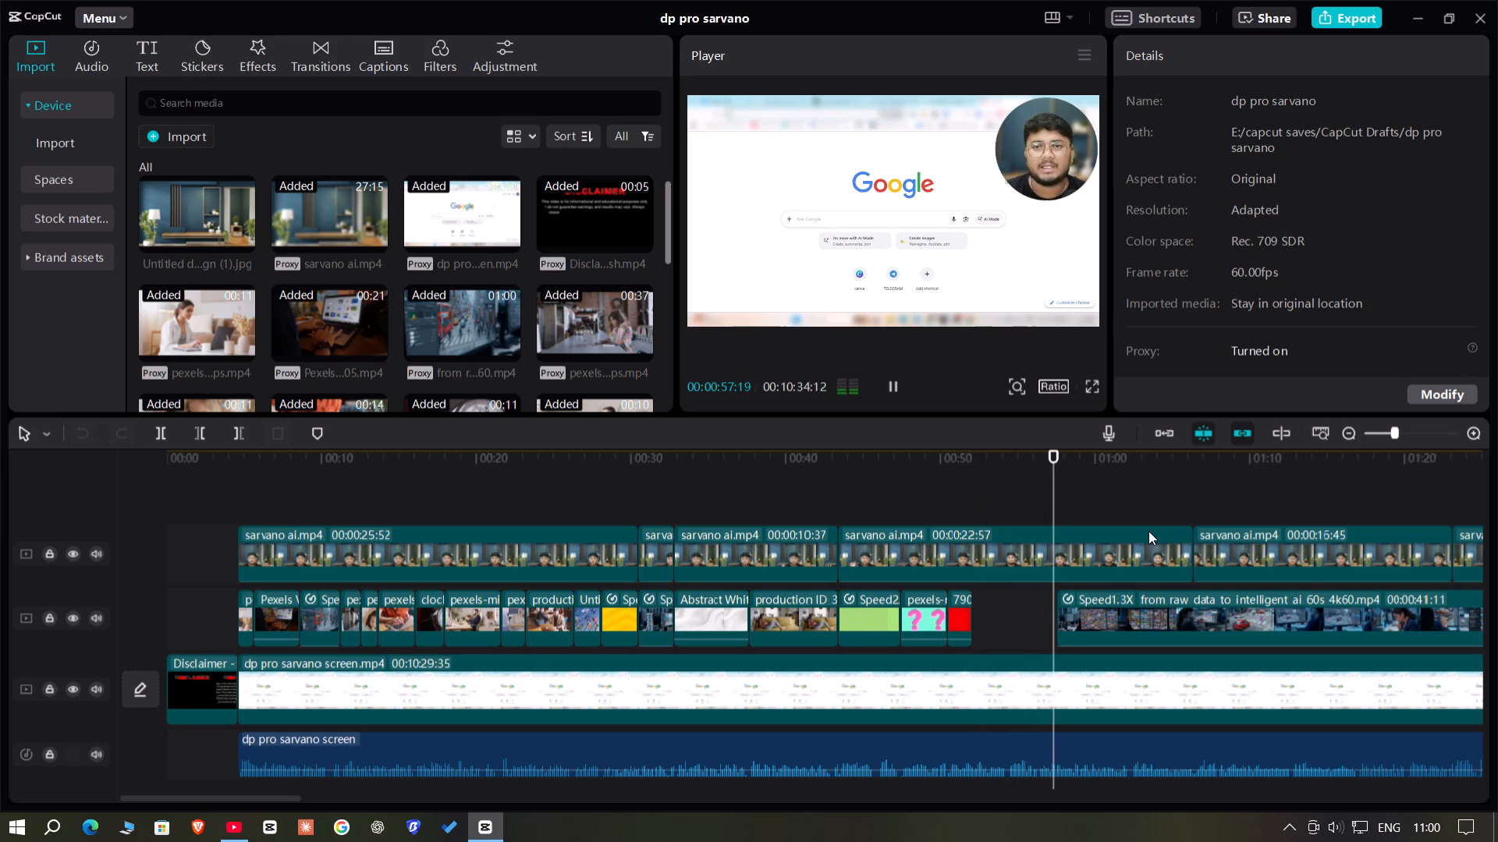
pyautogui.click(1404, 430)
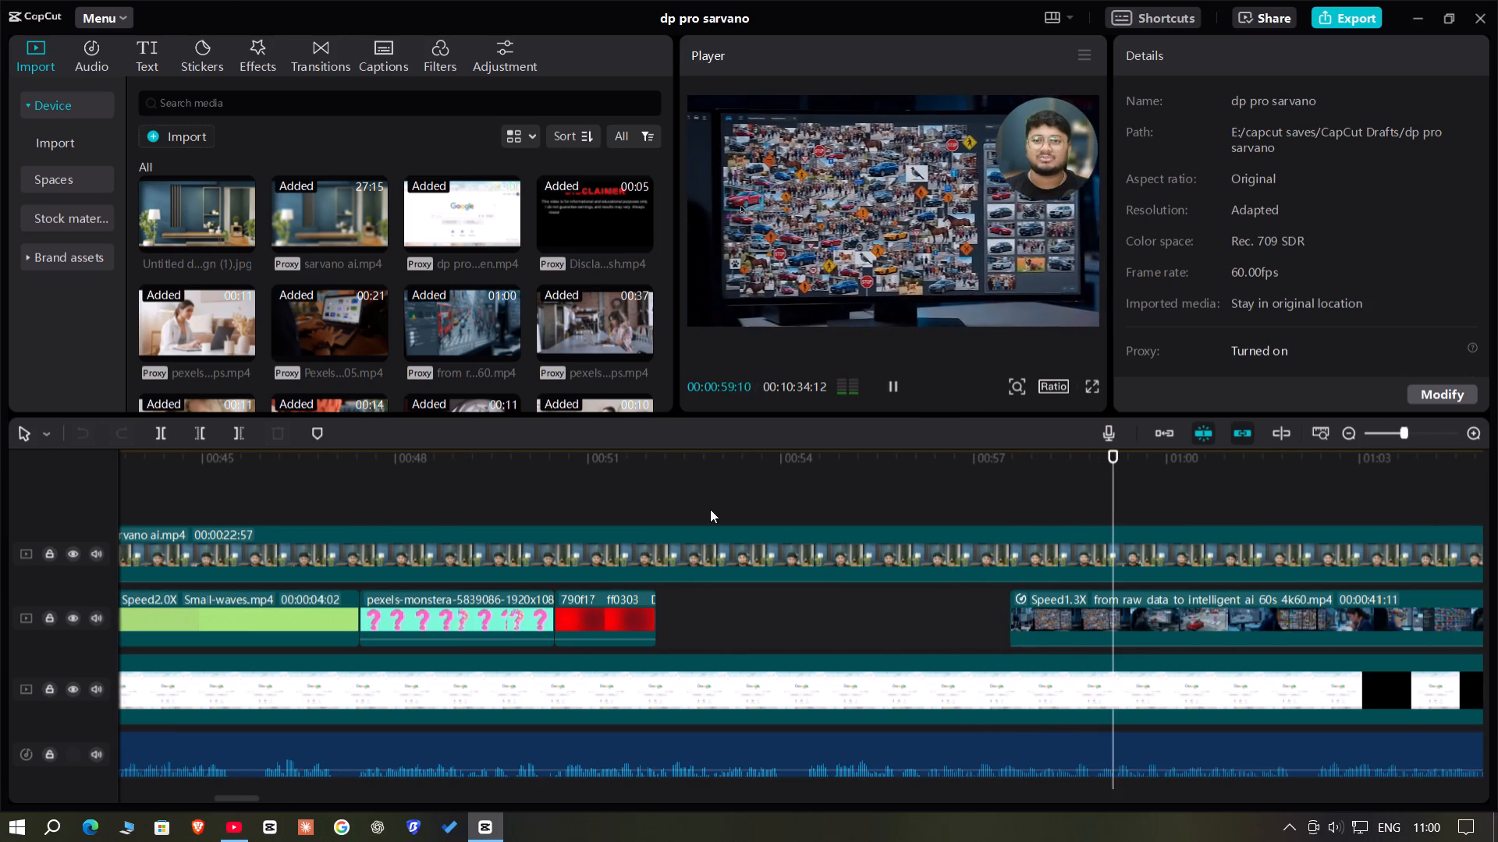
pyautogui.click(669, 479)
pyautogui.moveTo(669, 479); pyautogui.dragTo(655, 487)
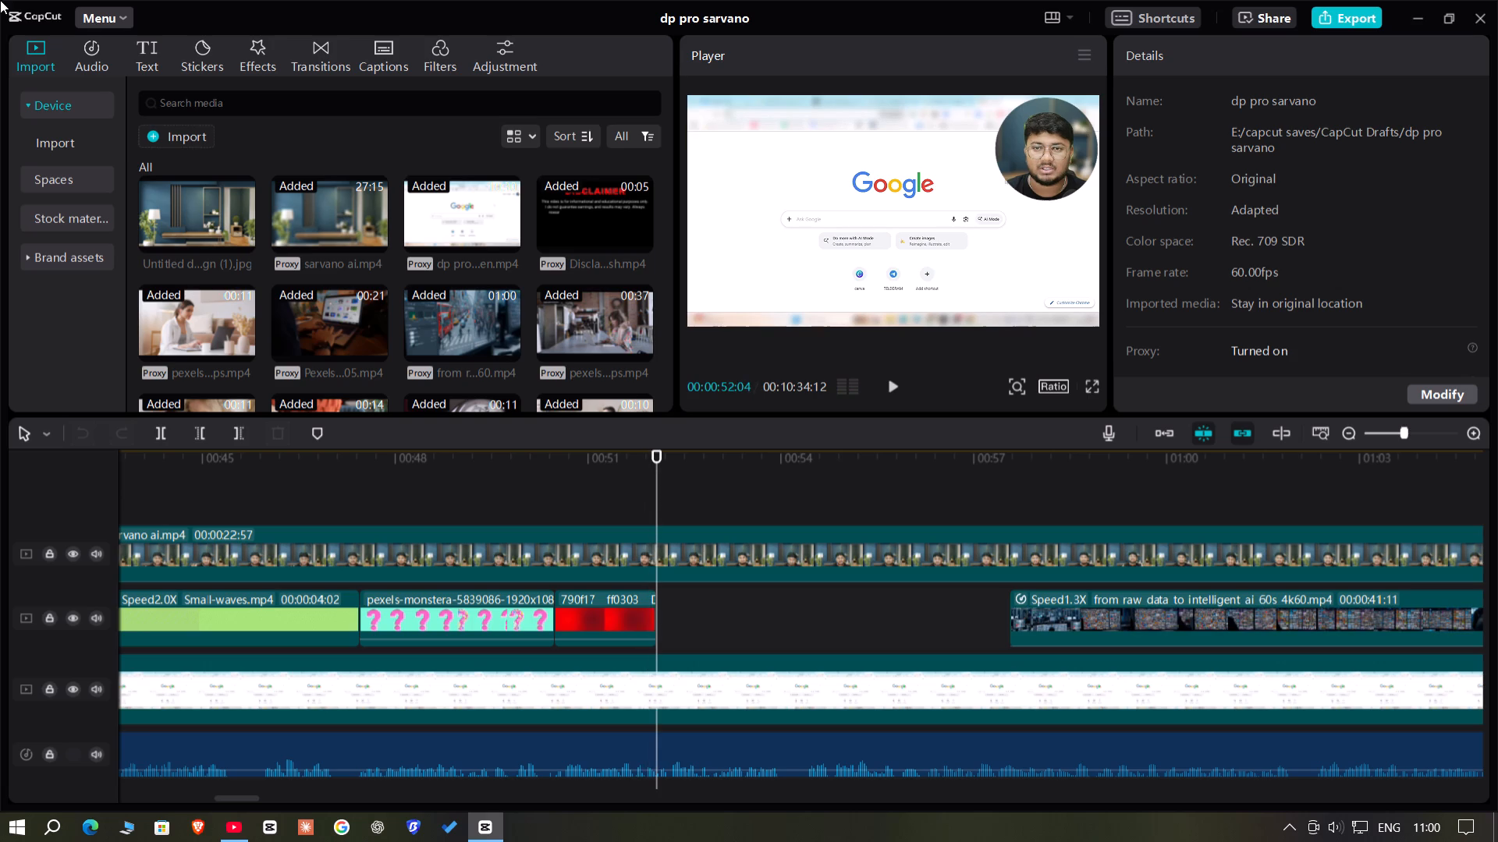
pyautogui.click(175, 126)
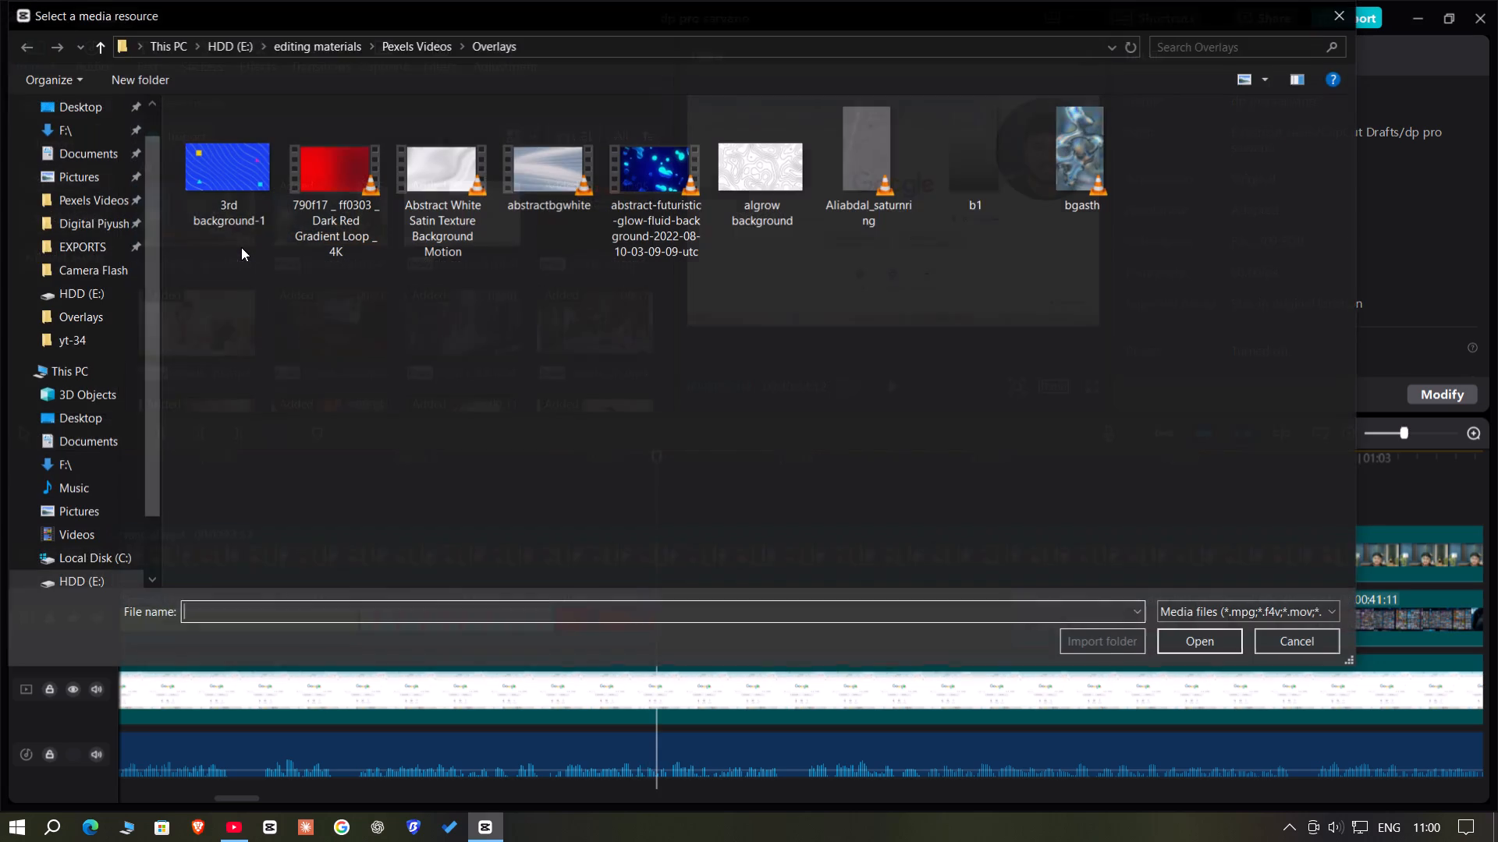
pyautogui.click(306, 36)
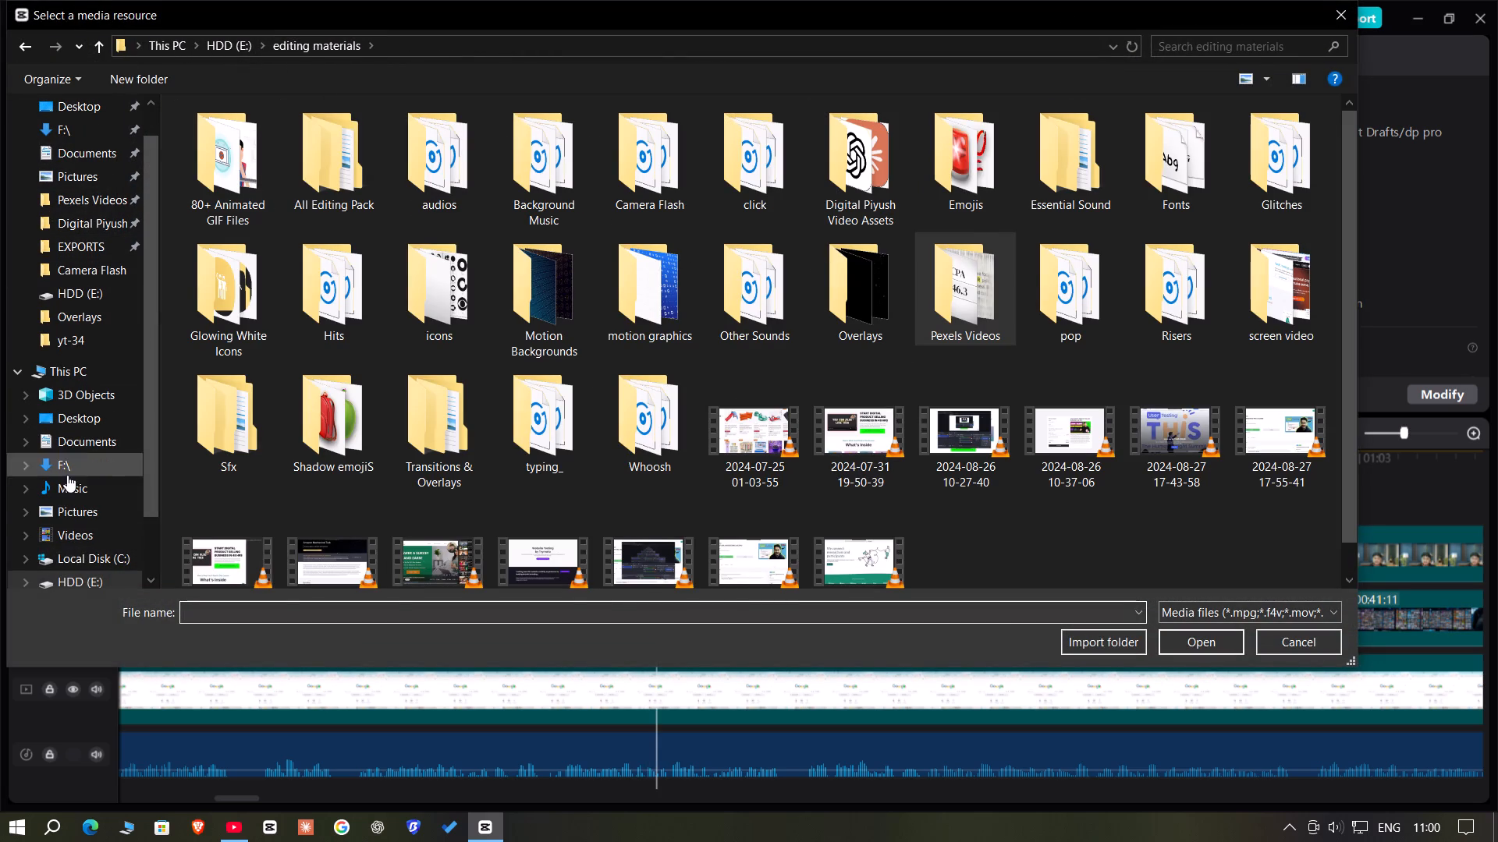
pyautogui.click(76, 545)
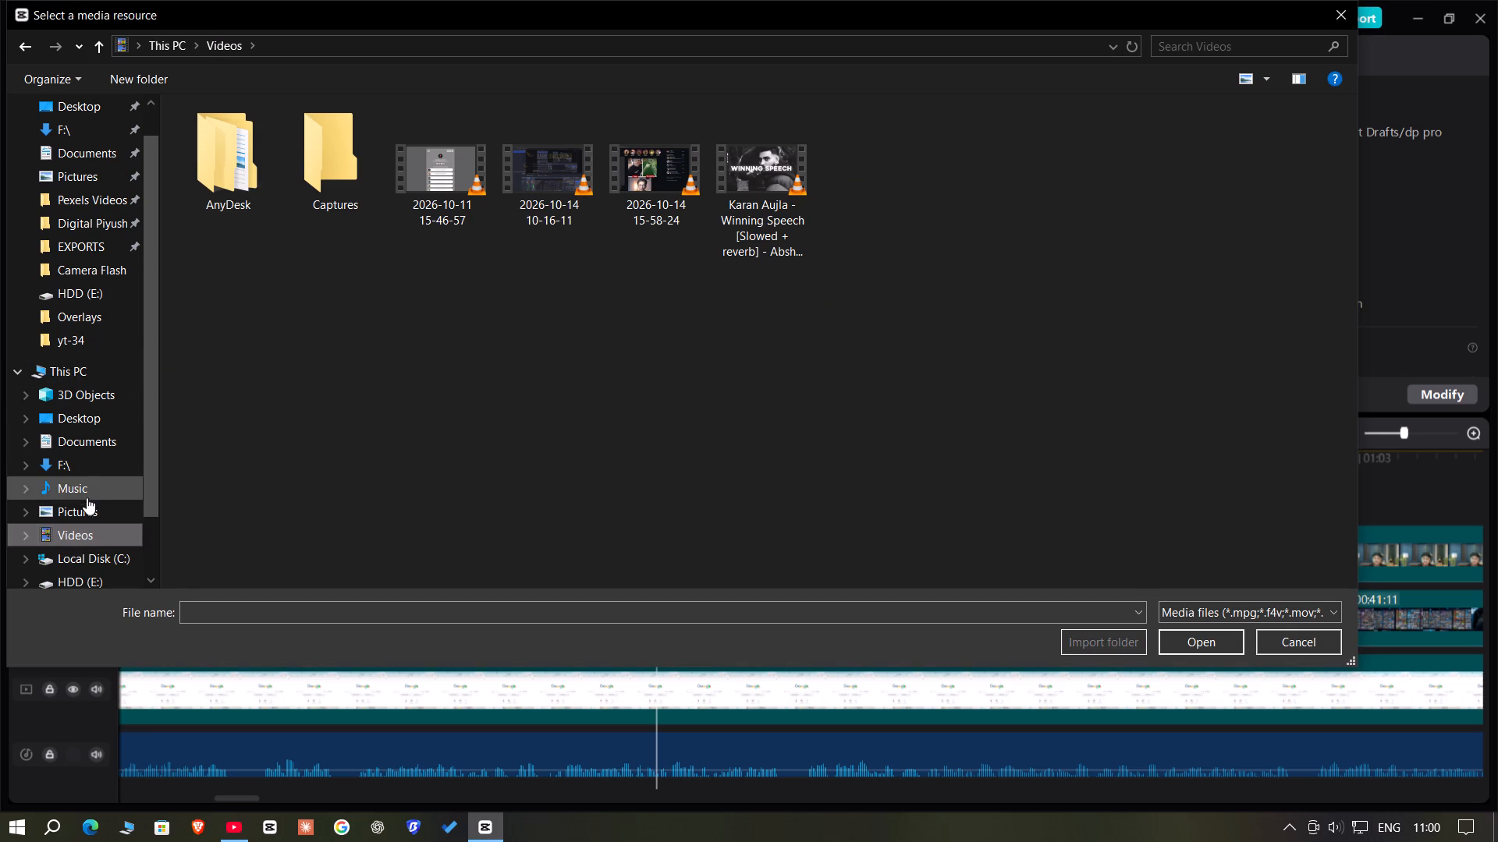
pyautogui.click(87, 374)
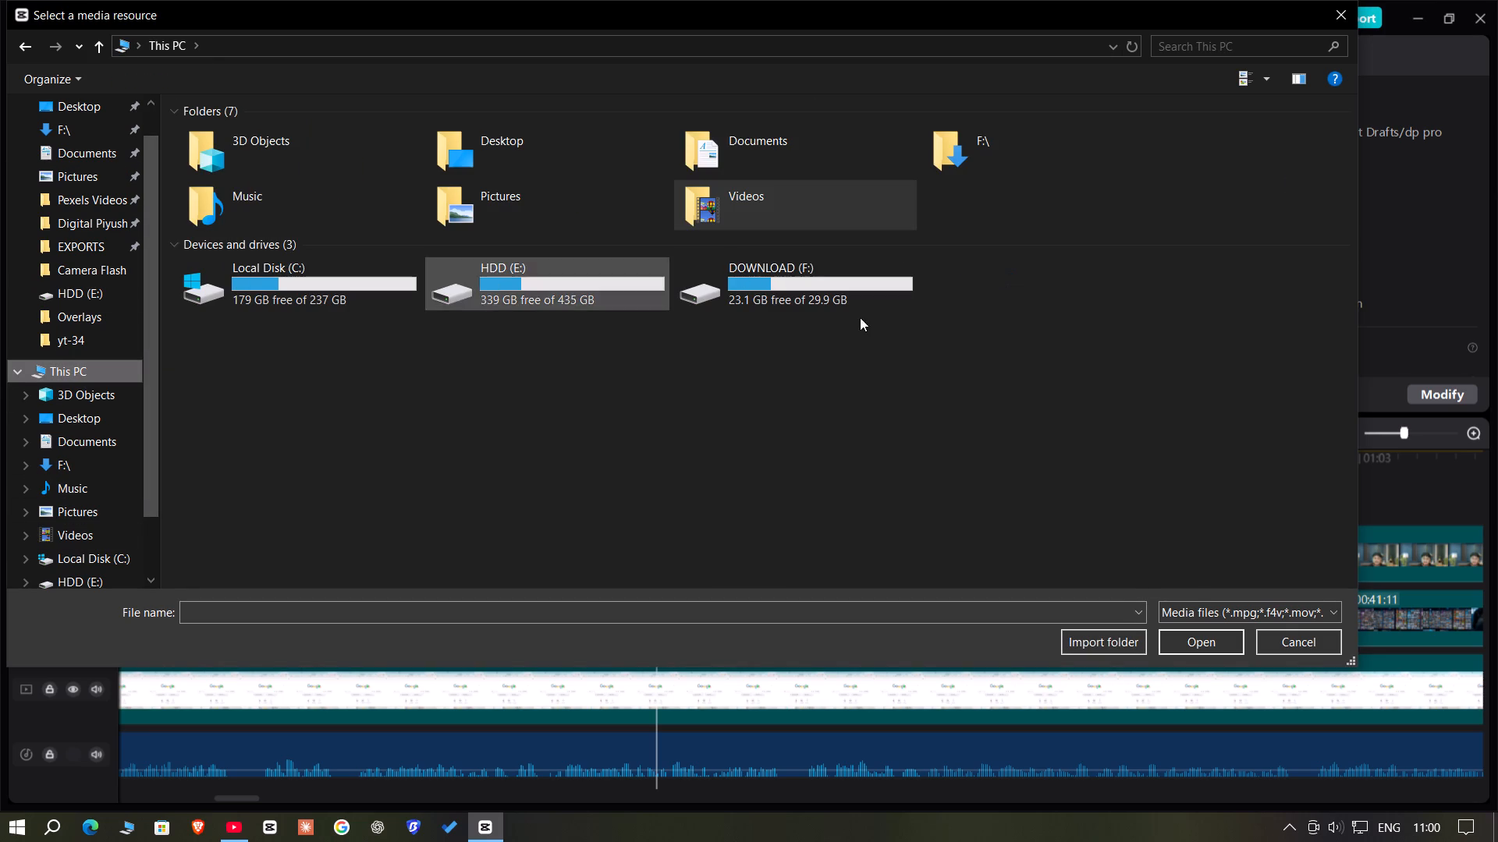
pyautogui.click(564, 317)
pyautogui.click(564, 301)
pyautogui.doubleClick(540, 288)
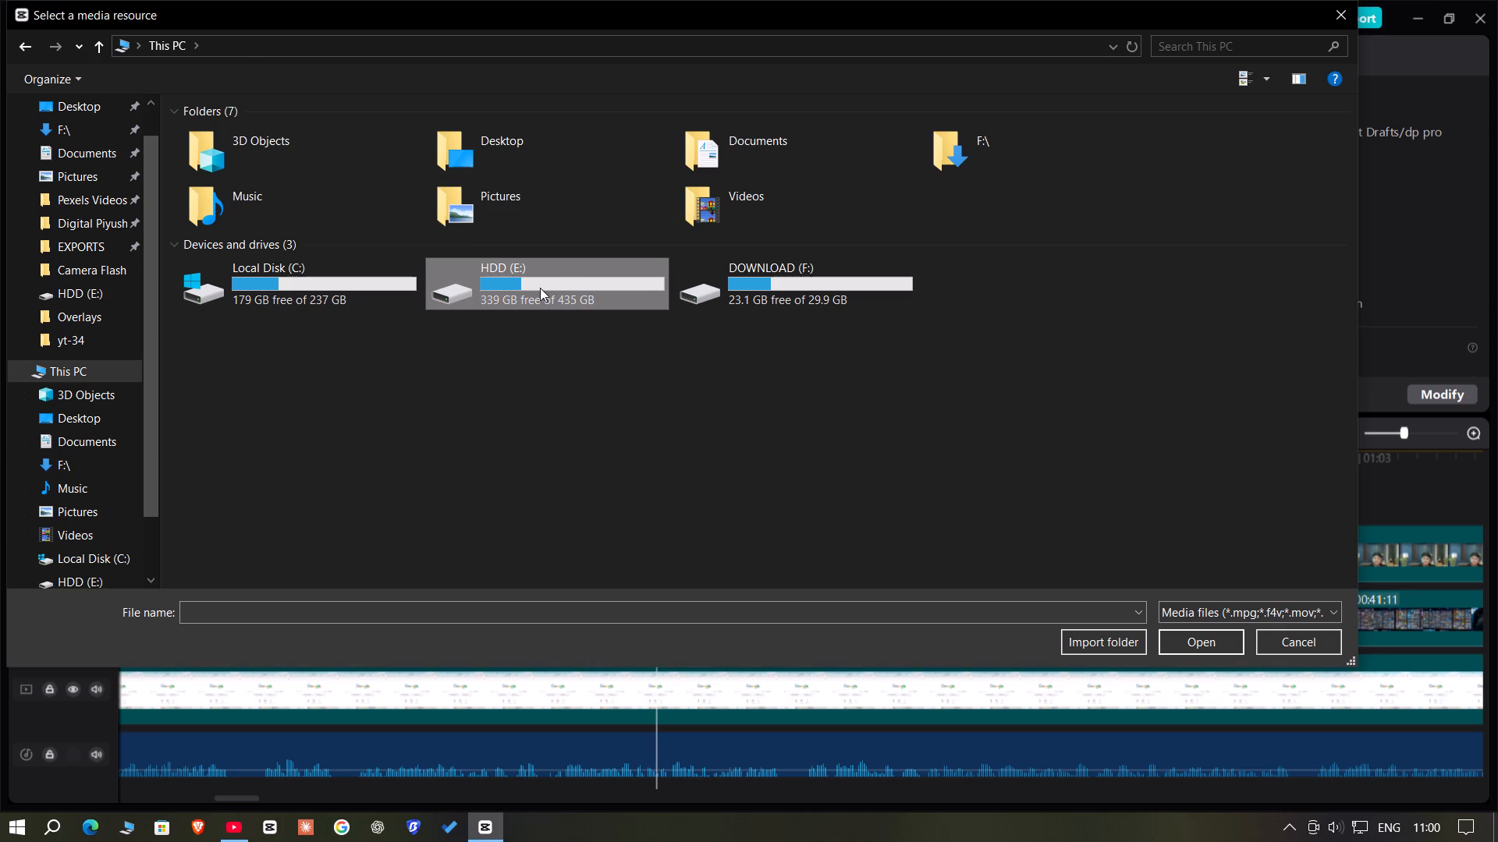
pyautogui.doubleClick(1086, 211)
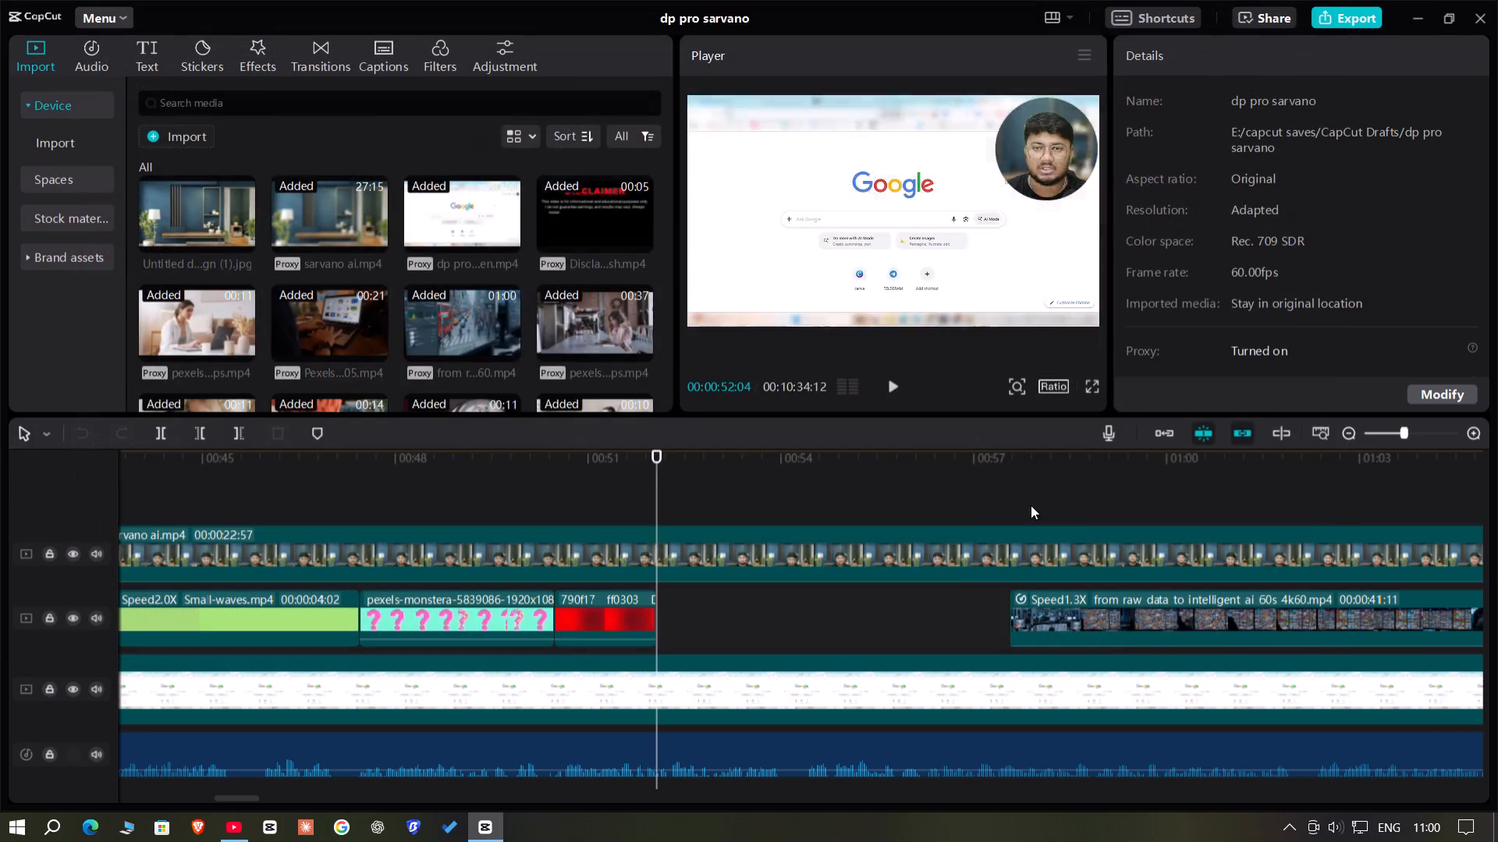
pyautogui.moveTo(361, 337); pyautogui.dragTo(445, 479)
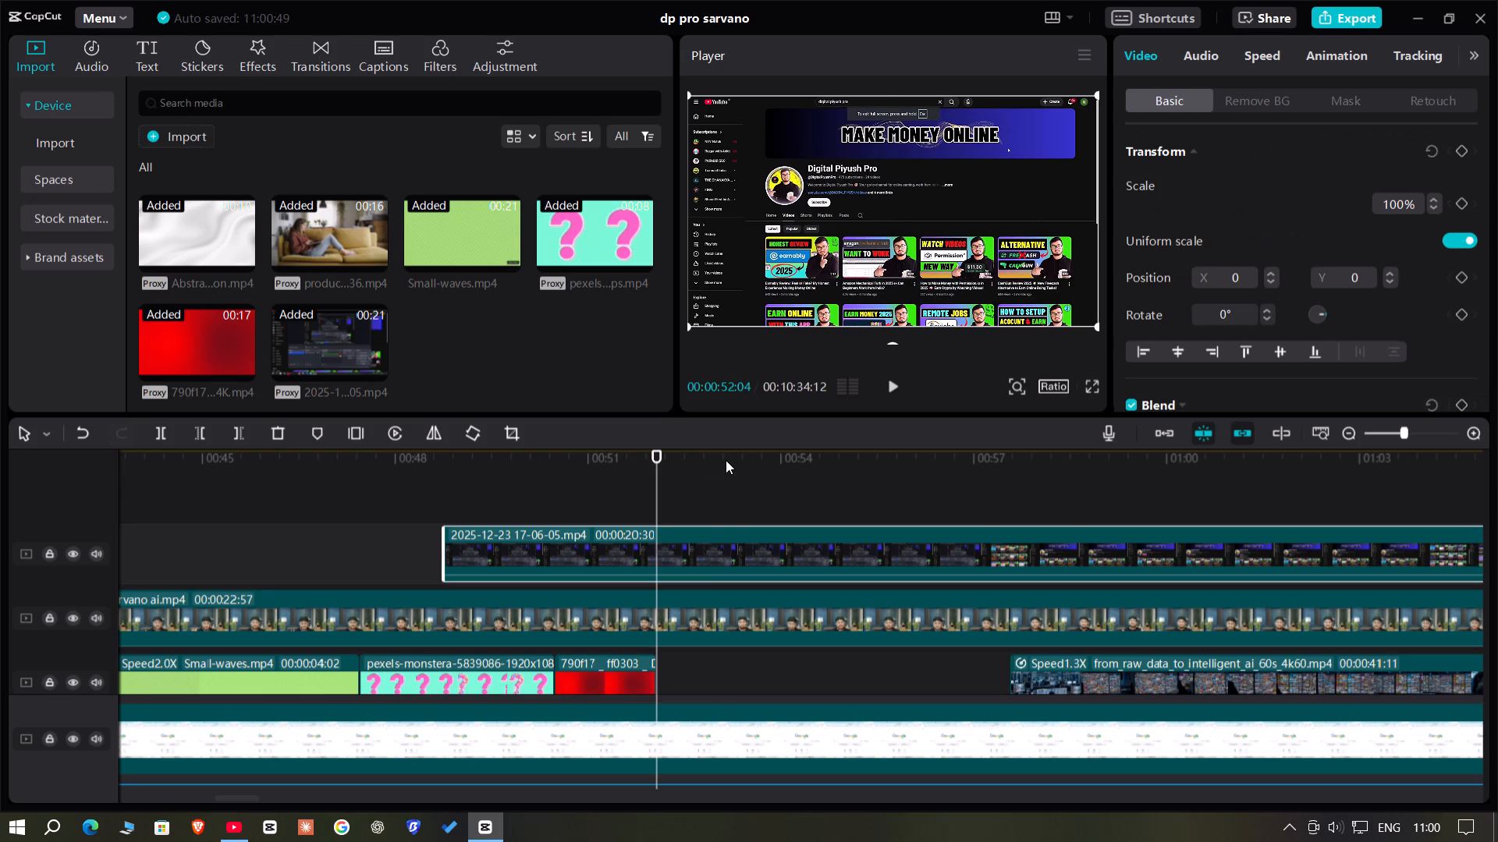
pyautogui.click(726, 460)
pyautogui.moveTo(726, 460); pyautogui.dragTo(872, 472)
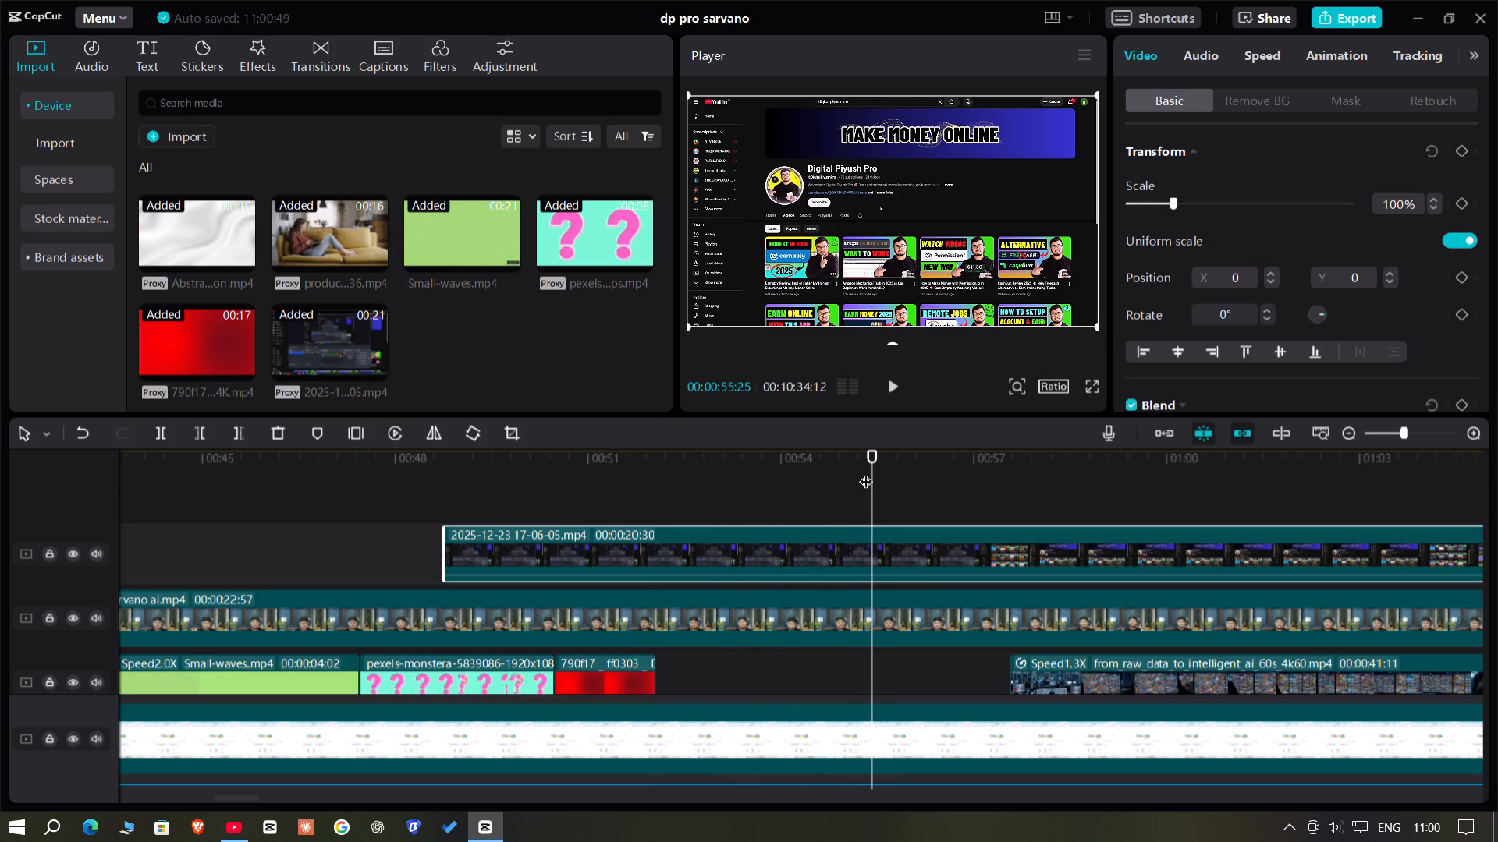
pyautogui.click(949, 475)
pyautogui.moveTo(949, 475); pyautogui.dragTo(925, 489)
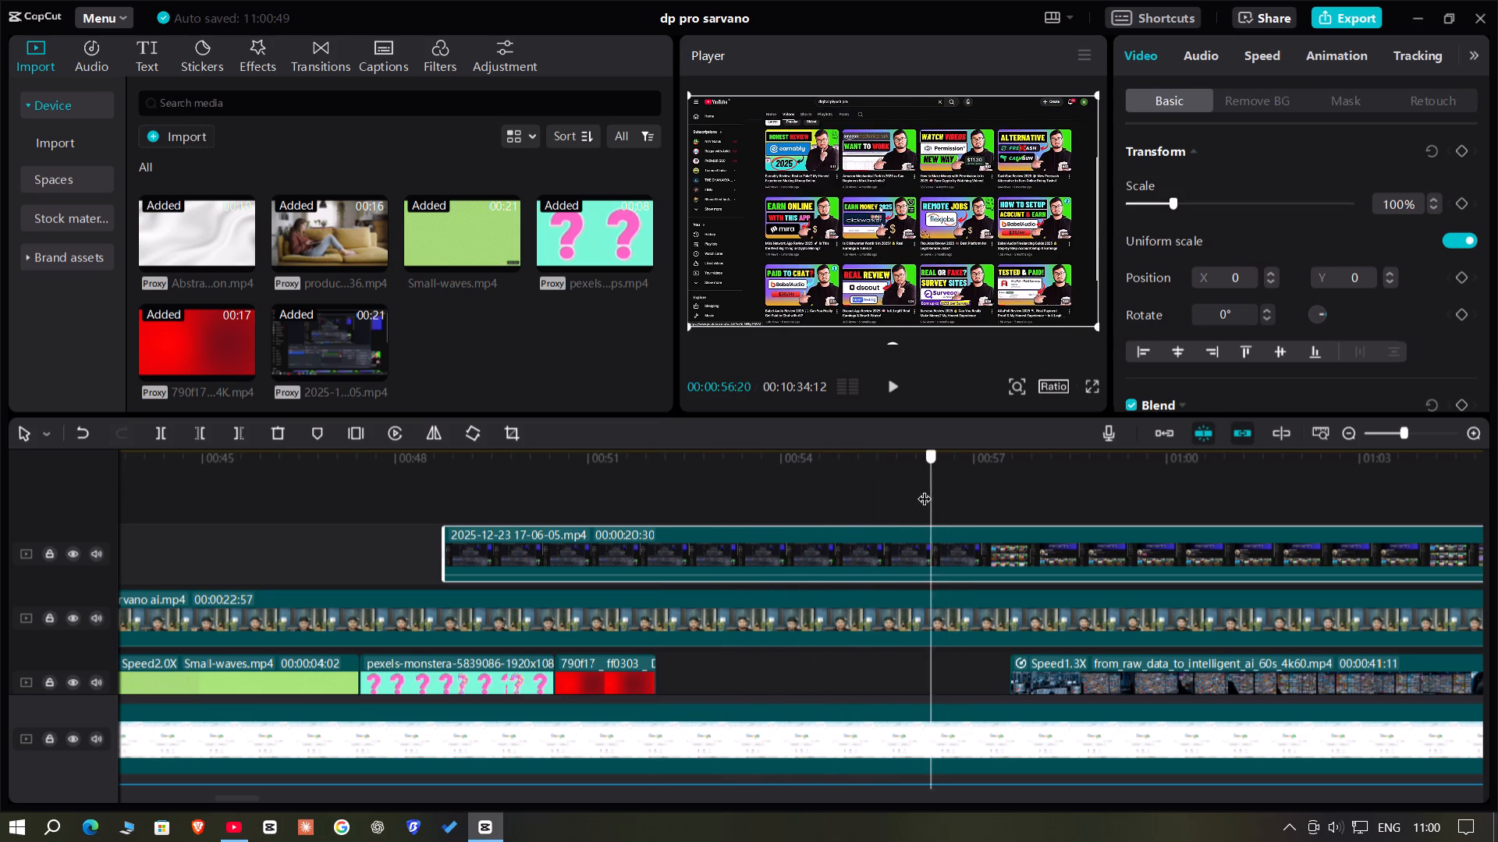
pyautogui.moveTo(925, 489); pyautogui.dragTo(870, 480)
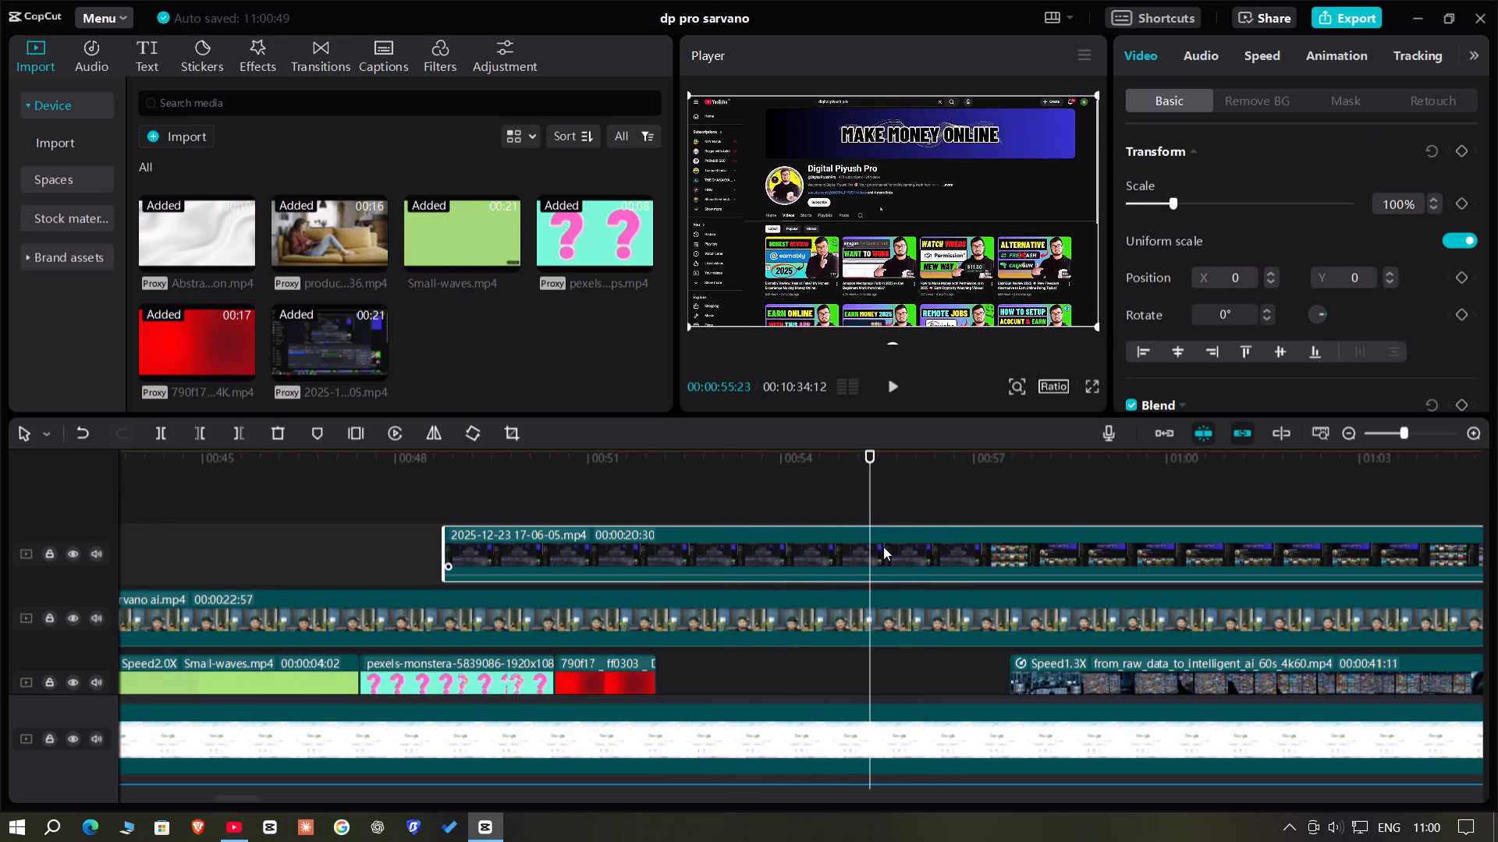
pyautogui.click(883, 547)
pyautogui.click(201, 426)
# Move the trimmed recording to a track below the presenter clips, starting where the red gradient clip ends.
pyautogui.moveTo(942, 562); pyautogui.dragTo(747, 641)
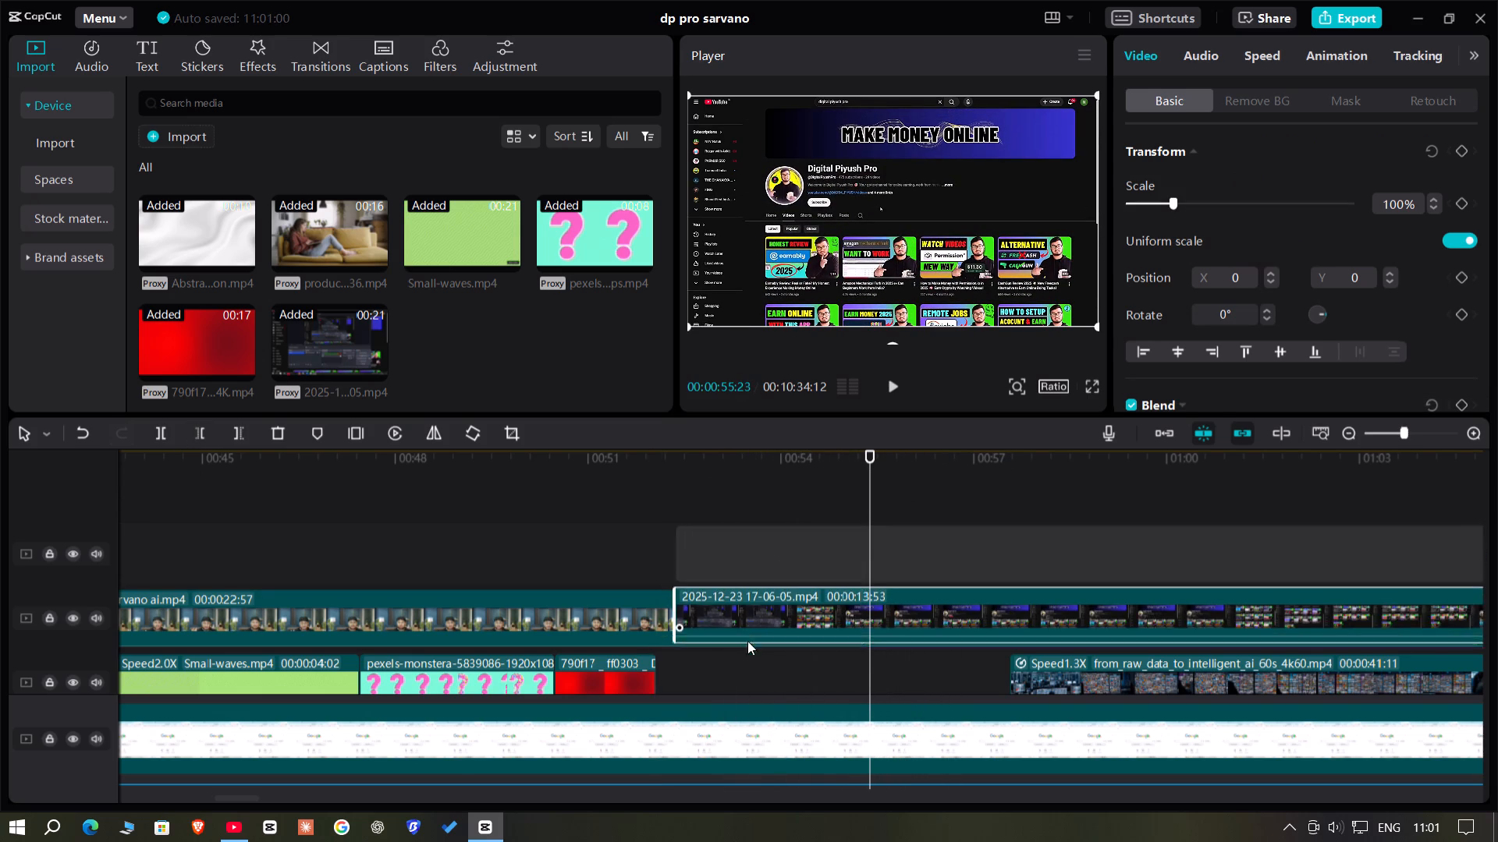
pyautogui.moveTo(747, 641); pyautogui.dragTo(730, 664)
# Set the recording's speed to 2.0x and trim its end to where the Speed1.3X AI clip begins.
pyautogui.click(996, 507)
pyautogui.moveTo(996, 507); pyautogui.dragTo(1011, 522)
pyautogui.click(1014, 626)
pyautogui.click(1262, 56)
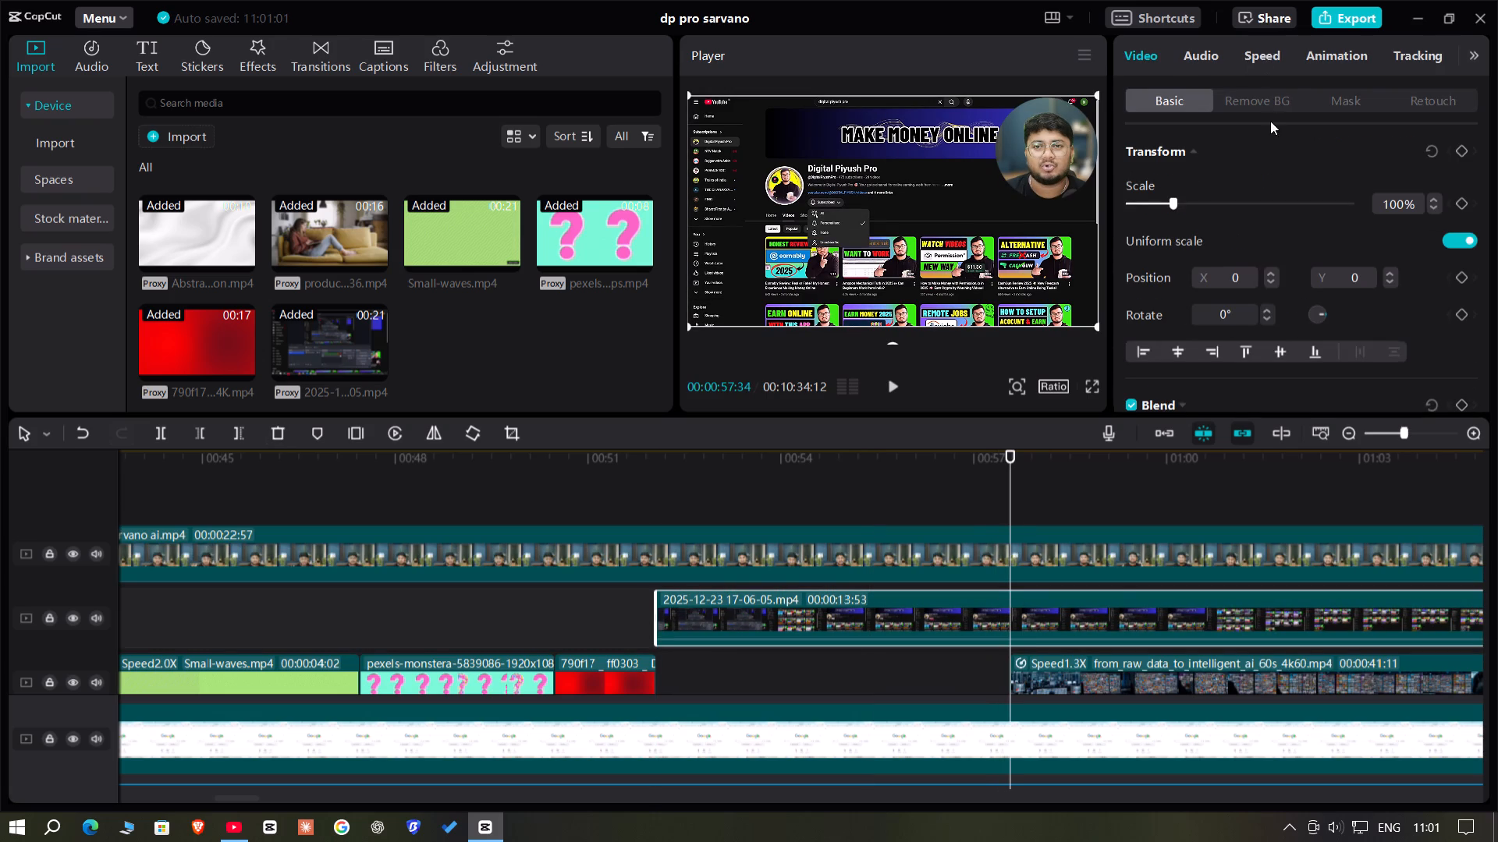
pyautogui.click(1230, 179)
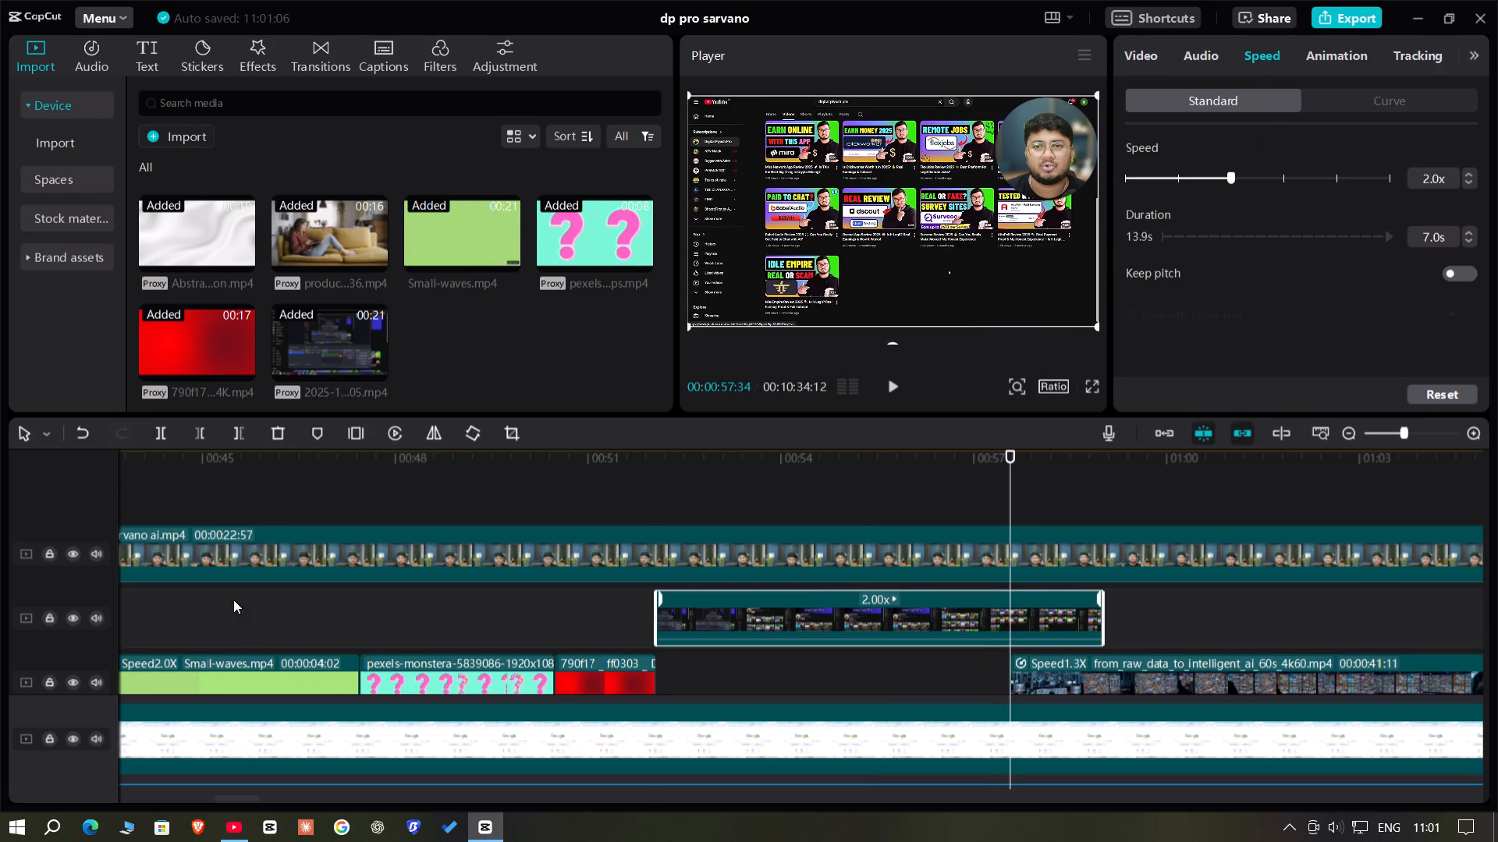
pyautogui.click(233, 429)
# Move the sped-up recording onto the overlay track so it fills the gap between the red gradient clip and the Speed1.3X AI clip.
pyautogui.moveTo(942, 625); pyautogui.dragTo(942, 662)
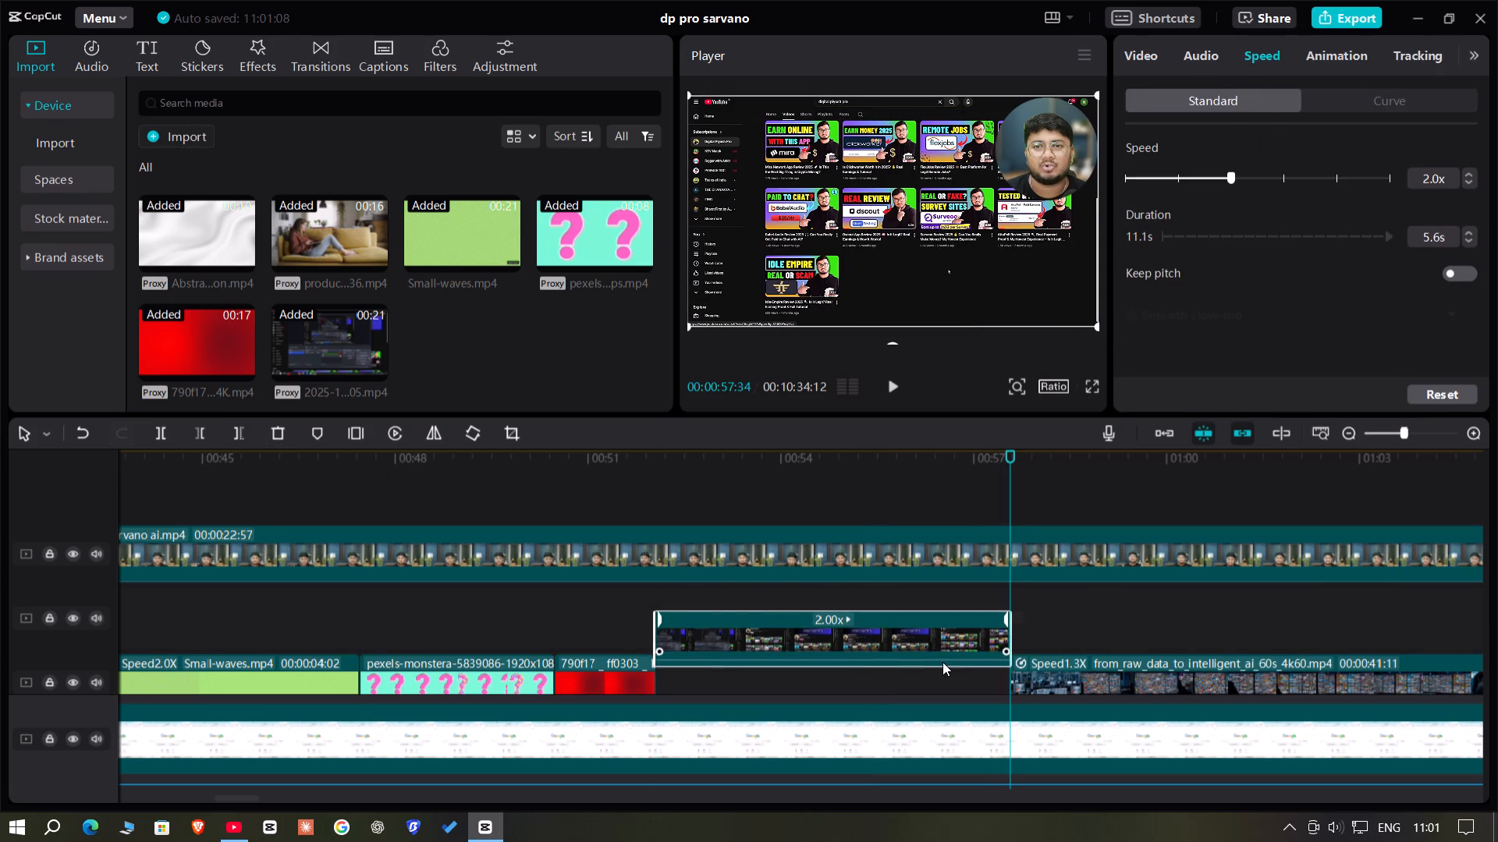
pyautogui.moveTo(942, 662); pyautogui.dragTo(942, 674)
pyautogui.click(871, 505)
pyautogui.scroll(-6, 856, 630)
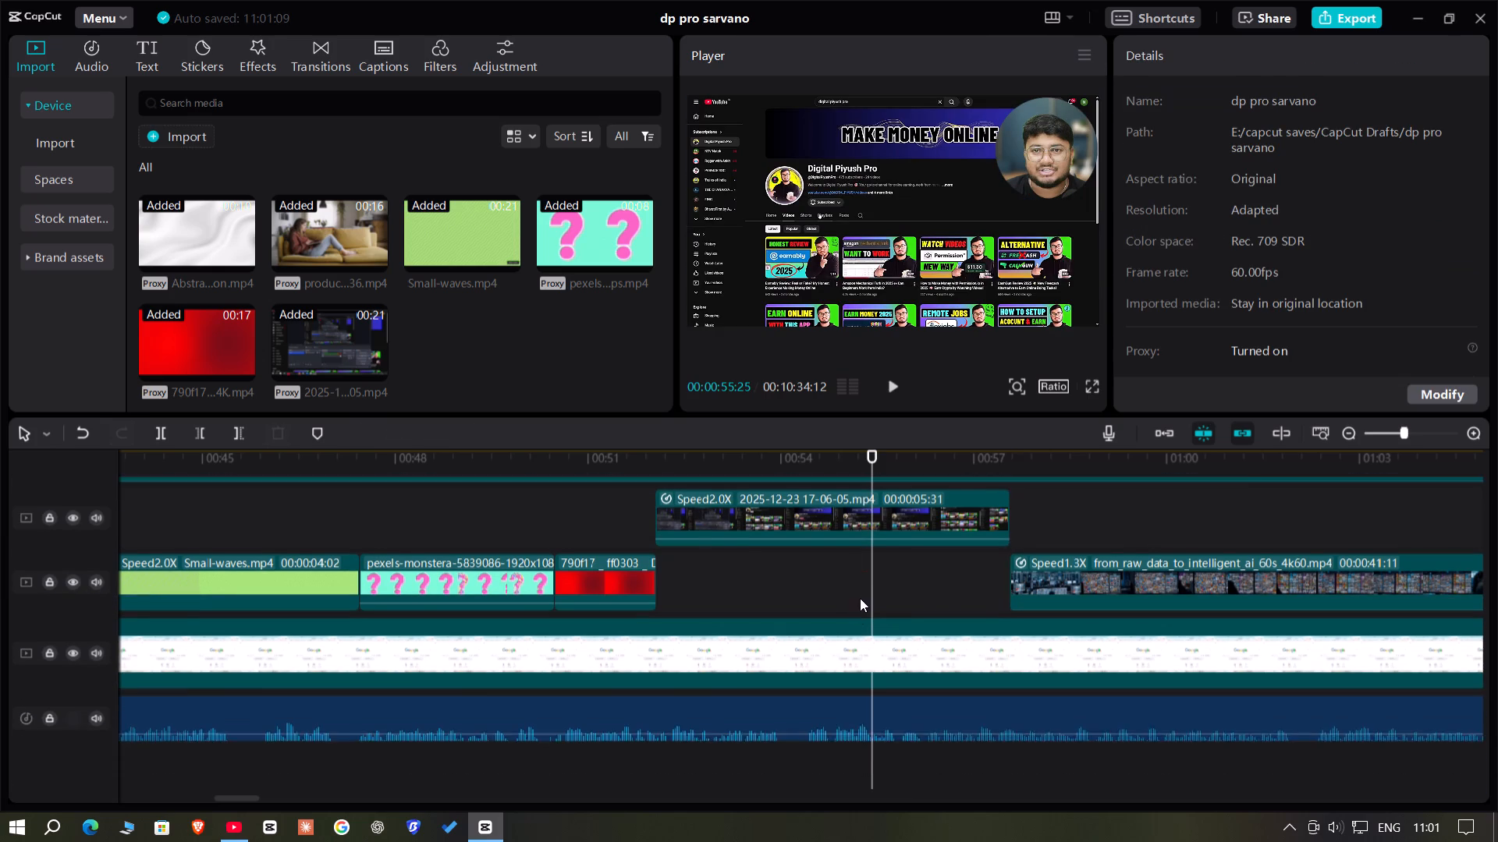
pyautogui.scroll(2, 860, 598)
pyautogui.moveTo(854, 561); pyautogui.dragTo(854, 626)
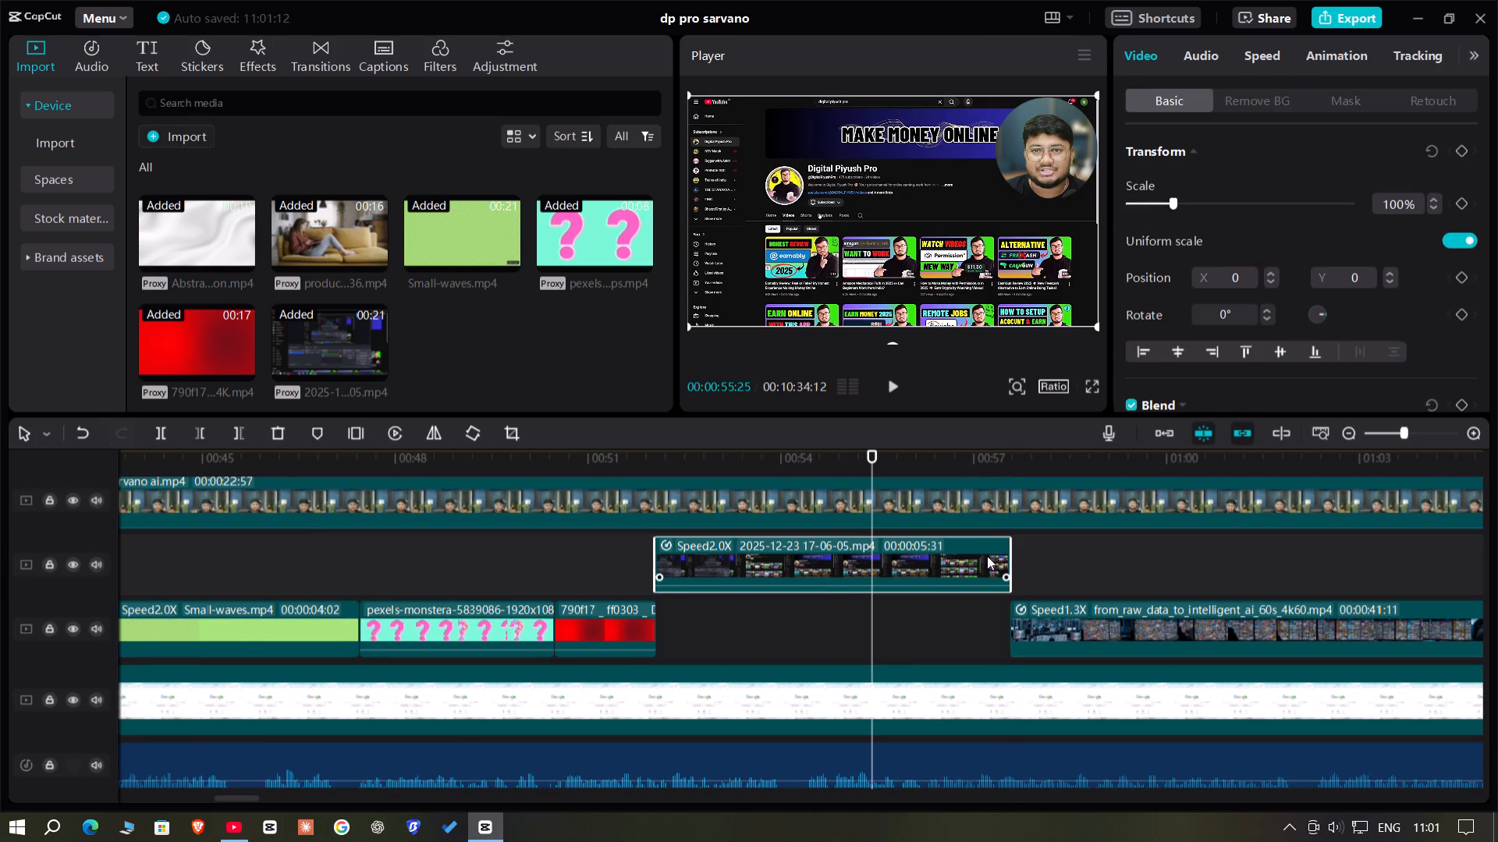
pyautogui.moveTo(1015, 557); pyautogui.dragTo(984, 553)
pyautogui.moveTo(950, 553); pyautogui.dragTo(957, 611)
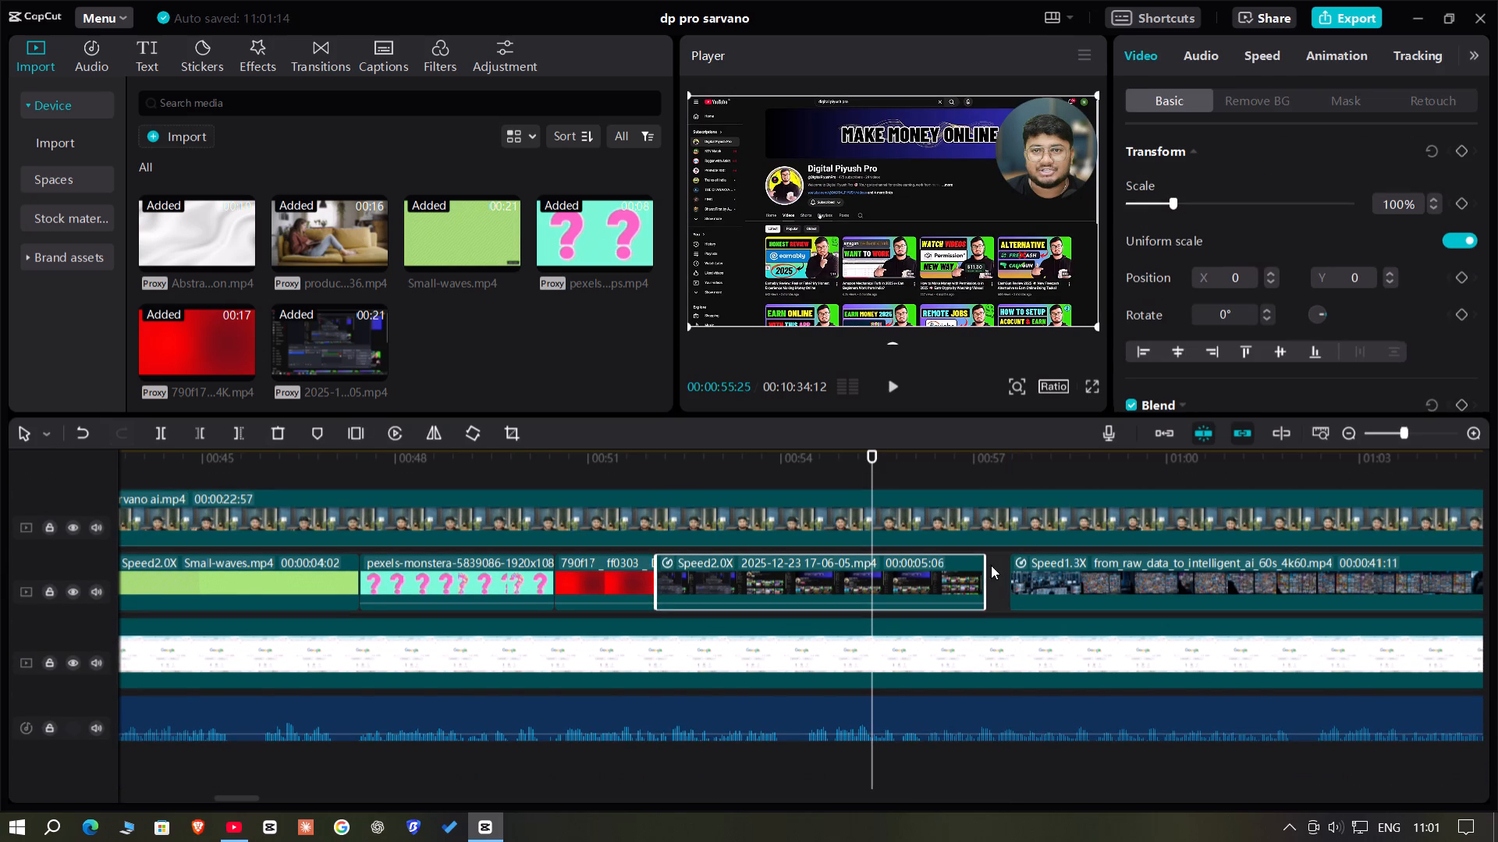
pyautogui.moveTo(984, 568); pyautogui.dragTo(1203, 566)
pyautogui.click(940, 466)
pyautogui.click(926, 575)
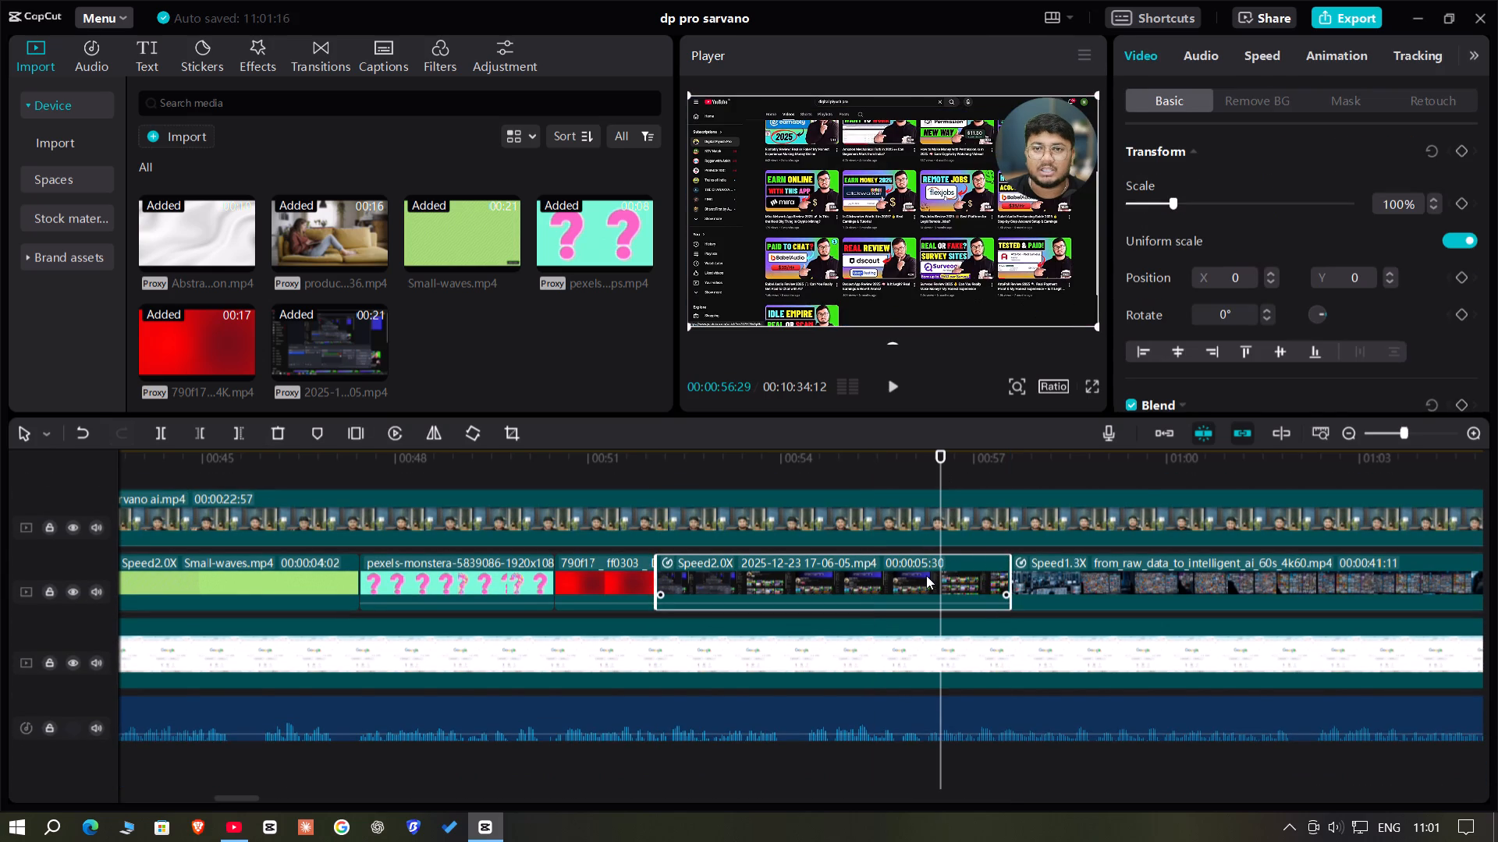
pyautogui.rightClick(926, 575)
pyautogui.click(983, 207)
# Paste a copy of the 2.0x recording onto a new track directly above it, starting where the red gradient clip ends at 00:00:52:04.
pyautogui.doubleClick(652, 465)
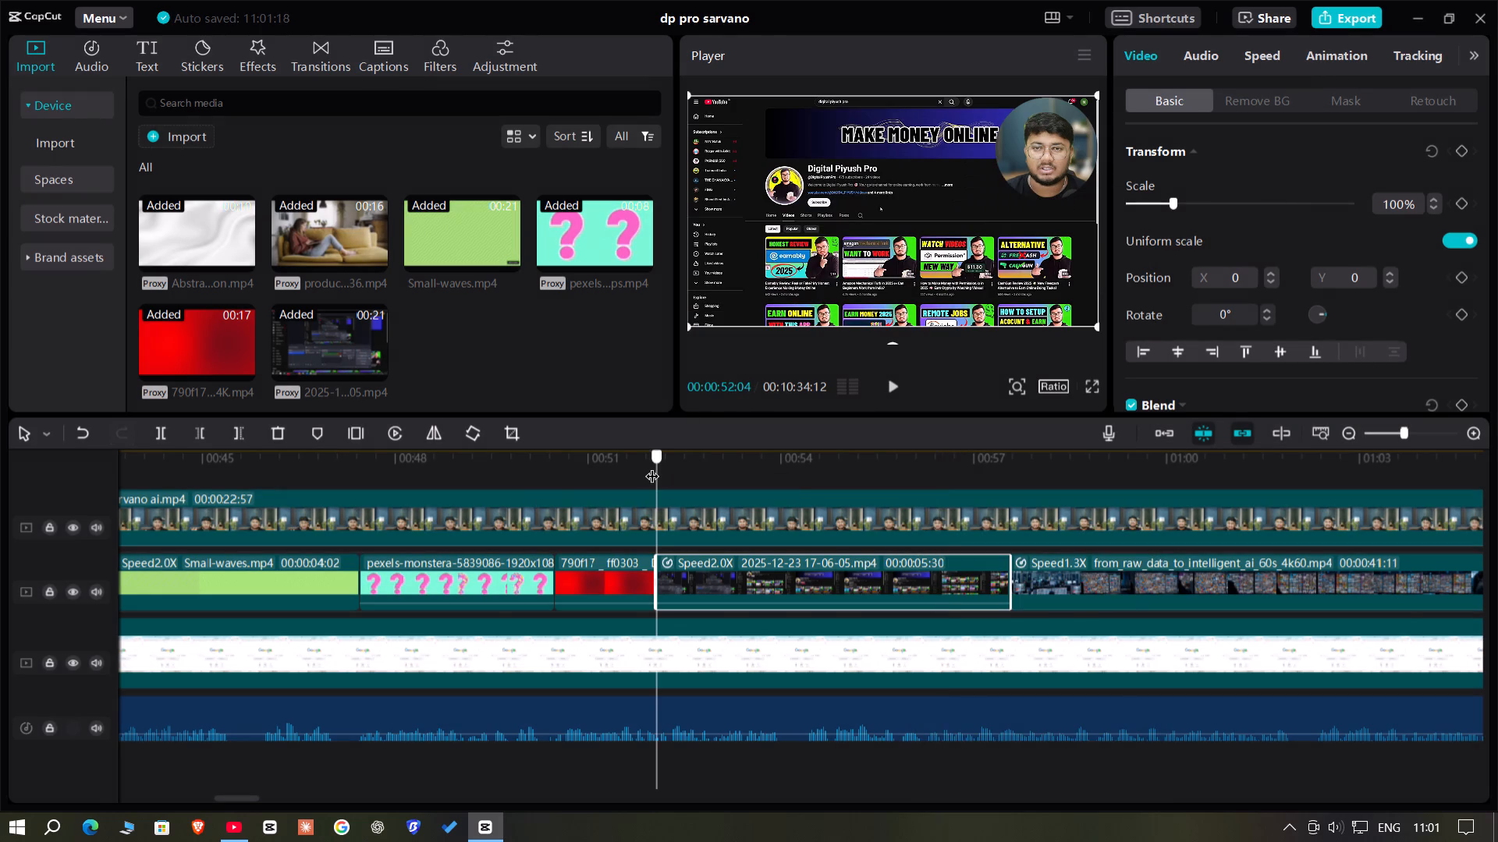
pyautogui.hotkey('ctrl', 'v')
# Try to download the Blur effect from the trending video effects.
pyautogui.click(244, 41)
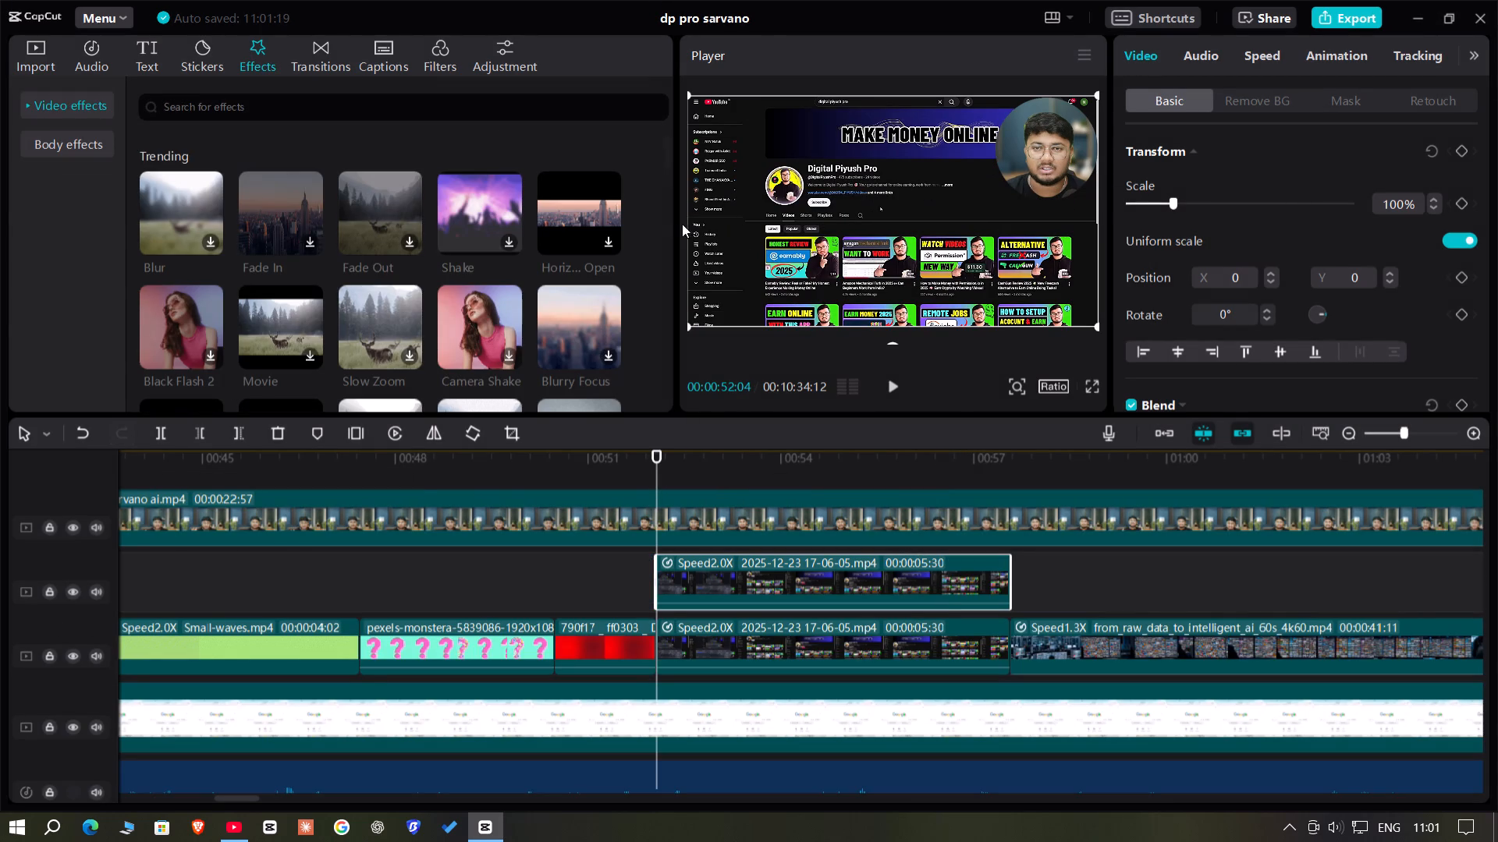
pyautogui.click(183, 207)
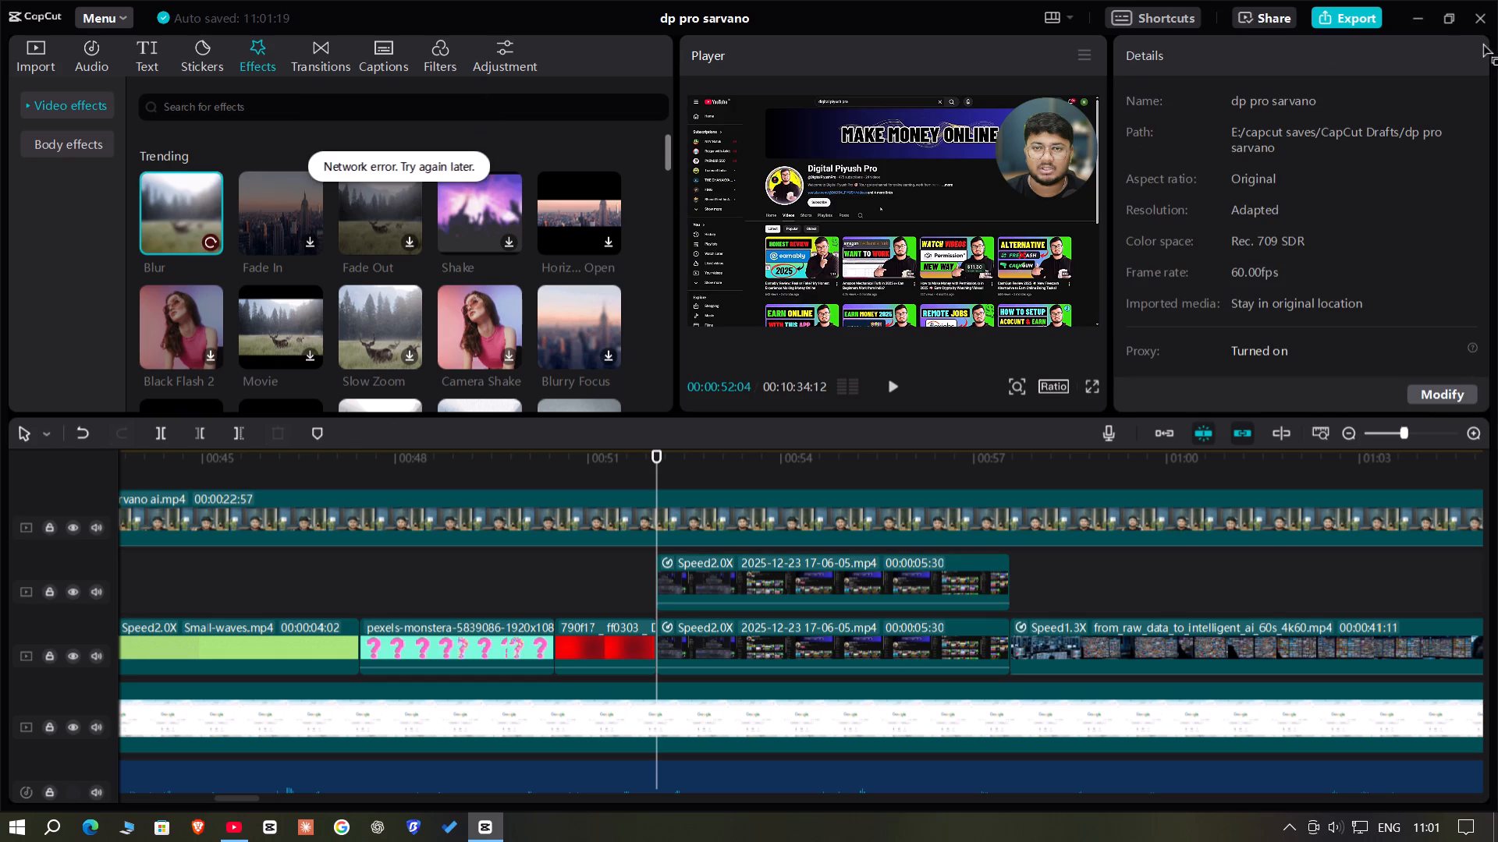
# Close the dp pro sarvano project and exit CapCut completely.
pyautogui.click(1482, 25)
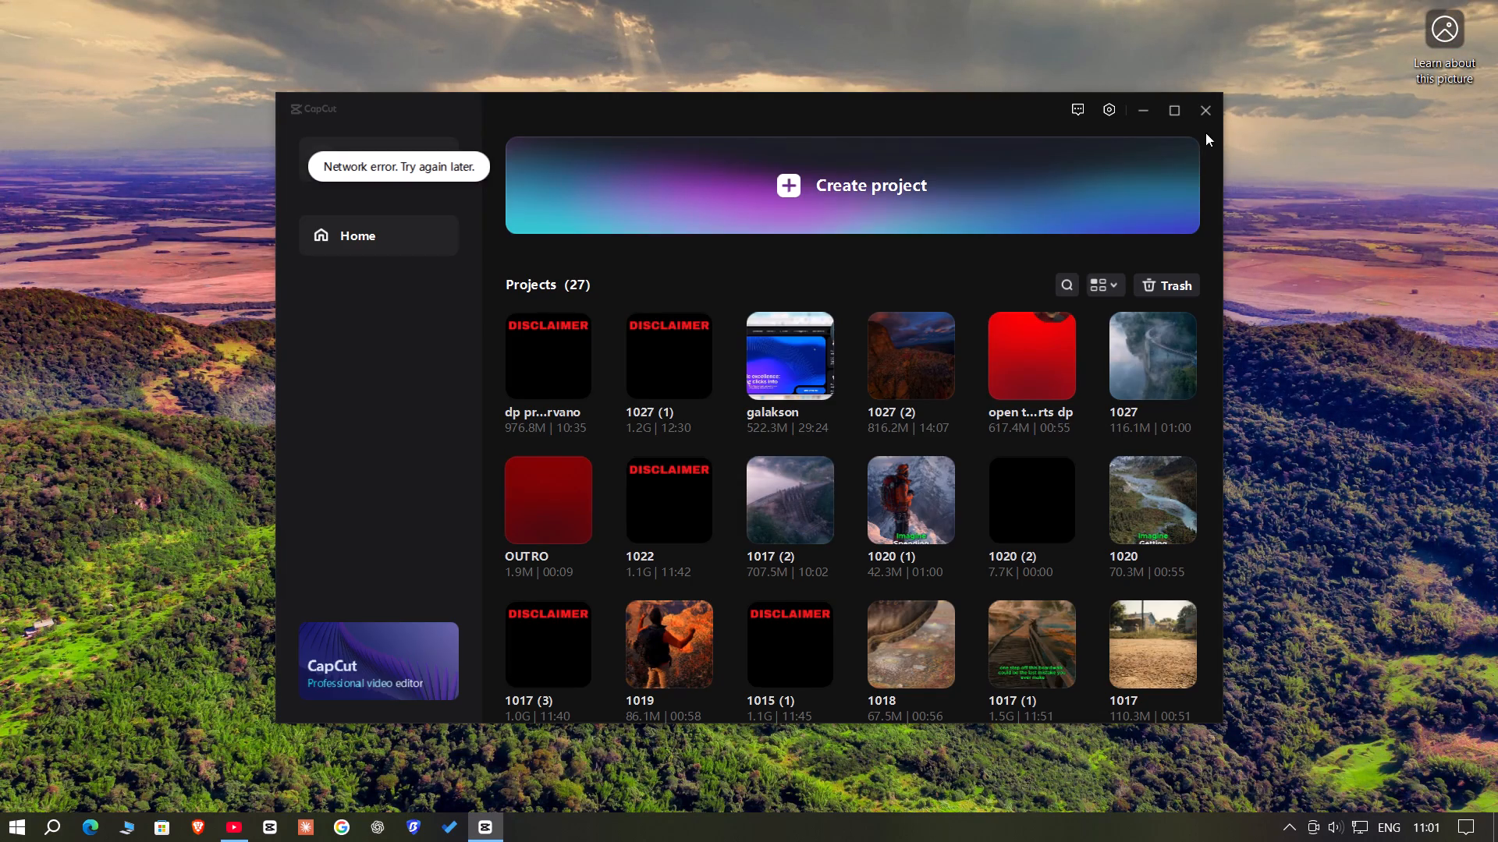
pyautogui.click(1209, 112)
# Connect the computer to the VPN-1 connection in the Windows network settings.
pyautogui.click(1291, 823)
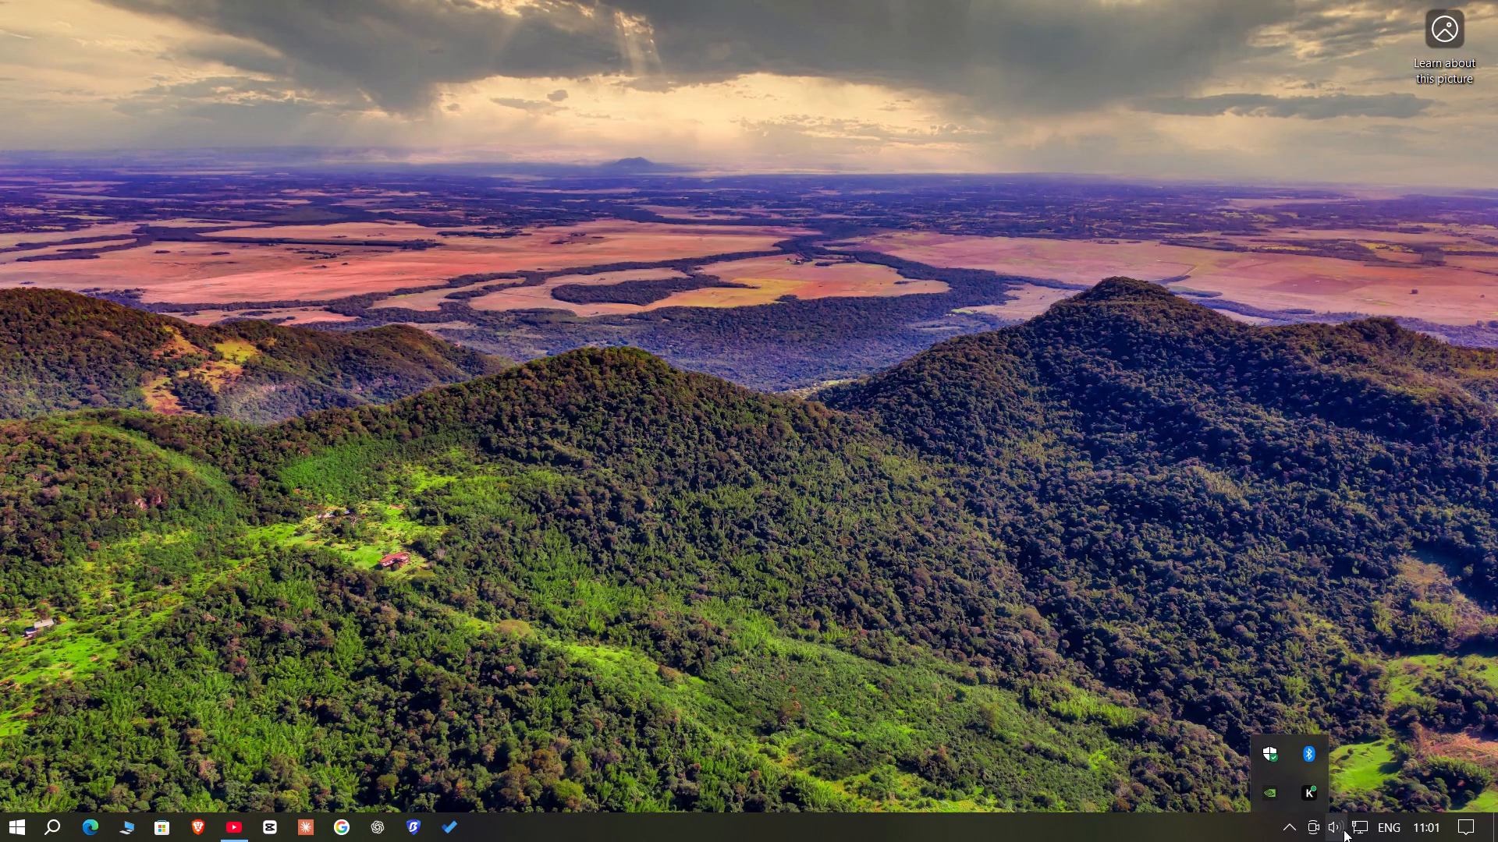
pyautogui.click(1361, 830)
pyautogui.click(1223, 586)
pyautogui.click(1403, 638)
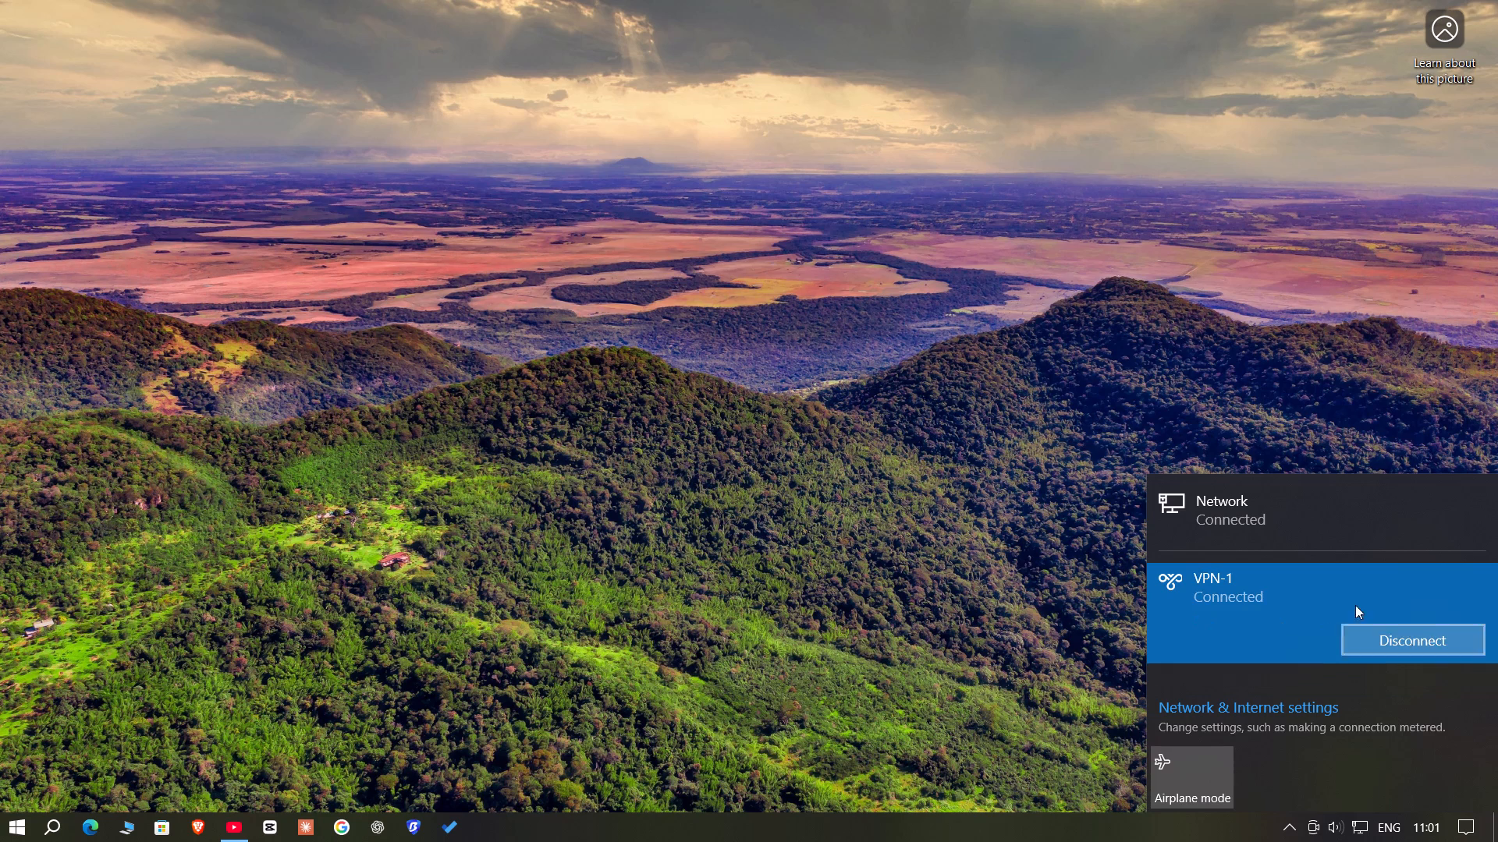
pyautogui.click(1151, 376)
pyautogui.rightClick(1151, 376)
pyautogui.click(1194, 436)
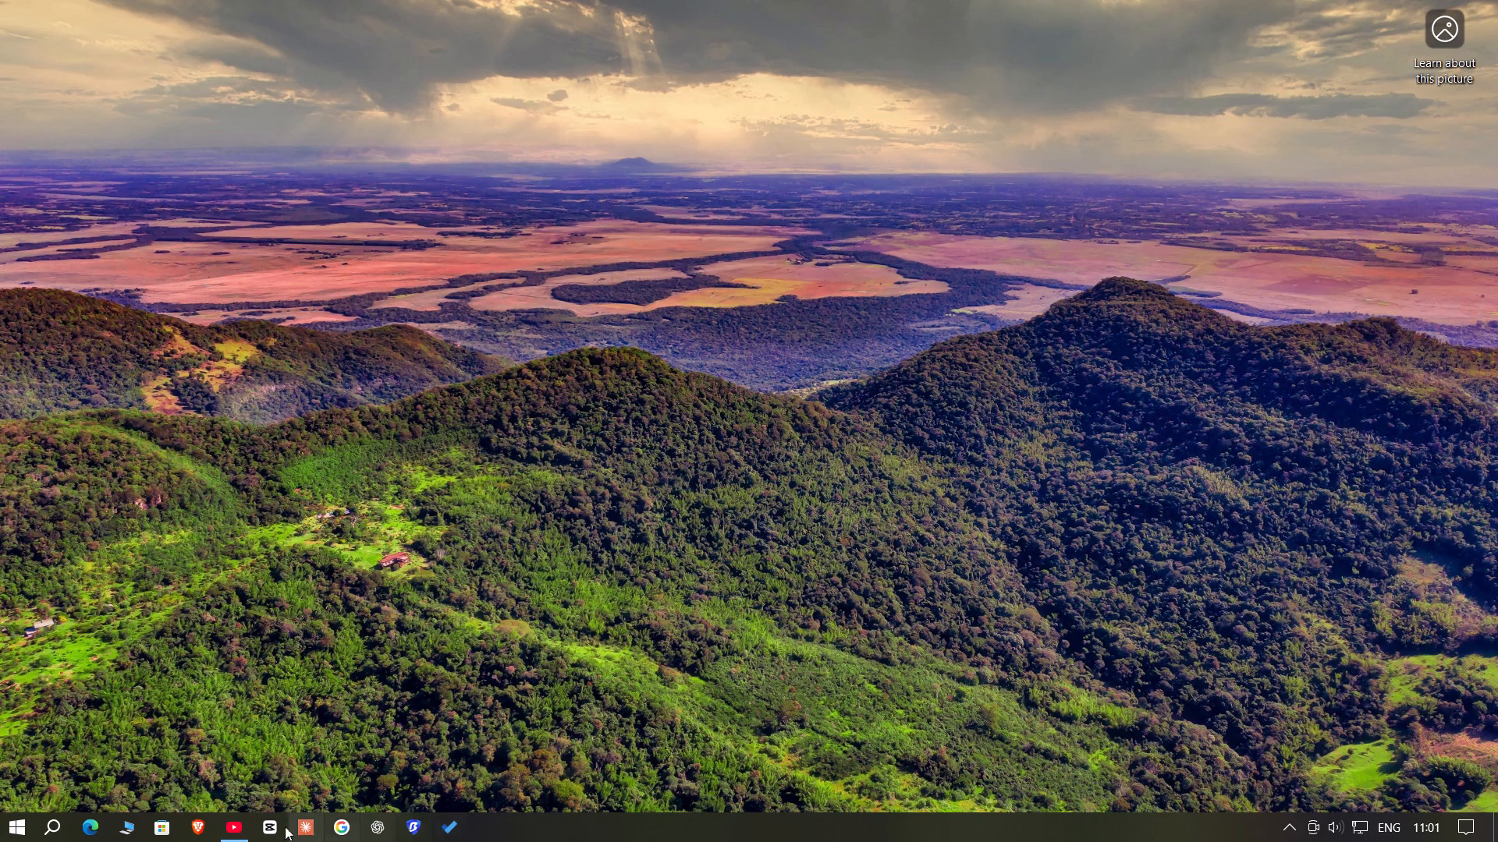
# Relaunch CapCut.
pyautogui.click(277, 830)
# Search Windows for the mouse settings and open them while CapCut loads.
pyautogui.click(20, 829)
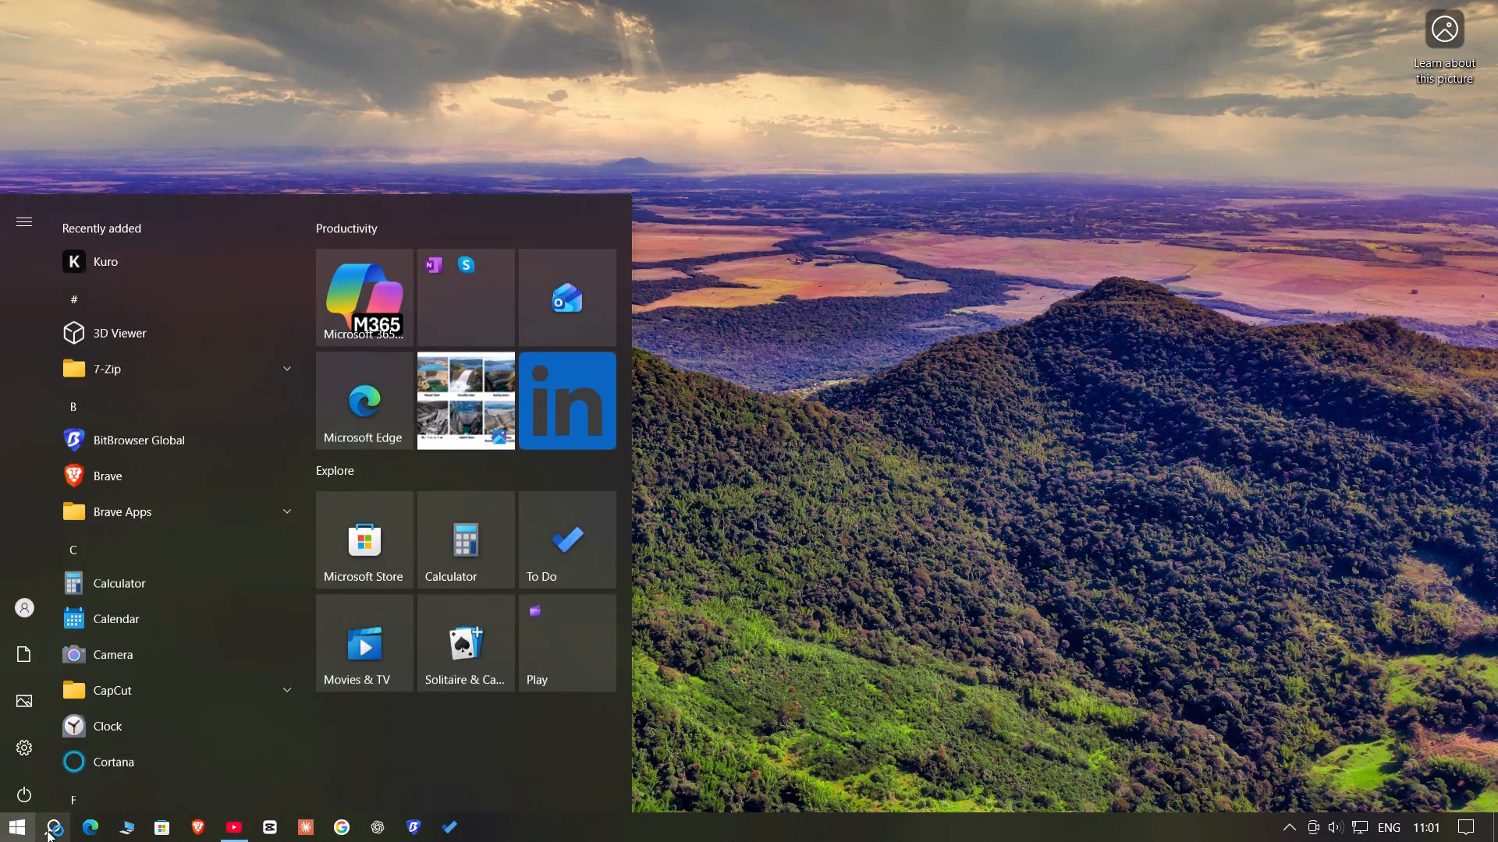
pyautogui.click(48, 830)
pyautogui.click(389, 794)
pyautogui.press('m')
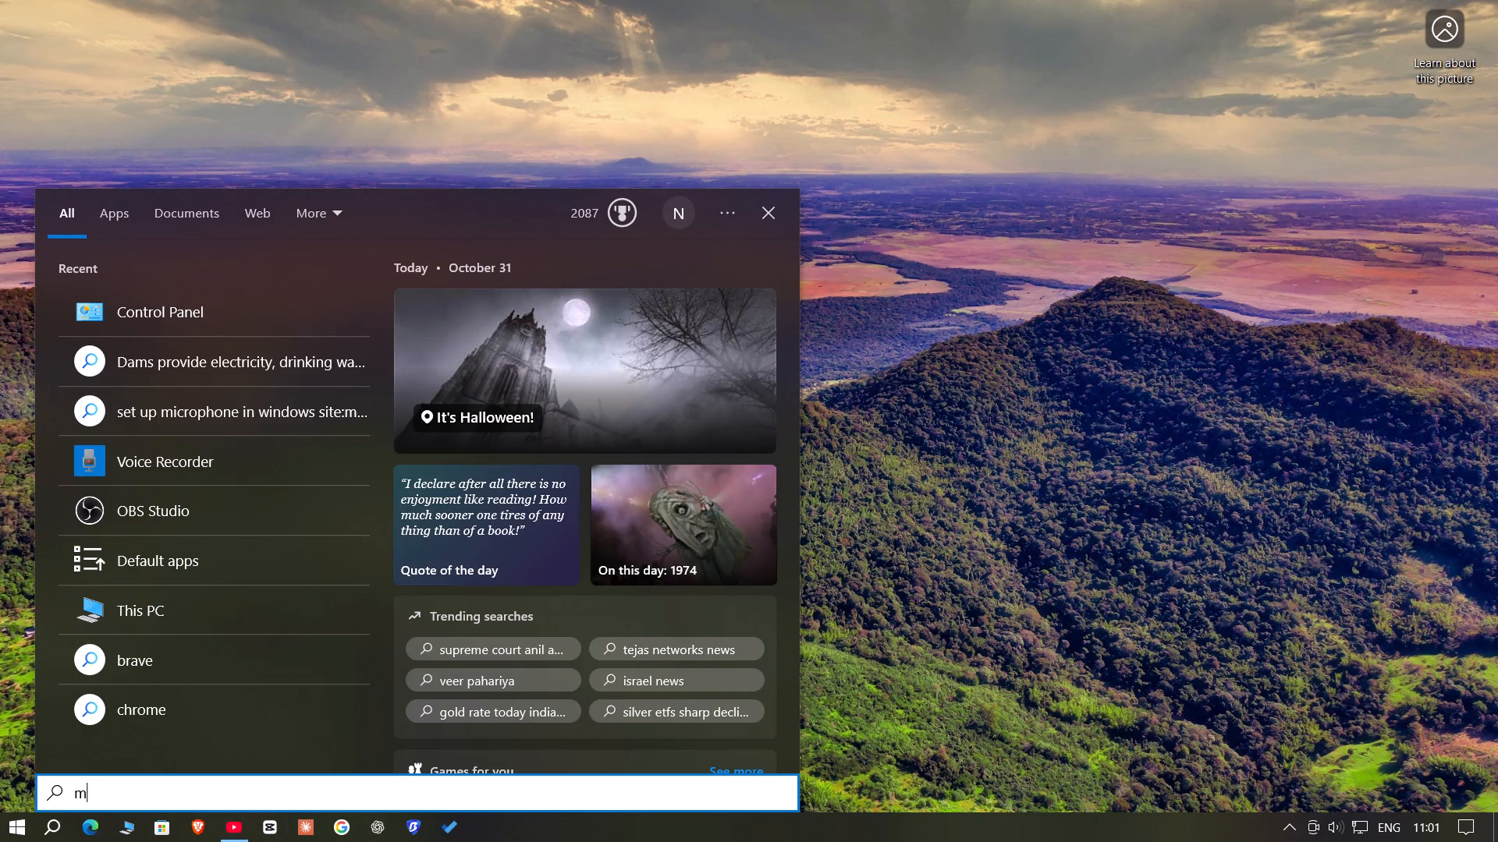
pyautogui.click(266, 324)
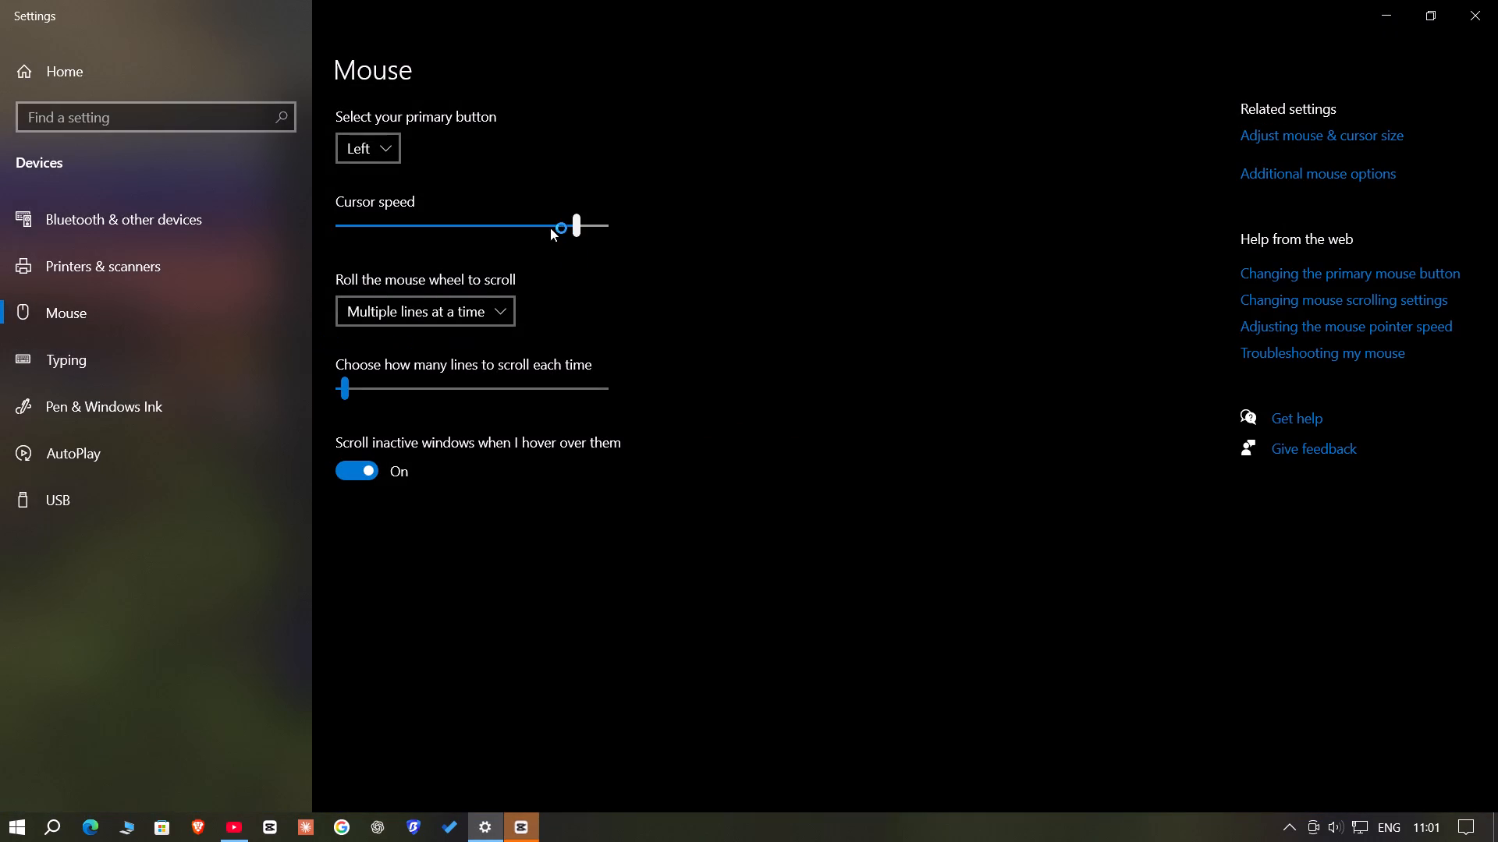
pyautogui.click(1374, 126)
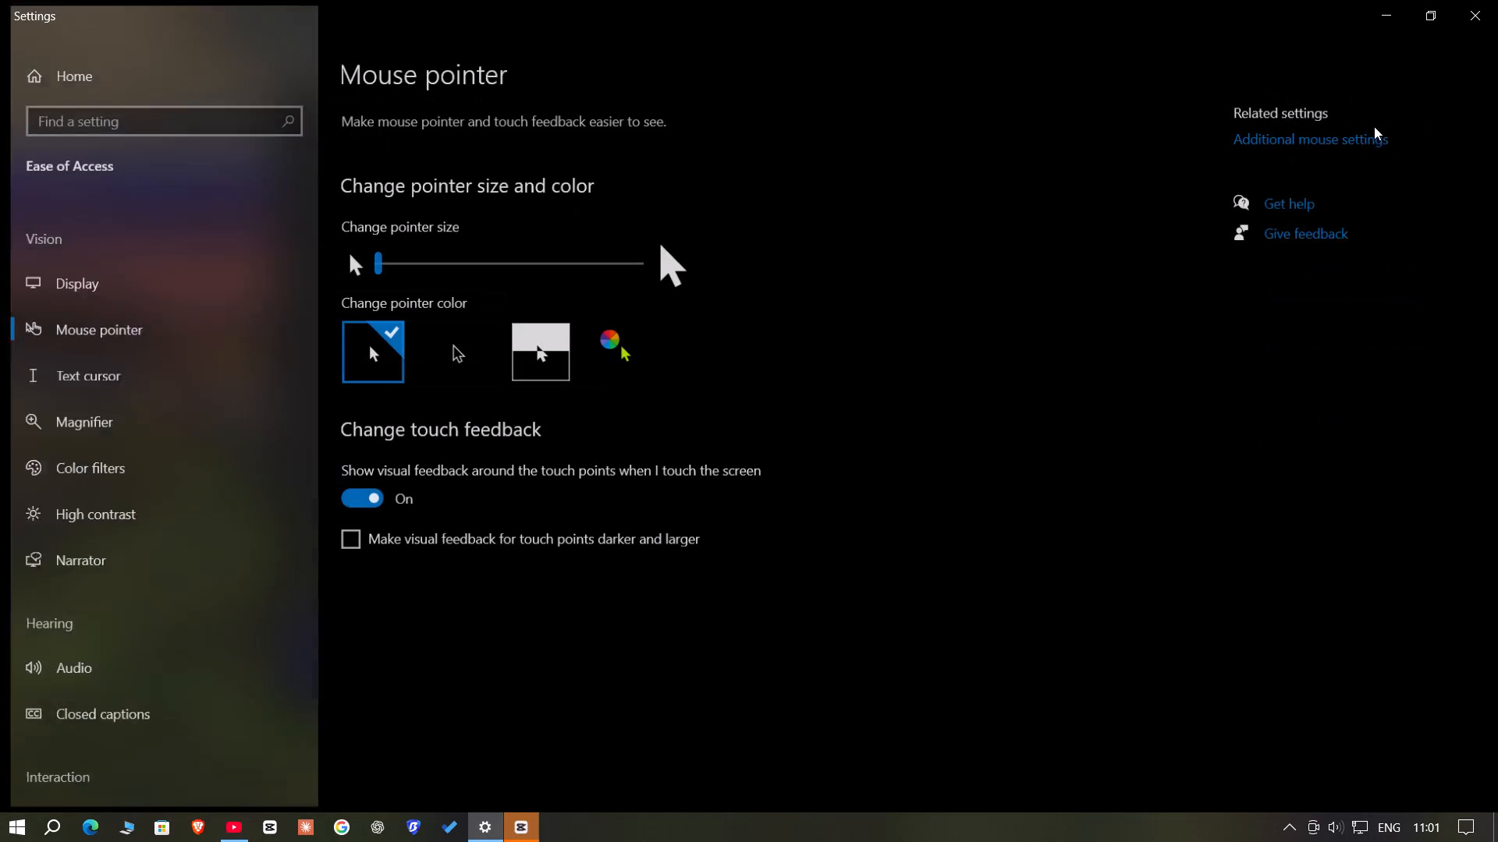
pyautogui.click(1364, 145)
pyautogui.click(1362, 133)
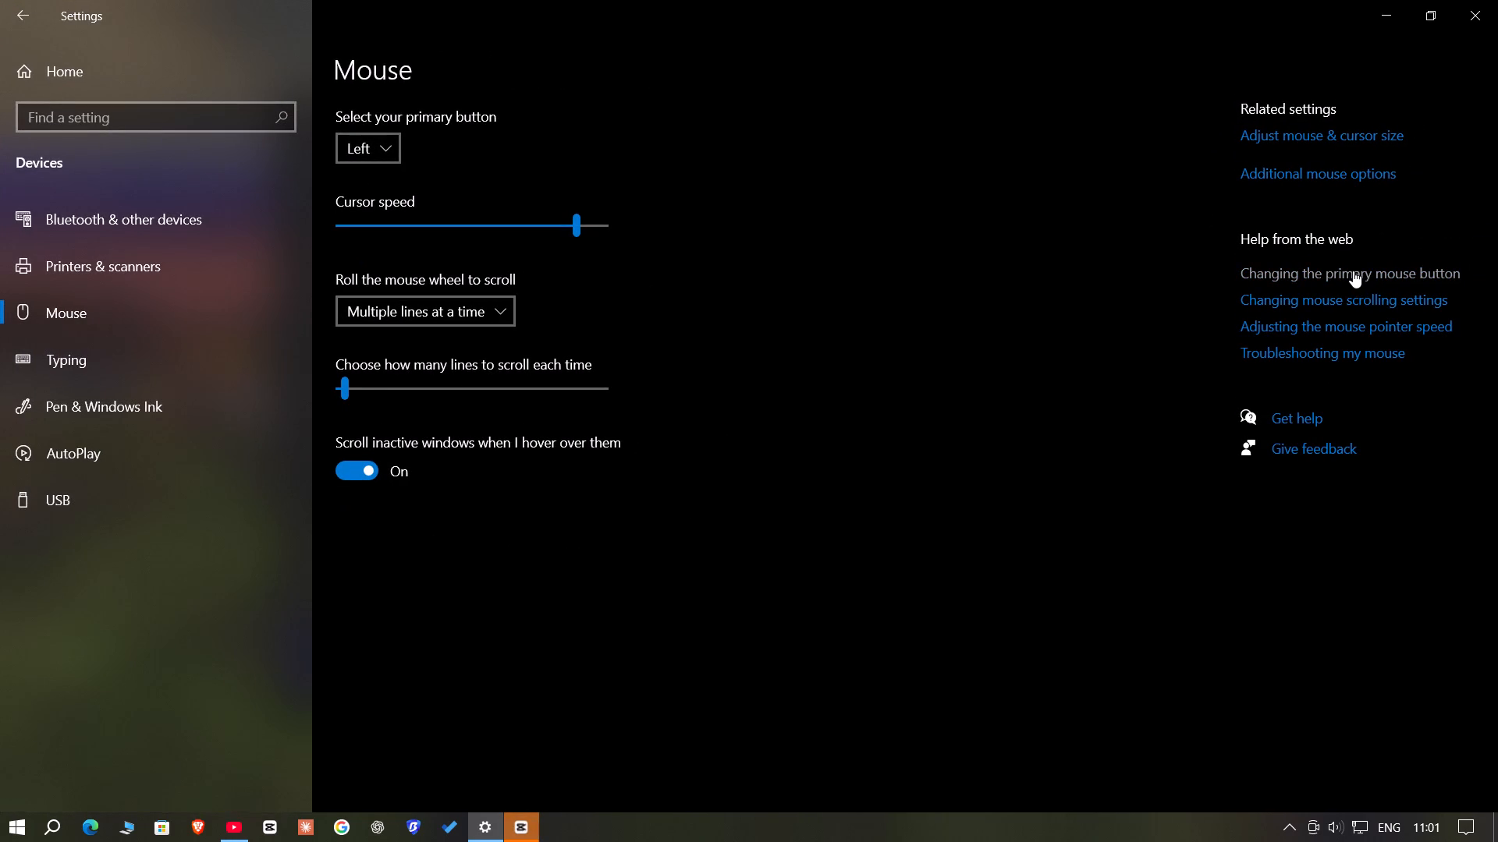
# Raise the pointer speed to the fastest level in the additional mouse options and apply it.
pyautogui.click(1383, 175)
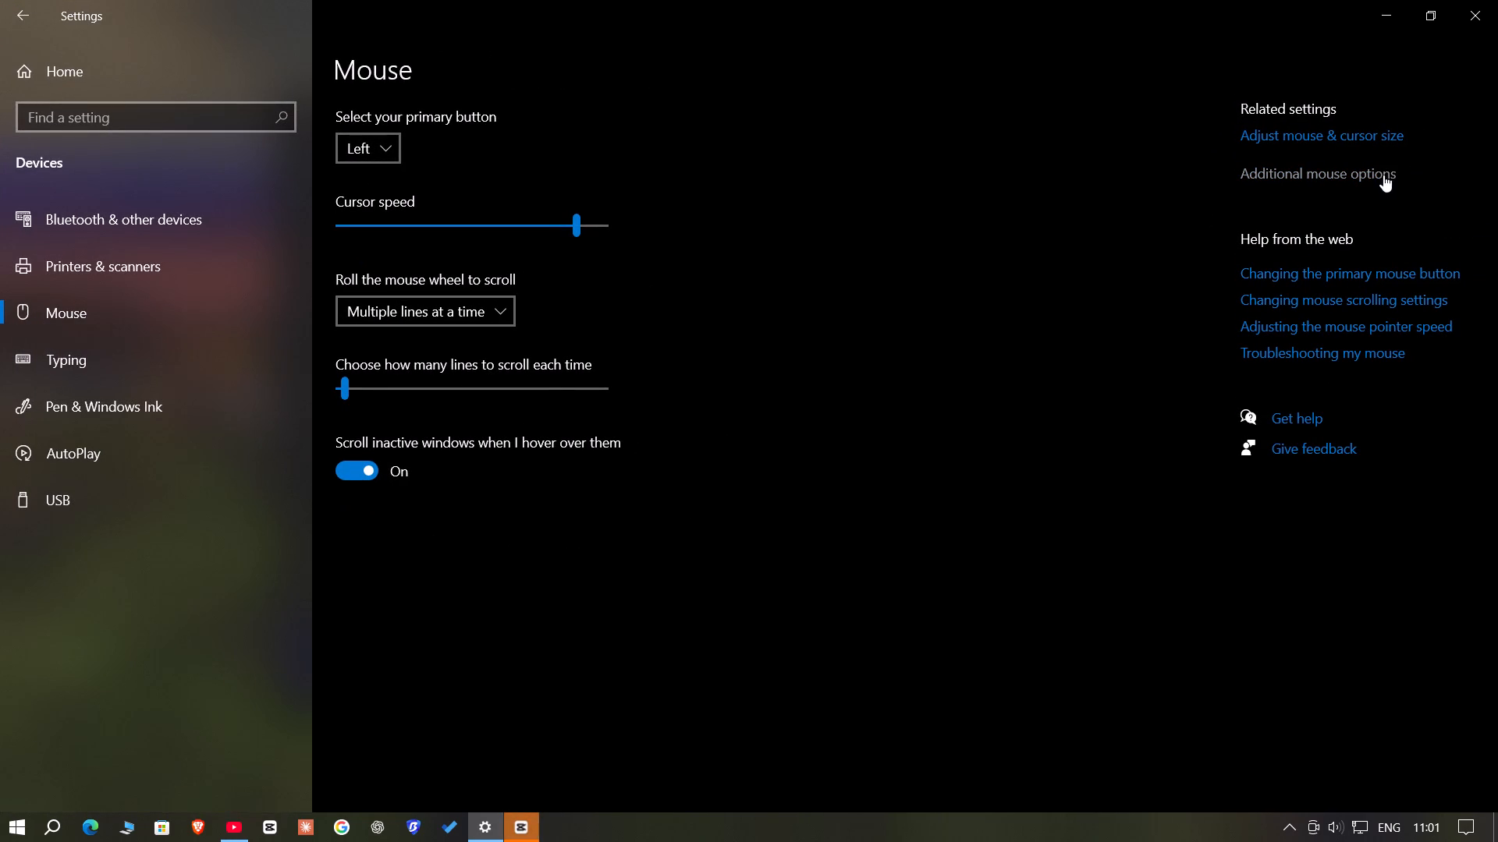
pyautogui.click(228, 189)
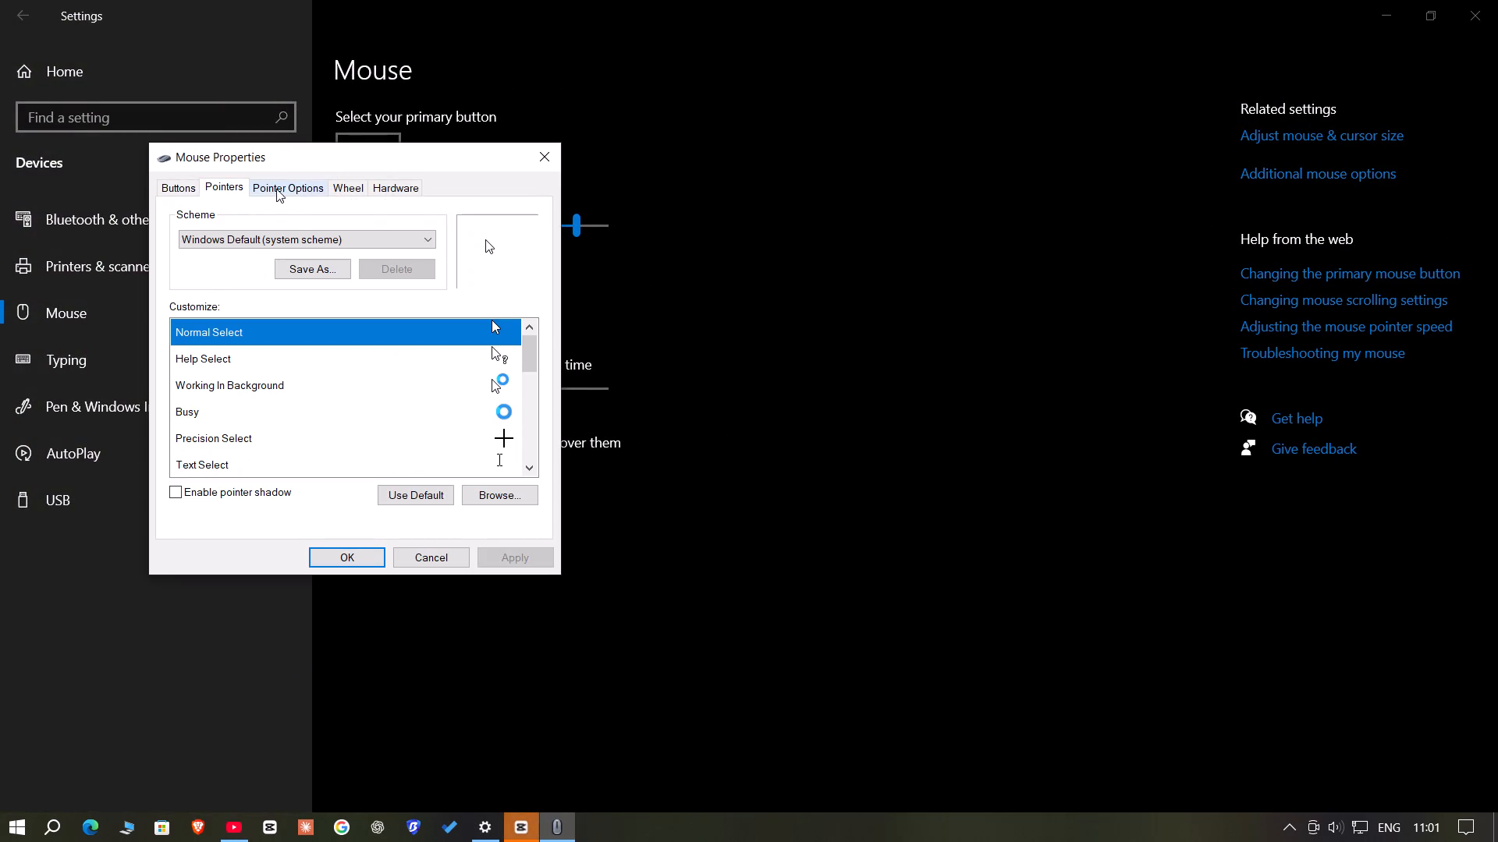
pyautogui.click(279, 189)
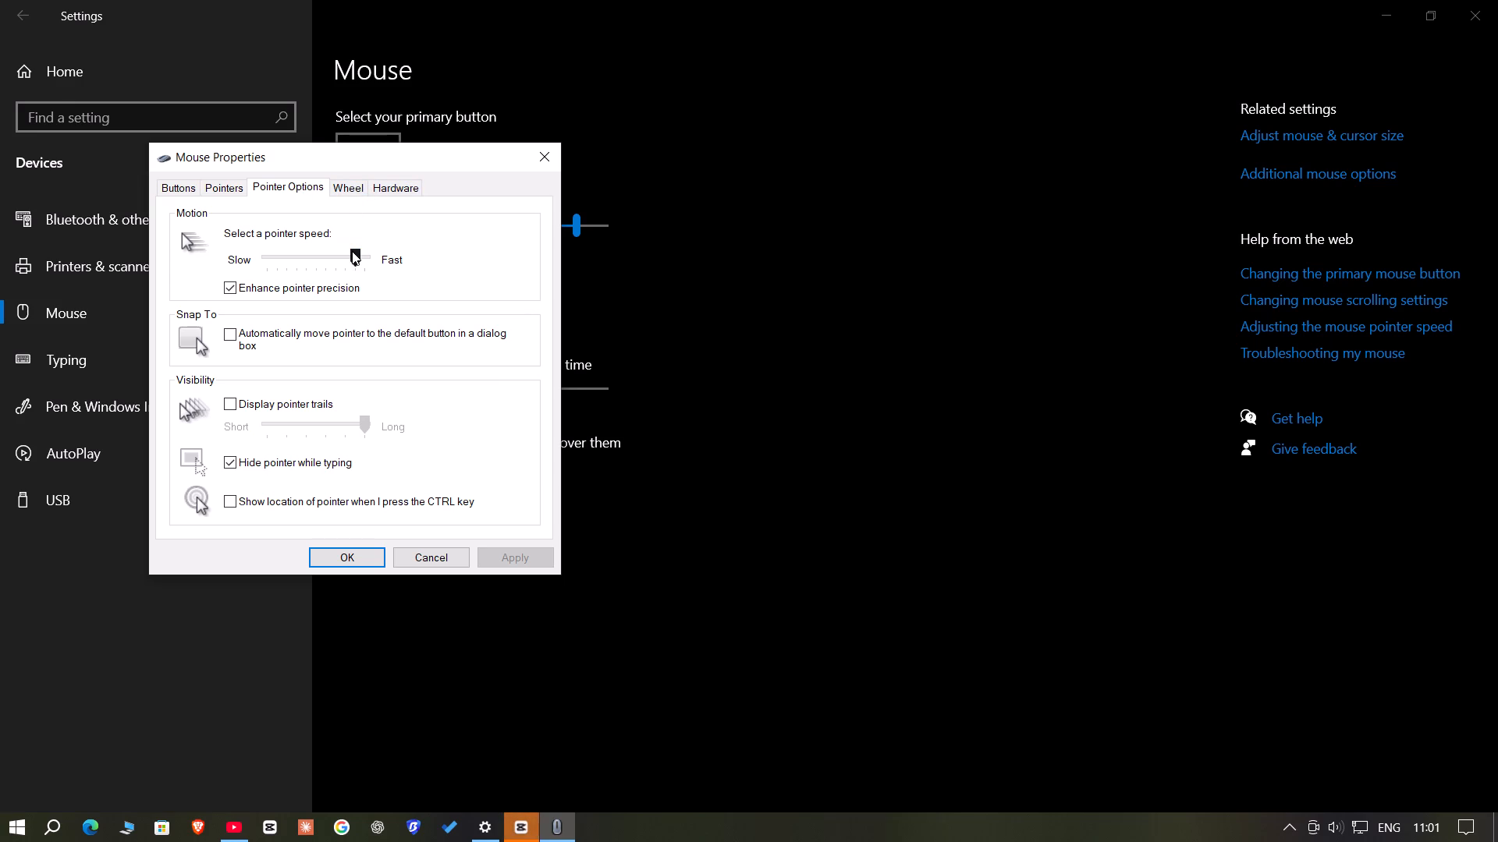
pyautogui.click(352, 251)
pyautogui.press('Right')
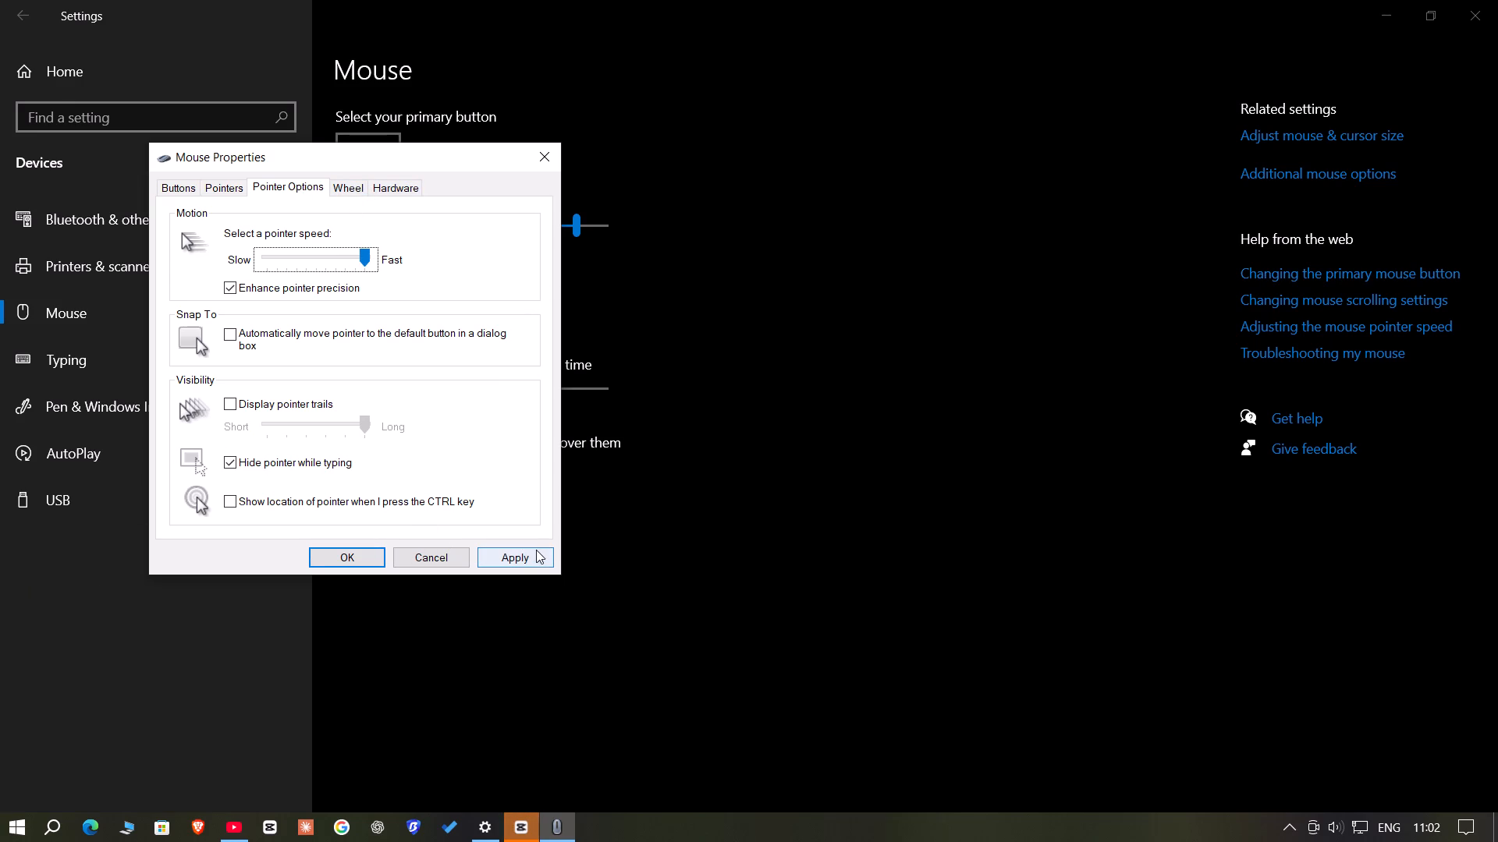
pyautogui.click(536, 560)
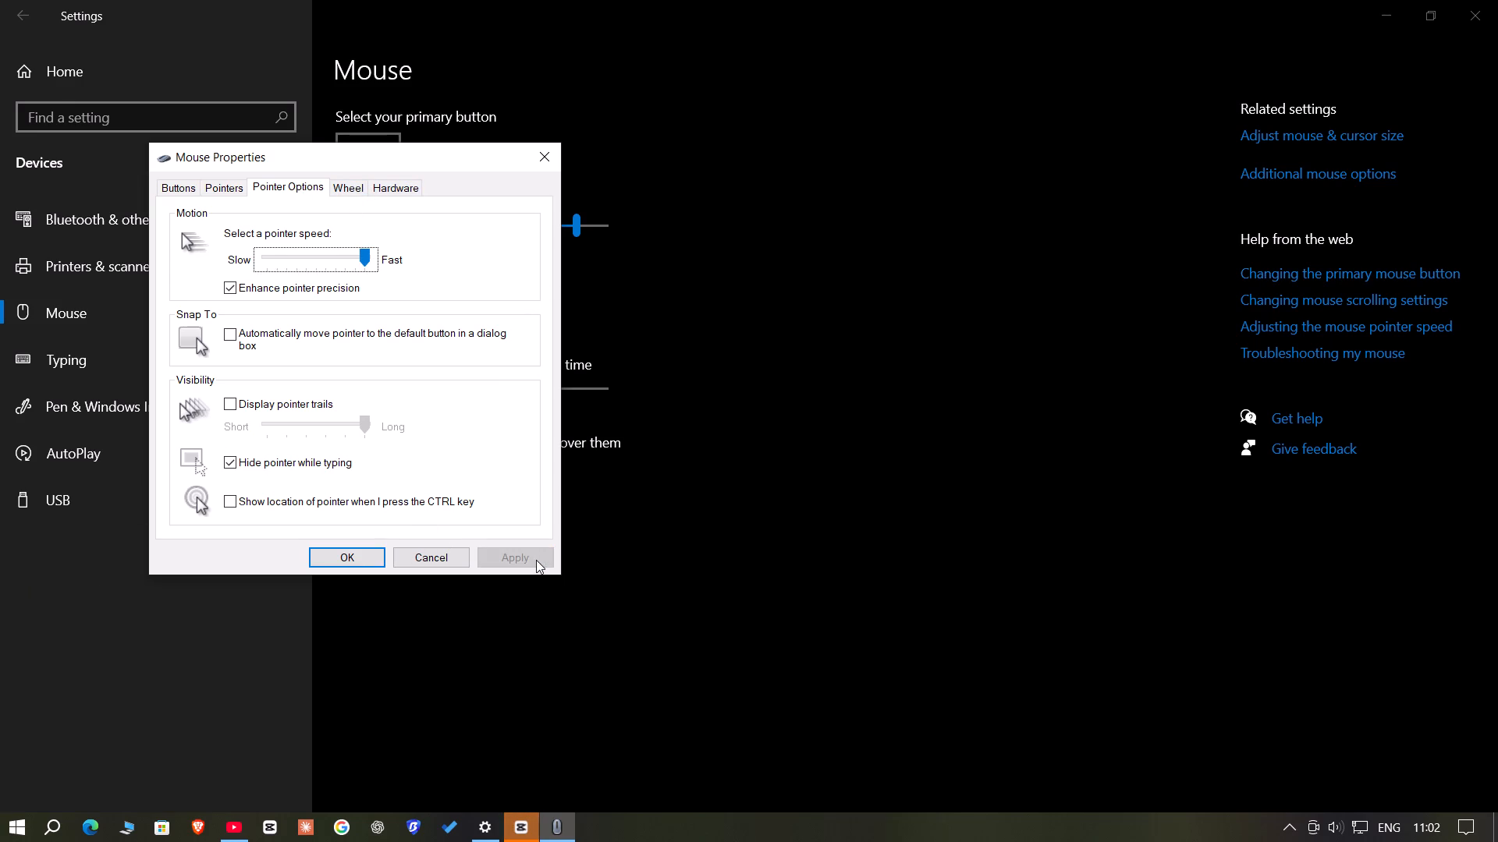
pyautogui.click(346, 557)
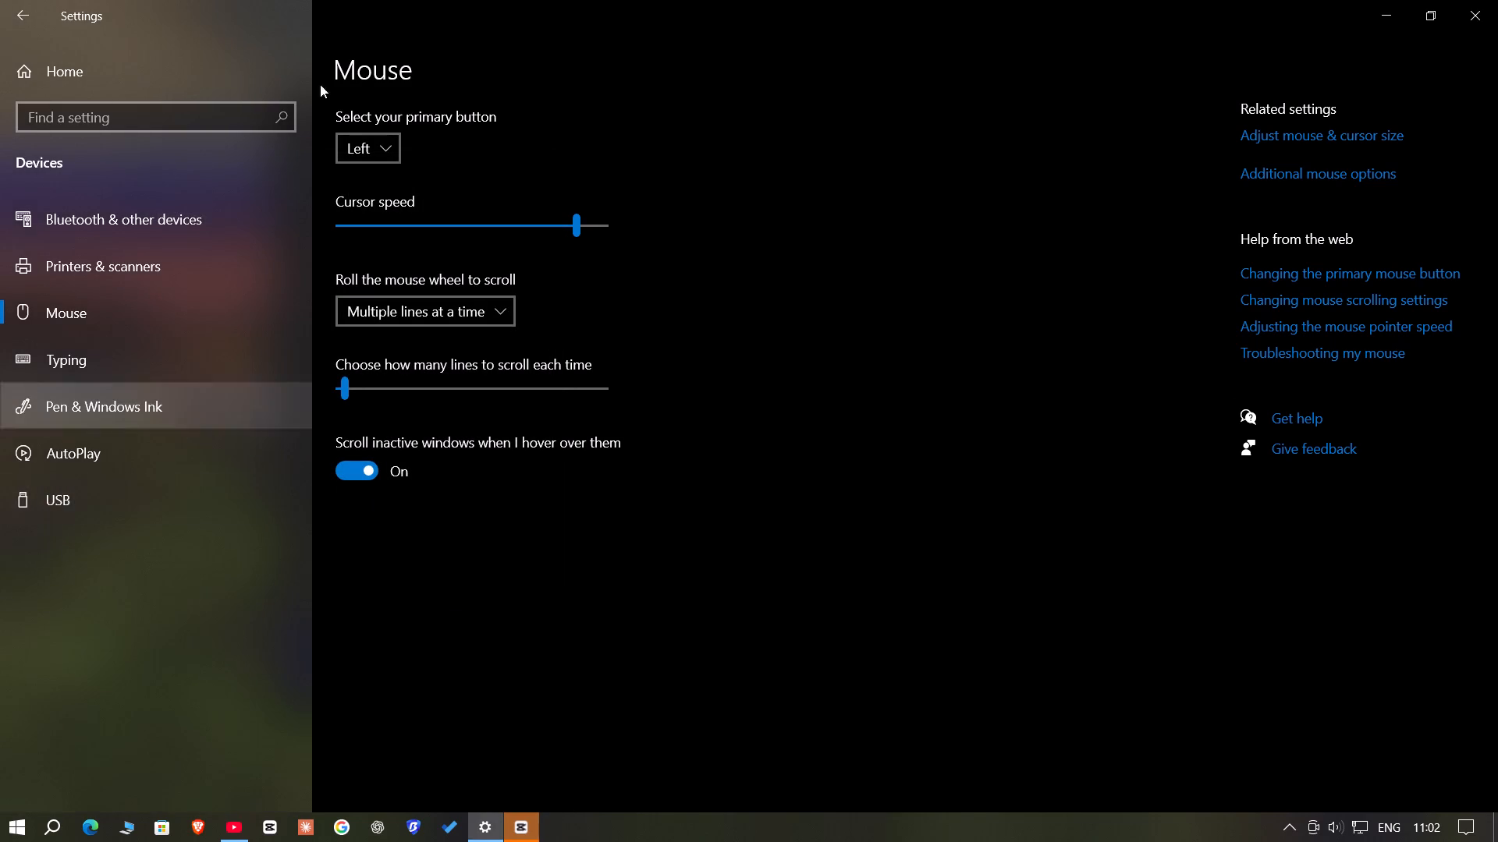
# Close Windows Settings and reopen the dp pro sarvano project in CapCut.
pyautogui.click(1497, 0)
pyautogui.click(545, 345)
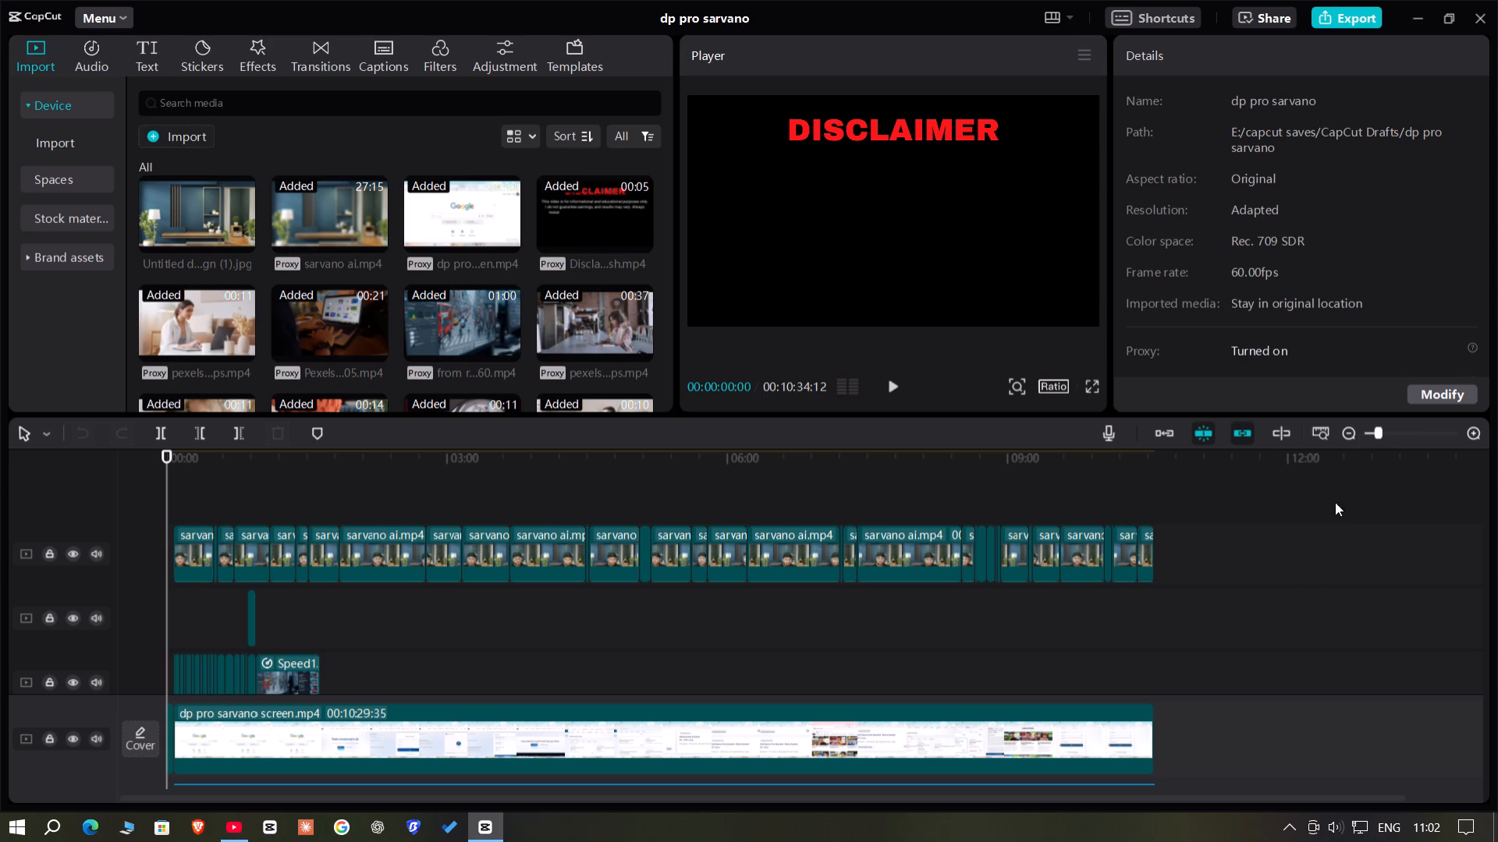
# Apply the Blur video effect to the upper copy of the Speed2.0X screen recording at about 00:52.
pyautogui.click(1397, 435)
pyautogui.doubleClick(953, 489)
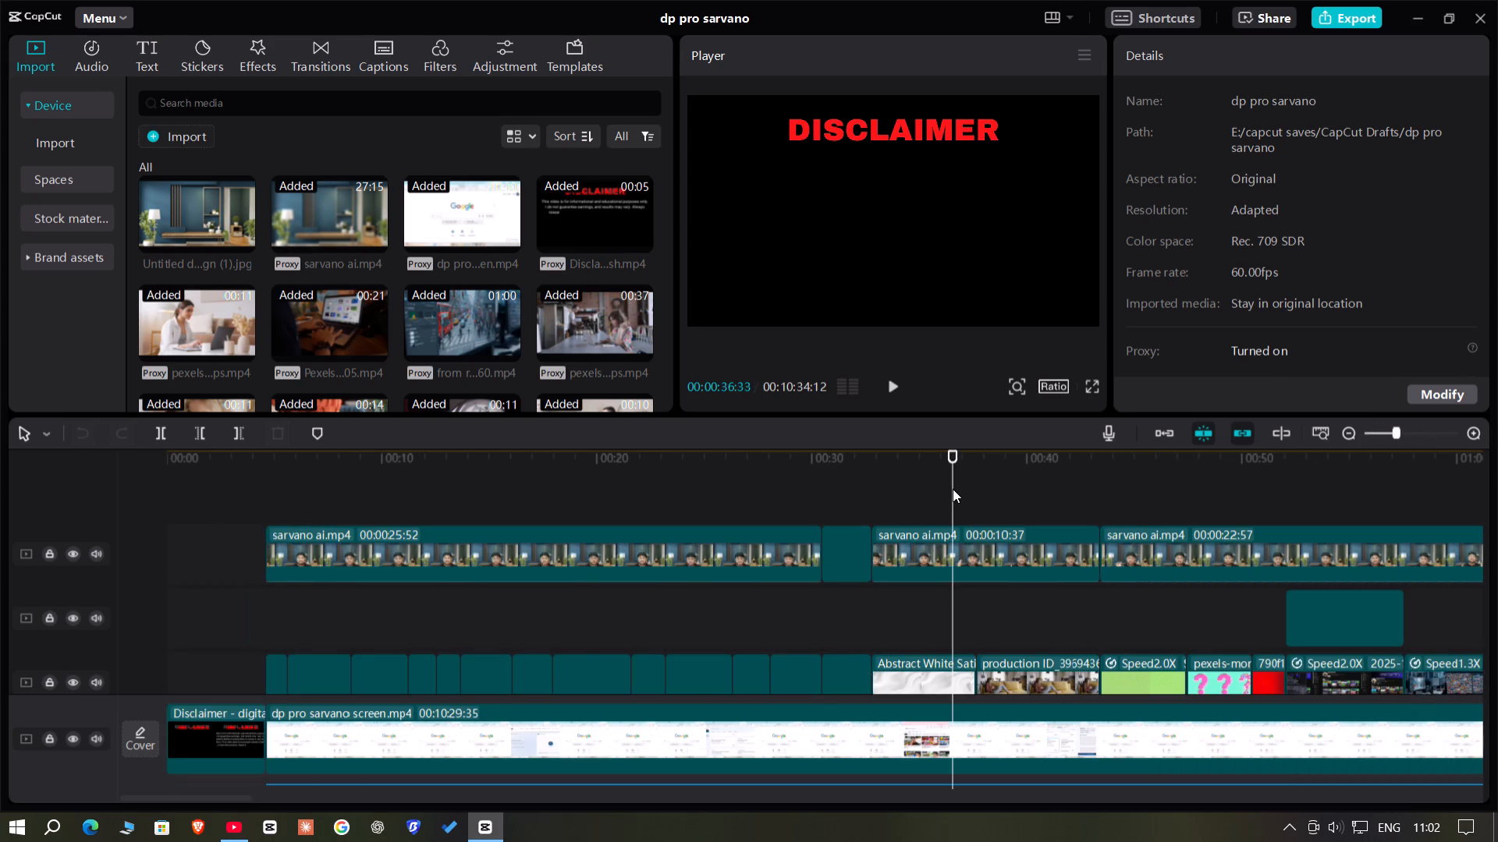
pyautogui.moveTo(953, 489); pyautogui.dragTo(832, 567)
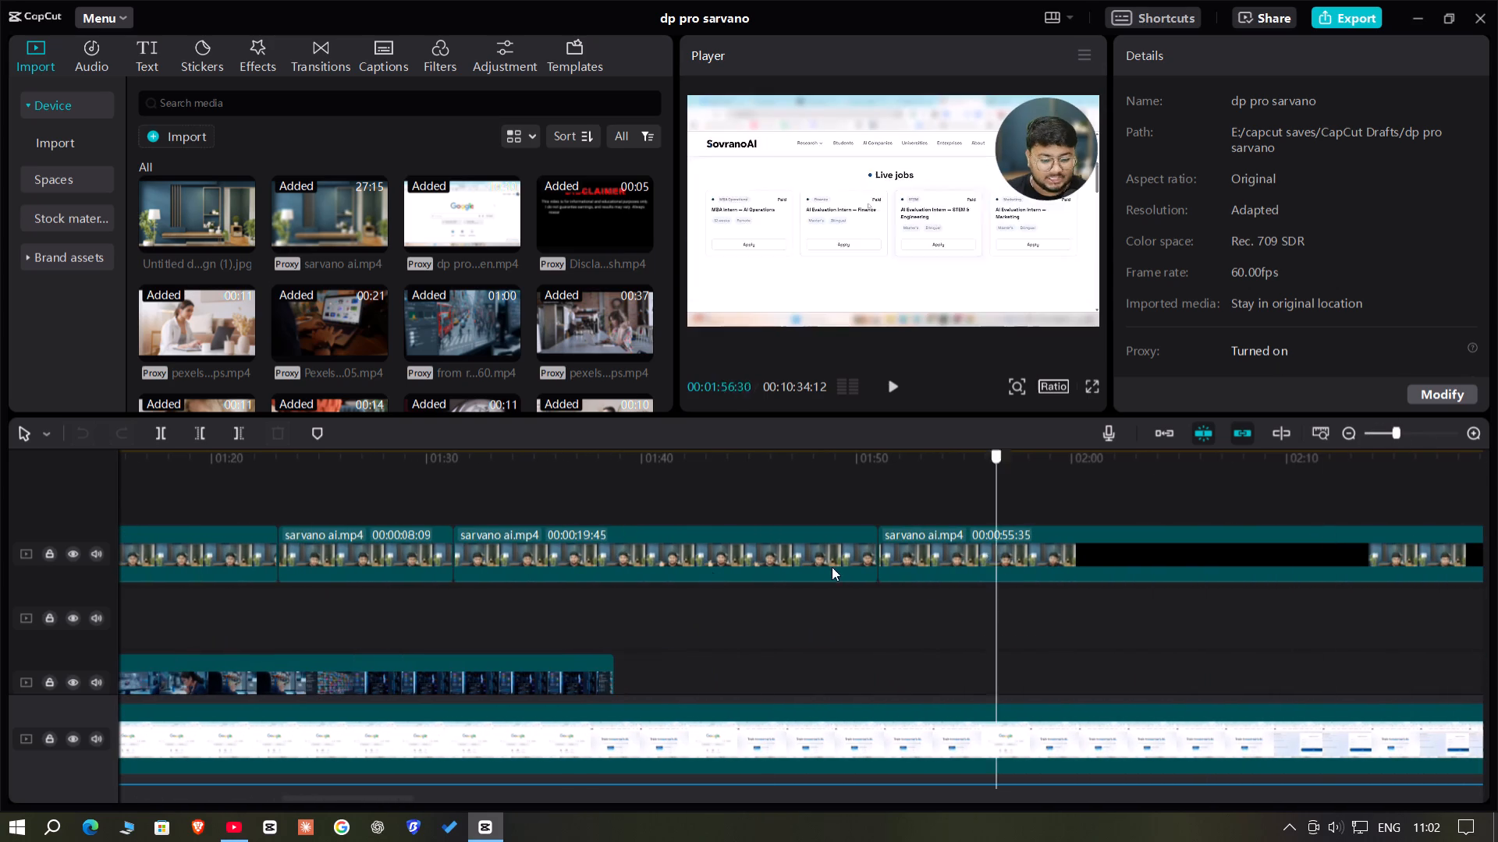
pyautogui.moveTo(832, 567); pyautogui.dragTo(529, 710)
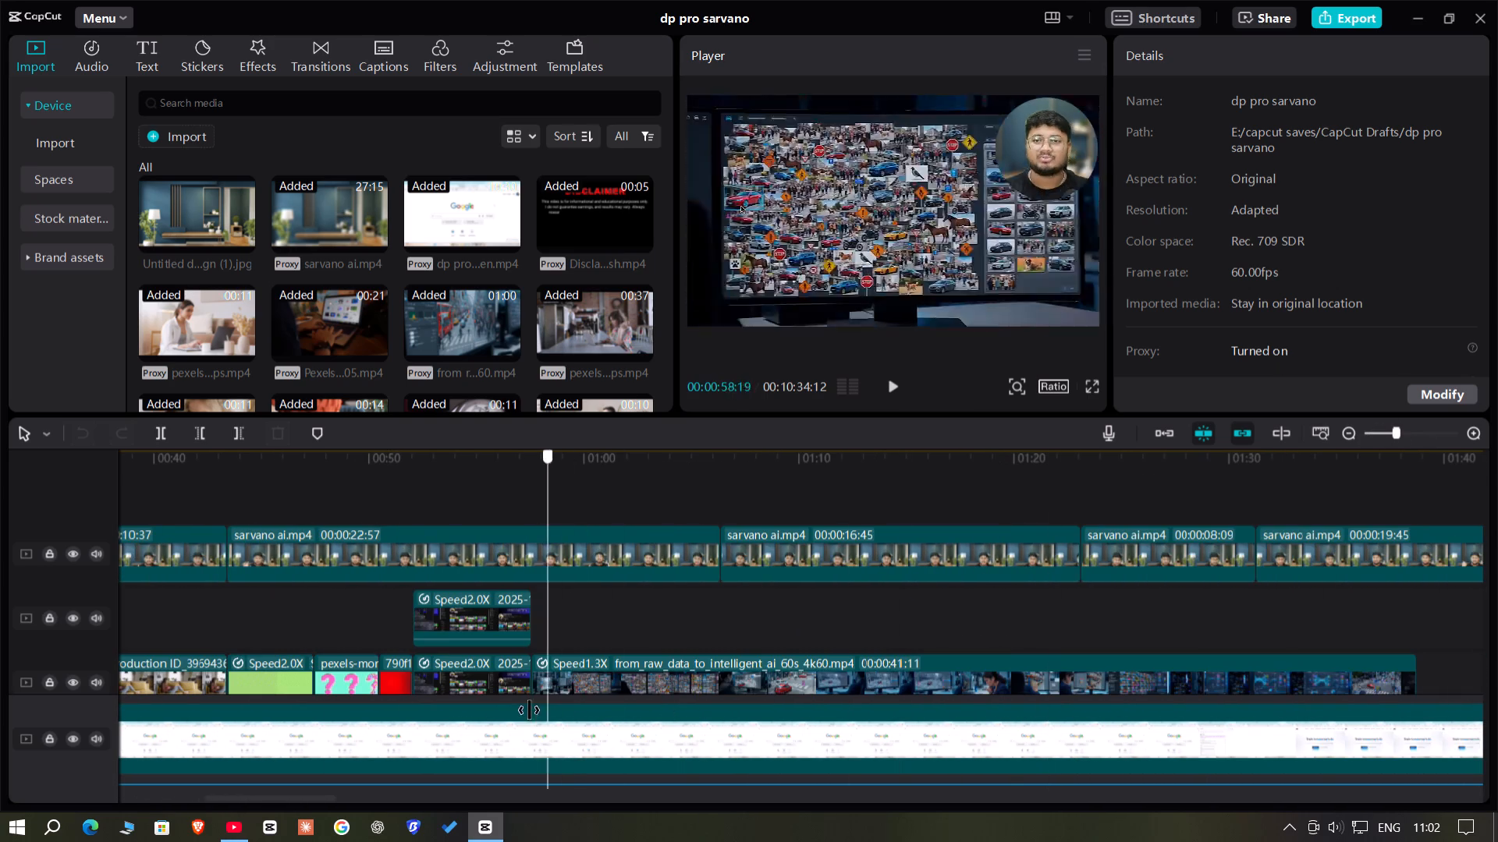
pyautogui.moveTo(529, 710); pyautogui.dragTo(420, 710)
pyautogui.click(459, 492)
pyautogui.click(456, 607)
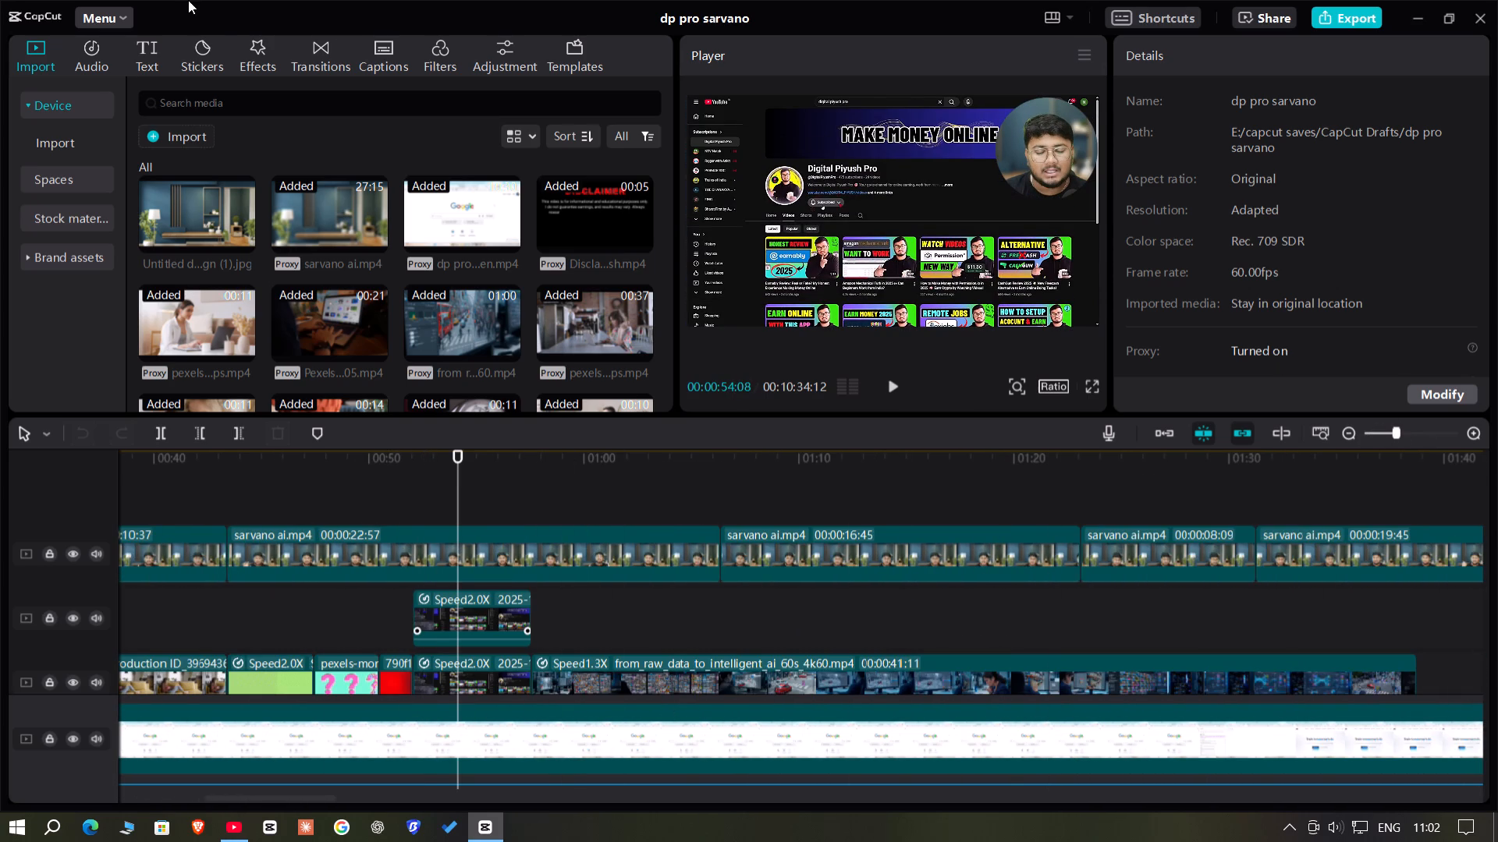
pyautogui.click(278, 54)
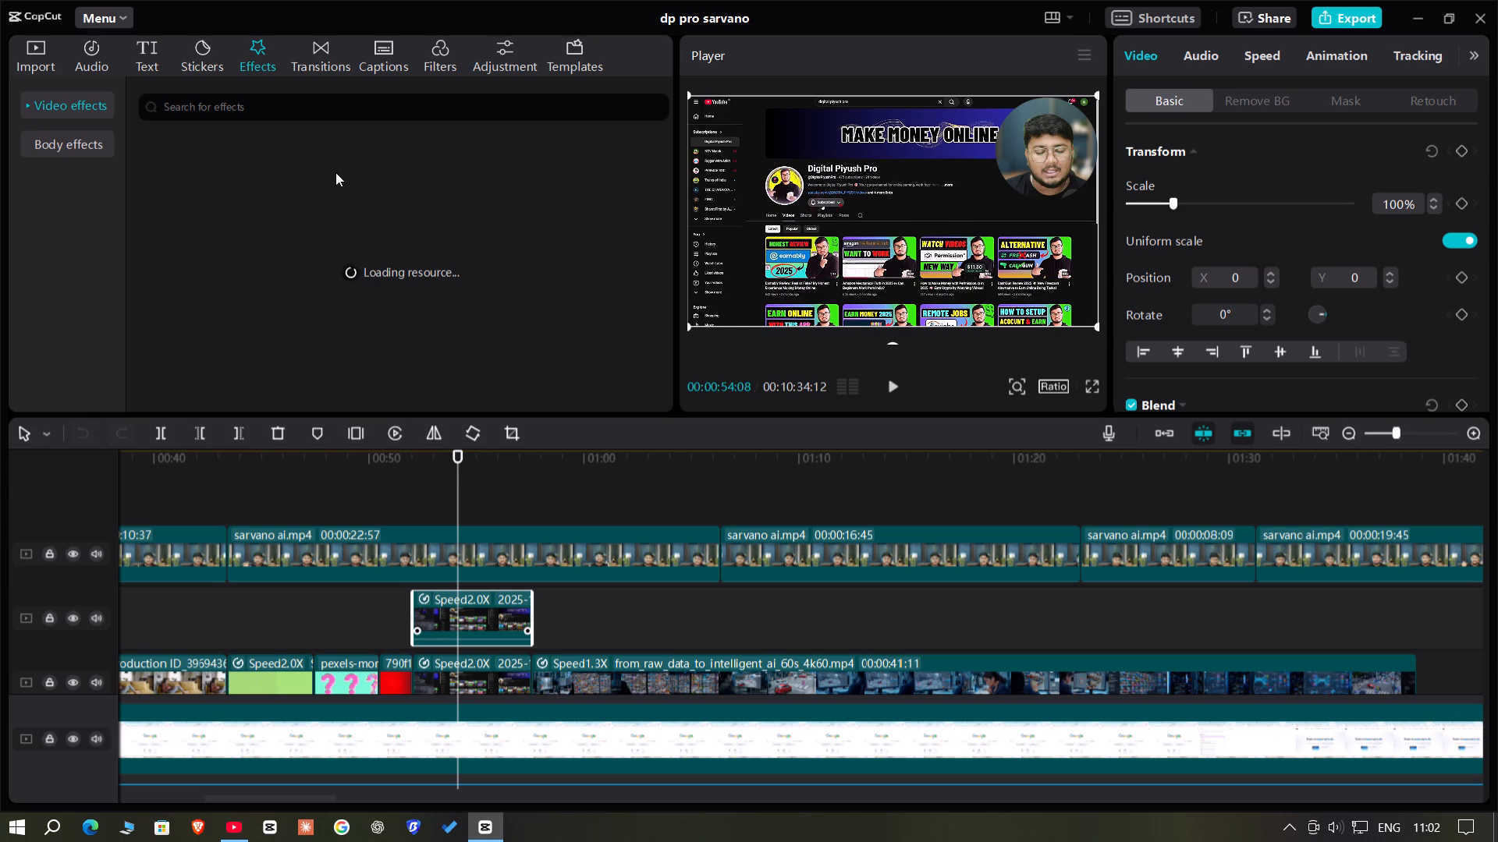
pyautogui.click(203, 73)
pyautogui.click(247, 53)
pyautogui.scroll(-2, 556, 617)
pyautogui.click(442, 461)
pyautogui.moveTo(442, 461); pyautogui.dragTo(399, 461)
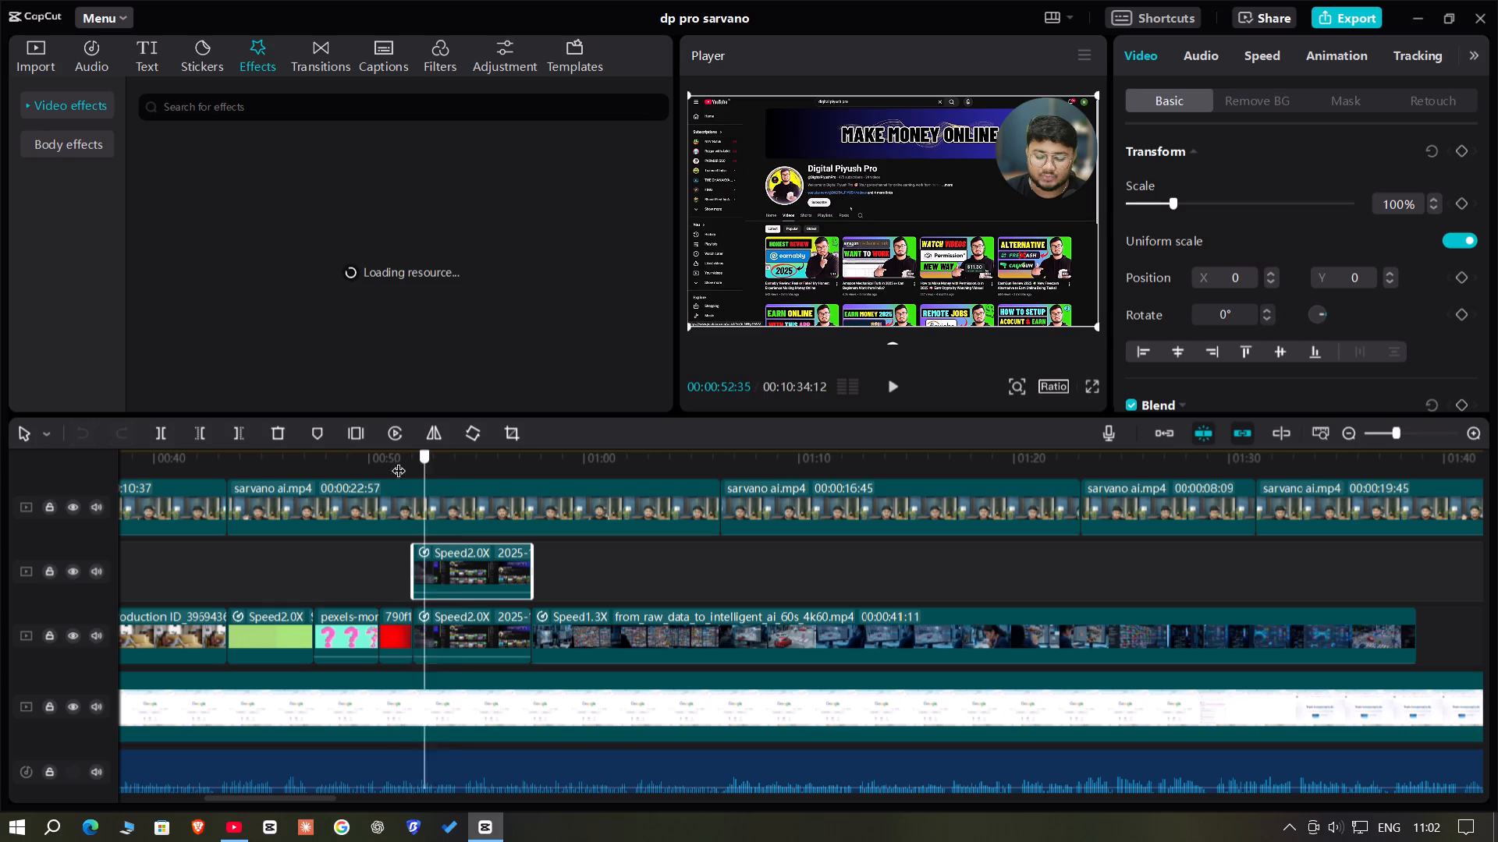
pyautogui.moveTo(399, 461); pyautogui.dragTo(417, 483)
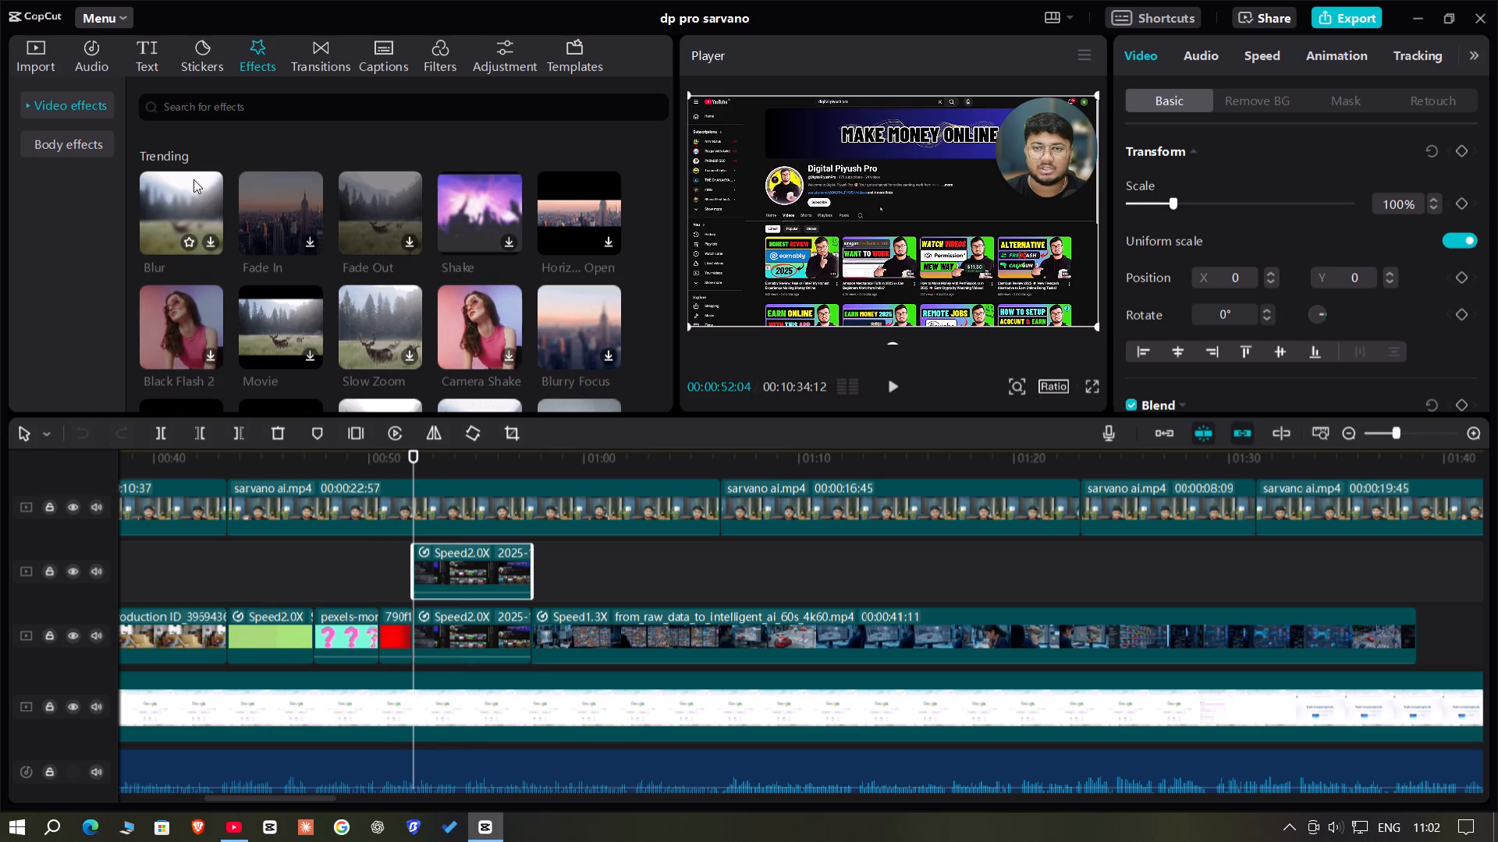
pyautogui.click(191, 207)
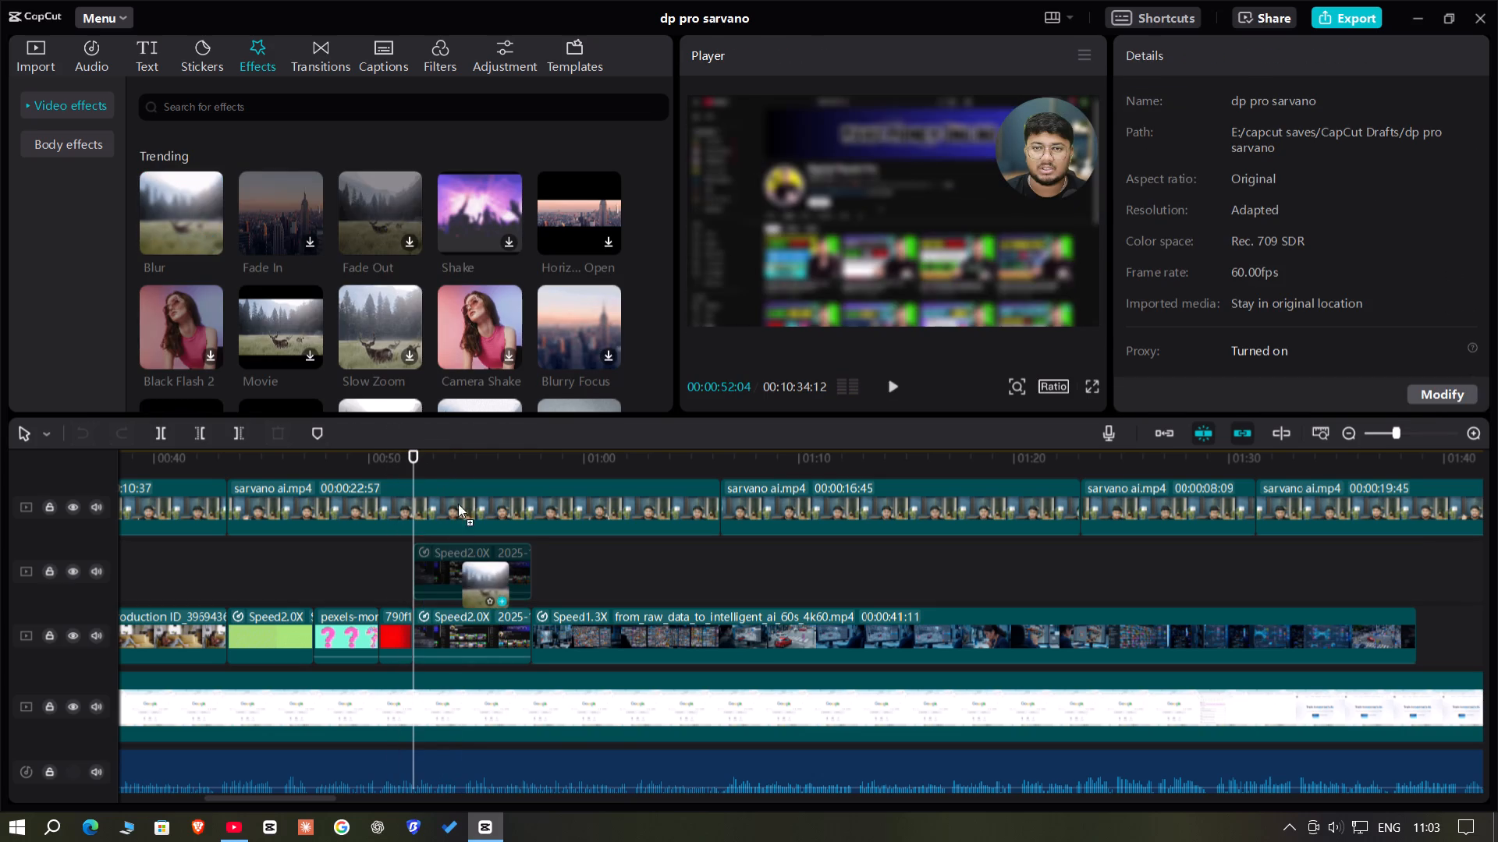
# Add a Rectangle mask to the blurred recording copy.
pyautogui.click(437, 452)
pyautogui.click(470, 599)
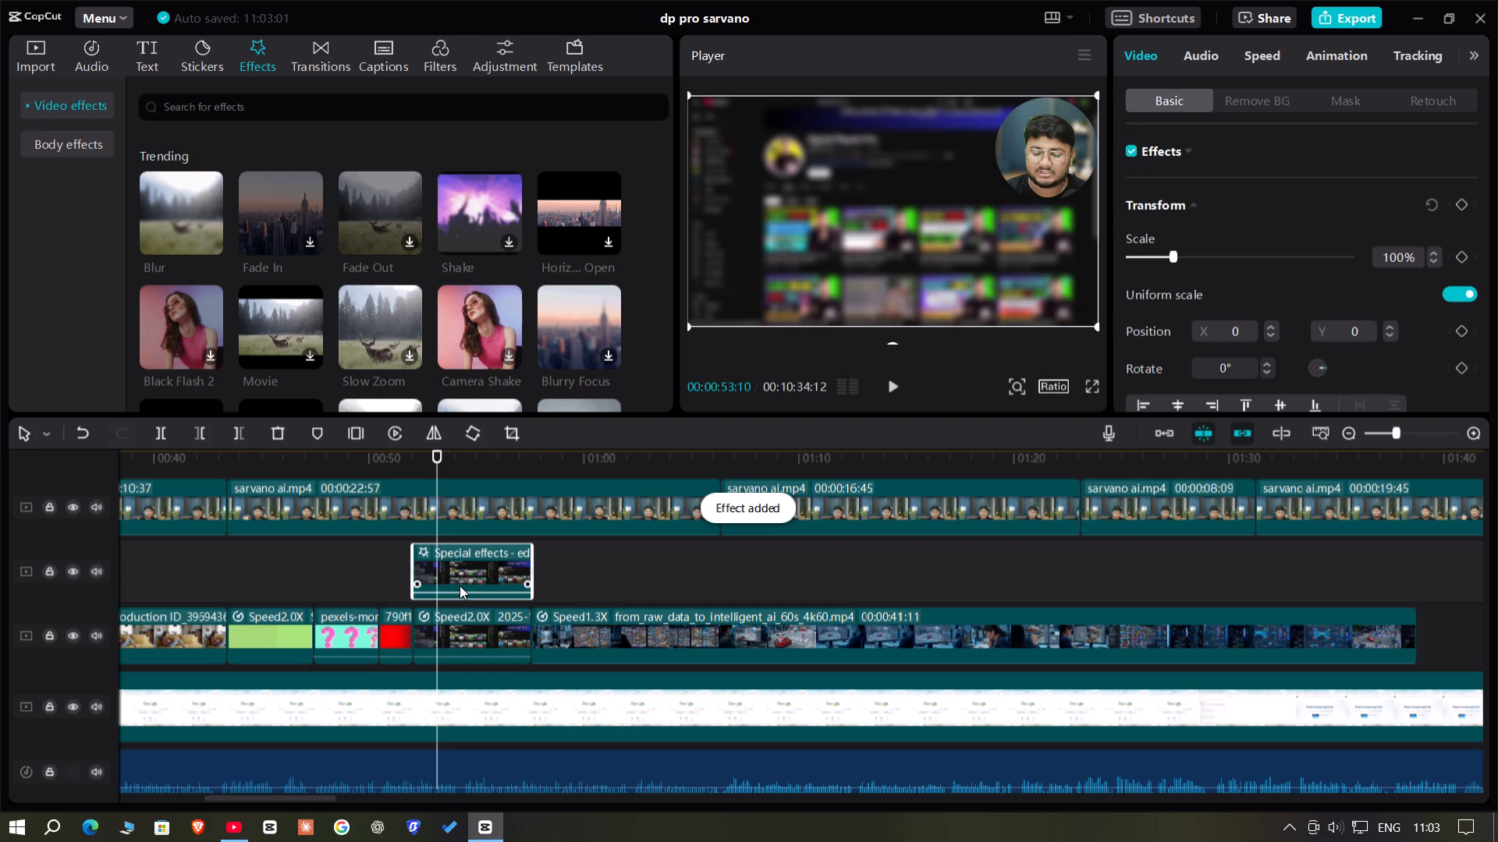
pyautogui.click(1415, 431)
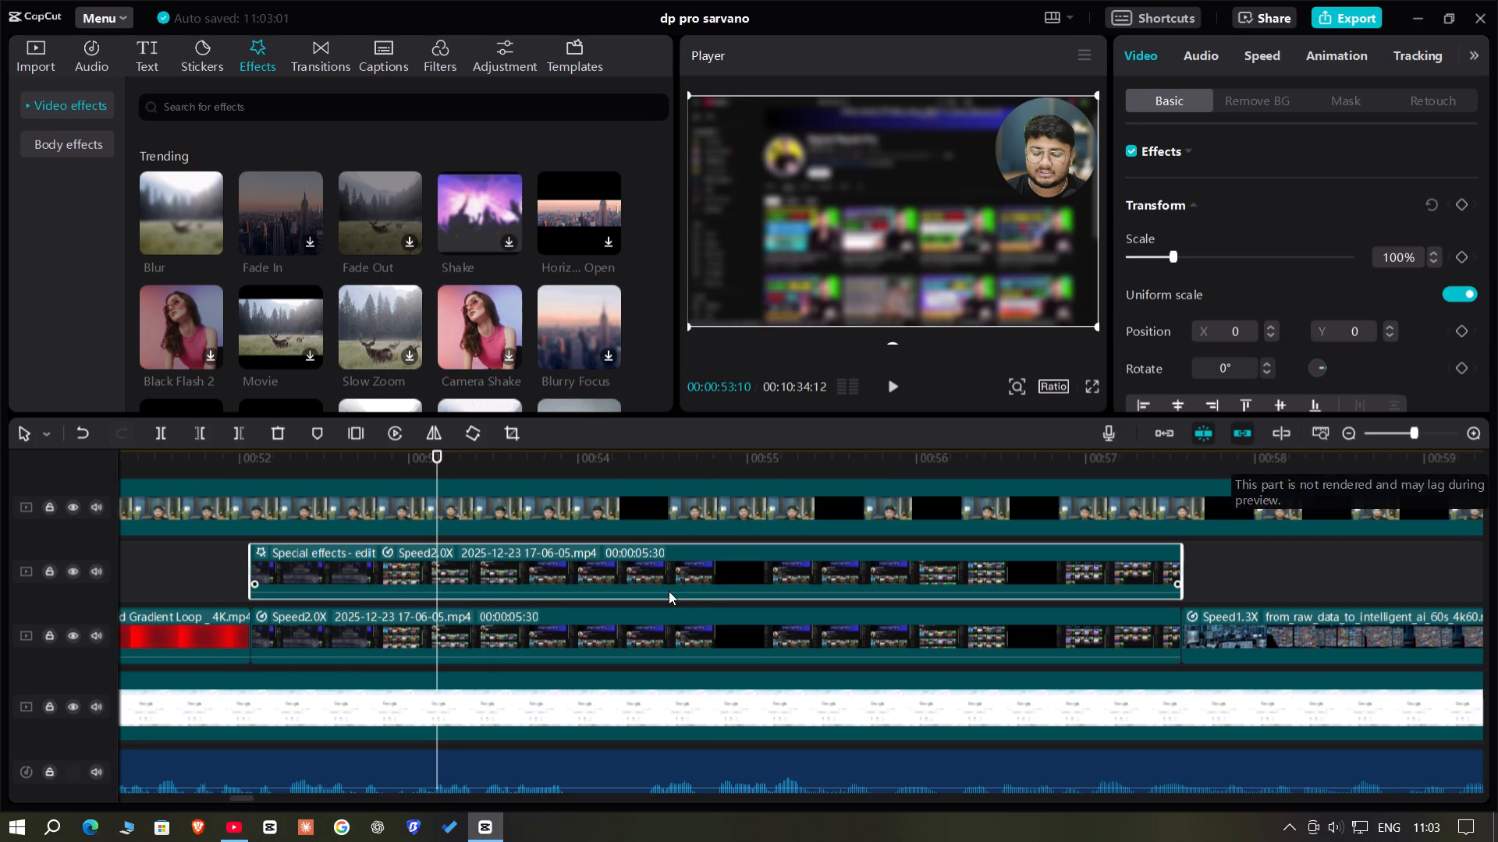
pyautogui.click(1355, 95)
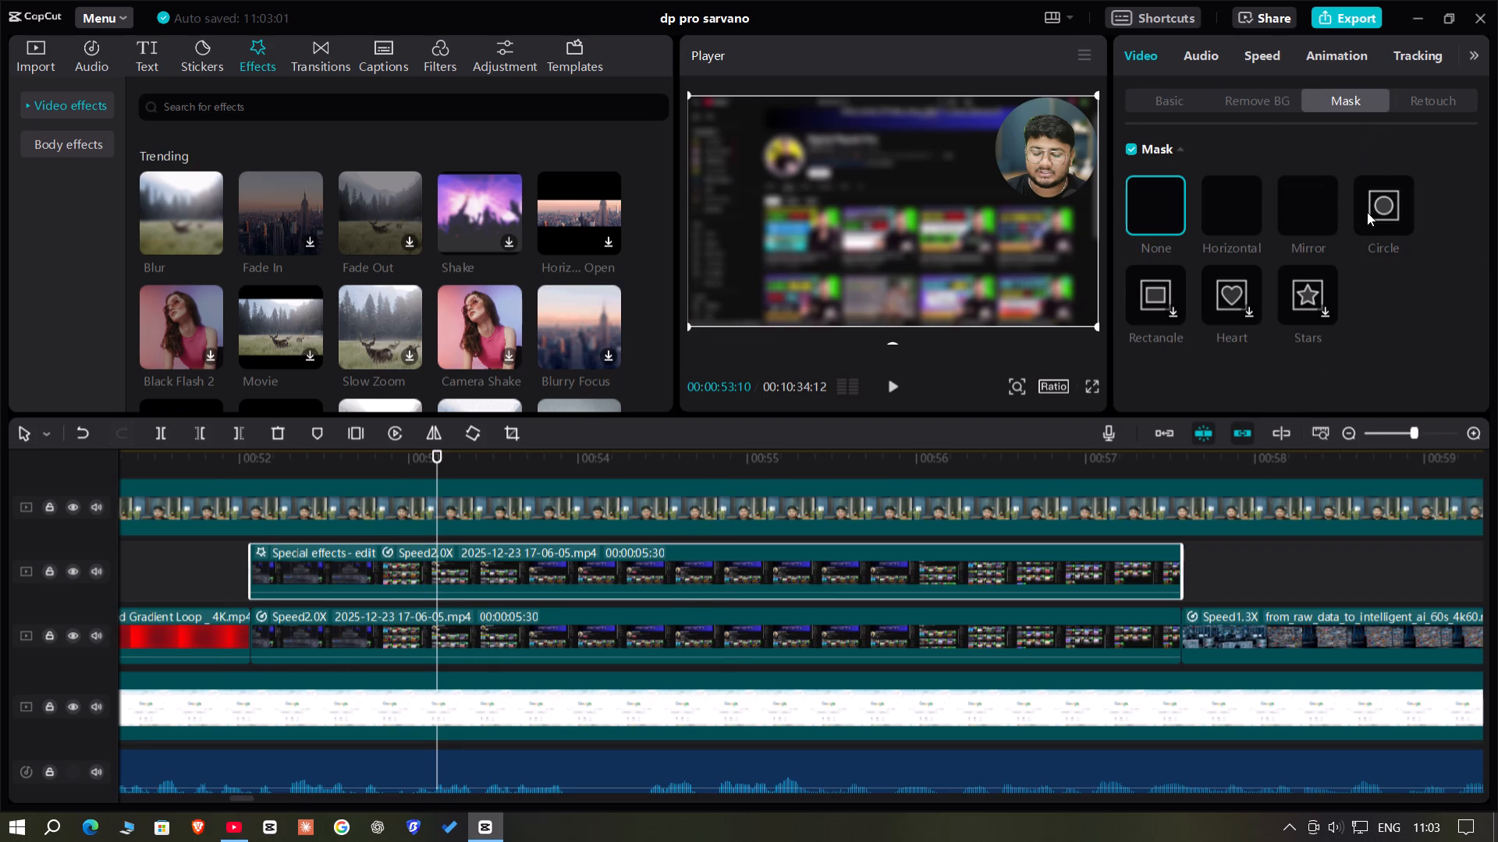
pyautogui.click(1149, 309)
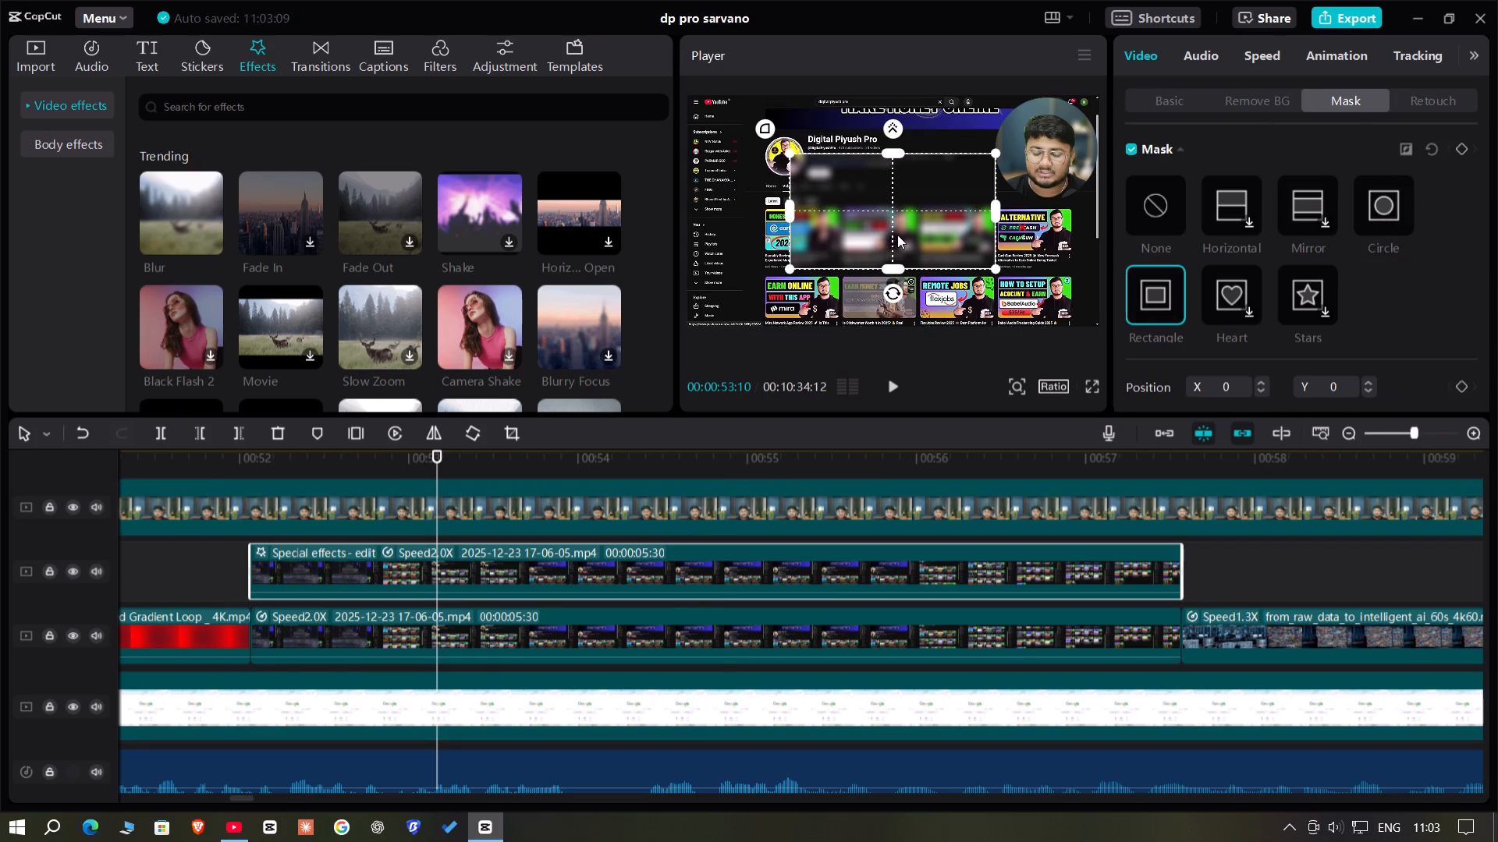
# Narrow and reposition the rectangle mask over the channel list in the YouTube sidebar, at about X -875, Y 171.
pyautogui.moveTo(789, 209); pyautogui.dragTo(857, 239)
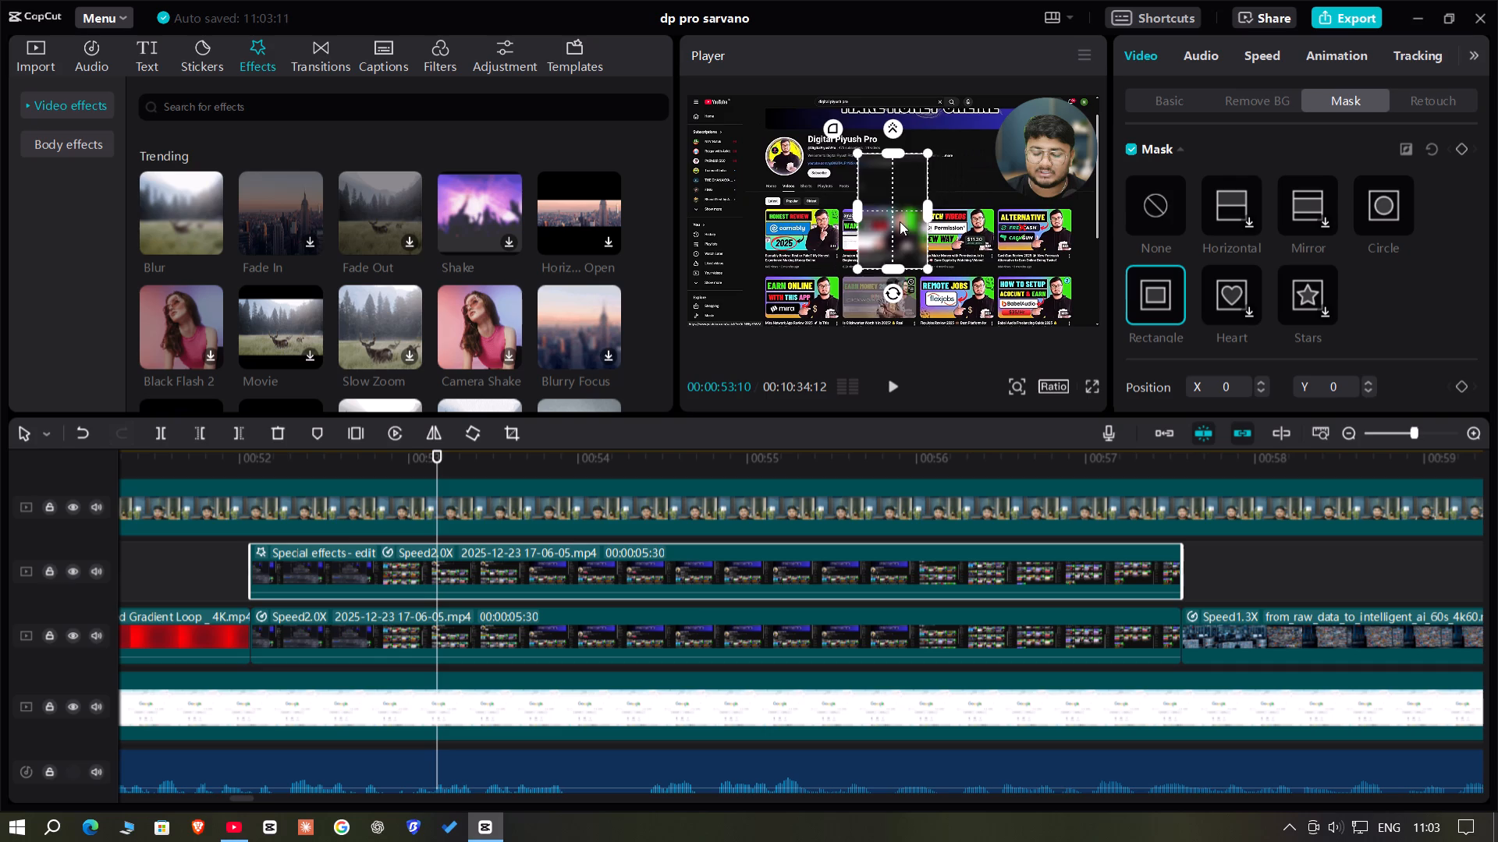
pyautogui.moveTo(900, 221); pyautogui.dragTo(736, 210)
pyautogui.moveTo(733, 144); pyautogui.dragTo(733, 147)
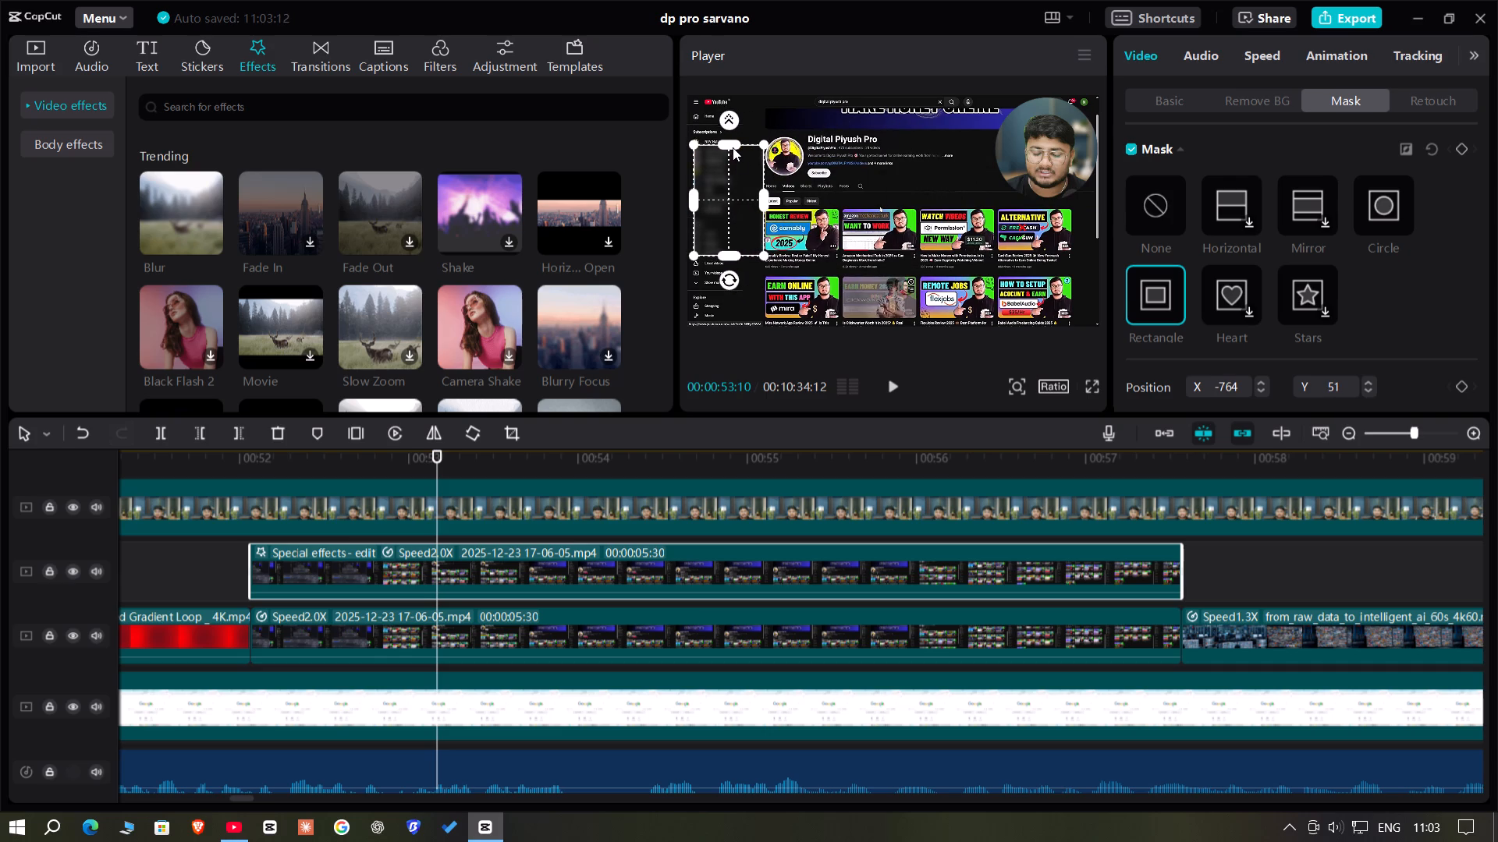
pyautogui.moveTo(733, 147); pyautogui.dragTo(733, 159)
pyautogui.moveTo(731, 186); pyautogui.dragTo(714, 157)
pyautogui.click(1017, 385)
pyautogui.moveTo(996, 417); pyautogui.dragTo(1009, 421)
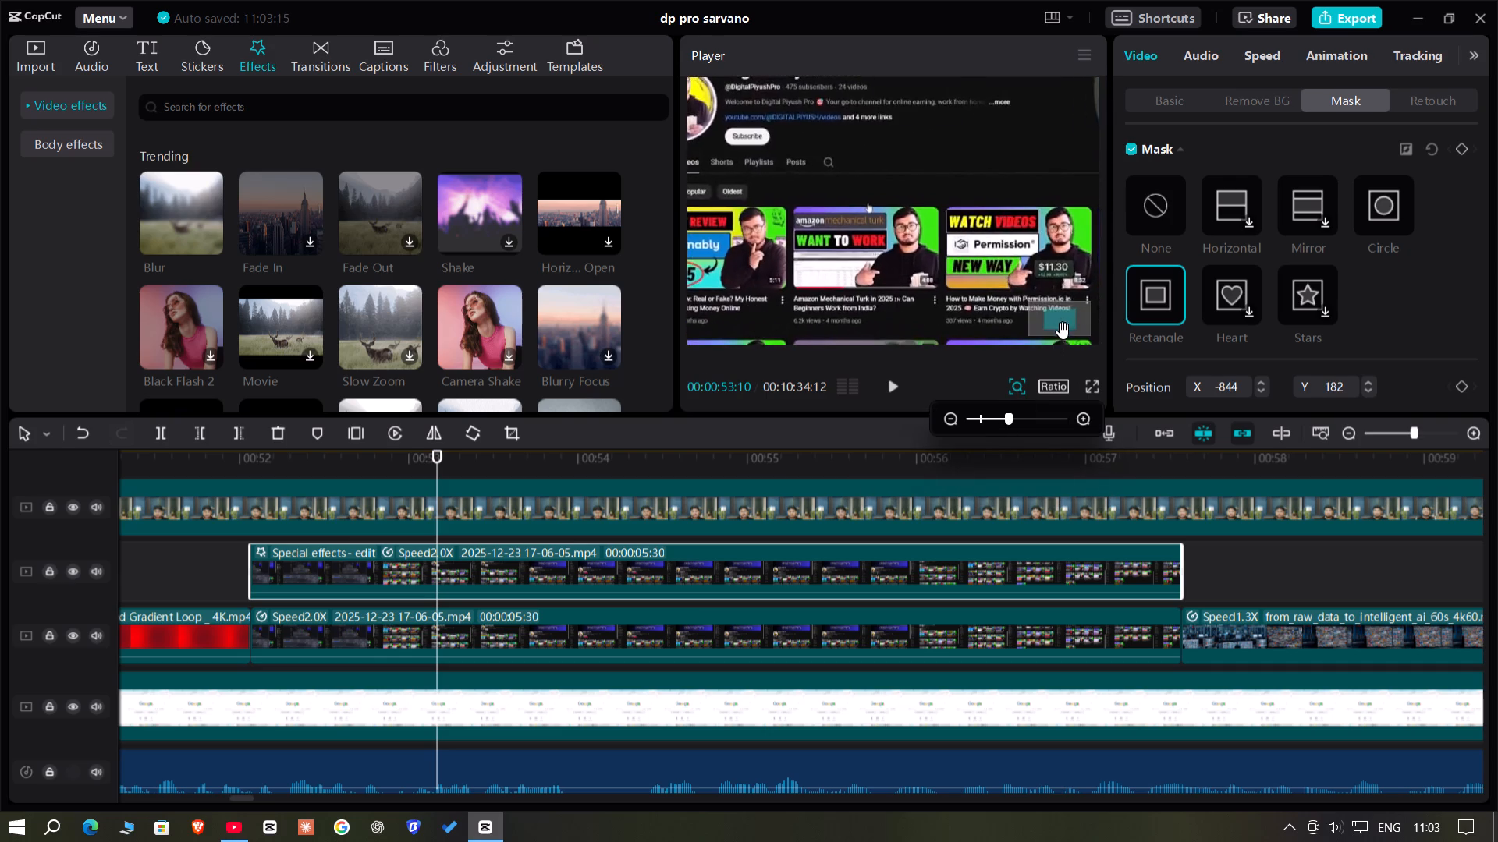
pyautogui.moveTo(1063, 331); pyautogui.dragTo(1033, 322)
pyautogui.moveTo(755, 270); pyautogui.dragTo(739, 269)
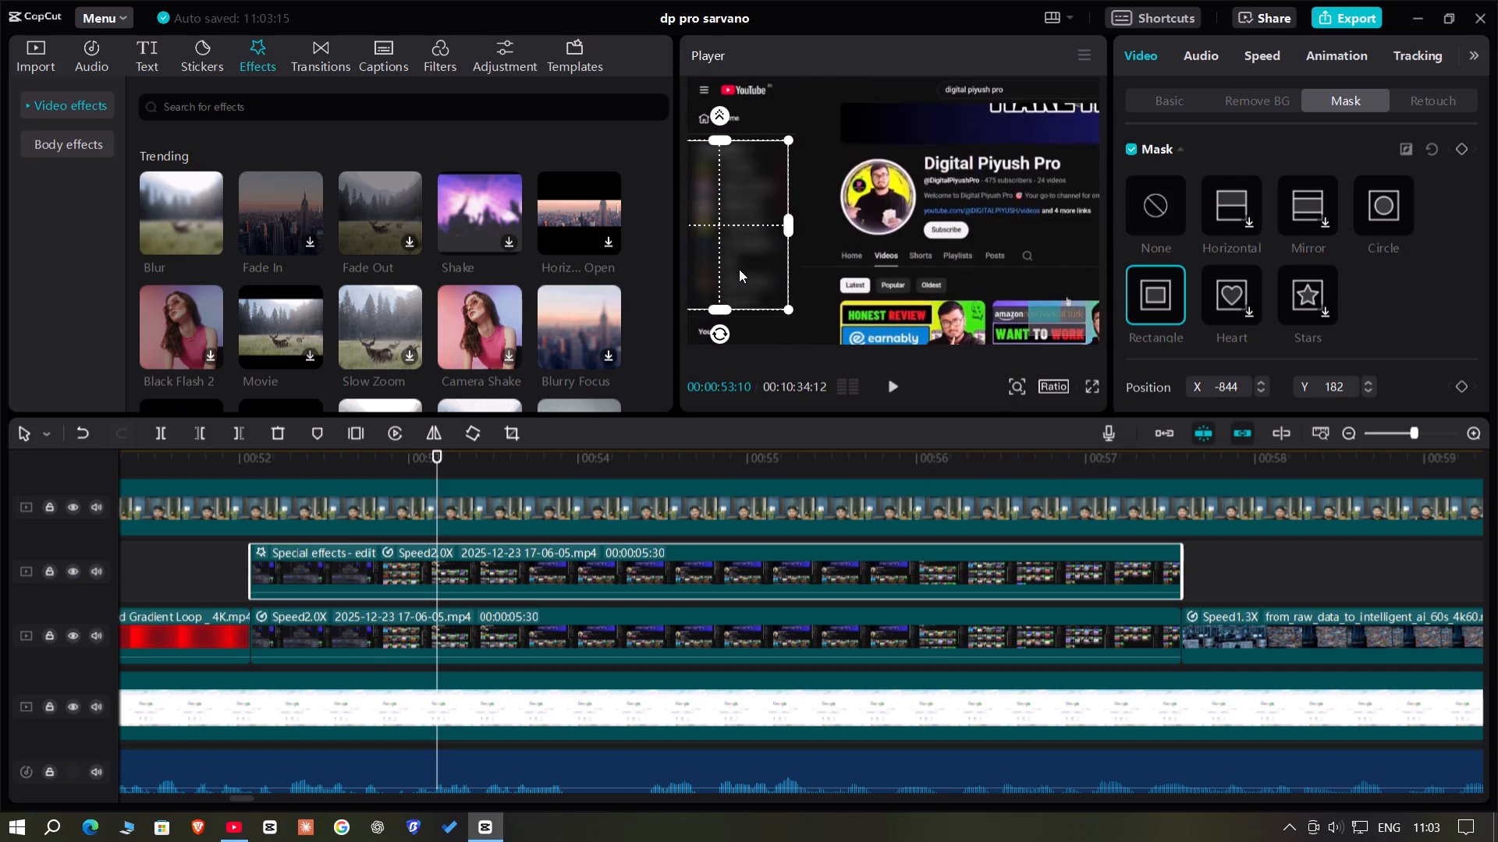
pyautogui.moveTo(739, 269); pyautogui.dragTo(733, 265)
pyautogui.click(719, 310)
pyautogui.moveTo(730, 288); pyautogui.dragTo(732, 287)
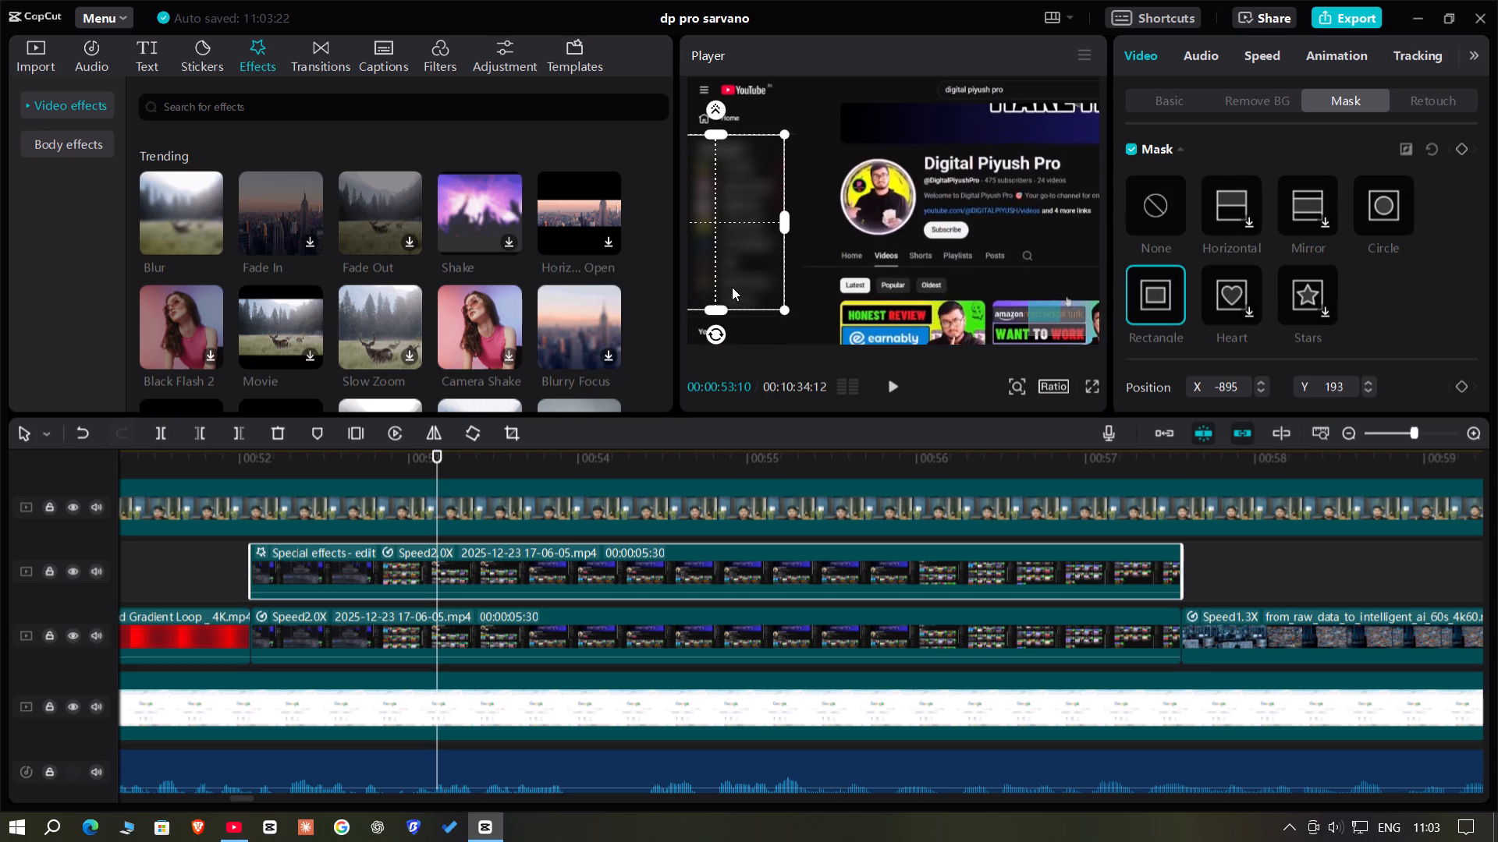
pyautogui.moveTo(732, 287); pyautogui.dragTo(743, 289)
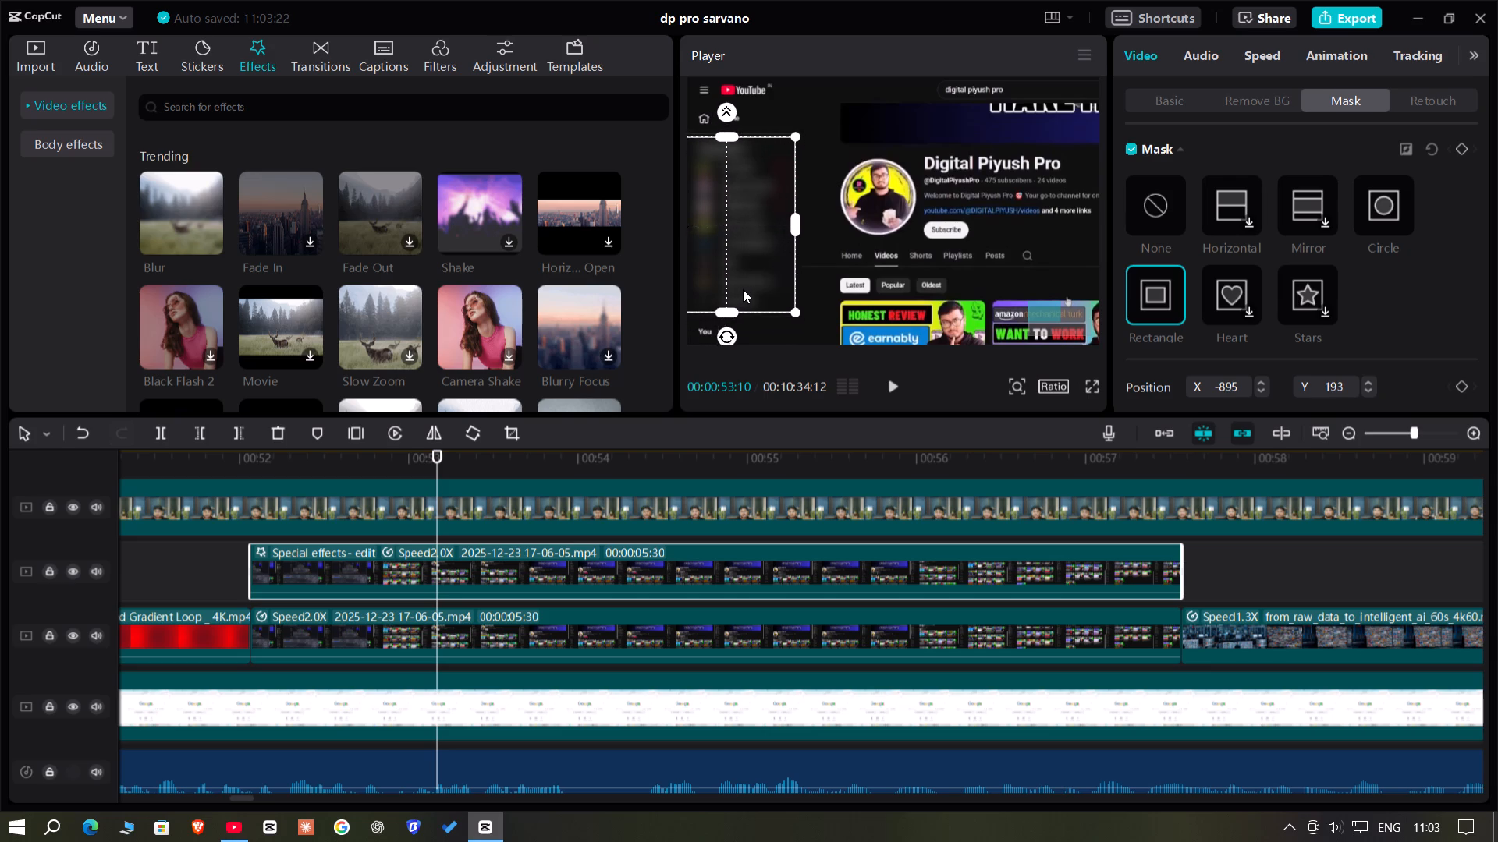
pyautogui.moveTo(743, 289); pyautogui.dragTo(739, 298)
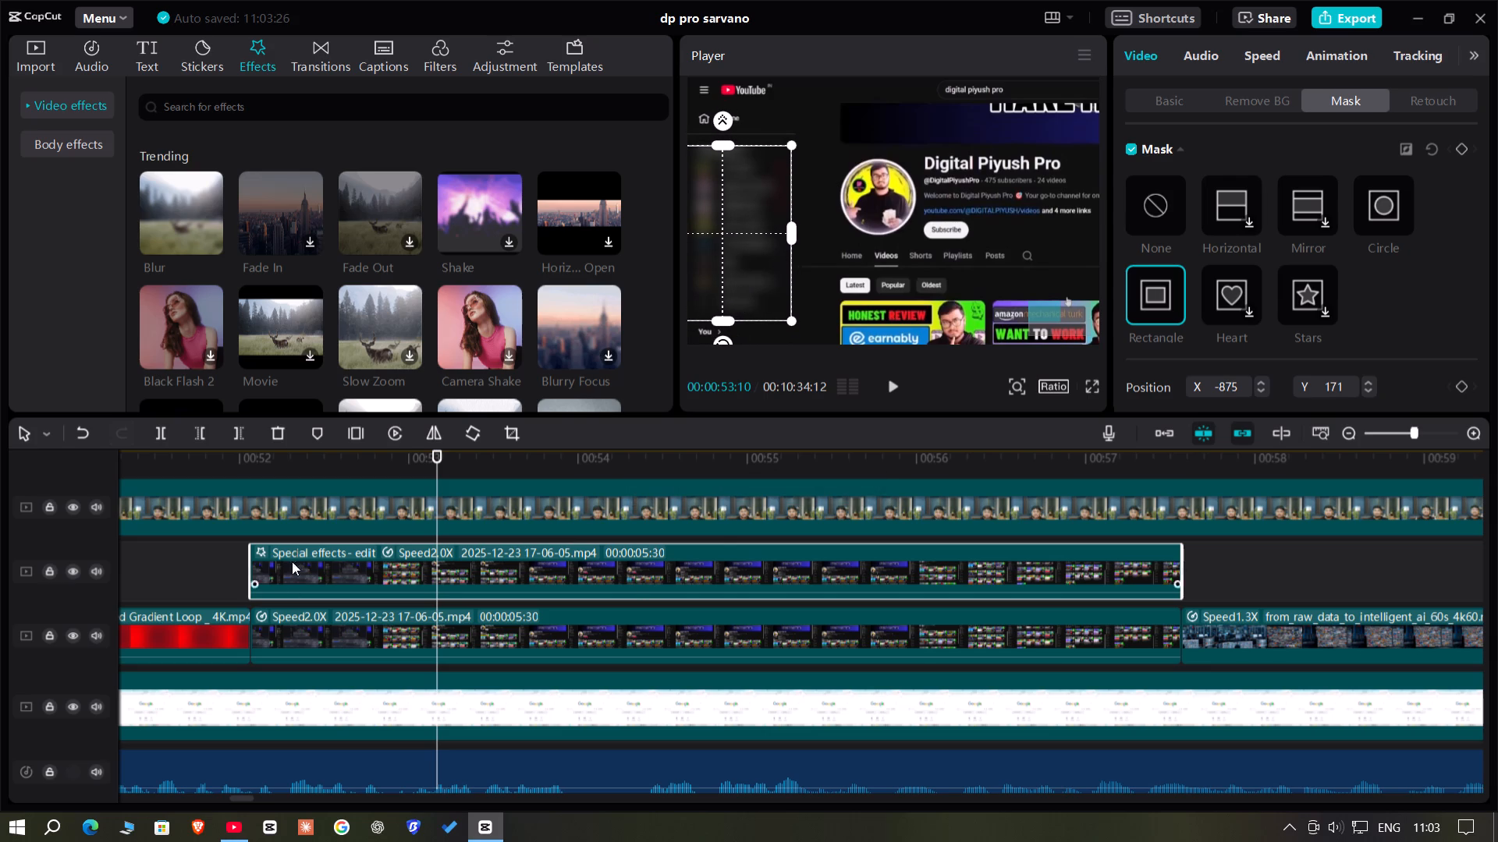
# Combine the masked blur copy and the Speed2.0X recording beneath it into one compound clip.
pyautogui.keyDown('ctrl'); pyautogui.click(785, 633); pyautogui.keyUp('ctrl')
pyautogui.rightClick(785, 633)
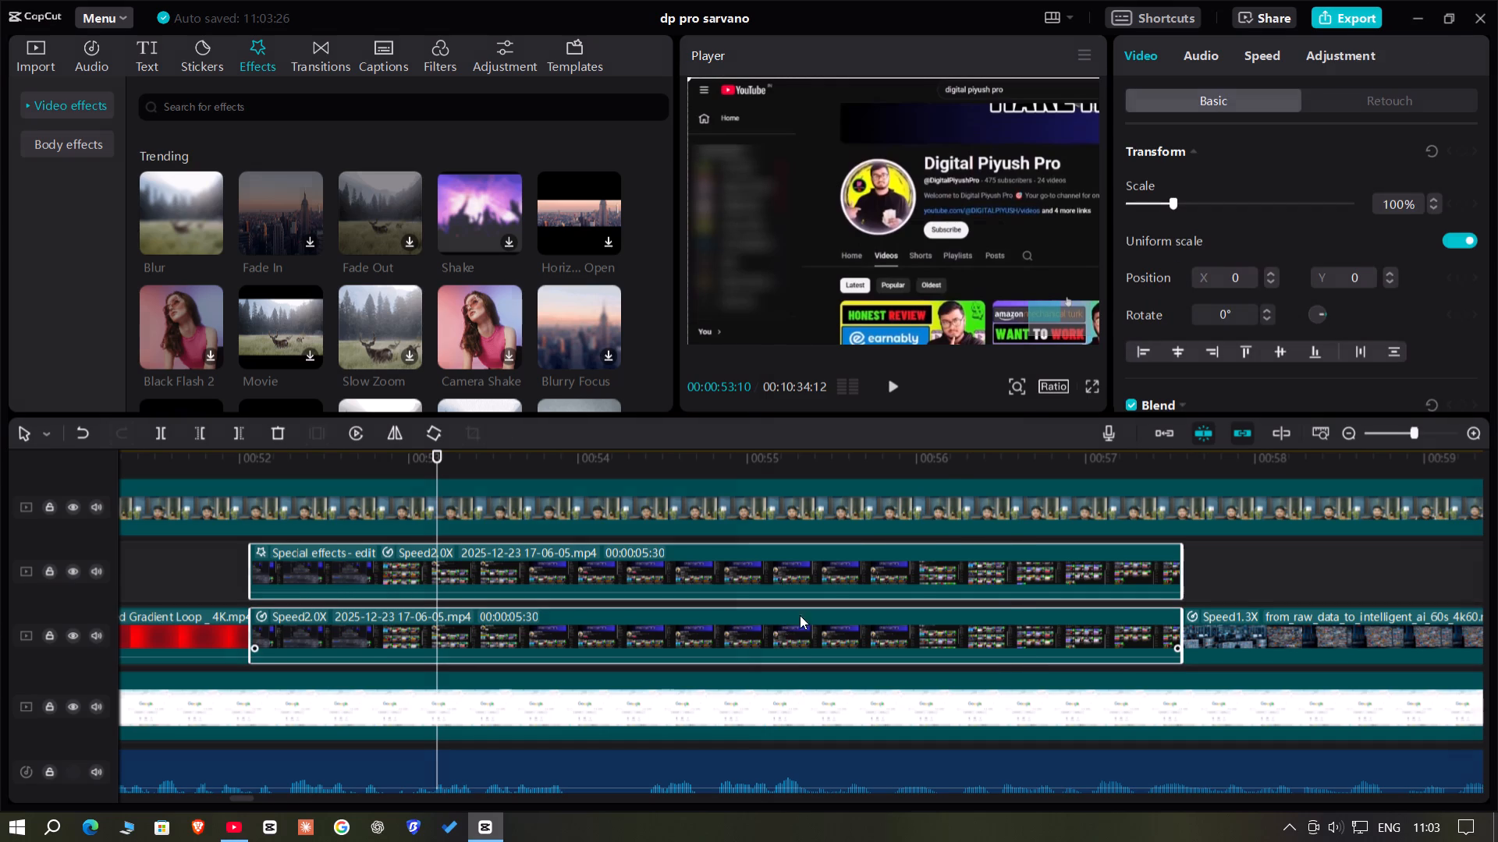
pyautogui.click(859, 463)
# Play the compound clip in full screen from just before its start to check the sidebar blur.
pyautogui.click(218, 467)
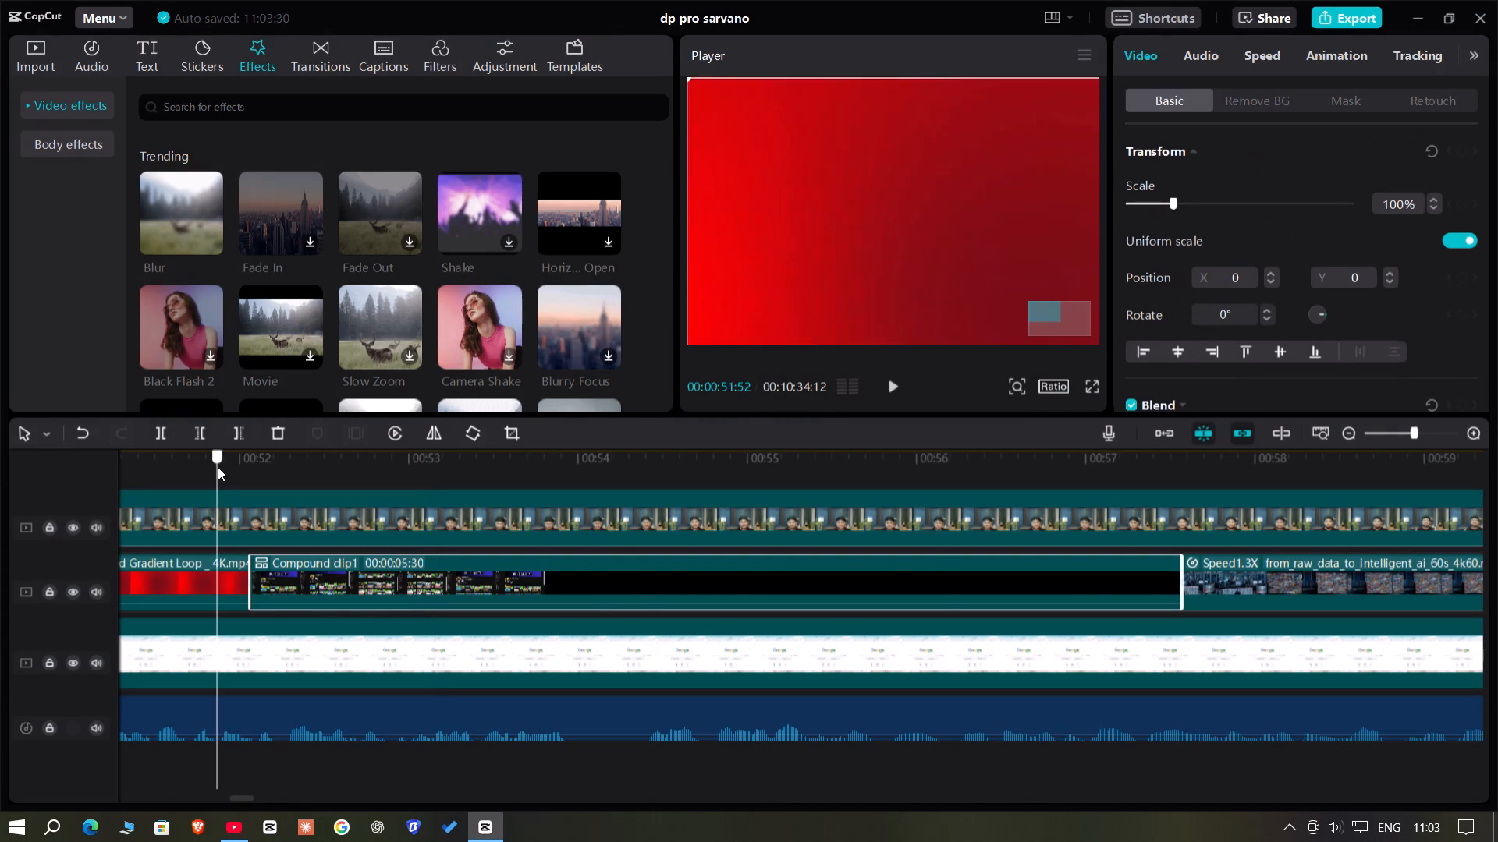
pyautogui.press('space')
pyautogui.click(1088, 384)
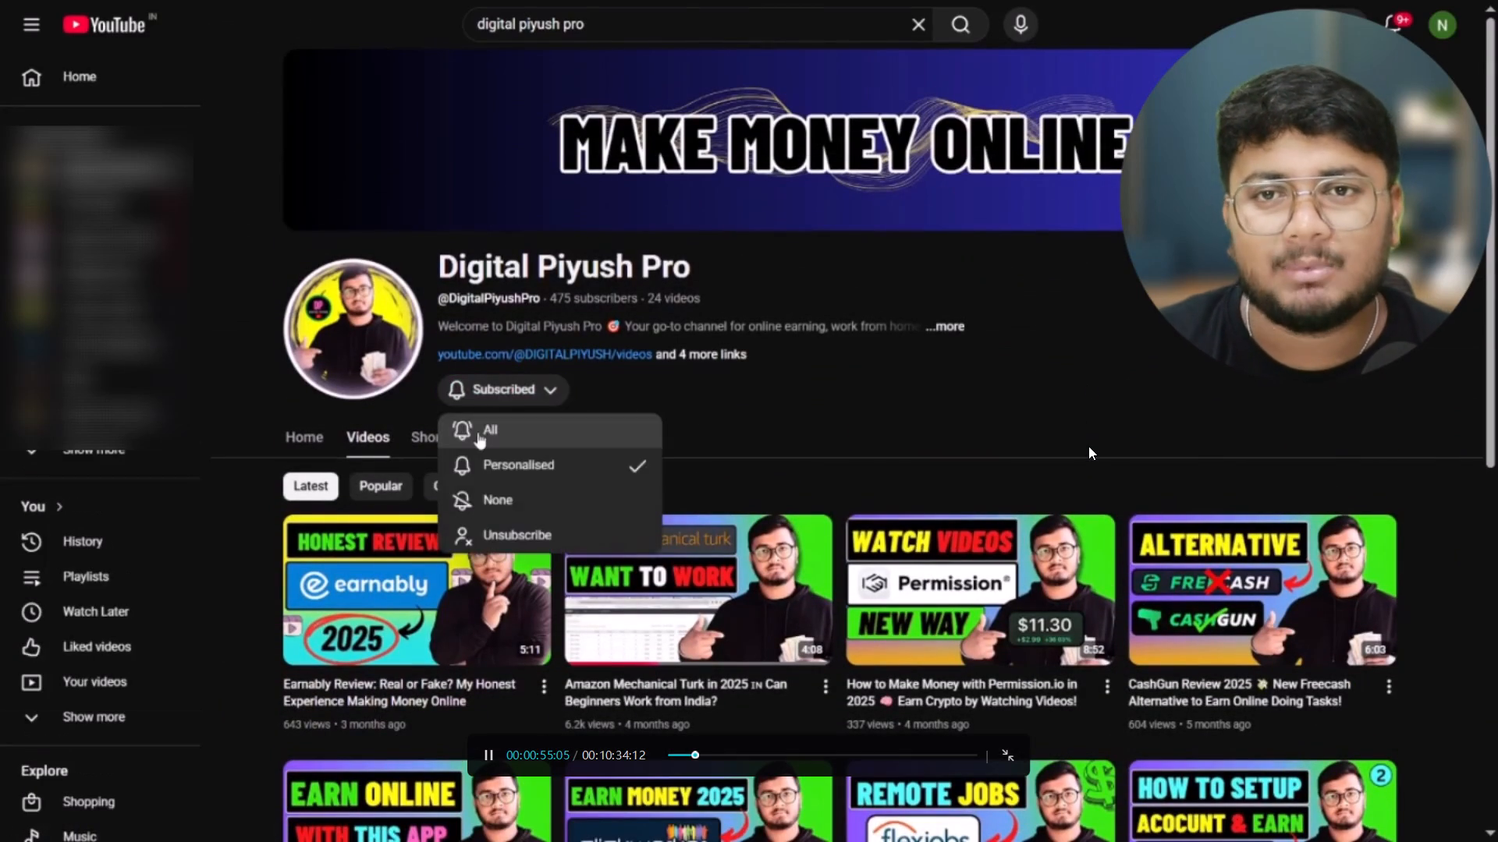
pyautogui.click(1080, 437)
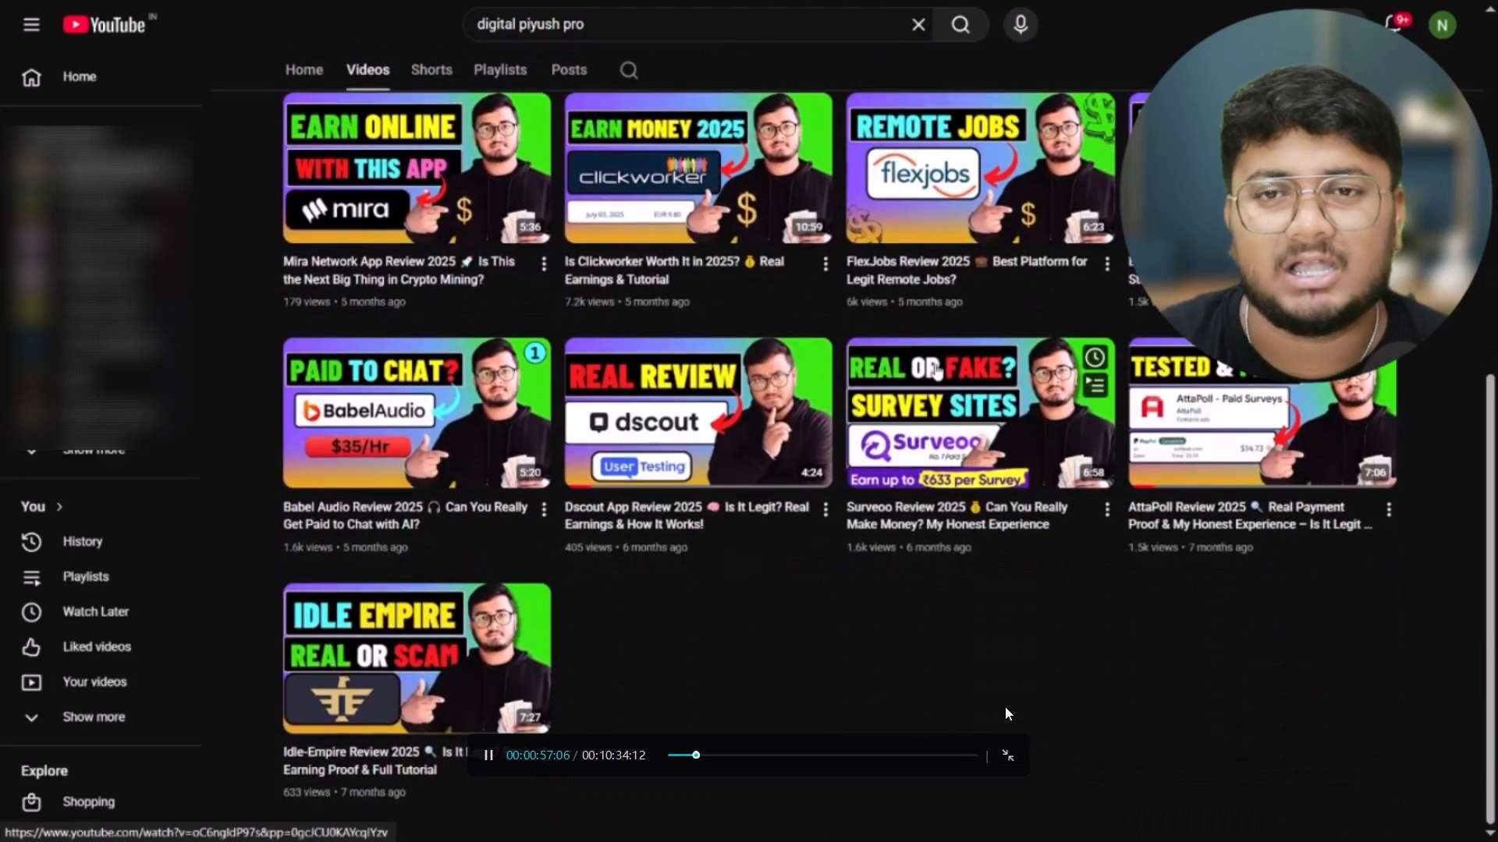
pyautogui.click(1013, 763)
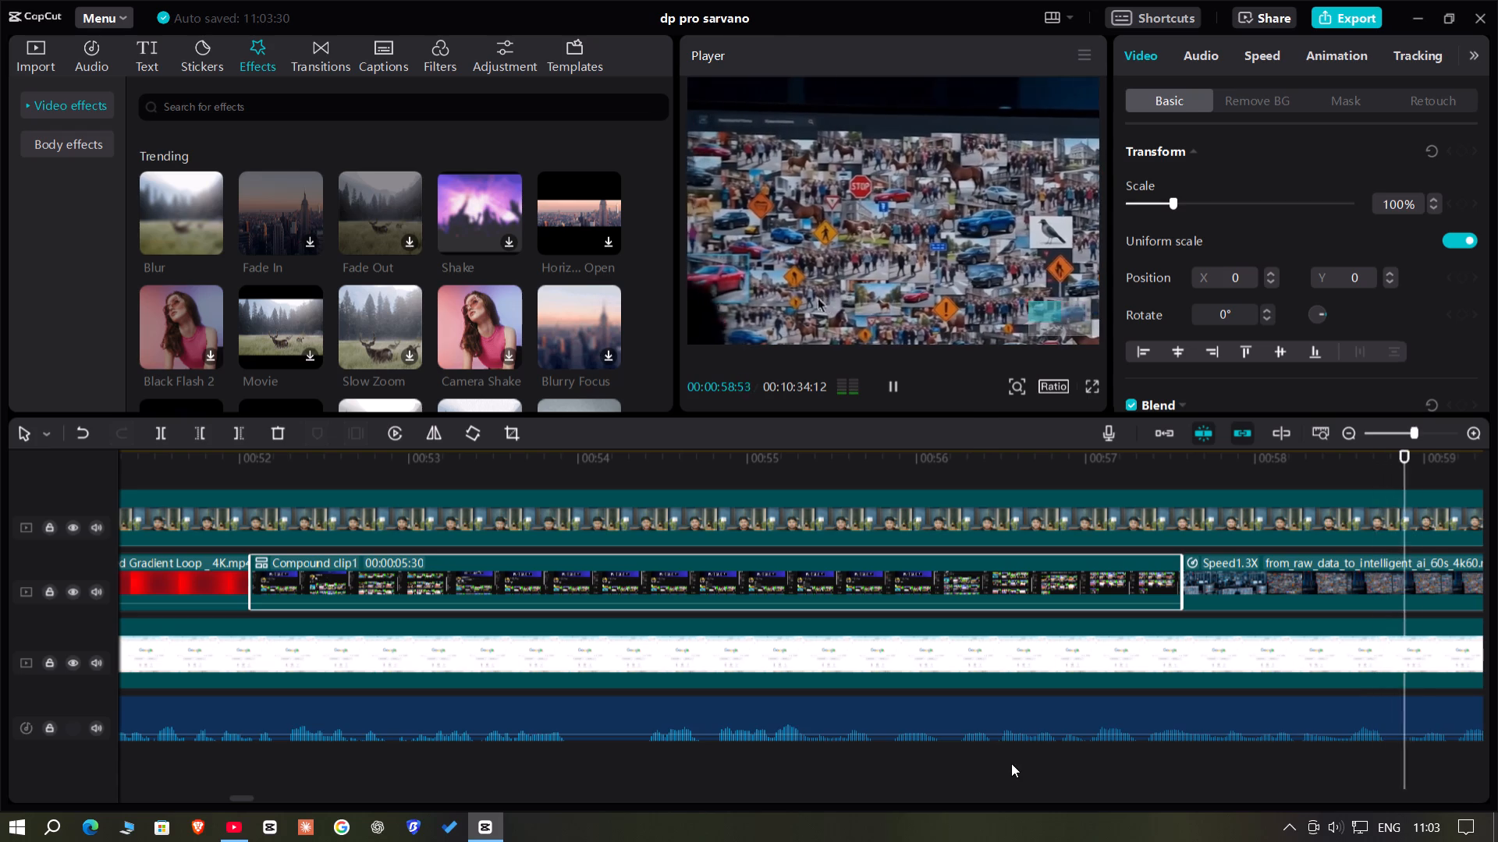
pyautogui.press('space')
# Move the Speed1.3X from_raw_data_to_intelligent_ai clip farther along the overlay track, freeing the space after the compound clip.
pyautogui.click(1408, 436)
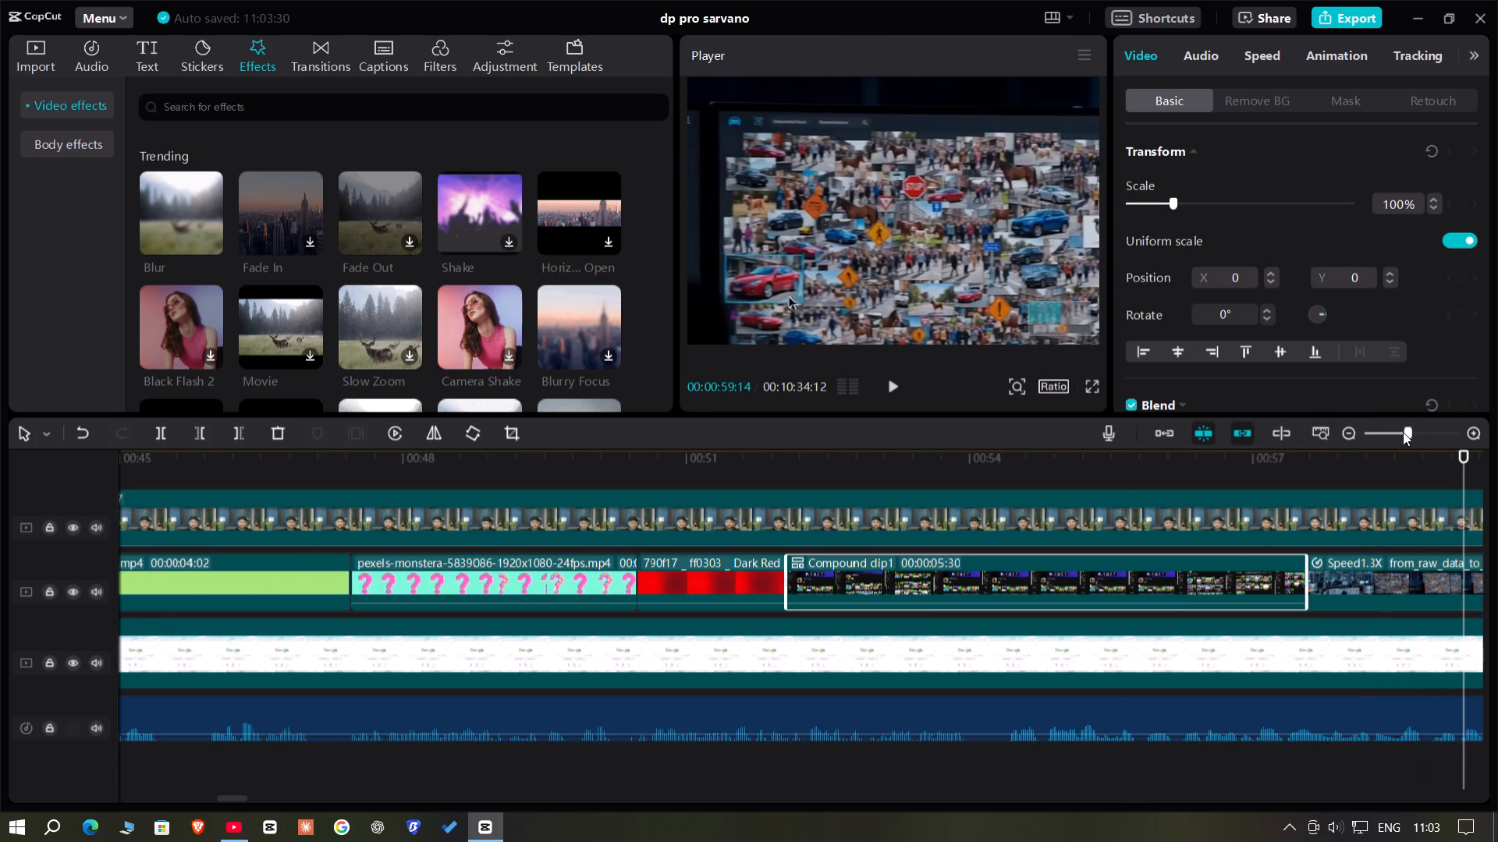
pyautogui.click(1399, 432)
pyautogui.moveTo(208, 801); pyautogui.dragTo(237, 804)
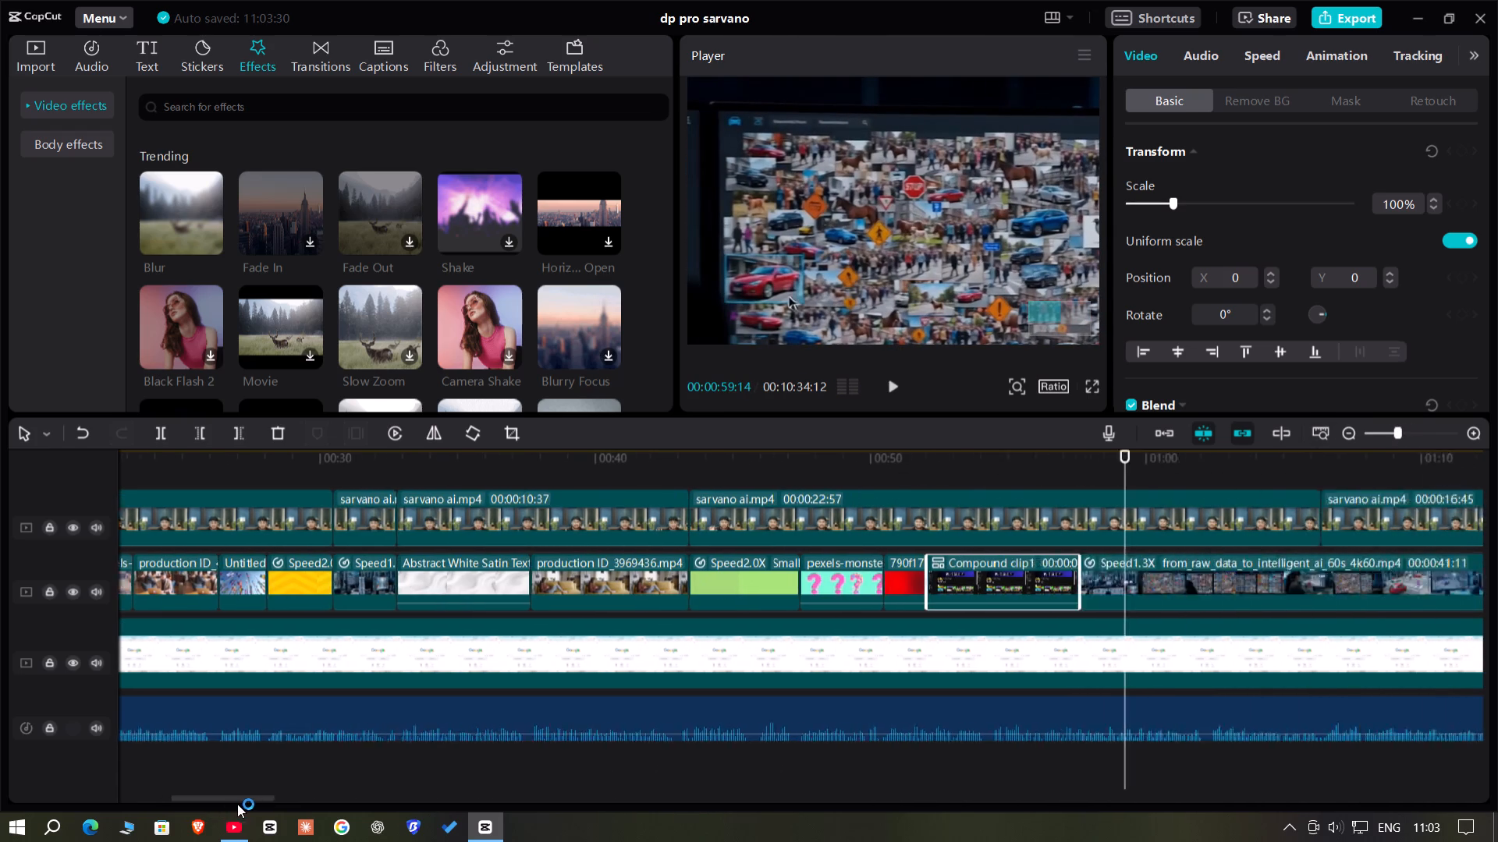
pyautogui.moveTo(237, 804); pyautogui.dragTo(269, 805)
pyautogui.click(893, 593)
pyautogui.moveTo(794, 576); pyautogui.dragTo(1397, 578)
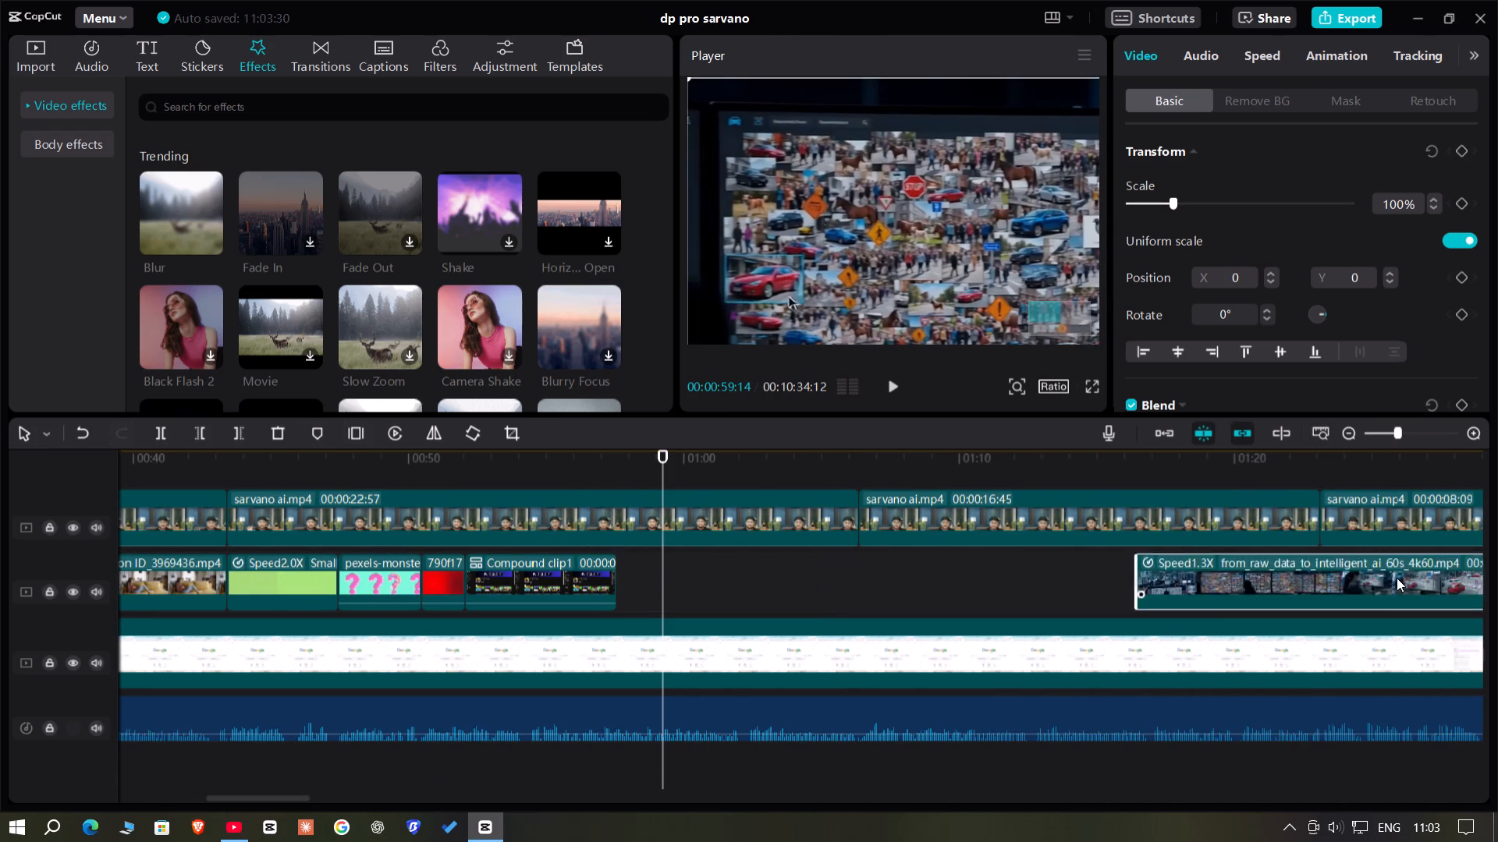
pyautogui.moveTo(1397, 578); pyautogui.dragTo(1468, 581)
# Place the playhead at the end of the compound clip, about 00:57:34, and bring up the imported media.
pyautogui.click(220, 486)
pyautogui.moveTo(220, 486); pyautogui.dragTo(738, 477)
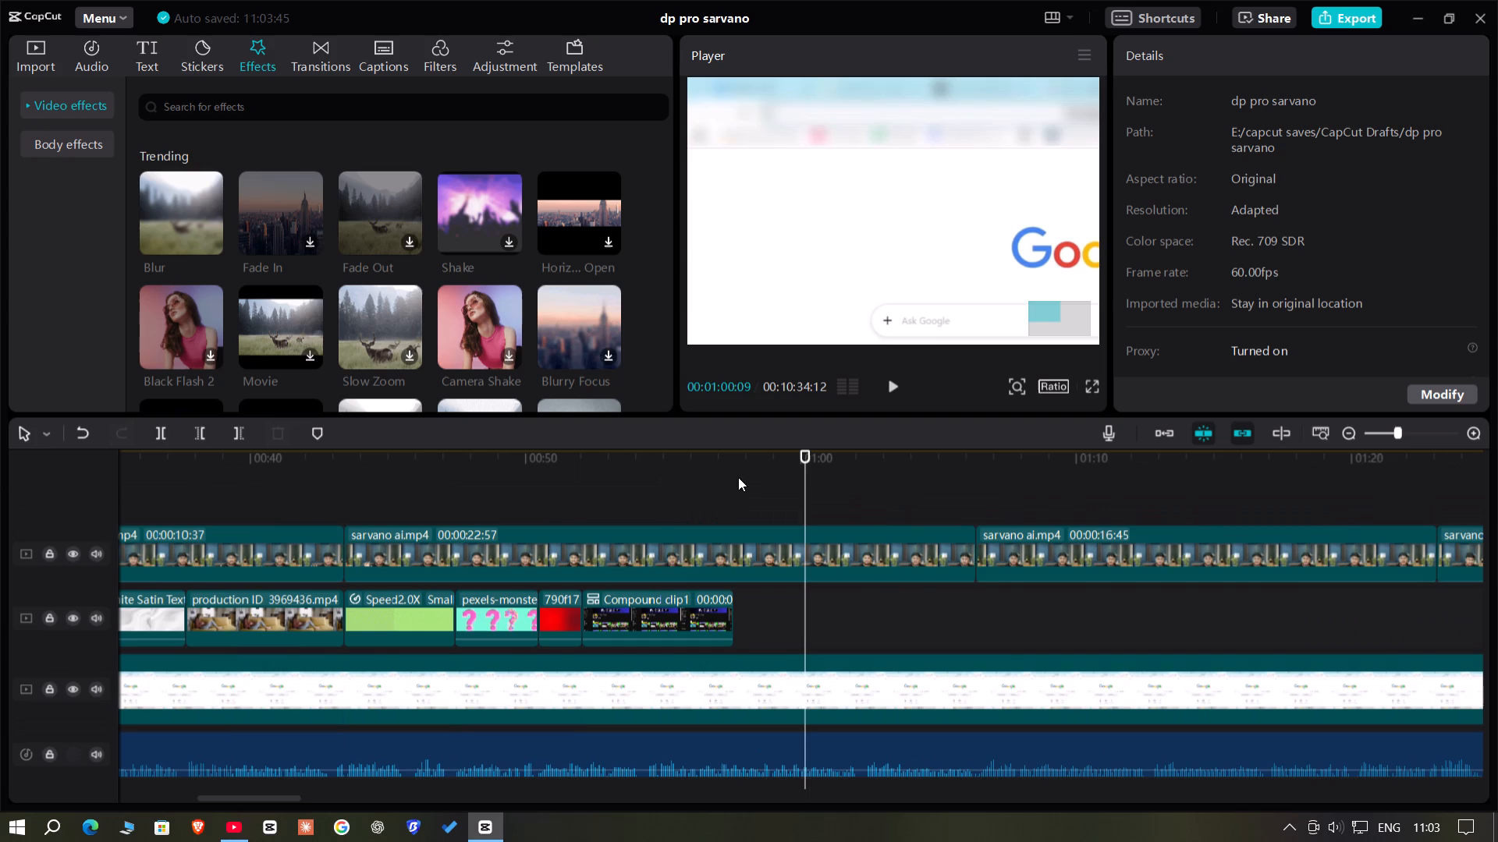
pyautogui.moveTo(738, 477); pyautogui.dragTo(737, 478)
pyautogui.click(751, 460)
pyautogui.moveTo(751, 460); pyautogui.dragTo(732, 473)
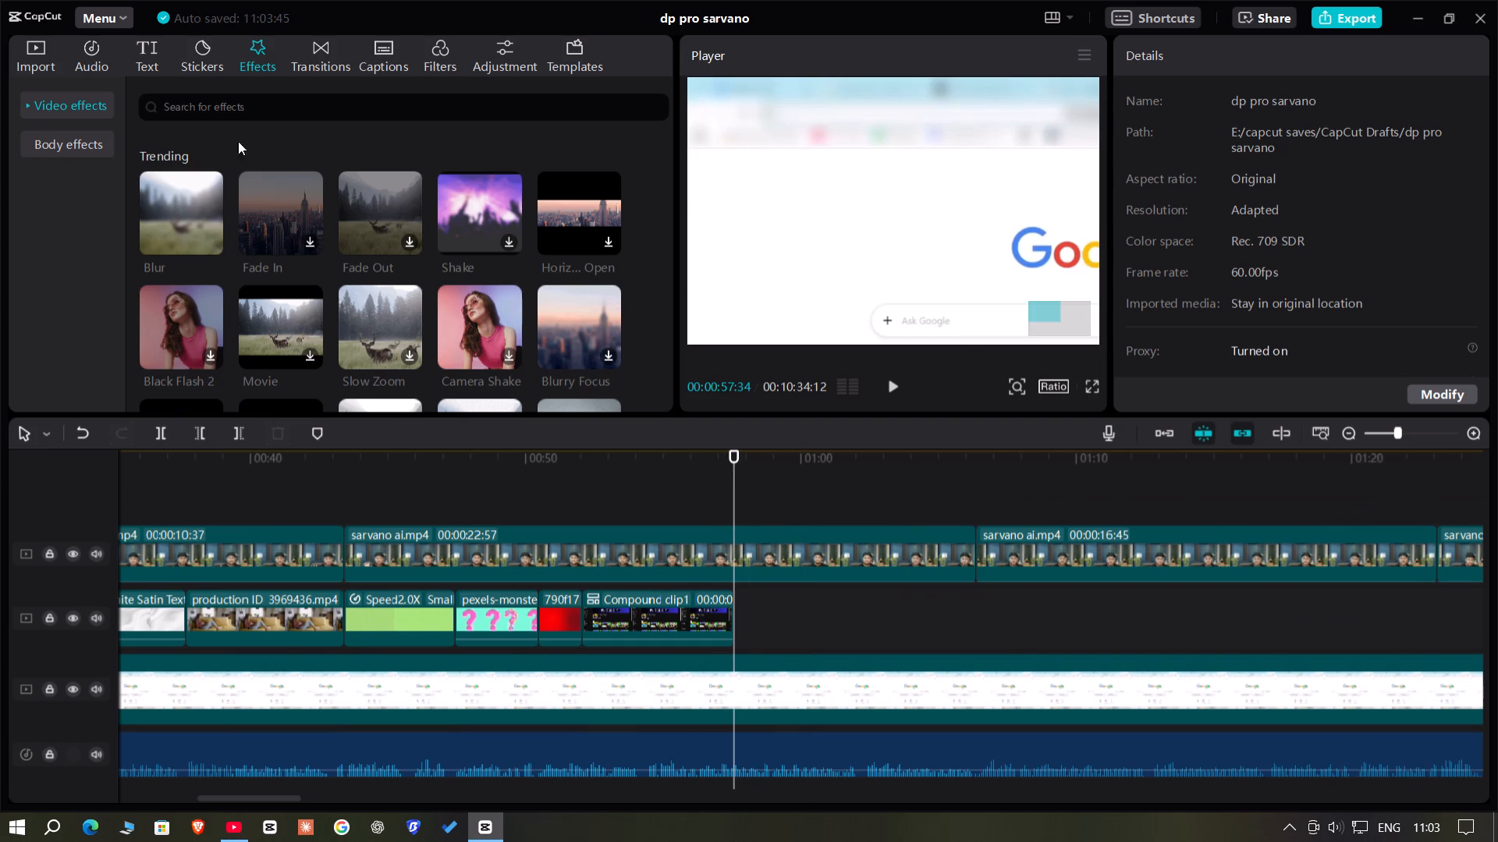
pyautogui.click(55, 58)
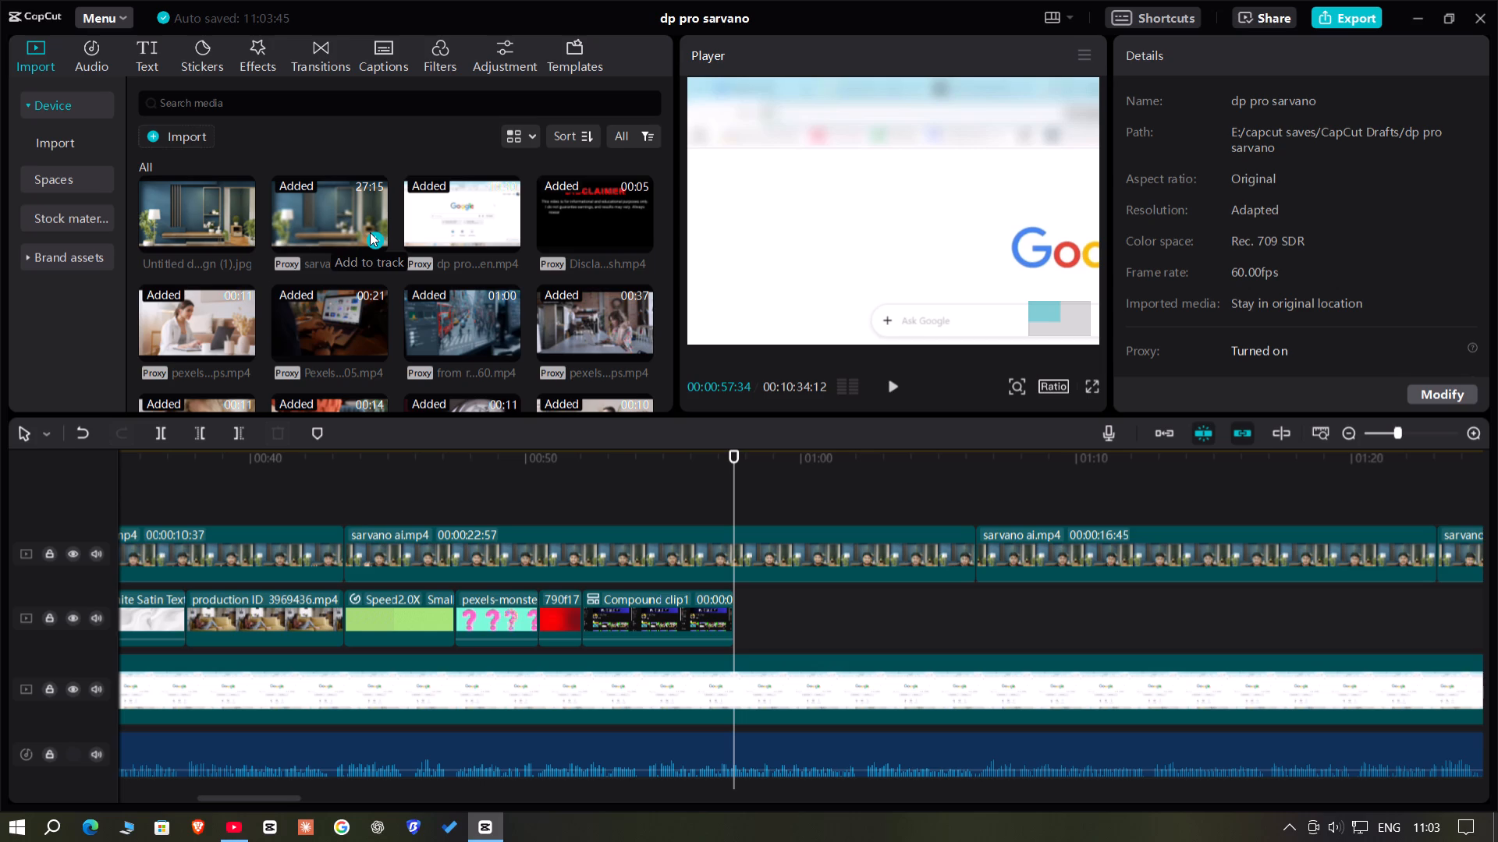
# Undo the last timeline edit and play across the end of the compound clip to review the gap after it.
pyautogui.click(637, 477)
pyautogui.moveTo(637, 477); pyautogui.dragTo(648, 488)
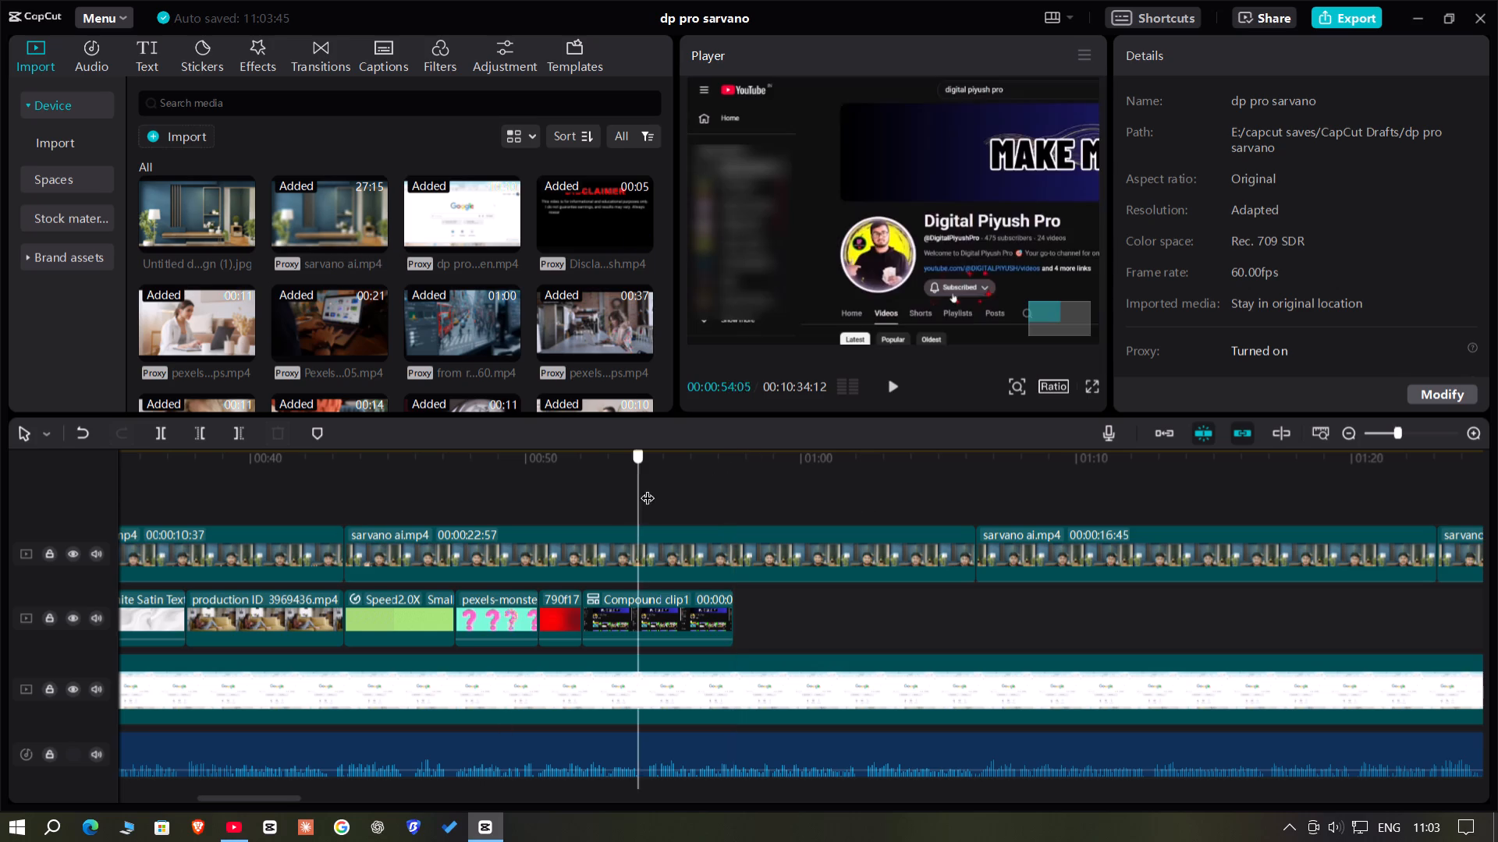
pyautogui.moveTo(648, 488); pyautogui.dragTo(727, 531)
pyautogui.moveTo(727, 531); pyautogui.dragTo(737, 534)
pyautogui.click(80, 444)
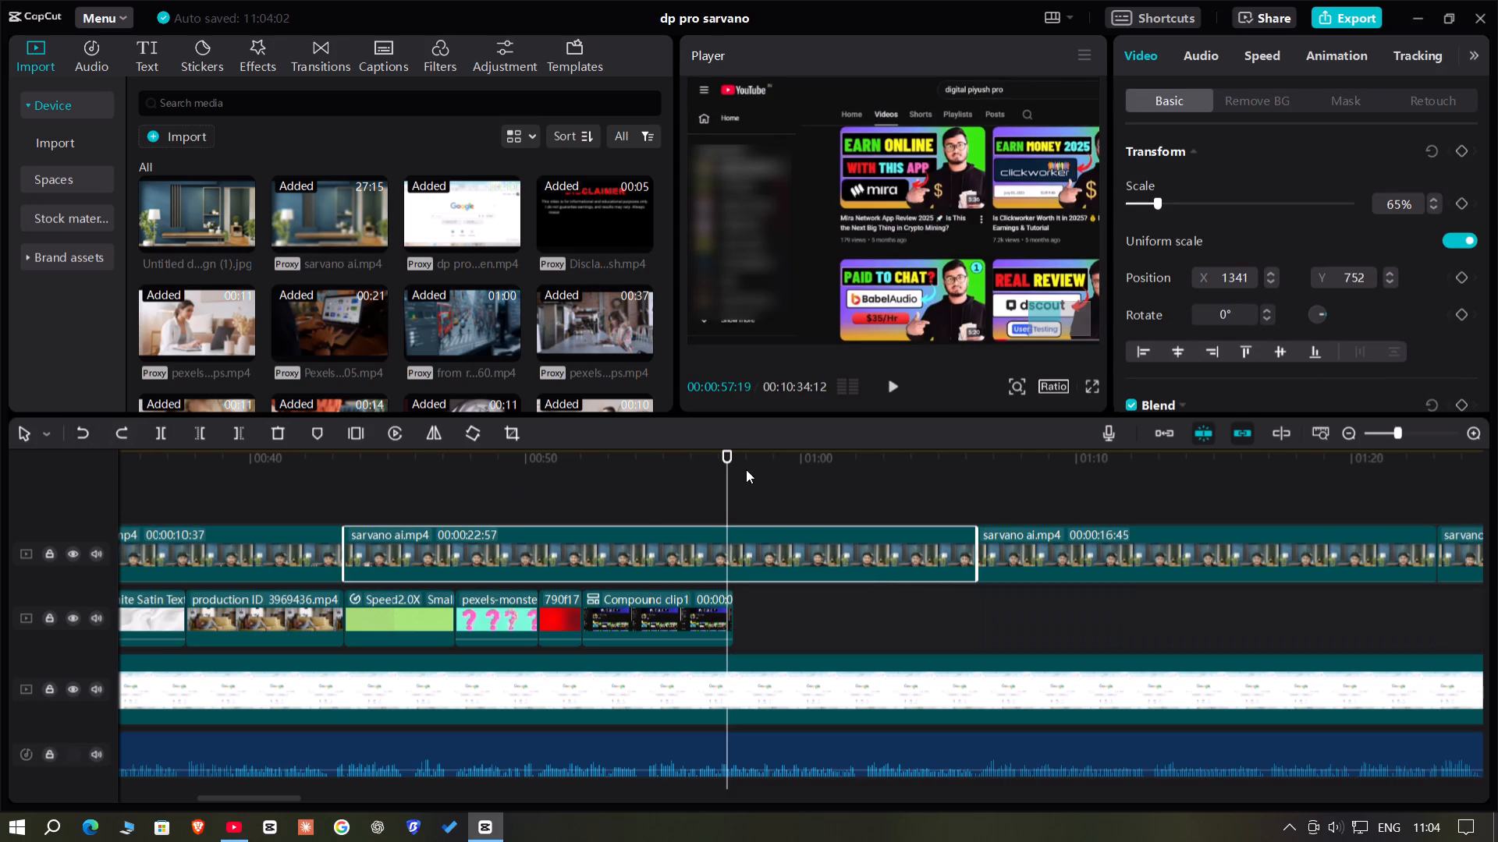
pyautogui.click(737, 468)
pyautogui.click(729, 466)
pyautogui.press('space')
pyautogui.click(1403, 428)
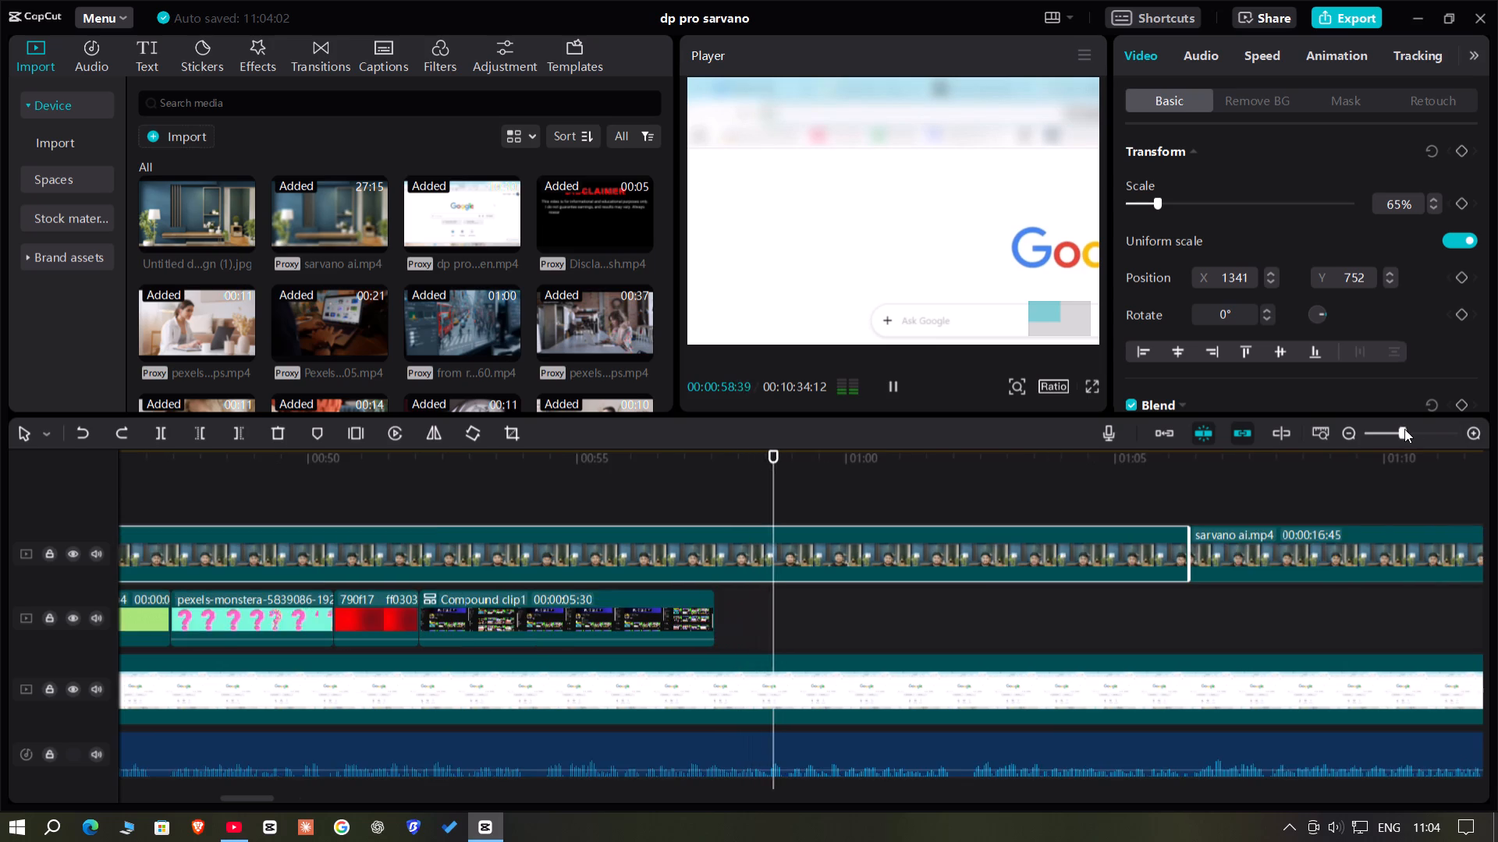
pyautogui.click(1407, 429)
pyautogui.press('space')
# Browse the Pexels Videos folder and import the like-124058 video.
pyautogui.click(172, 133)
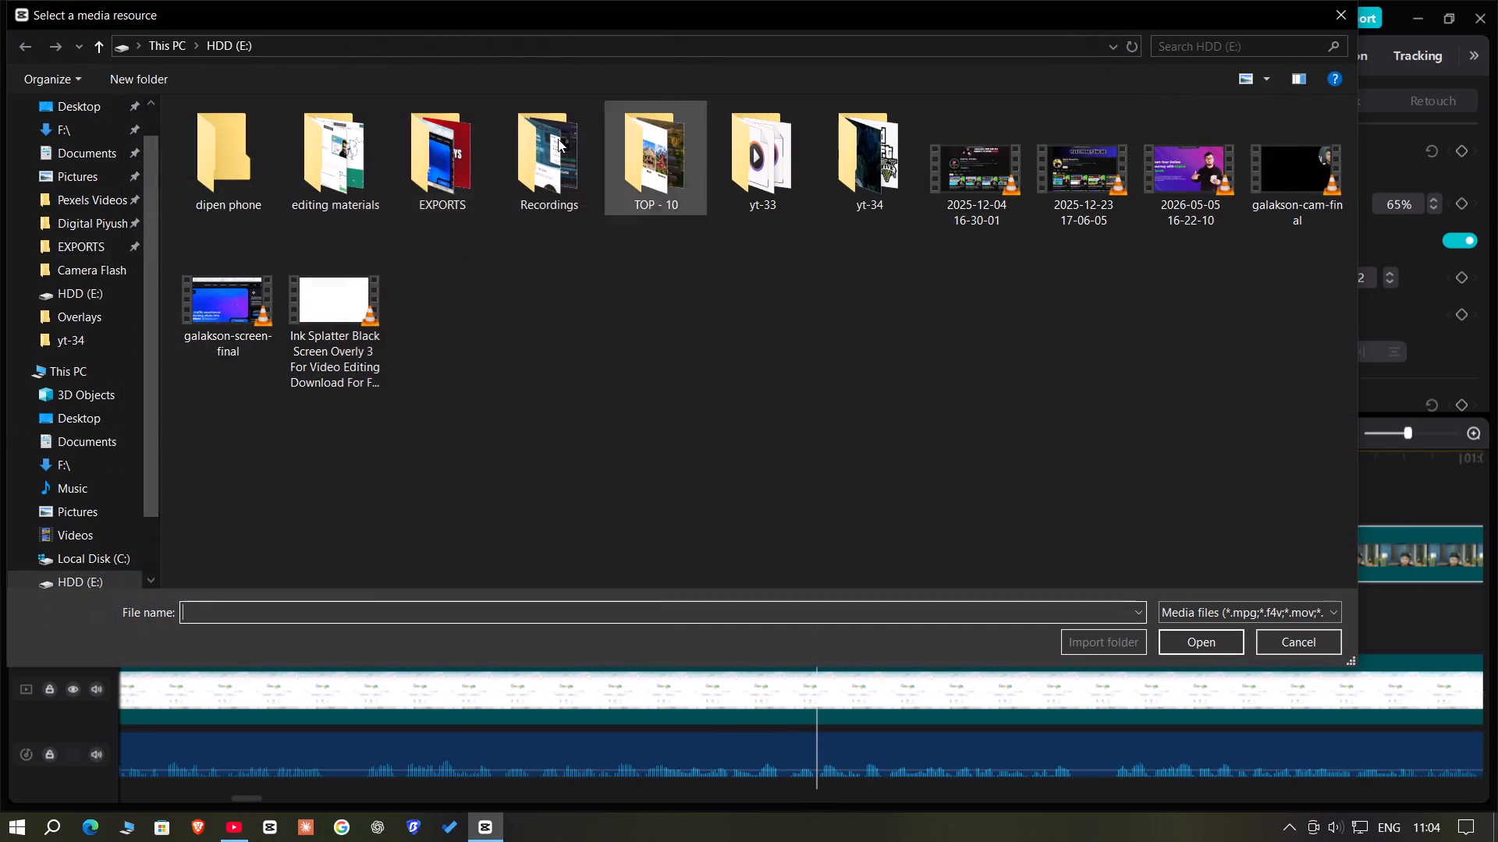
pyautogui.click(62, 203)
pyautogui.scroll(-7, 1201, 347)
pyautogui.scroll(-8, 930, 365)
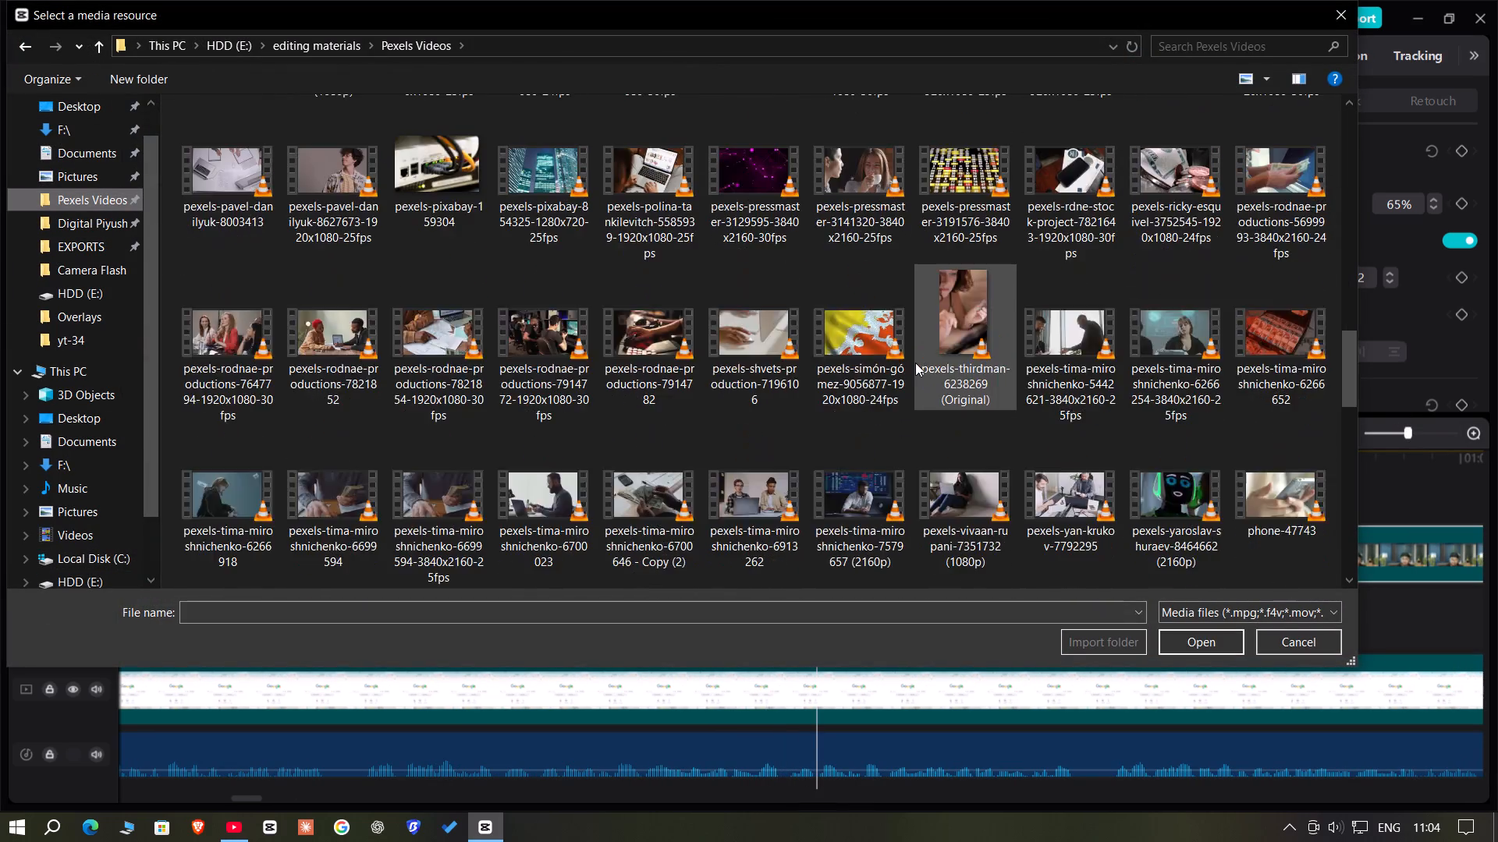
pyautogui.scroll(-8, 915, 363)
pyautogui.scroll(1, 915, 363)
pyautogui.scroll(-3, 915, 363)
pyautogui.scroll(1, 914, 361)
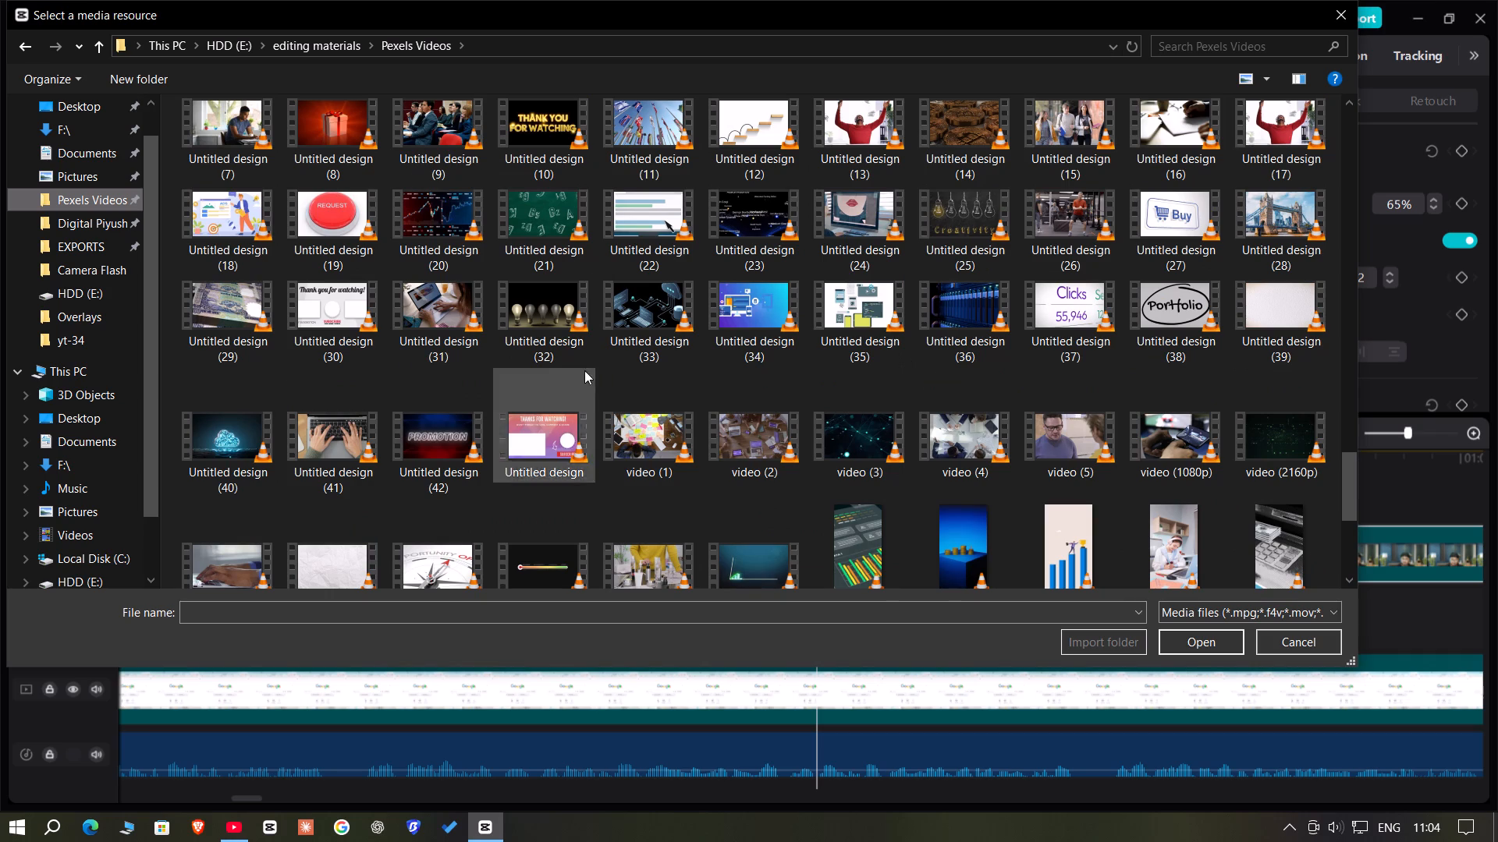
pyautogui.scroll(2, 817, 257)
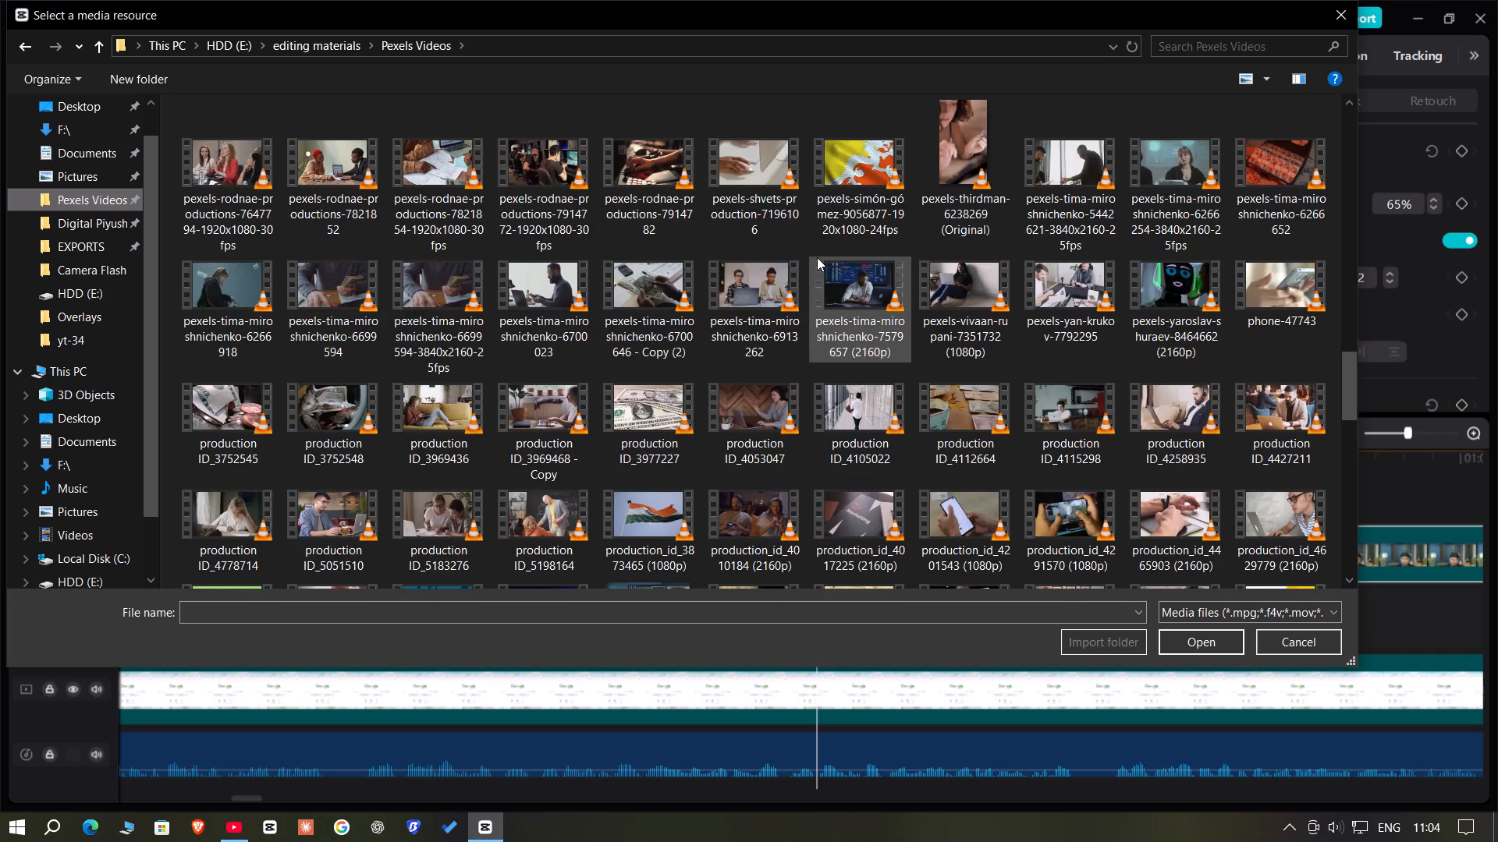
pyautogui.scroll(5, 817, 257)
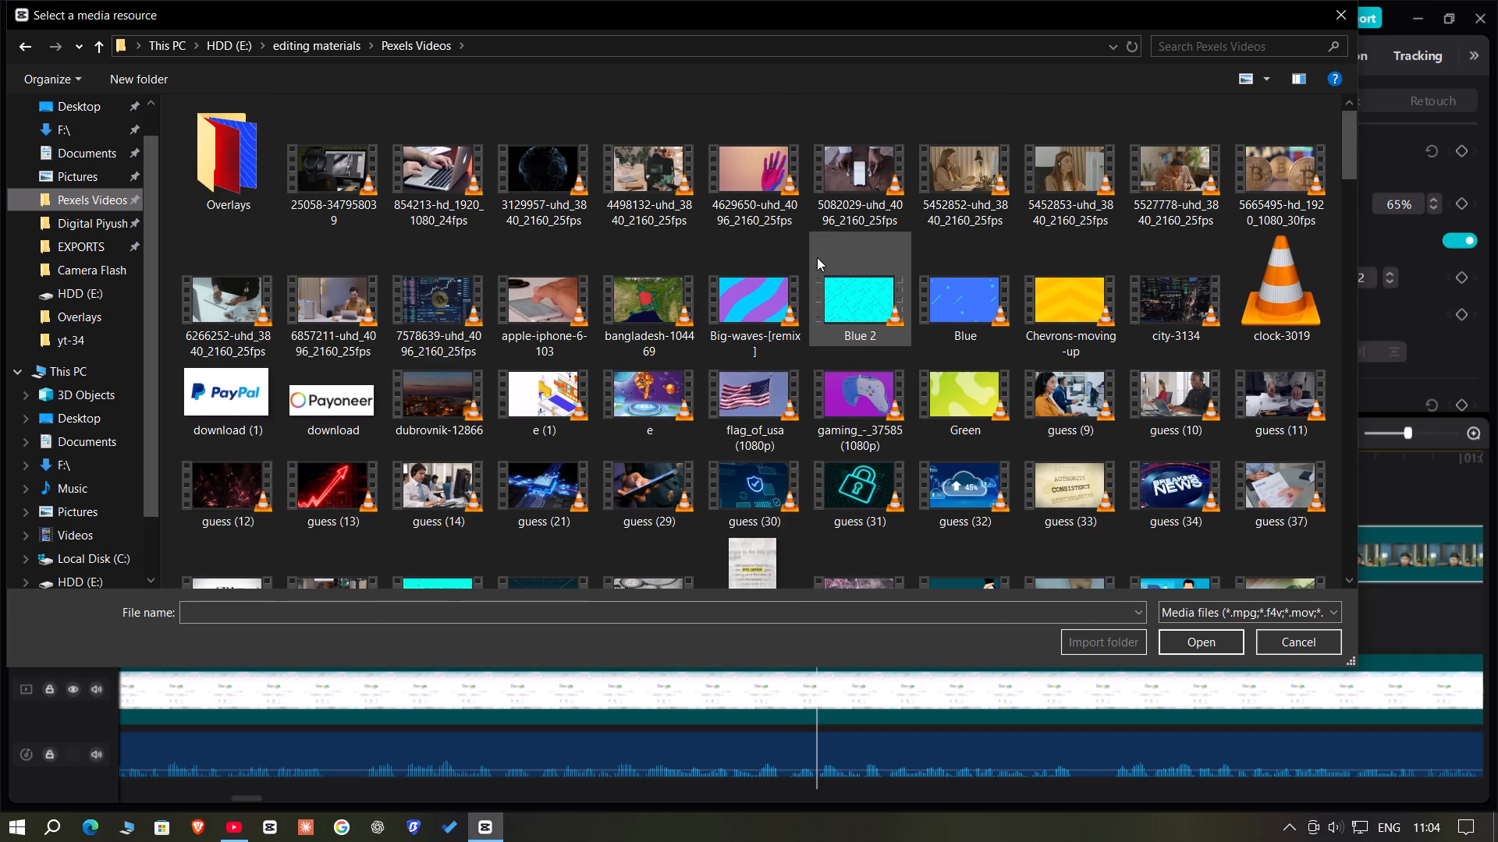
pyautogui.scroll(1, 1051, 384)
pyautogui.scroll(-2, 1051, 384)
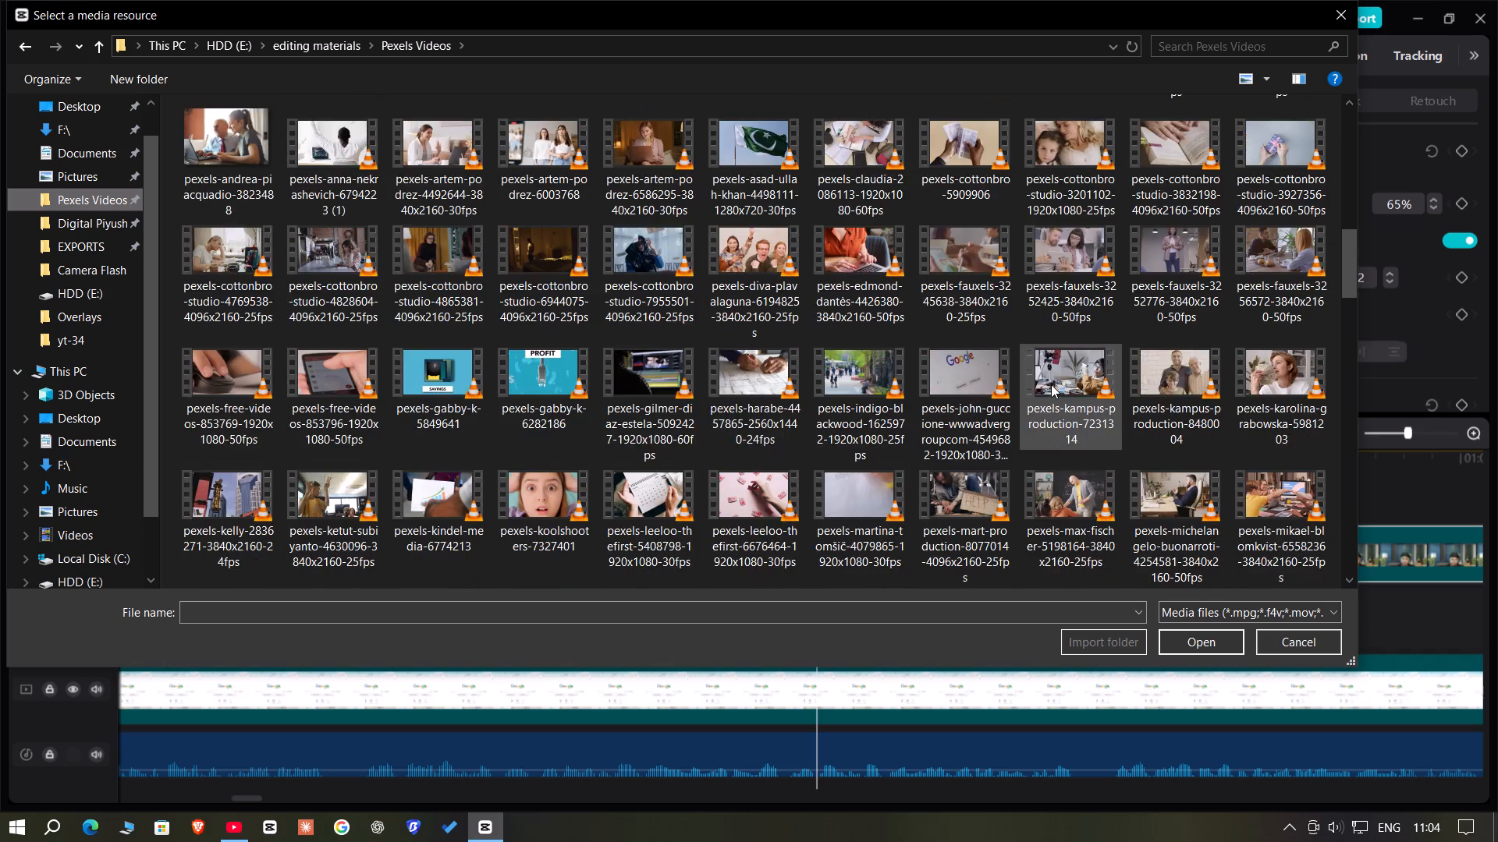
pyautogui.scroll(-8, 1051, 384)
pyautogui.scroll(1, 1051, 384)
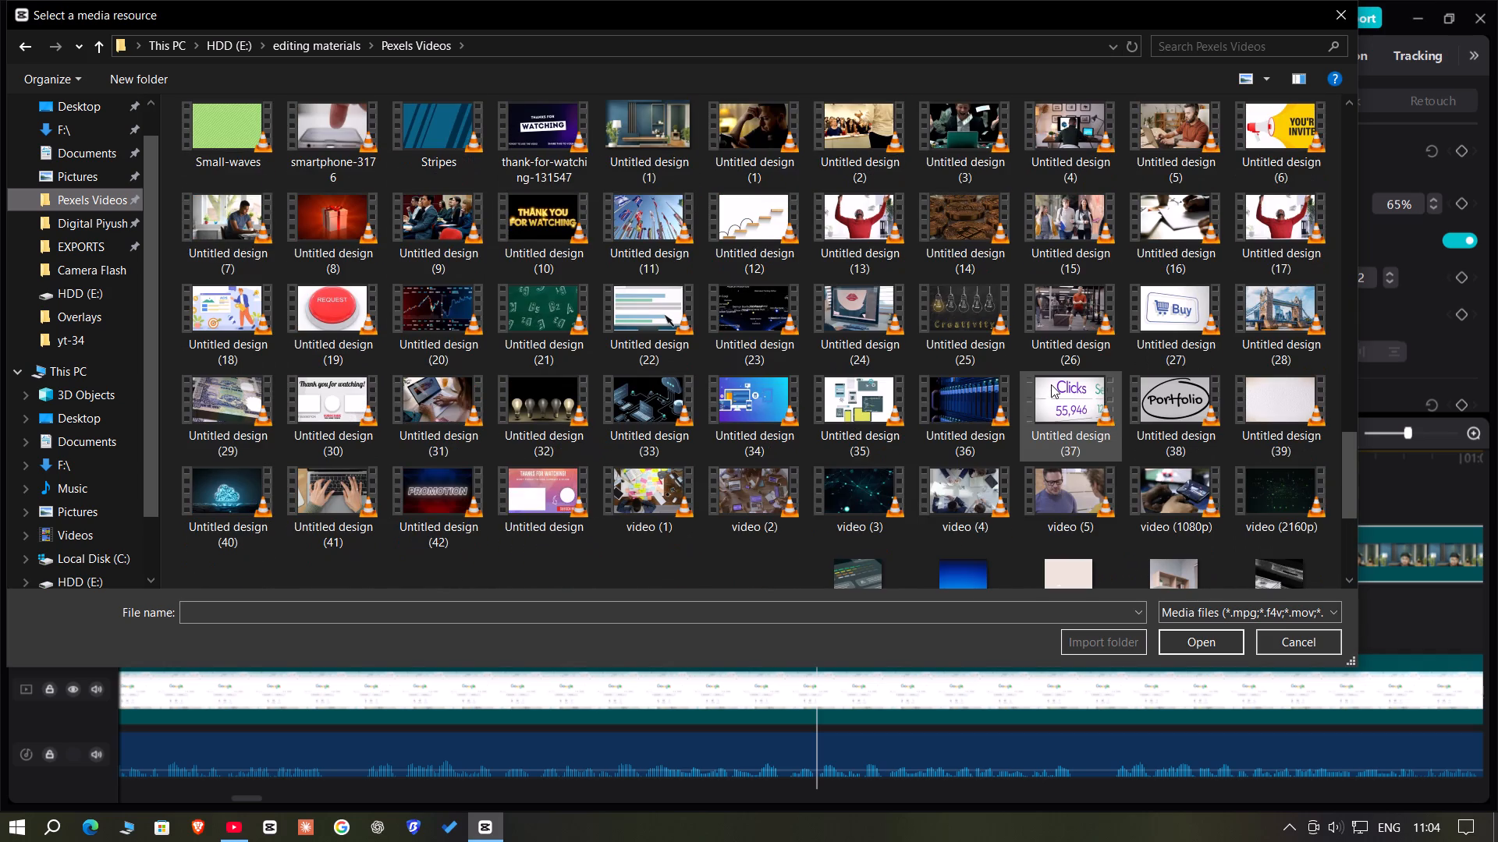
pyautogui.scroll(2, 1051, 384)
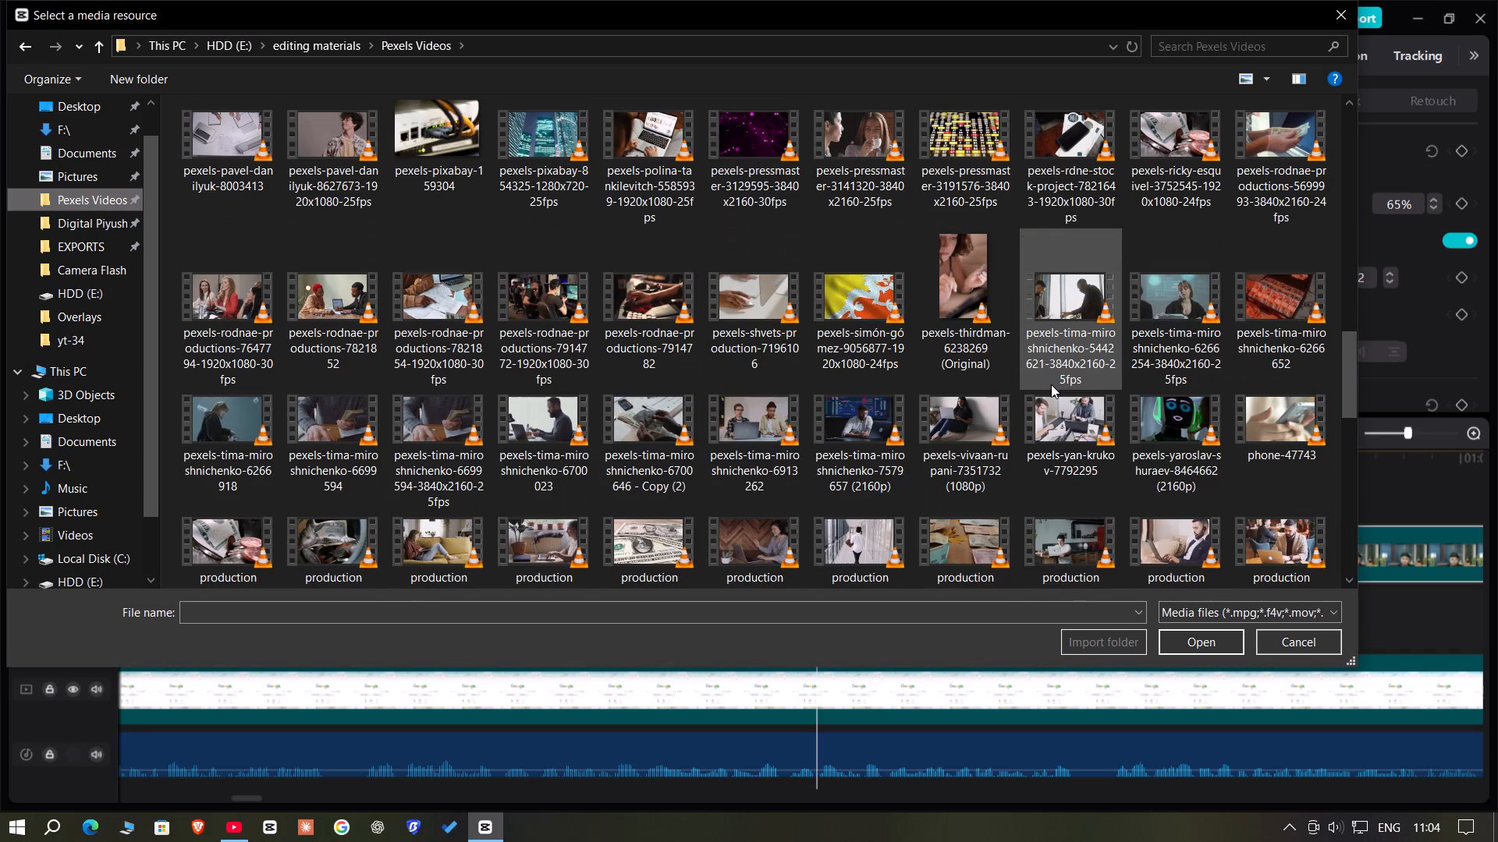
pyautogui.scroll(2, 1051, 384)
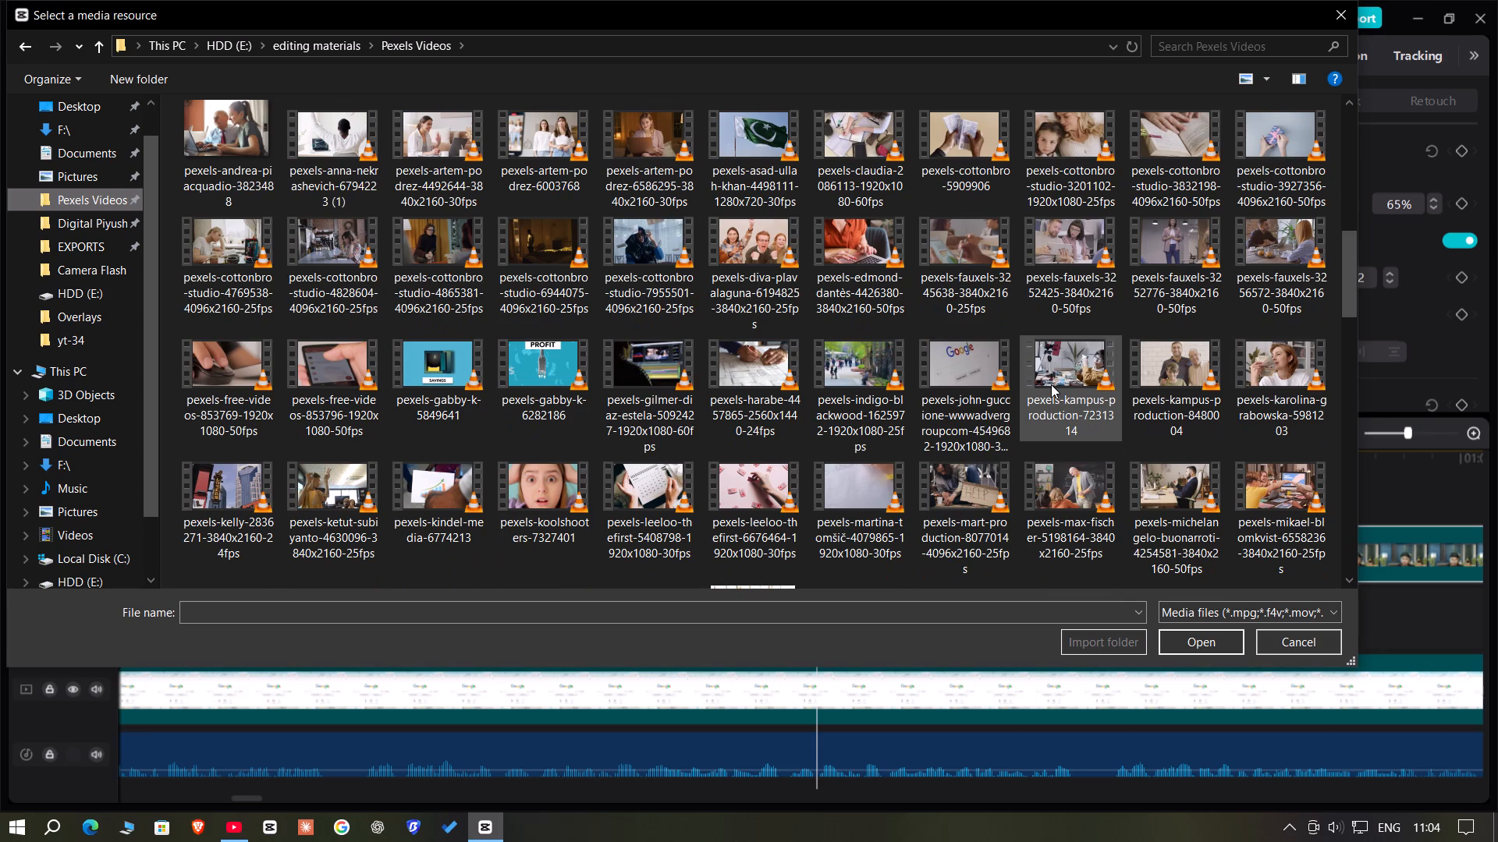
pyautogui.scroll(1, 1051, 384)
pyautogui.doubleClick(519, 241)
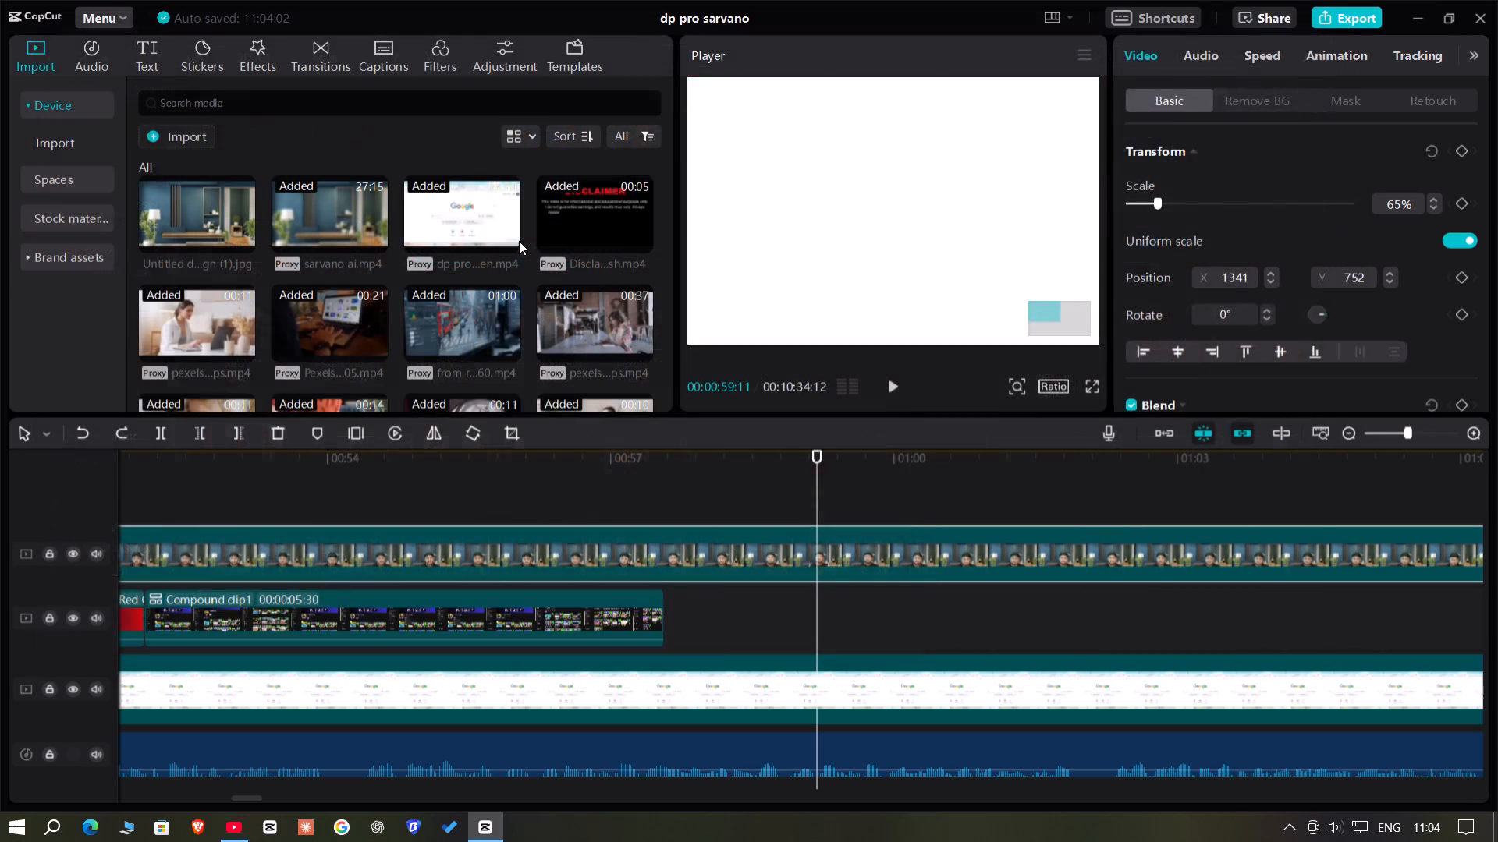
# Place the like-124058 clip on a new top track starting just after the end of the compound clip.
pyautogui.moveTo(456, 344); pyautogui.dragTo(687, 501)
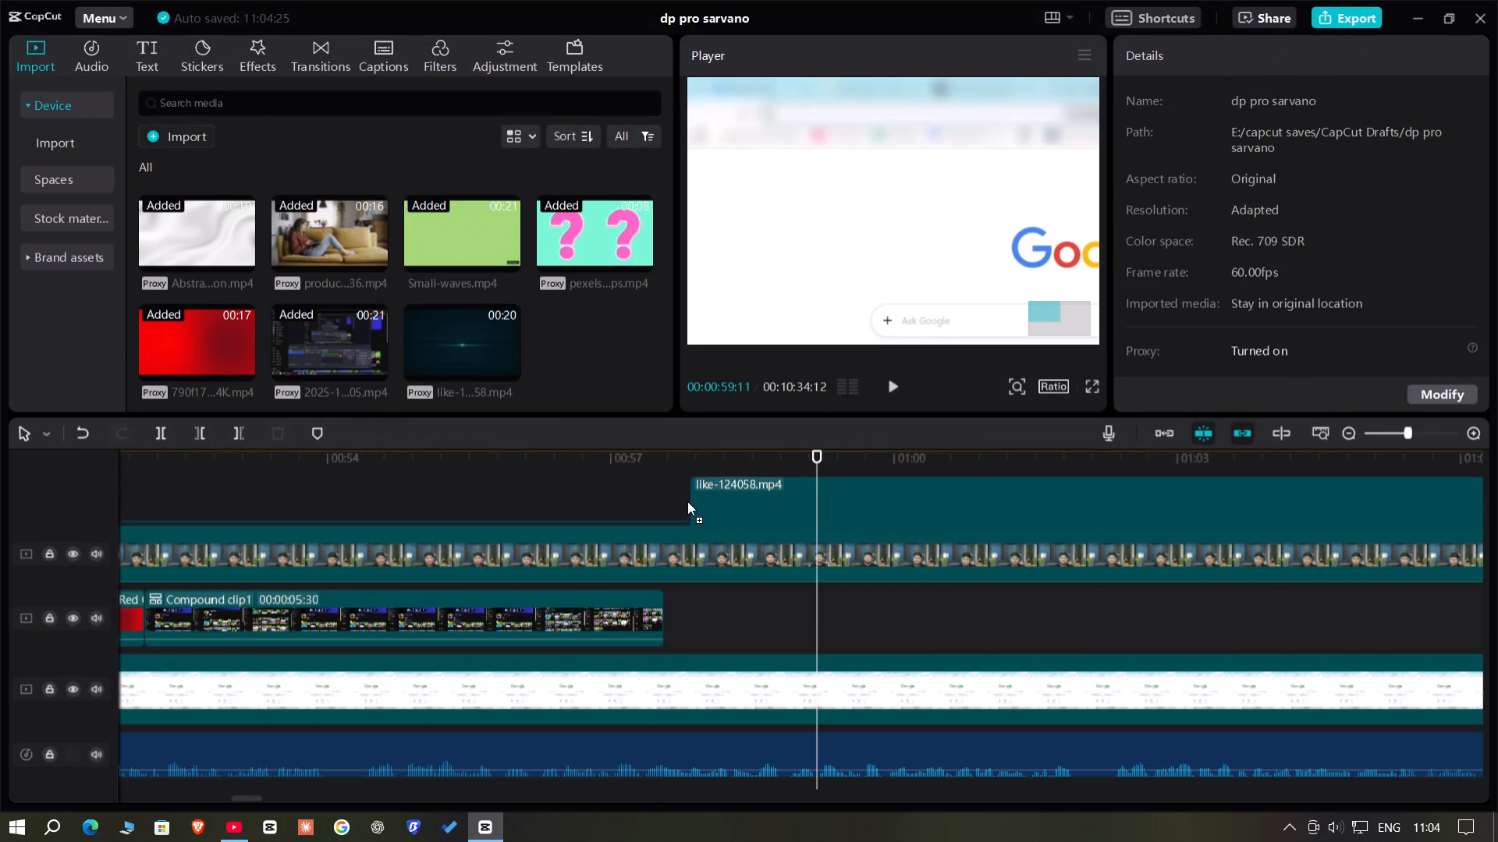
pyautogui.moveTo(687, 501); pyautogui.dragTo(685, 501)
# Fit the whole frame in the preview and trim the THANKS FOR WATCHING opening off like-124058 up to 00:01:01:44.
pyautogui.doubleClick(981, 489)
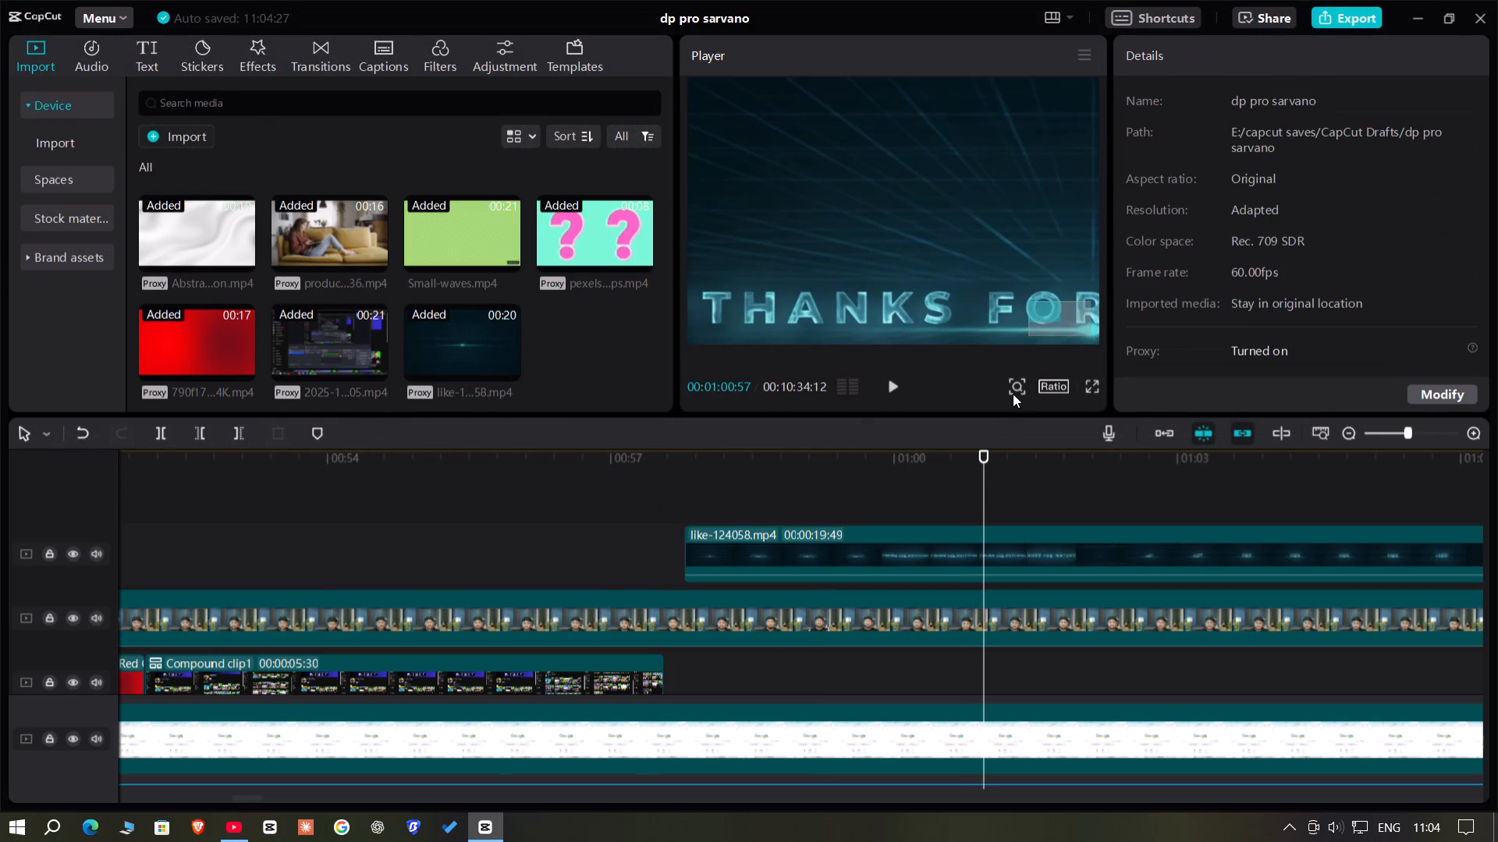
pyautogui.click(1015, 390)
pyautogui.click(982, 419)
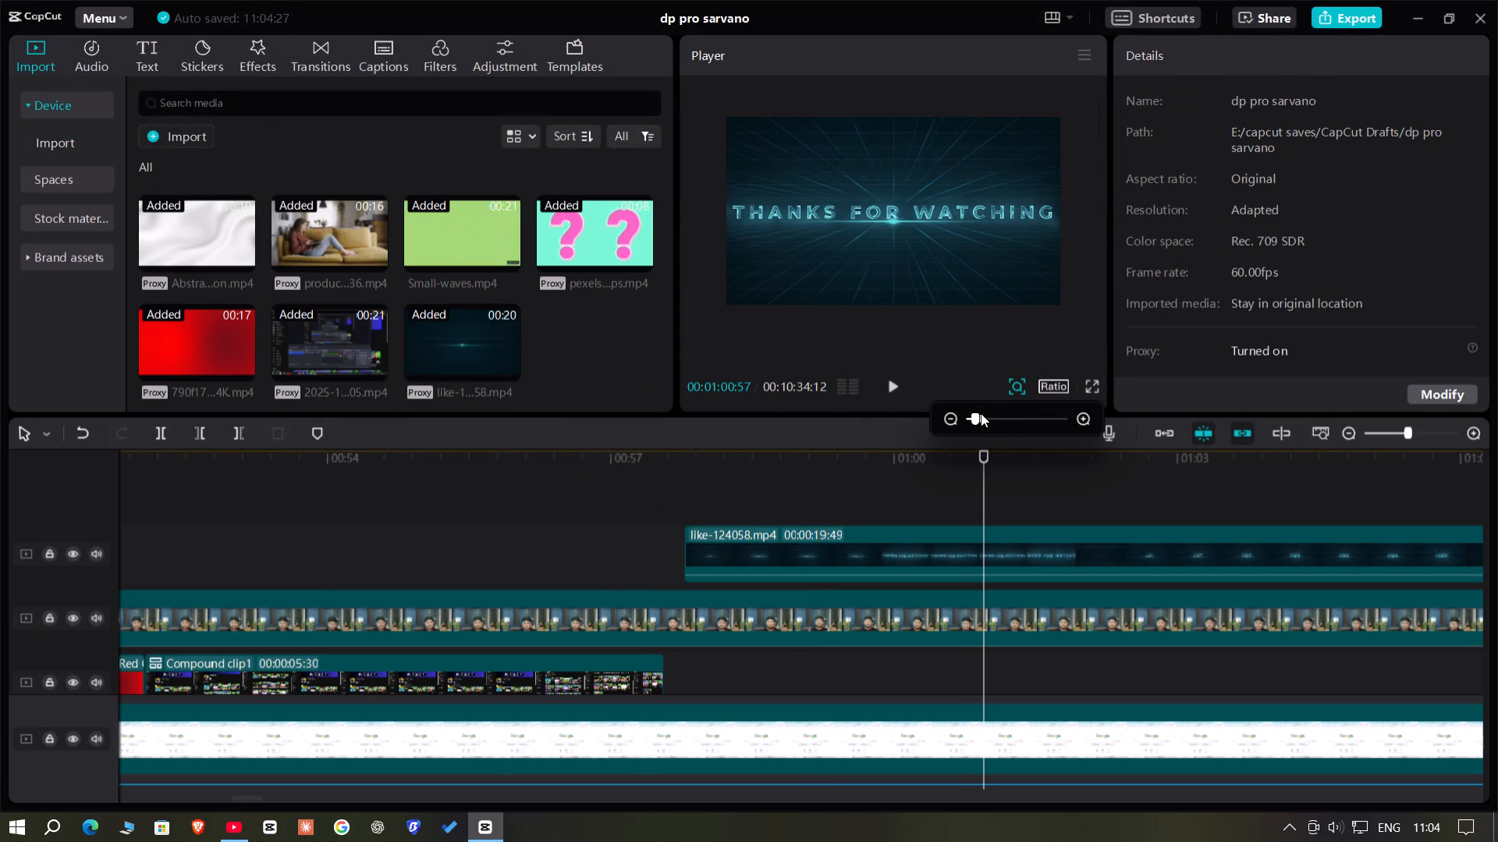
pyautogui.click(974, 417)
pyautogui.click(1024, 486)
pyautogui.moveTo(1024, 486); pyautogui.dragTo(1053, 504)
pyautogui.click(1051, 488)
pyautogui.moveTo(1051, 488); pyautogui.dragTo(1060, 498)
pyautogui.press('Left')
pyautogui.press('Left')
pyautogui.click(1067, 547)
pyautogui.moveTo(199, 433); pyautogui.dragTo(214, 440)
pyautogui.click(201, 425)
# Move the trimmed like-124058 clip back so it starts where the compound clip ends.
pyautogui.moveTo(1205, 563); pyautogui.dragTo(1165, 561)
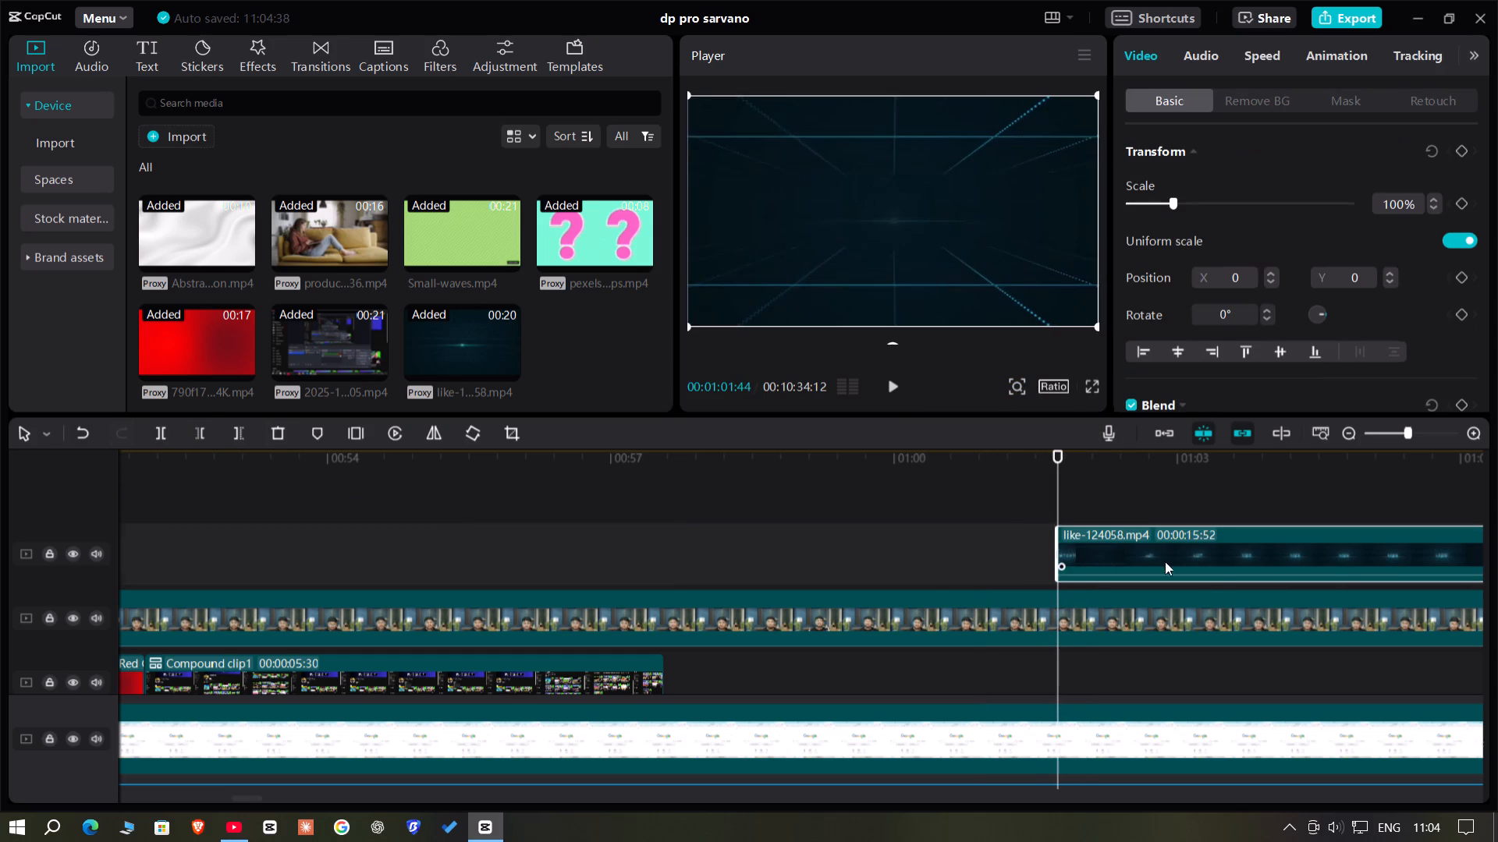
pyautogui.moveTo(1165, 561); pyautogui.dragTo(814, 572)
pyautogui.click(770, 494)
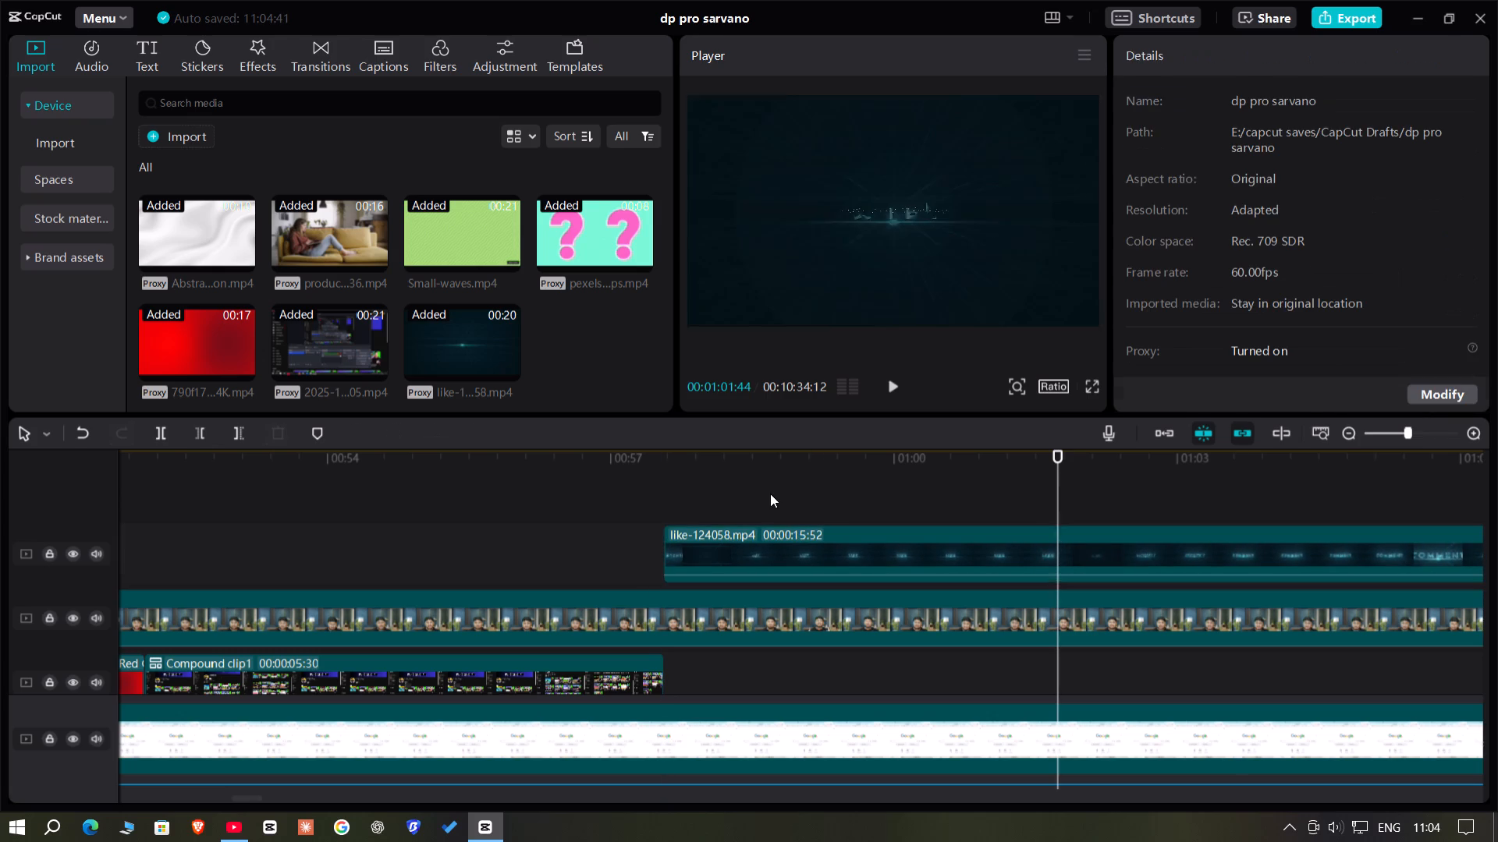
# Open Compound clip1 to inspect its two layers, and return to the main timeline.
pyautogui.doubleClick(471, 676)
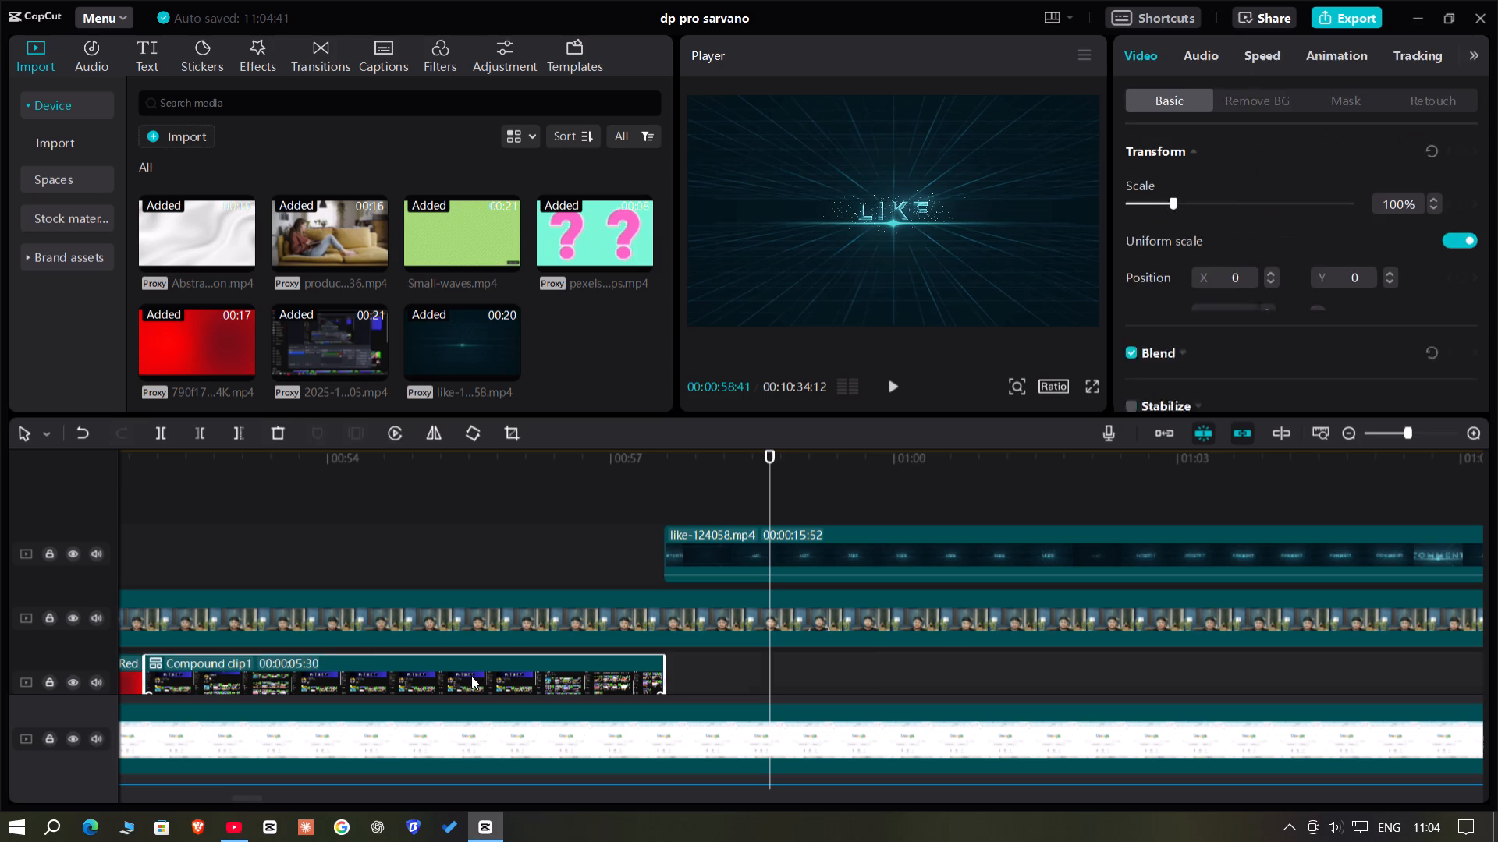
pyautogui.moveTo(471, 676); pyautogui.dragTo(481, 694)
pyautogui.click(489, 669)
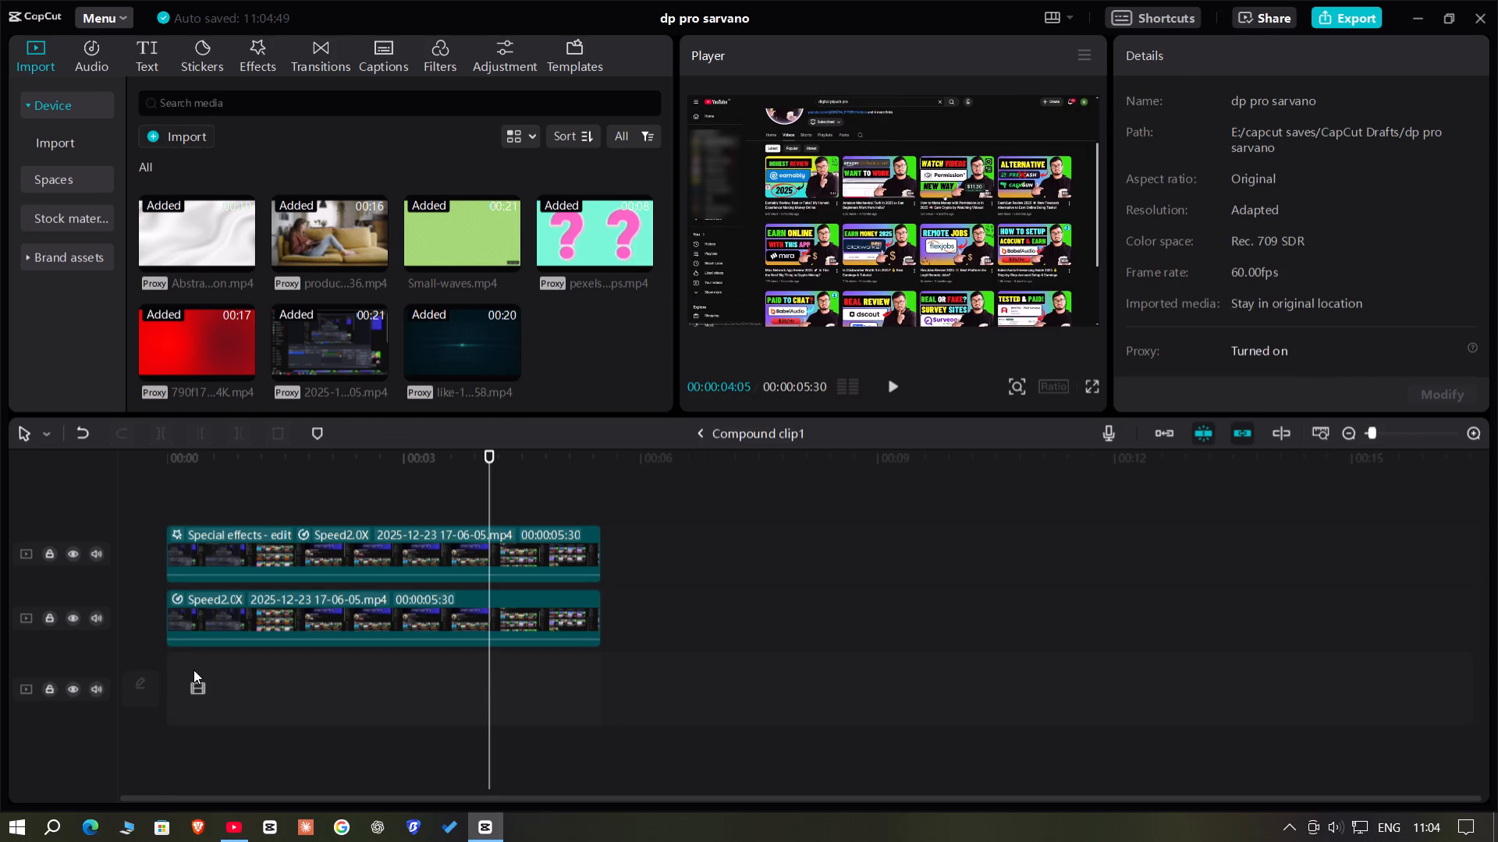
pyautogui.click(701, 431)
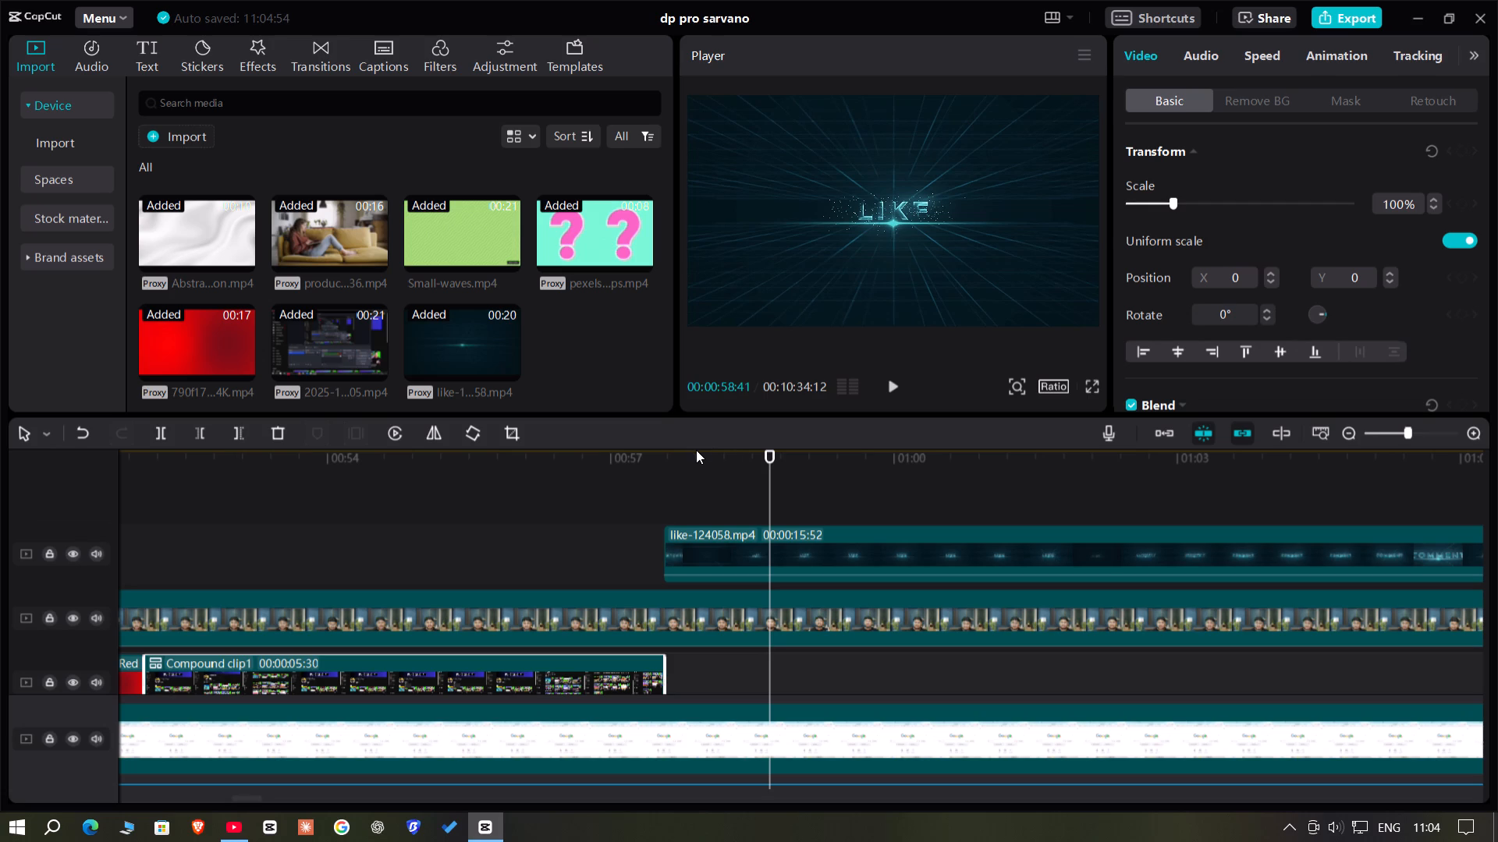
# Play and scrub like-124058, and split it at 00:01:01:34, between the LIKE animation and the following word.
pyautogui.click(696, 450)
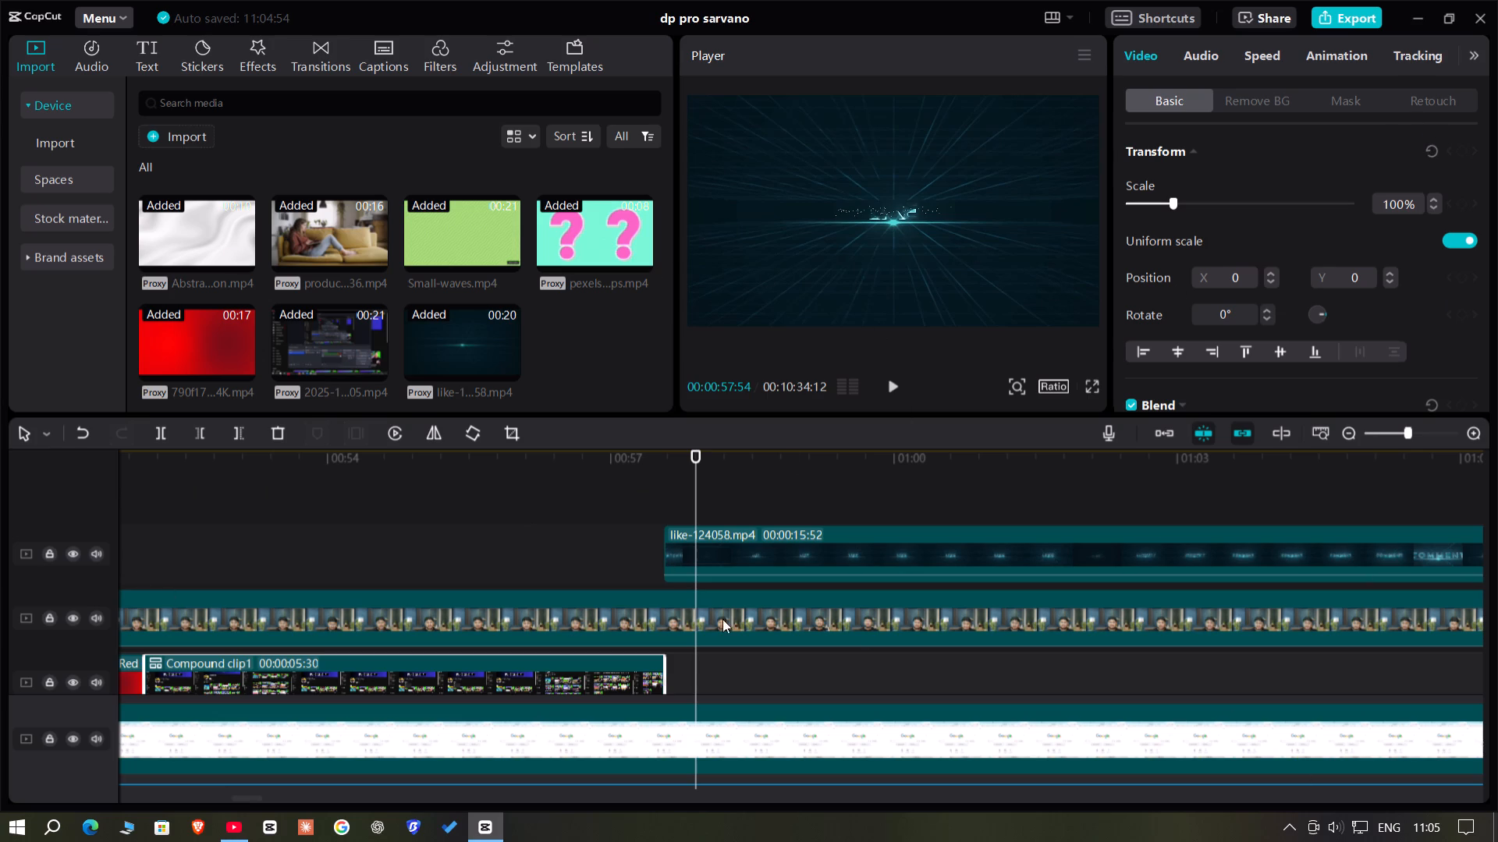
pyautogui.click(598, 498)
pyautogui.moveTo(598, 498); pyautogui.dragTo(669, 520)
pyautogui.click(756, 564)
pyautogui.press('space')
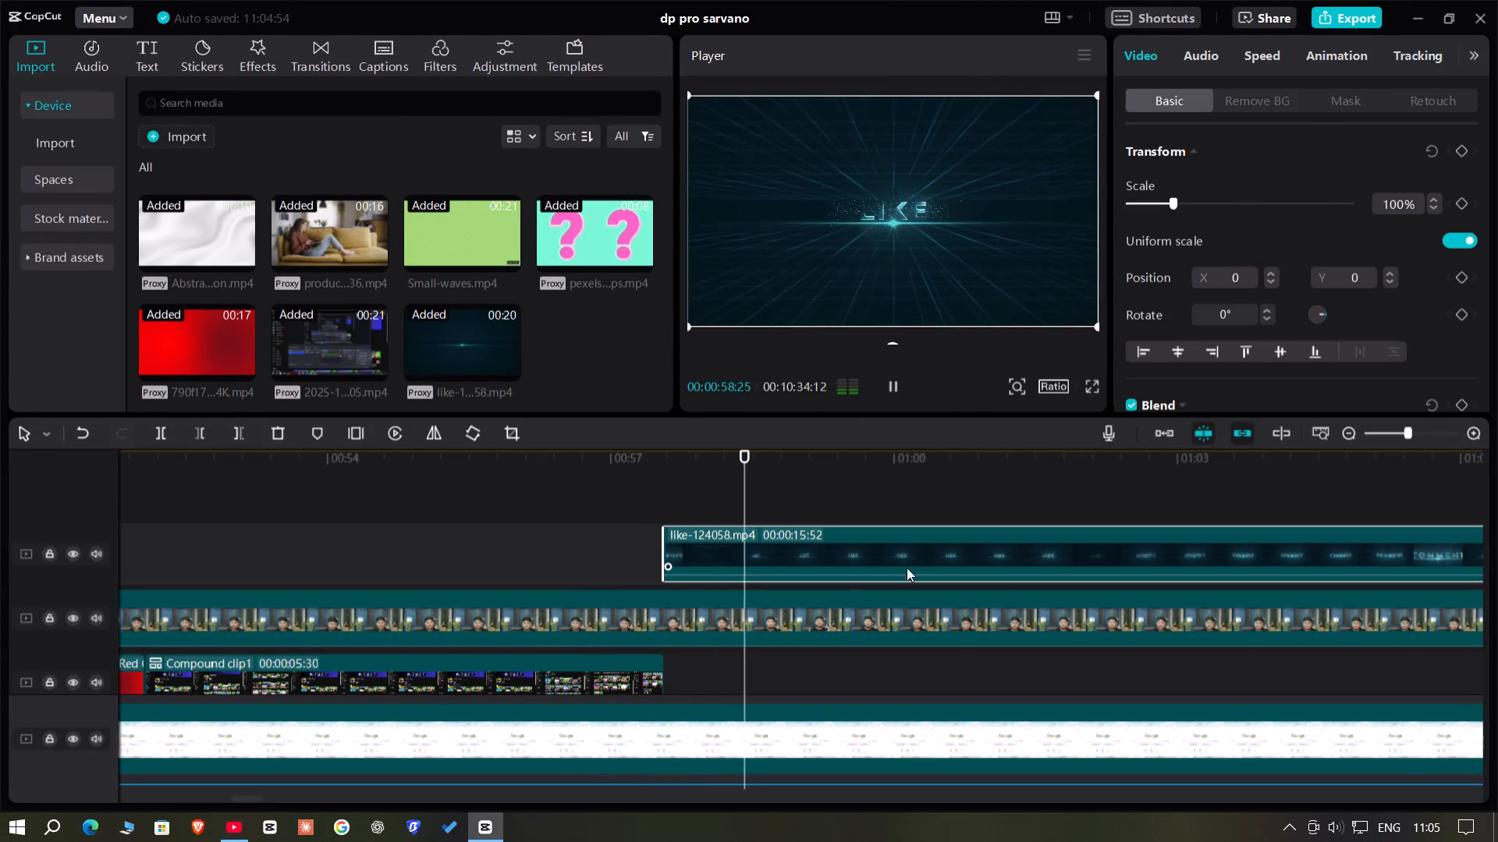
pyautogui.press('space')
pyautogui.click(793, 479)
pyautogui.moveTo(793, 479); pyautogui.dragTo(974, 508)
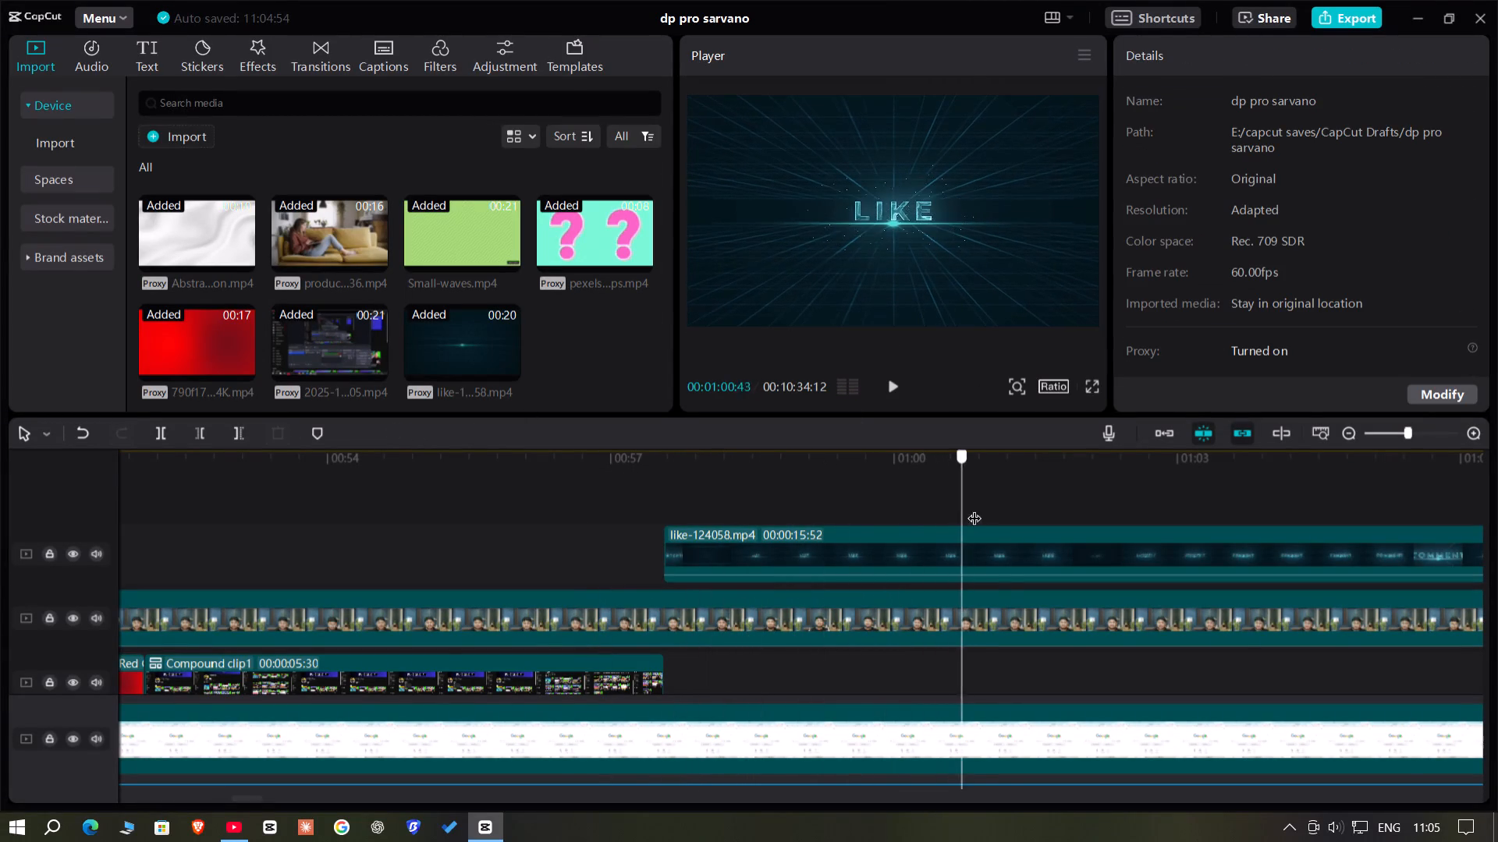
pyautogui.moveTo(974, 508); pyautogui.dragTo(1081, 511)
pyautogui.press('Left')
pyautogui.press('Left')
pyautogui.press('Left')
pyautogui.press('Left')
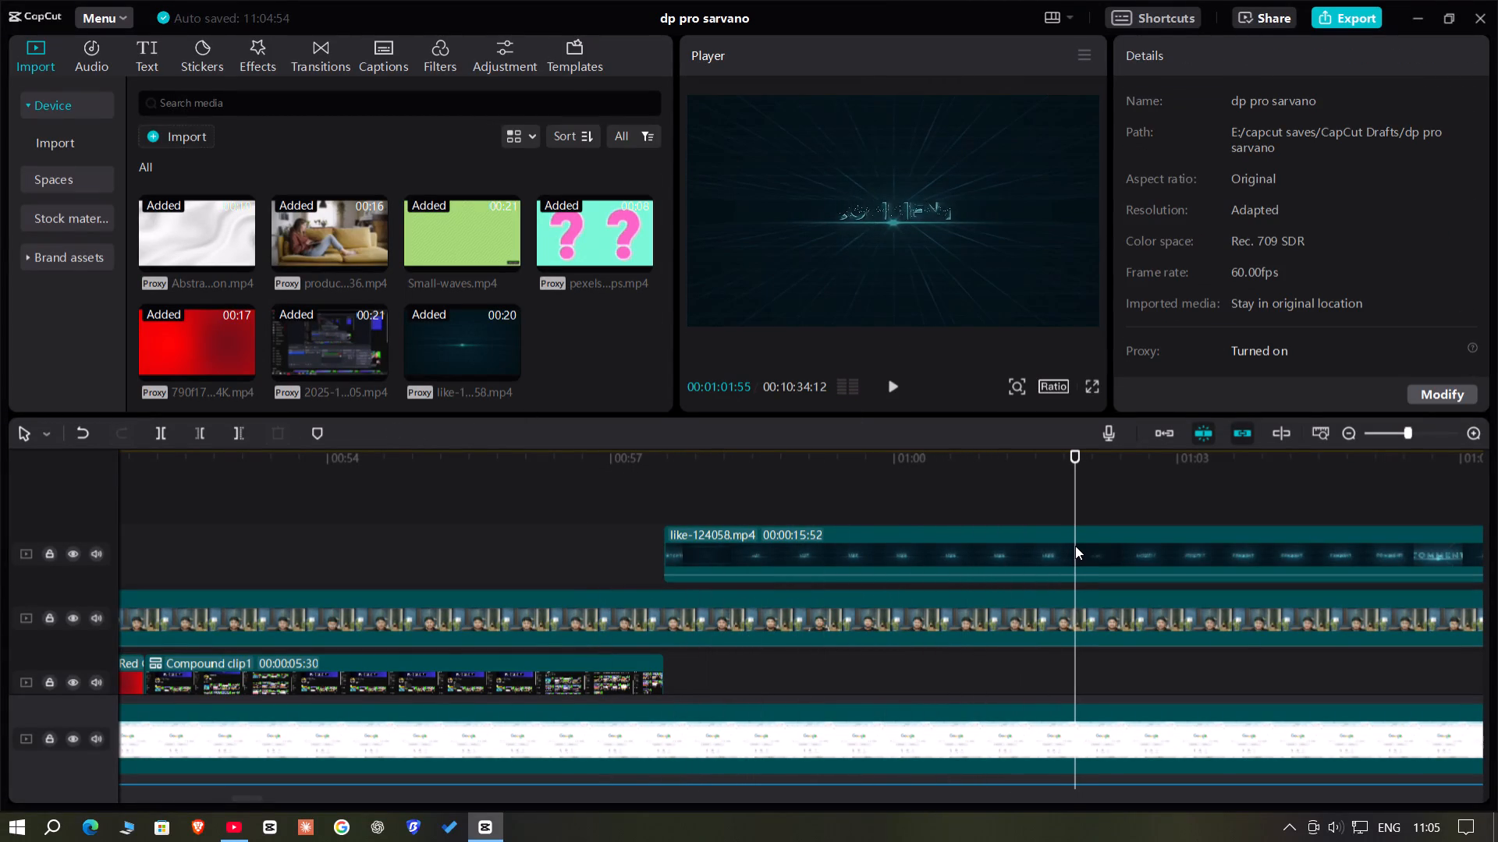
pyautogui.press('Left')
pyautogui.press('Left')
pyautogui.press('Left')
pyautogui.press('Left')
pyautogui.press('Left')
pyautogui.press('Left')
pyautogui.press('Left')
pyautogui.press('Left')
pyautogui.press('Left')
pyautogui.press('Left')
pyautogui.press('Left')
pyautogui.press('Left')
pyautogui.press('Left')
pyautogui.press('Left')
pyautogui.press('Left')
pyautogui.press('Left')
pyautogui.press('Right')
pyautogui.press('Left')
pyautogui.press('Left')
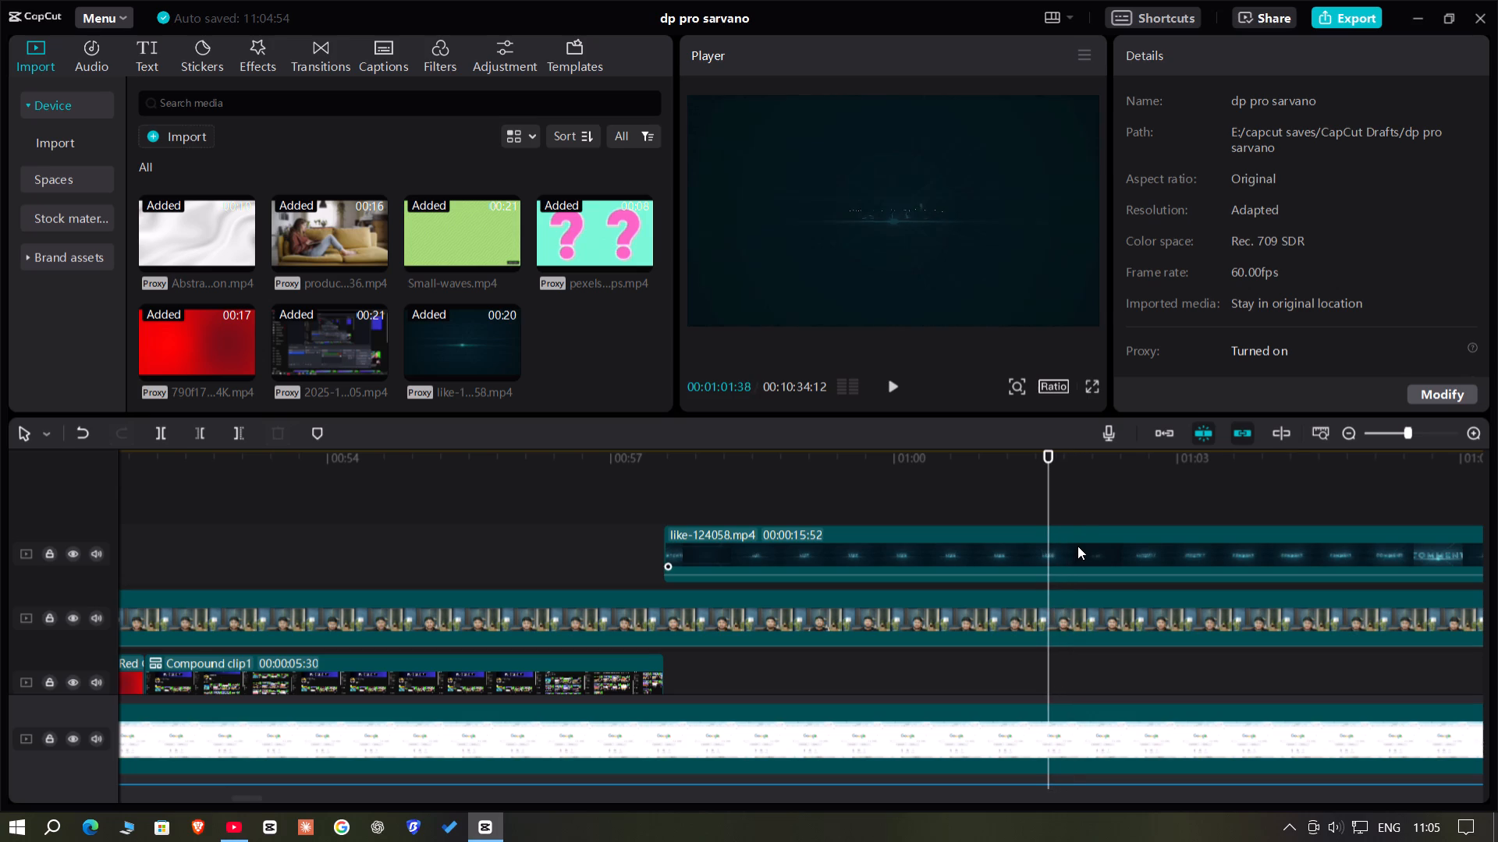
pyautogui.press('Left')
pyautogui.press('Left')
pyautogui.press('Left')
pyautogui.press('Left')
pyautogui.click(1031, 557)
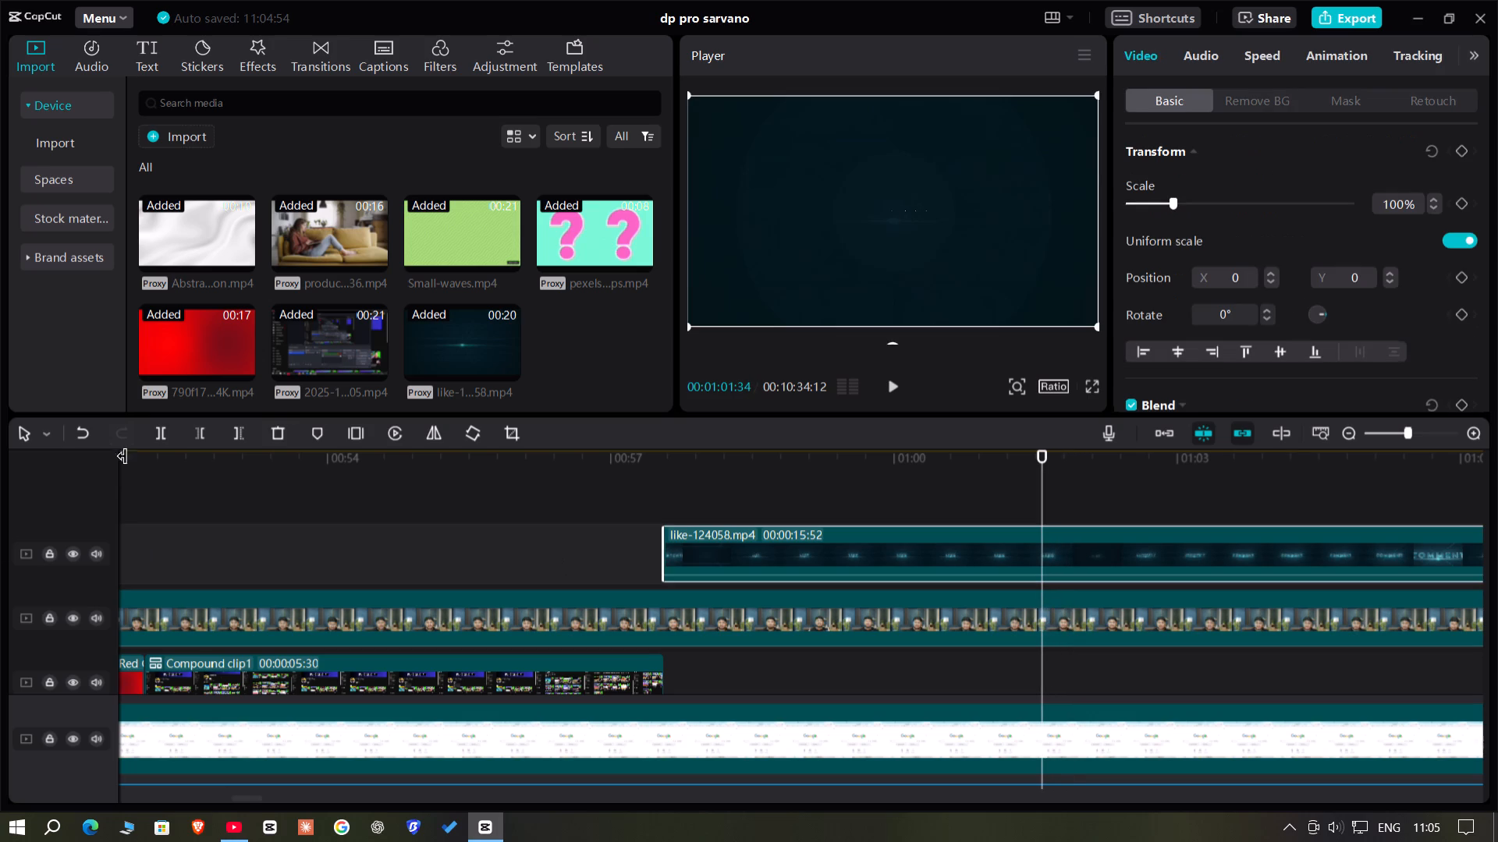
pyautogui.click(153, 438)
# Split the remaining like-124058 footage into four-second pieces at 00:01:01:34, stacking each remainder on a new top track aligned with the compound clip's end.
pyautogui.click(1237, 564)
pyautogui.moveTo(1234, 565); pyautogui.dragTo(832, 519)
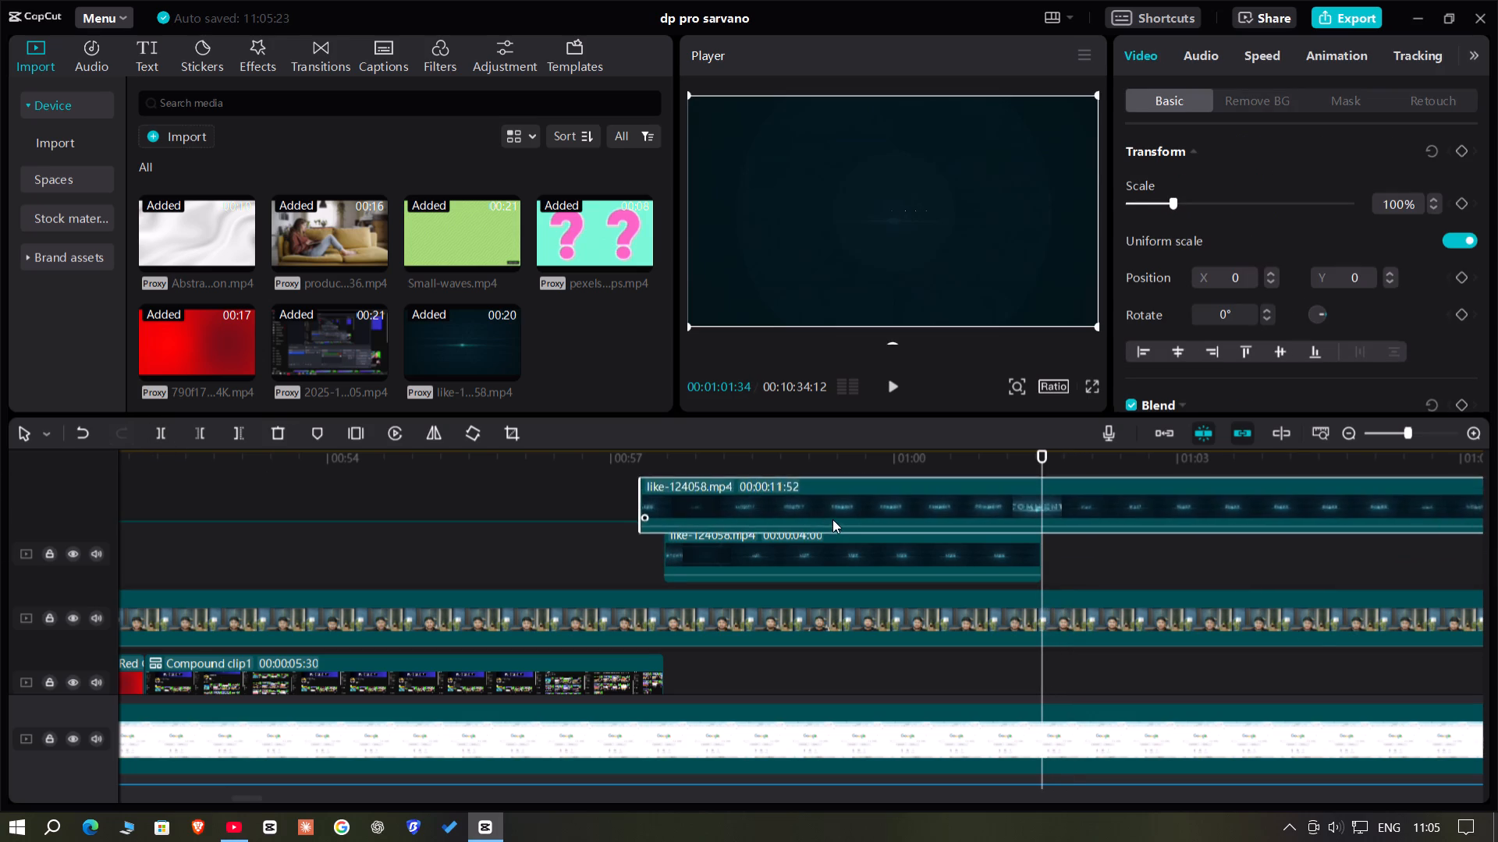
pyautogui.moveTo(832, 519); pyautogui.dragTo(862, 512)
pyautogui.click(167, 430)
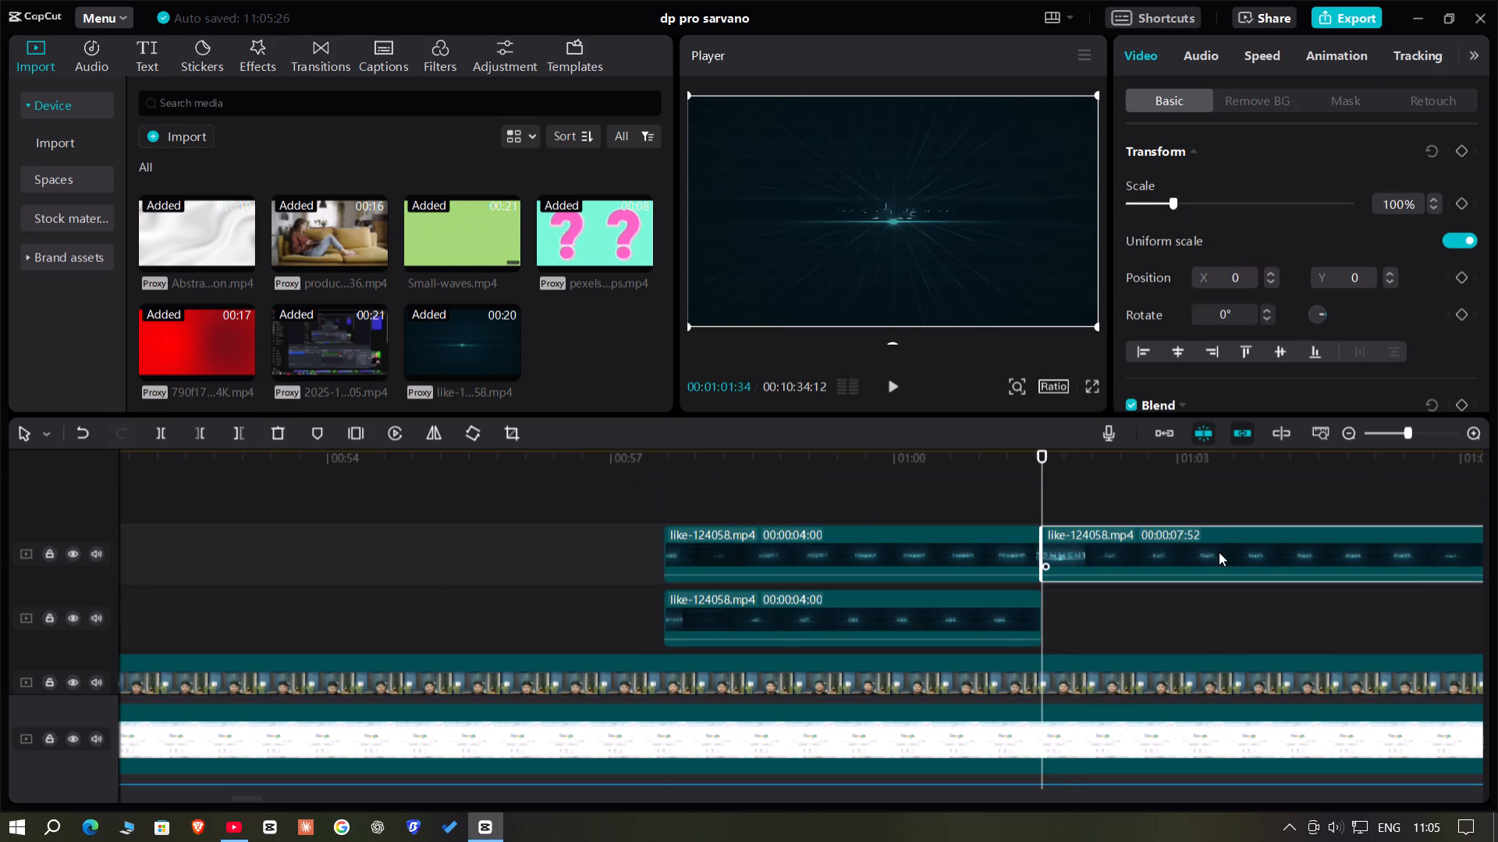
pyautogui.moveTo(1219, 552); pyautogui.dragTo(836, 498)
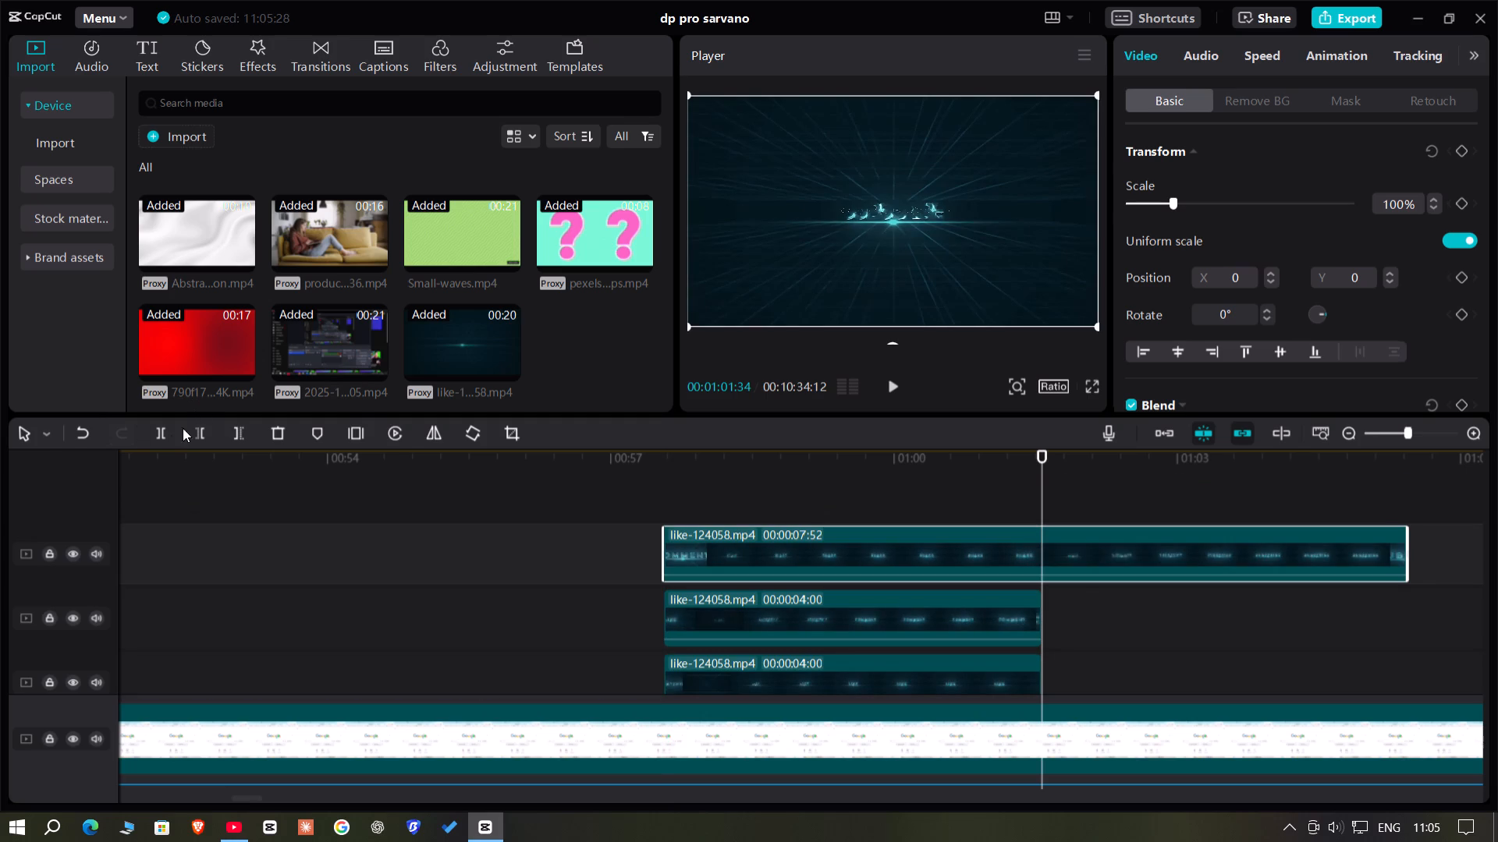
pyautogui.click(165, 435)
pyautogui.click(1131, 542)
pyautogui.moveTo(1126, 550); pyautogui.dragTo(749, 489)
# Select all the stacked like-124058 pieces and move them together farther along the timeline, starting just before 01:03.
pyautogui.scroll(2, 945, 578)
pyautogui.click(922, 557)
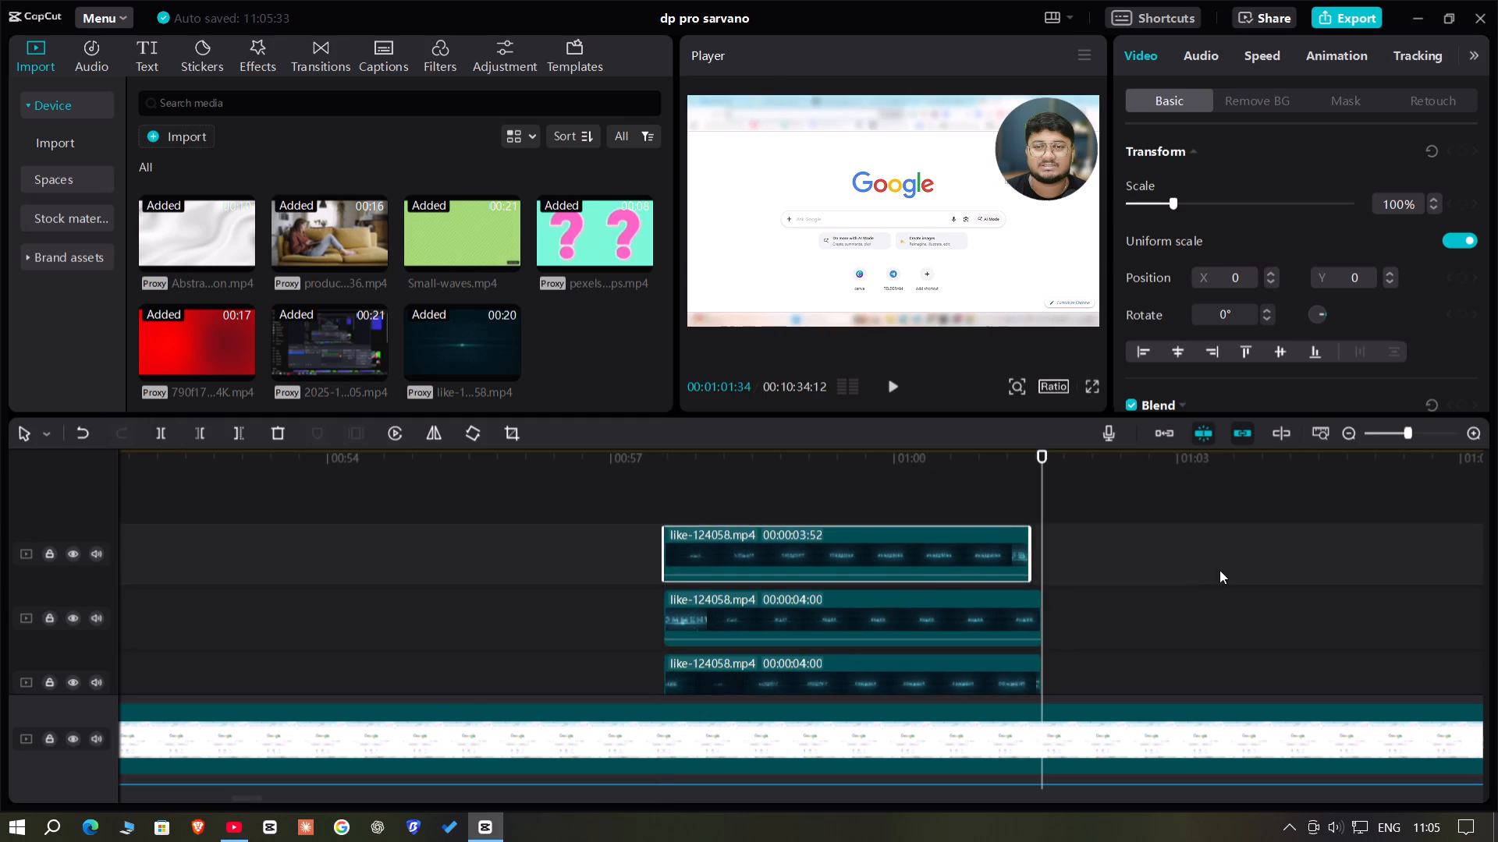
pyautogui.moveTo(1223, 570); pyautogui.dragTo(832, 617)
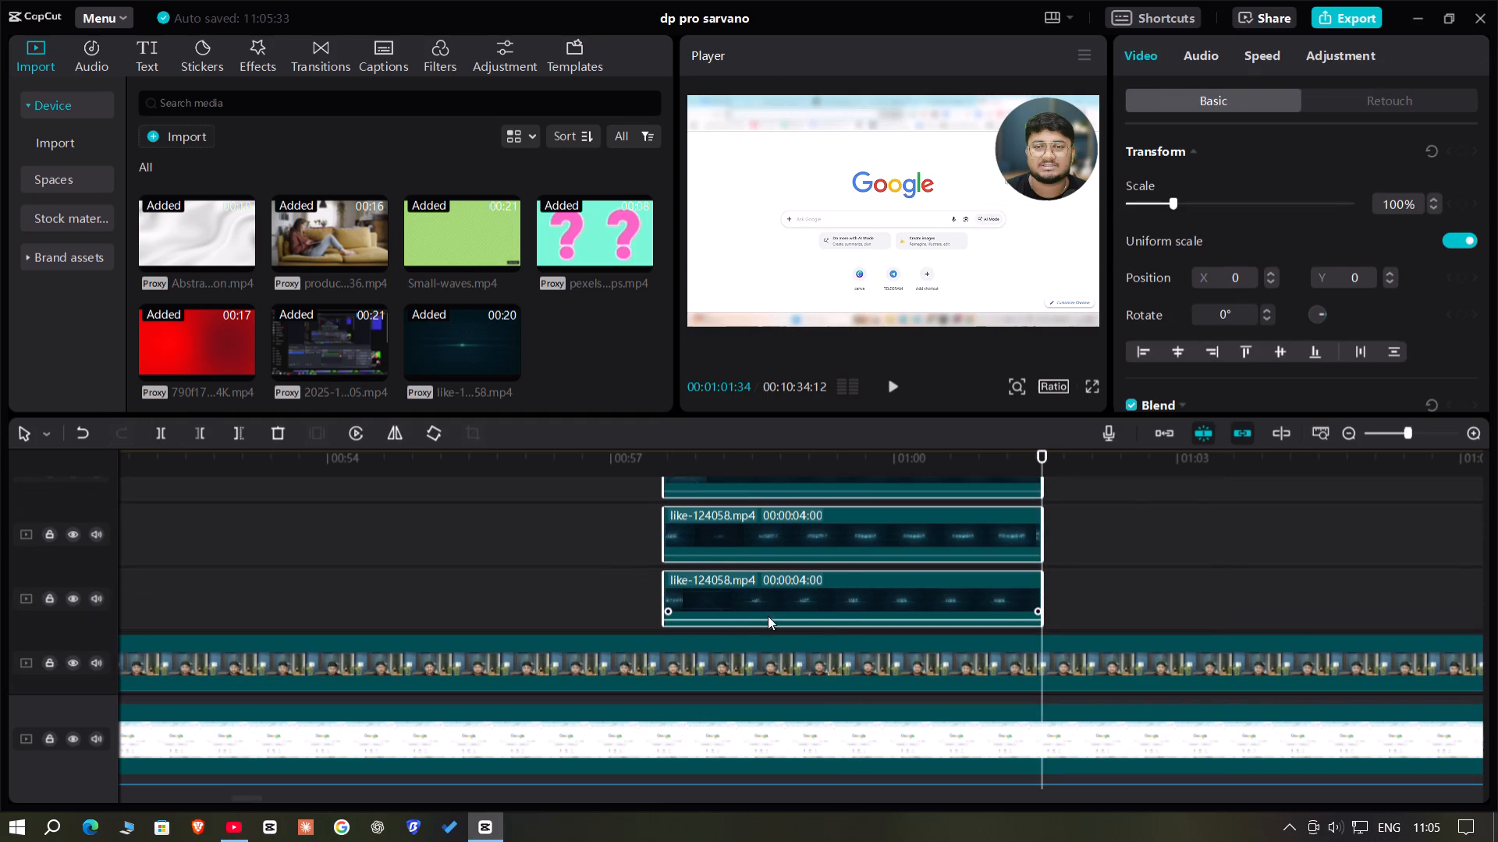
pyautogui.moveTo(745, 616); pyautogui.dragTo(1238, 613)
pyautogui.scroll(-4, 993, 617)
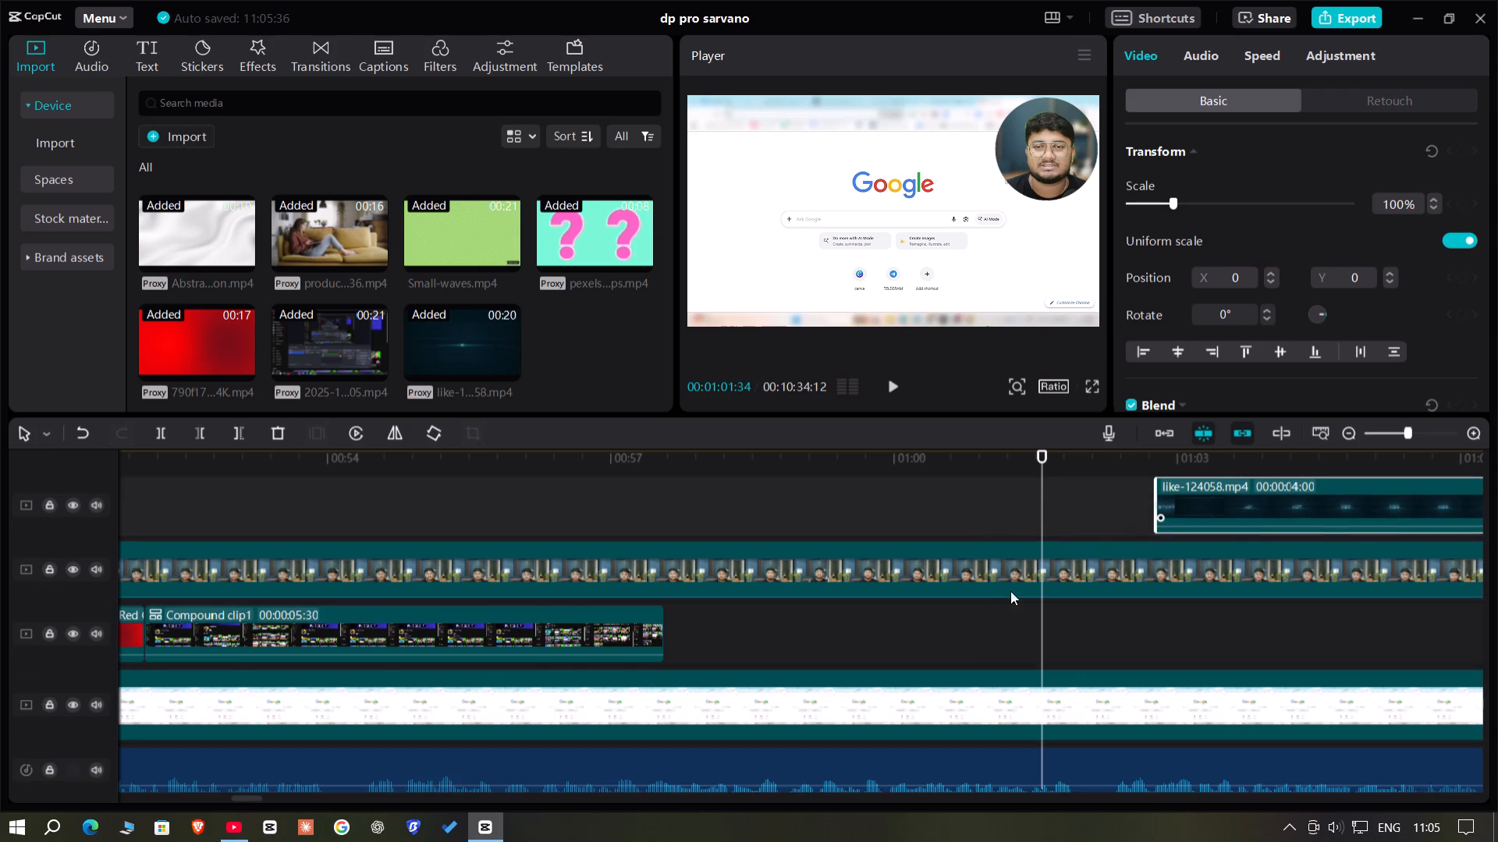
# Place the four-second LIKE piece on the overlay track directly after Compound clip1 and play the transition into it.
pyautogui.click(1210, 504)
pyautogui.moveTo(1224, 501); pyautogui.dragTo(737, 639)
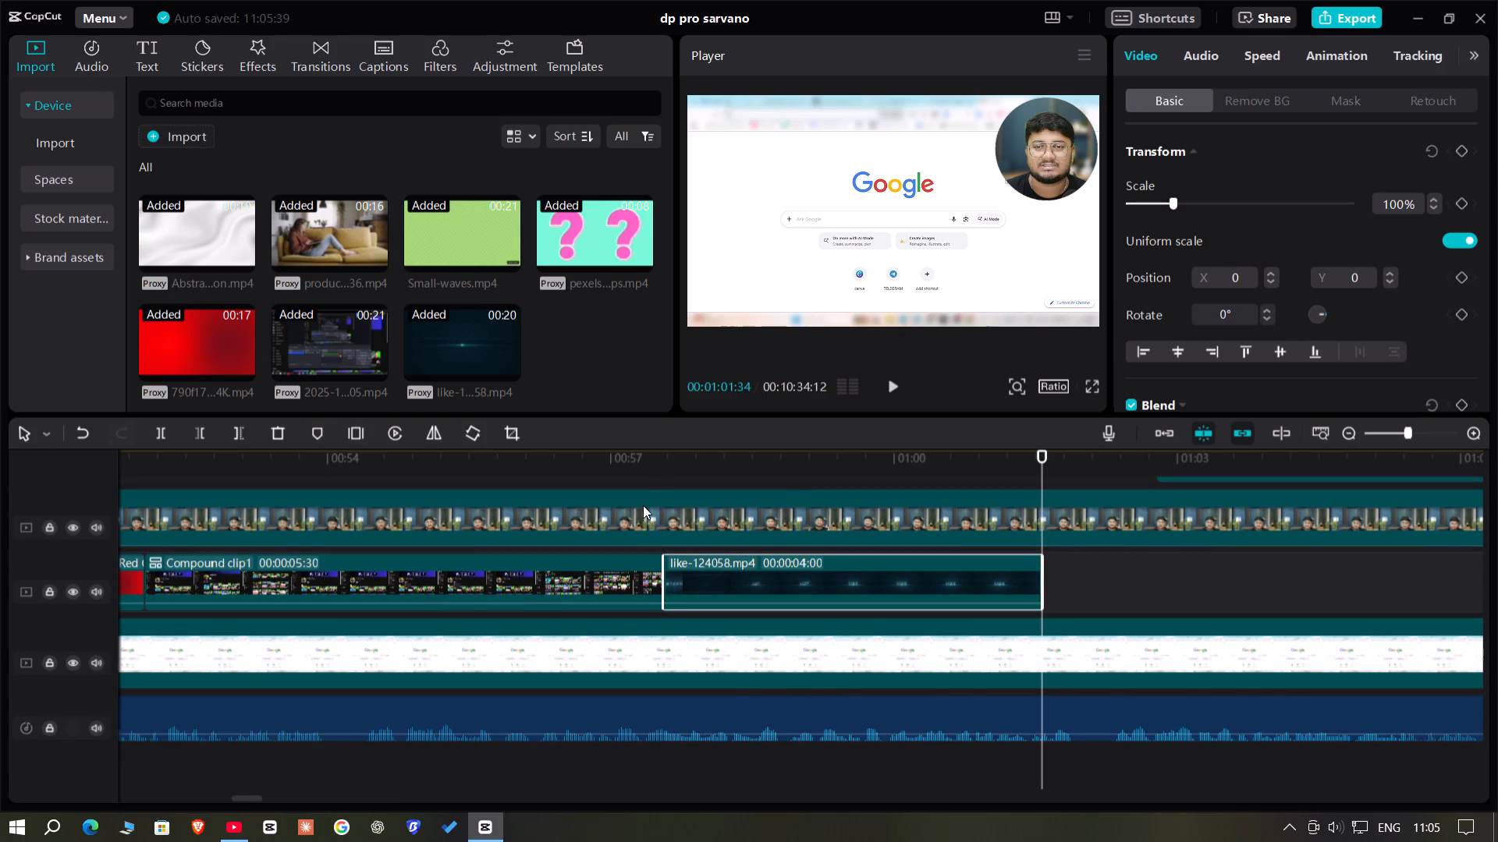
pyautogui.click(658, 446)
pyautogui.click(645, 470)
pyautogui.press('space')
pyautogui.press('space')
pyautogui.press('space')
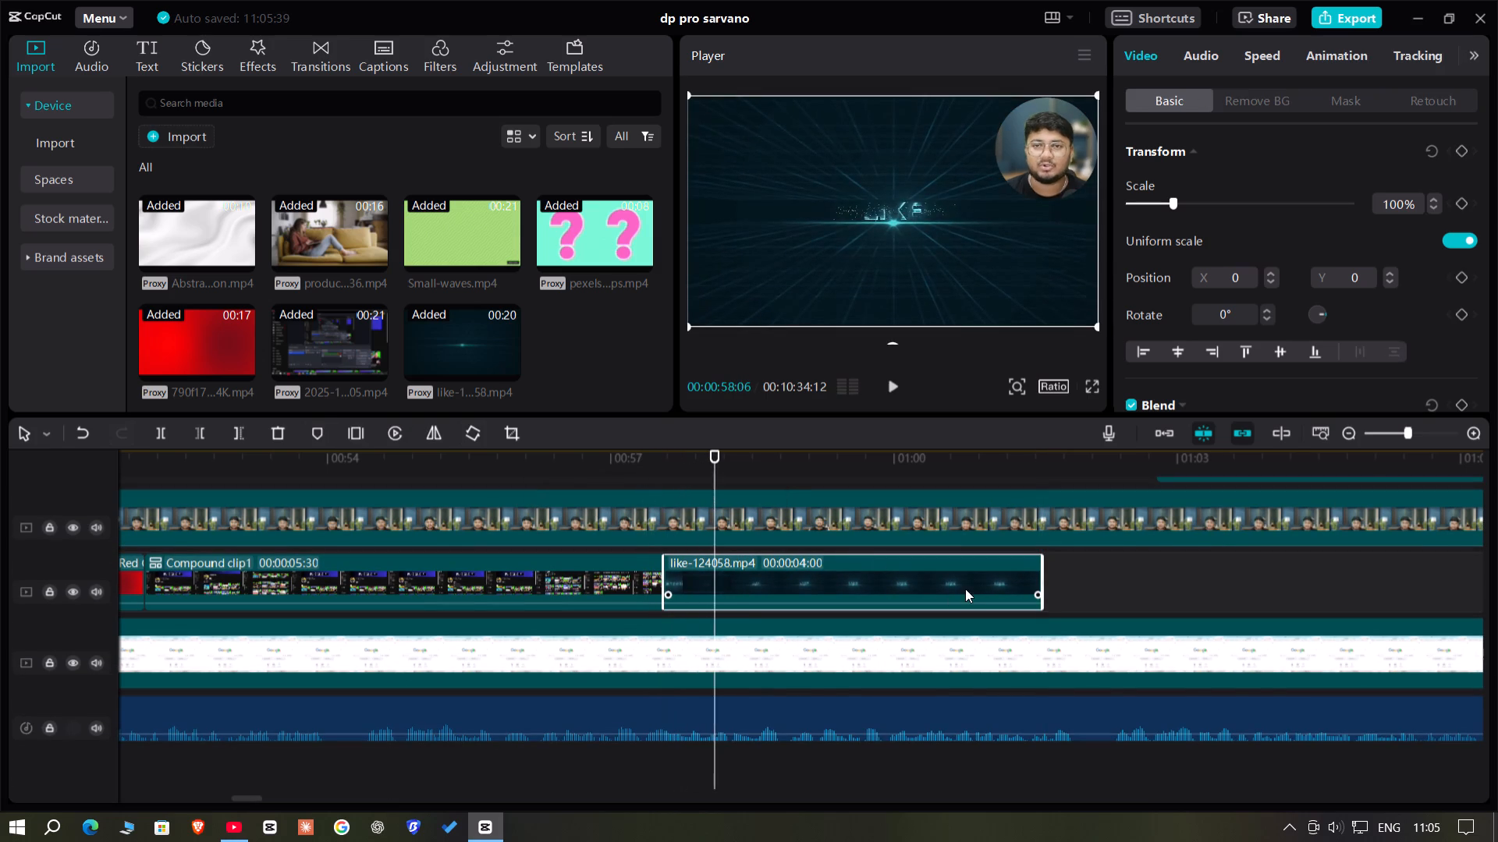
# Play the LIKE piece, set its speed to 2.0x, and trim its end at 00:00:59:11.
pyautogui.press('space')
pyautogui.press('space')
pyautogui.press('space')
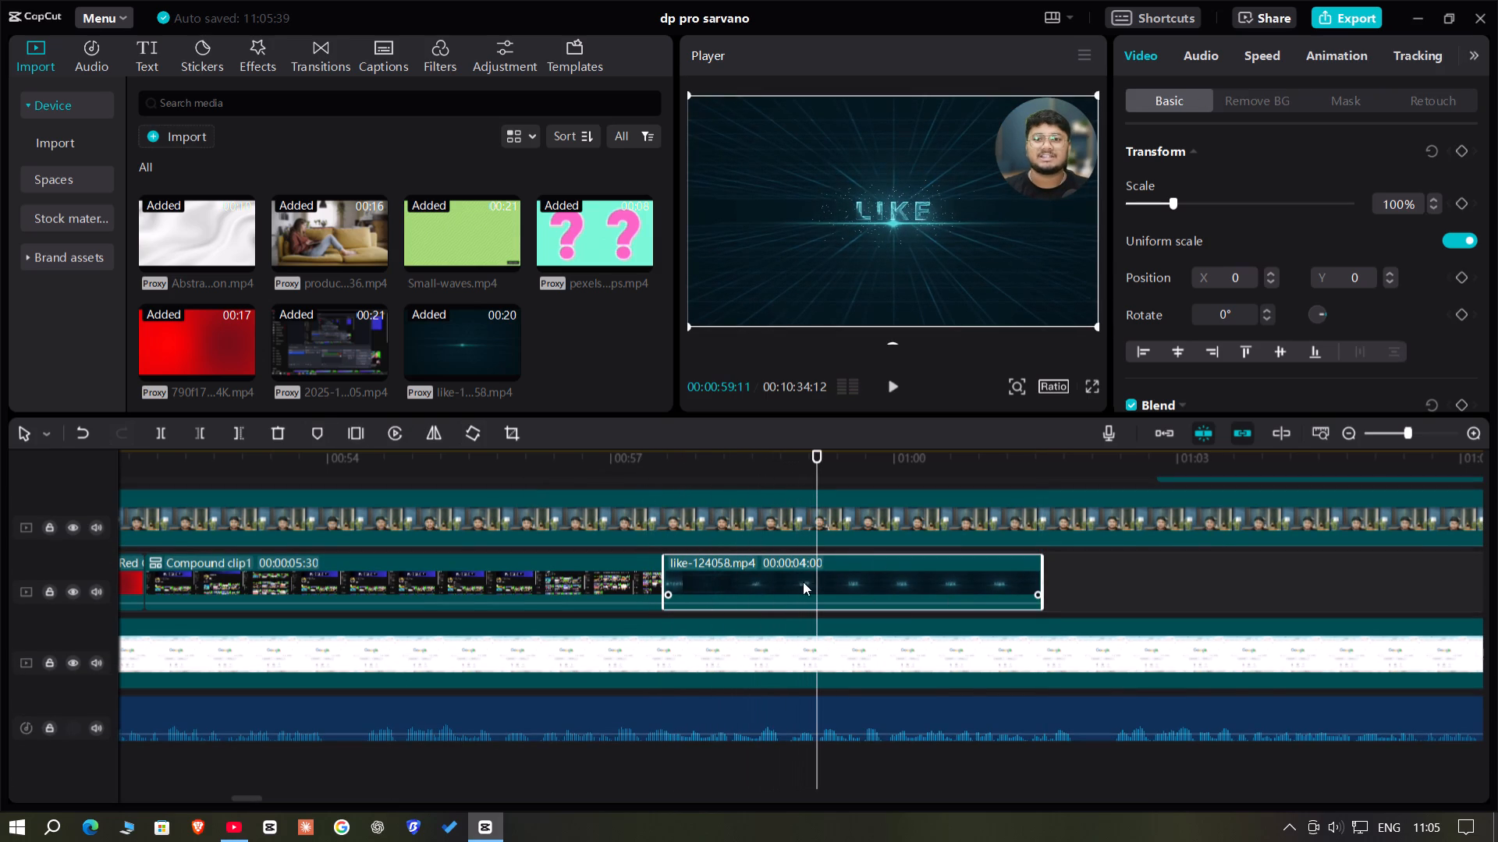
pyautogui.click(810, 596)
pyautogui.click(1261, 59)
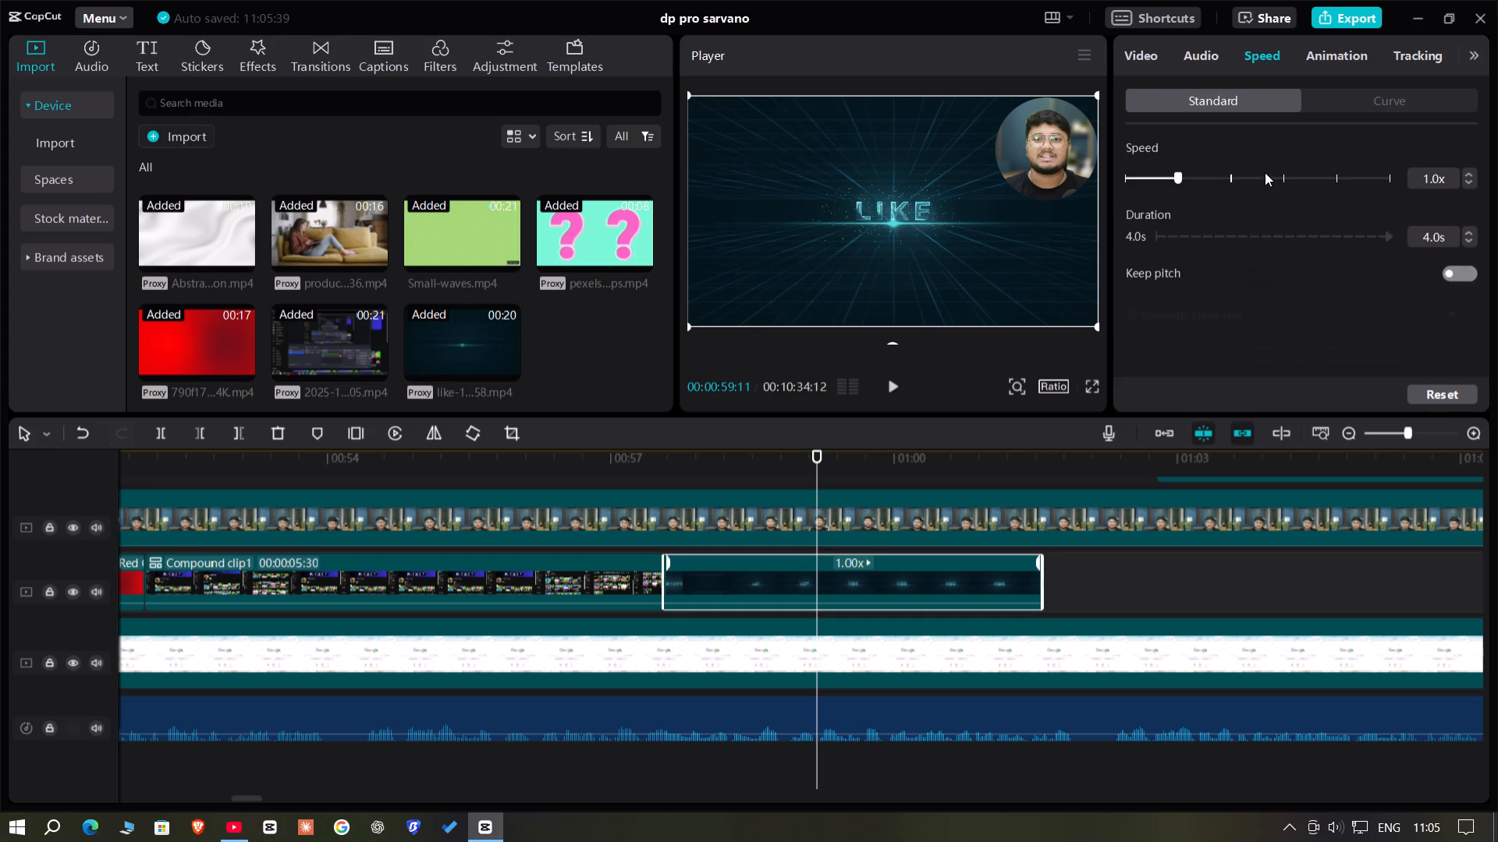
pyautogui.click(1230, 175)
pyautogui.click(1234, 181)
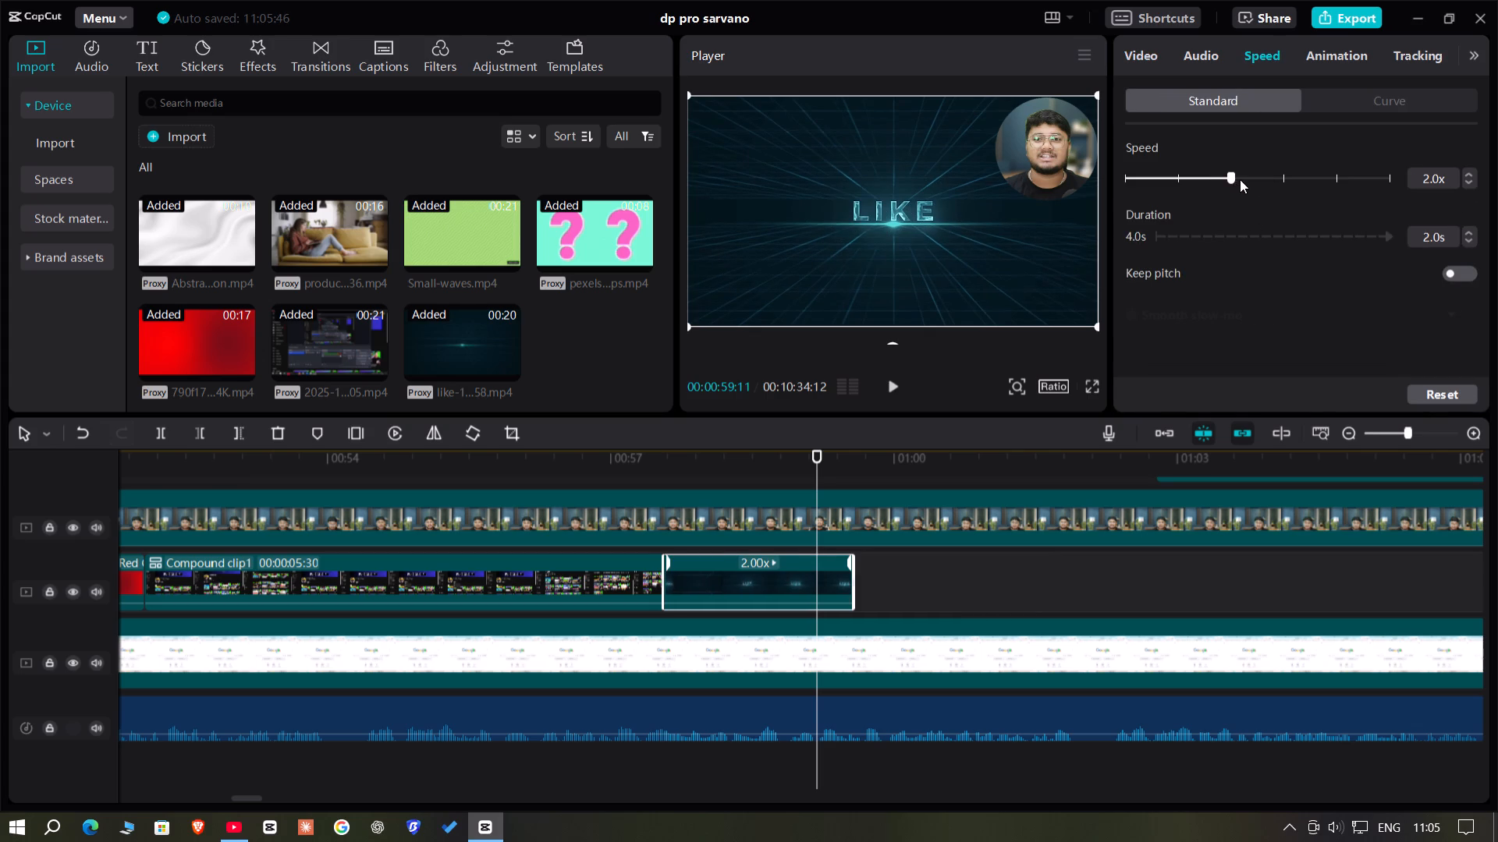
pyautogui.click(1240, 179)
pyautogui.click(1232, 177)
pyautogui.tripleClick(232, 428)
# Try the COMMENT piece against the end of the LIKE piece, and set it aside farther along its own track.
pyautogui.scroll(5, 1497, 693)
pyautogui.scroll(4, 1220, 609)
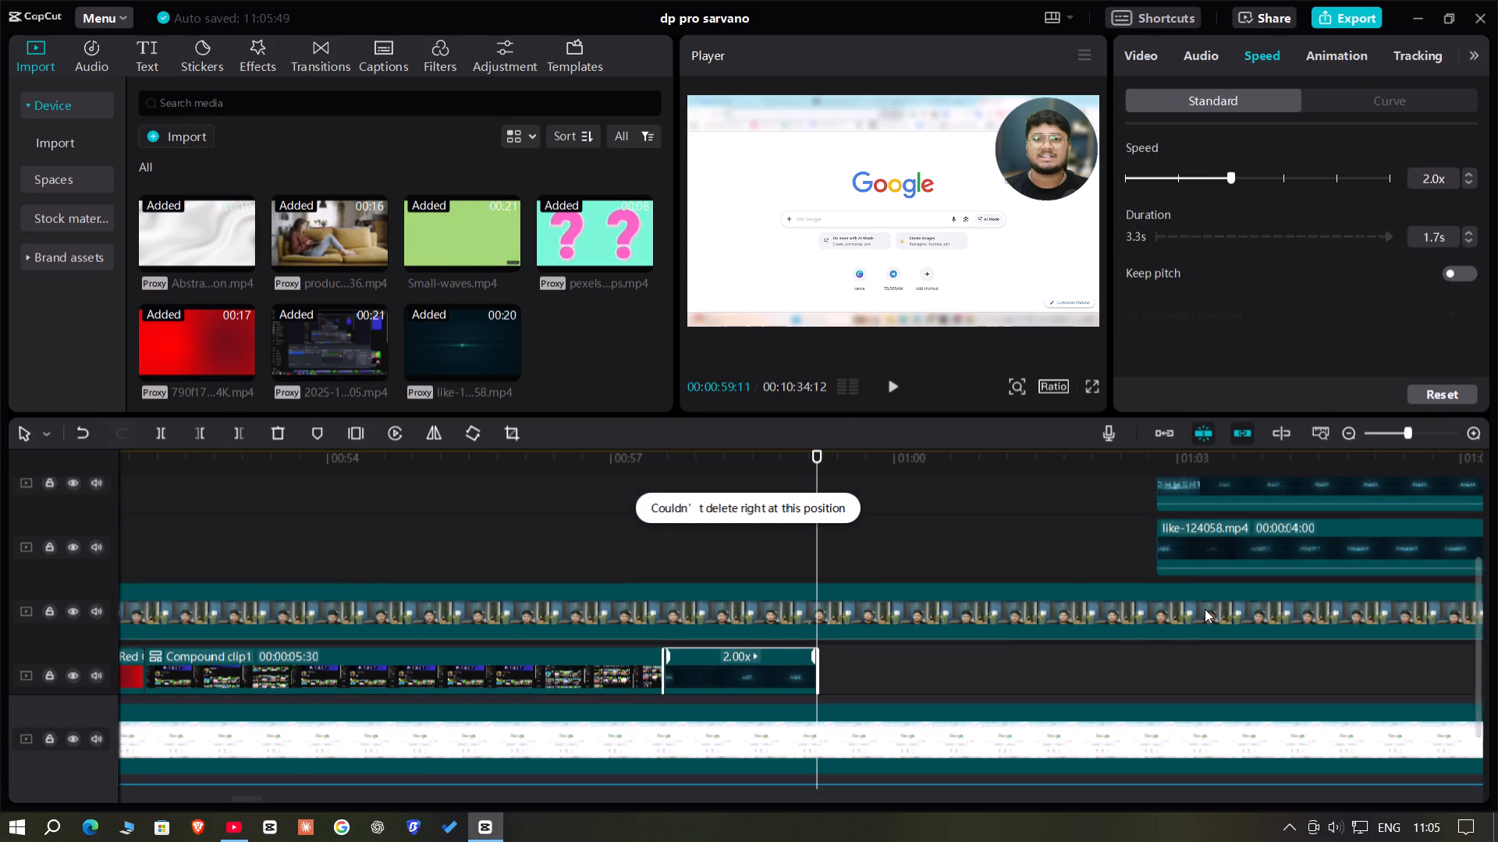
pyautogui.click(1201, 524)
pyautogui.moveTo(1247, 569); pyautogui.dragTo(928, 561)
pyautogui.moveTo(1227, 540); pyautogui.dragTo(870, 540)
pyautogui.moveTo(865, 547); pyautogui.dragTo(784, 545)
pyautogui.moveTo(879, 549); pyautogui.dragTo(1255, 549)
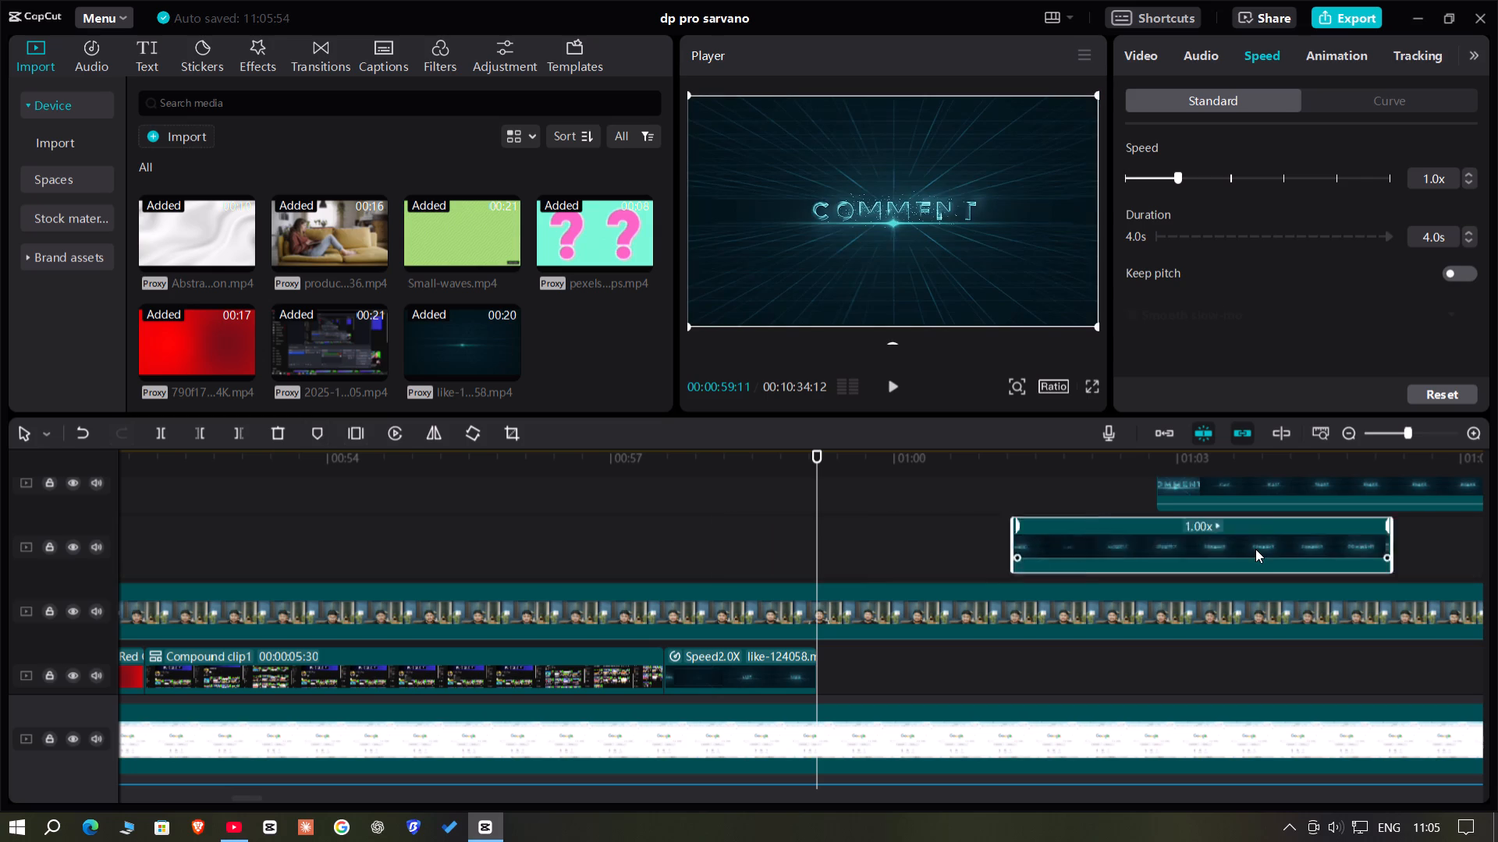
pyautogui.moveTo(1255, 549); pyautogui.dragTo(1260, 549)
# Place the 3.9-second SUBSCRIBE piece from the top track onto the overlay track directly after the LIKE piece.
pyautogui.scroll(5, 1260, 549)
pyautogui.click(1261, 526)
pyautogui.moveTo(1261, 525); pyautogui.dragTo(887, 532)
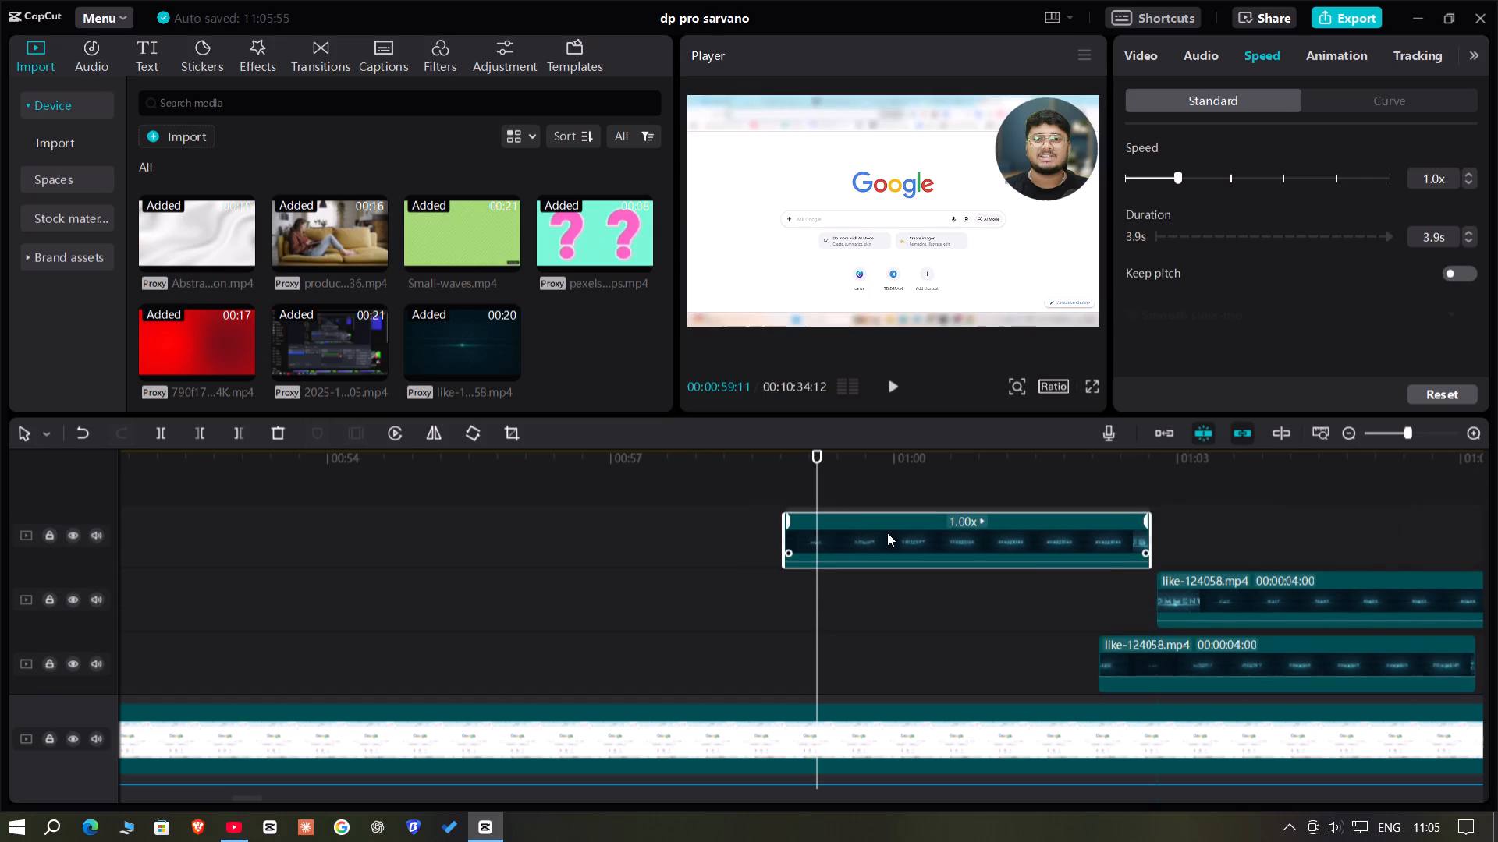
pyautogui.moveTo(887, 532); pyautogui.dragTo(870, 532)
pyautogui.scroll(-6, 860, 532)
pyautogui.scroll(6, 860, 532)
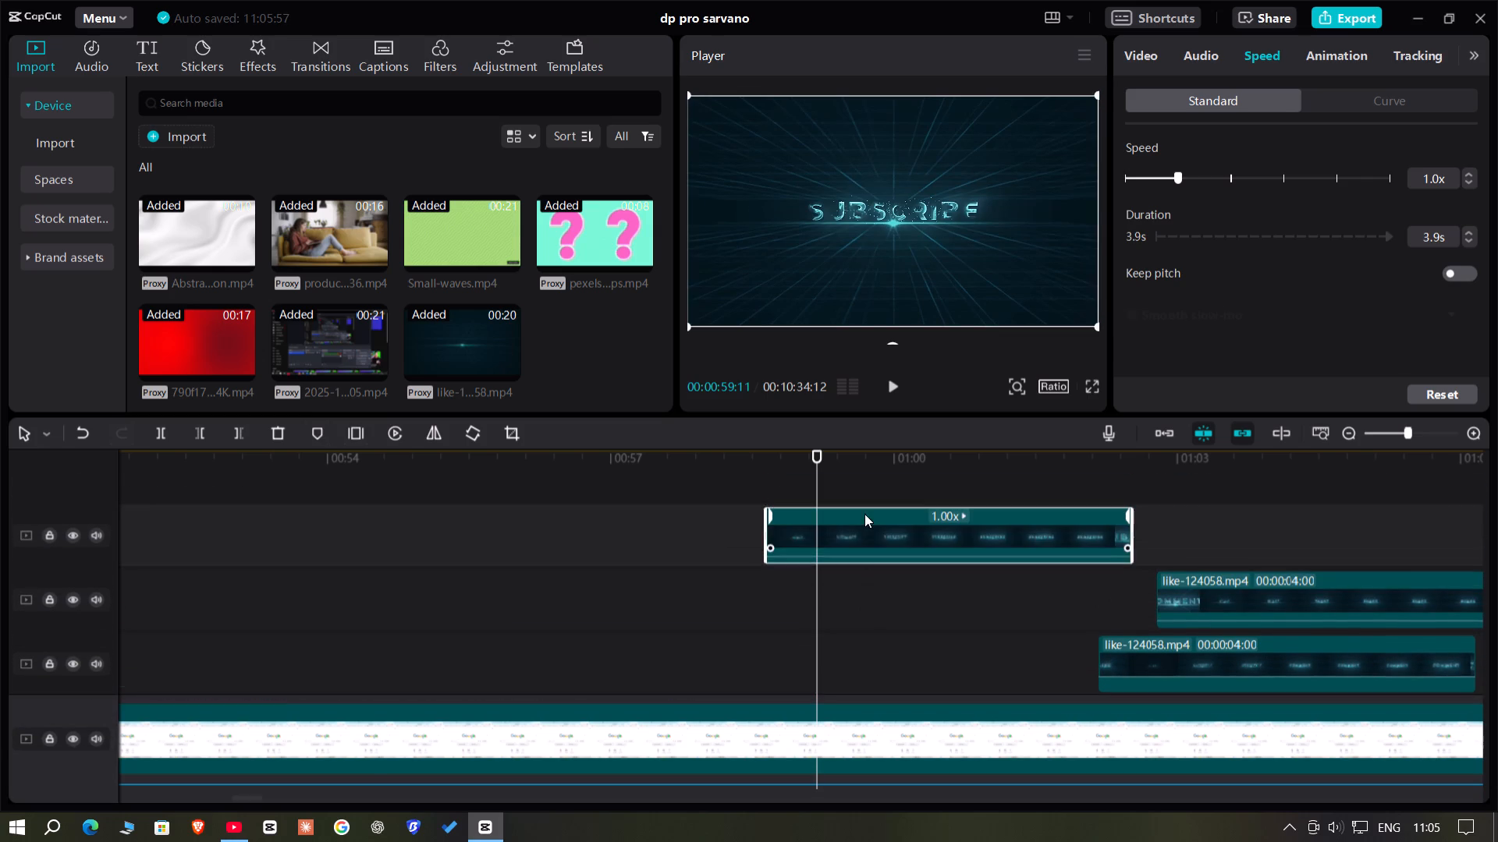
pyautogui.moveTo(862, 533); pyautogui.dragTo(916, 682)
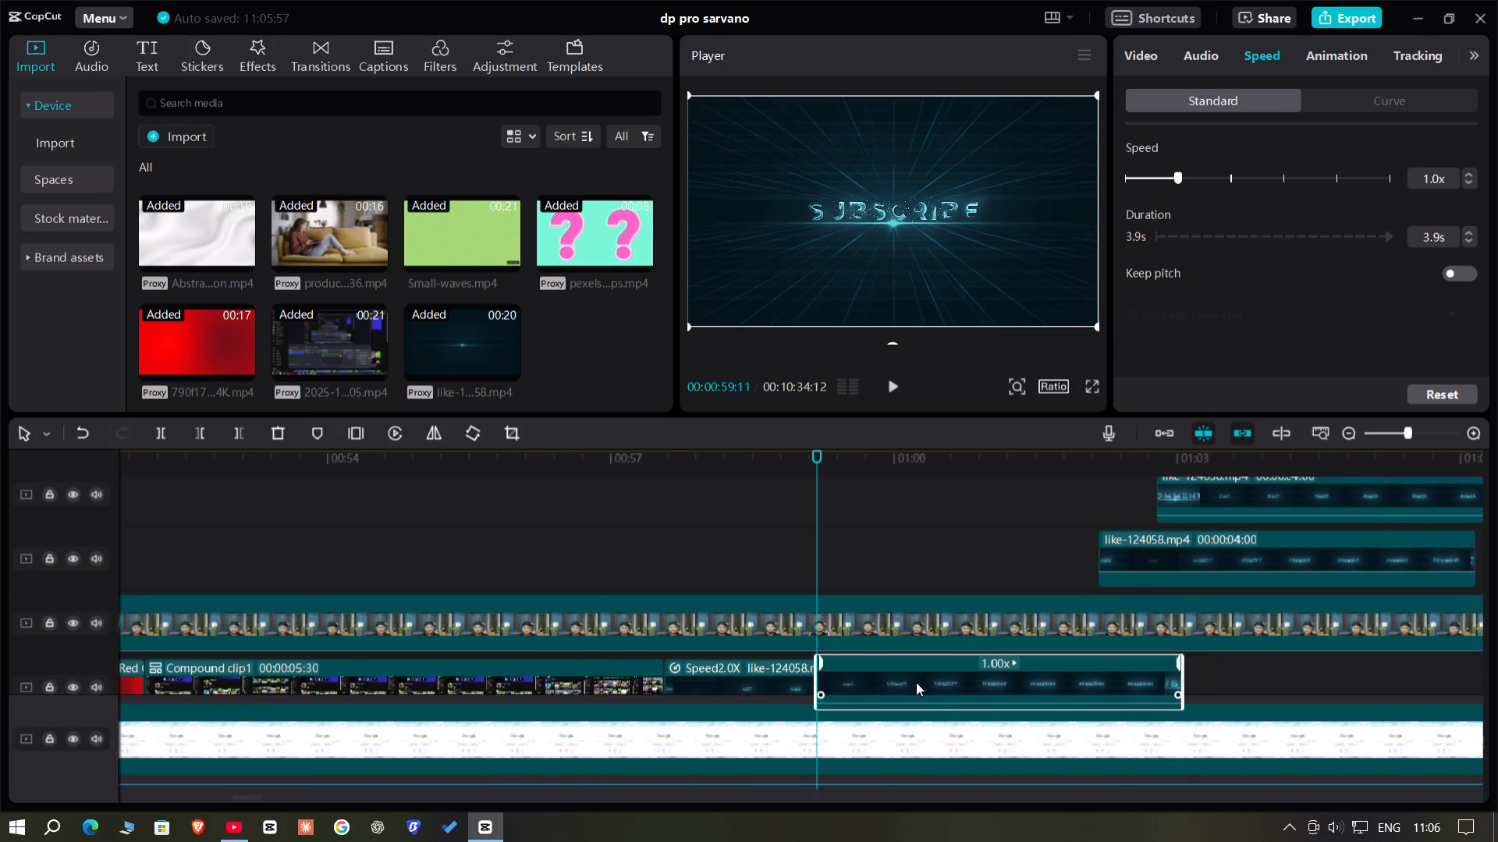
pyautogui.moveTo(916, 682); pyautogui.dragTo(913, 682)
# Play the SUBSCRIBE piece, set its speed to 2.8x, and trim its end at 00:01:00:13.
pyautogui.click(777, 491)
pyautogui.press('space')
pyautogui.scroll(-6, 985, 613)
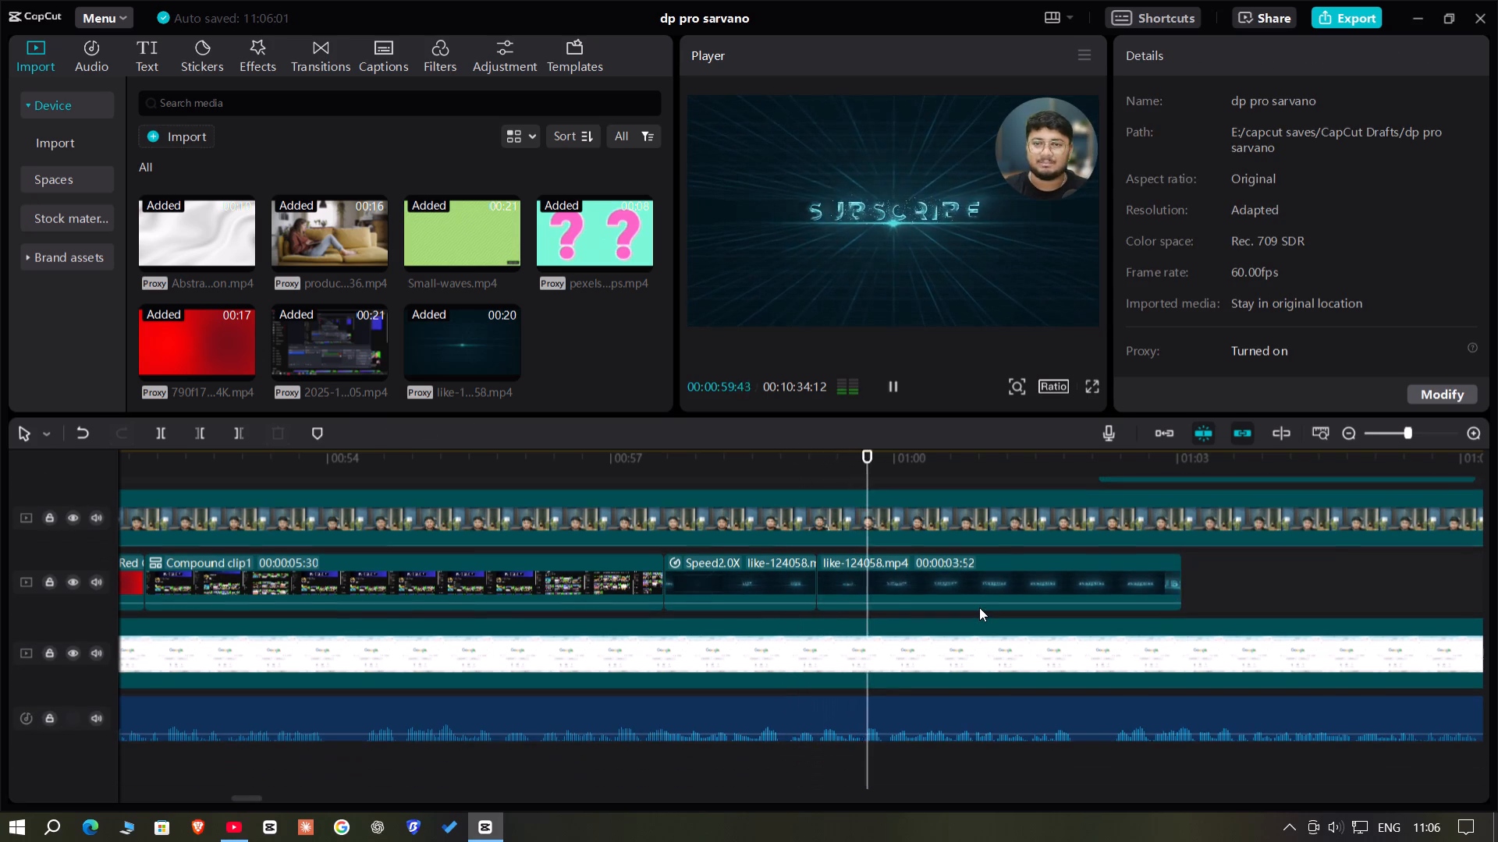
pyautogui.press('space')
pyautogui.press('space')
pyautogui.press('space')
pyautogui.click(941, 593)
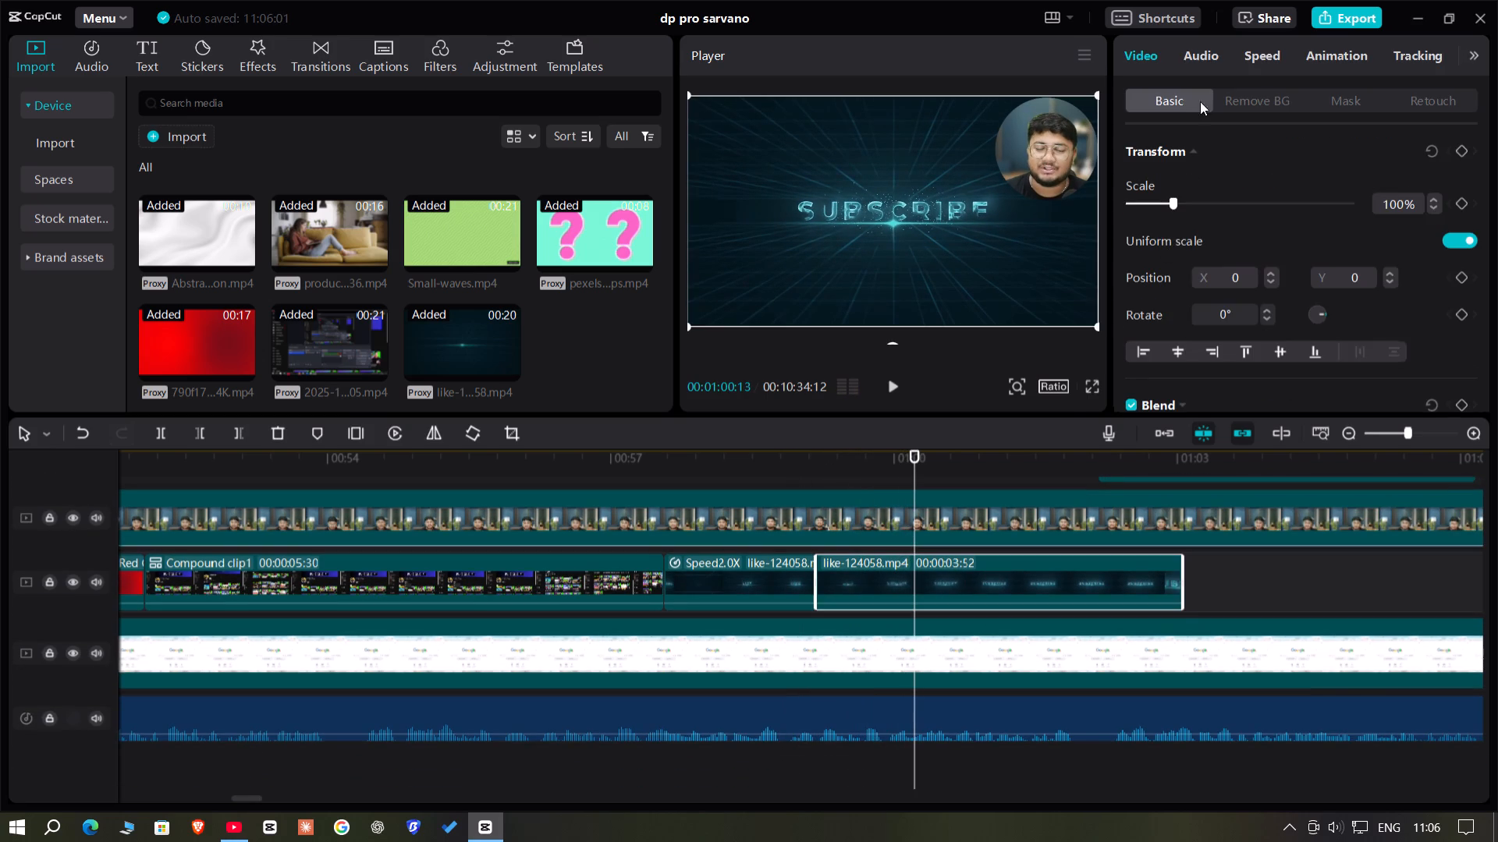
pyautogui.click(1247, 58)
pyautogui.click(1228, 186)
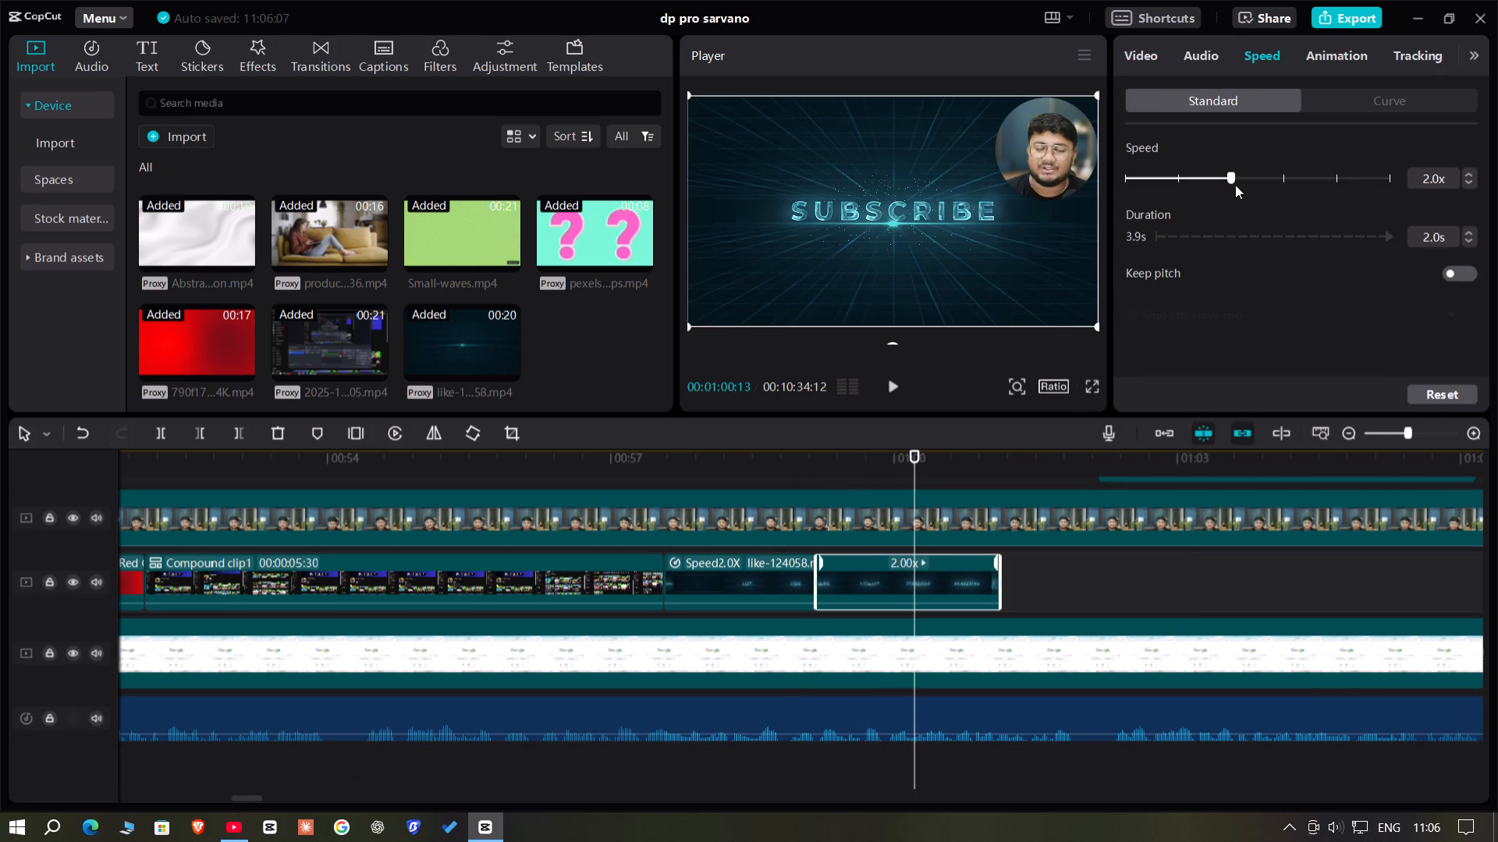
pyautogui.click(1241, 182)
pyautogui.click(1245, 182)
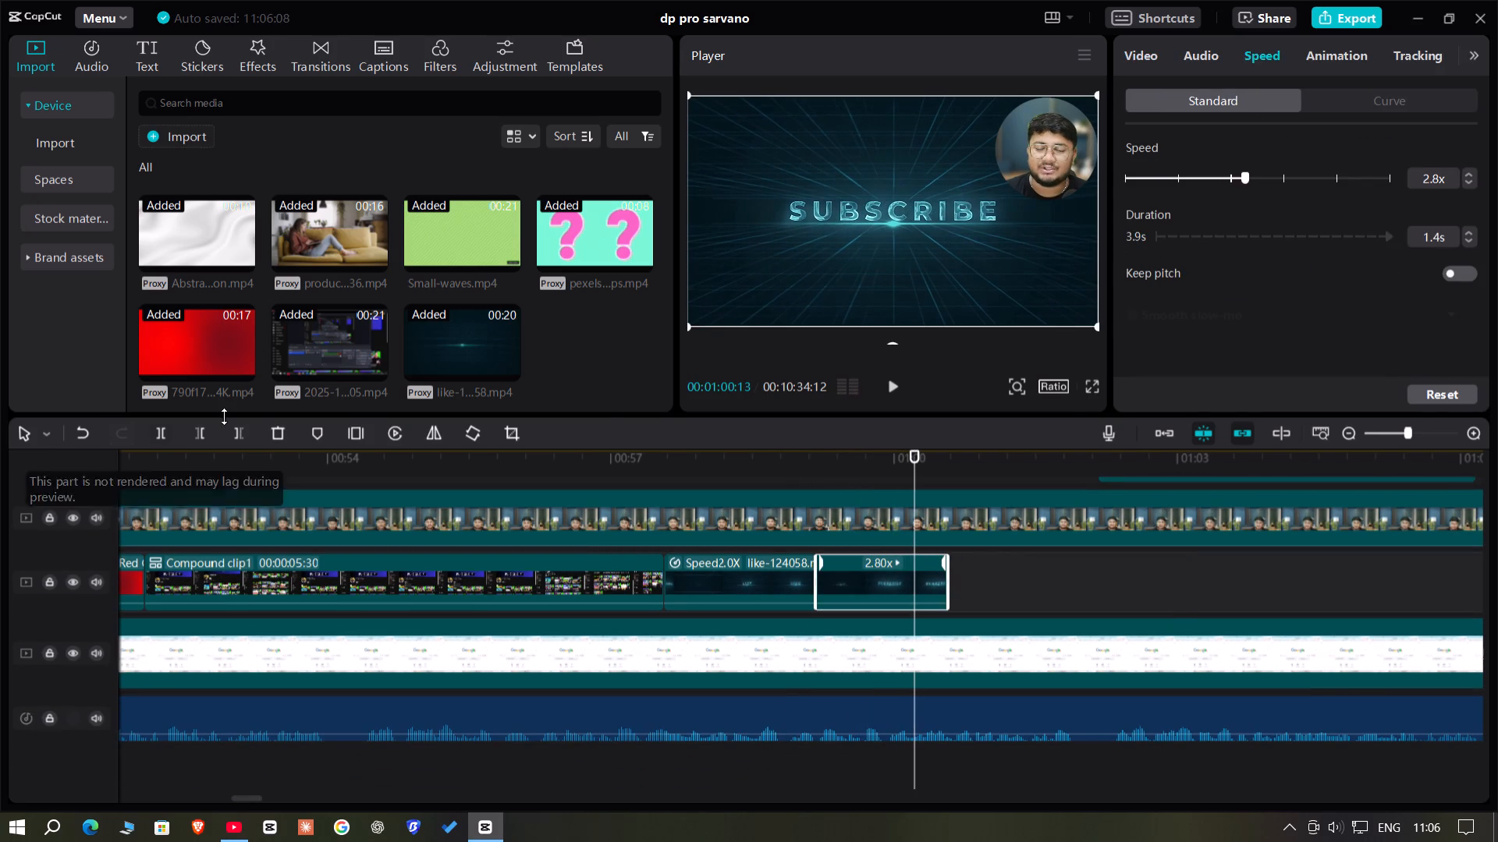
pyautogui.tripleClick(245, 430)
pyautogui.click(245, 430)
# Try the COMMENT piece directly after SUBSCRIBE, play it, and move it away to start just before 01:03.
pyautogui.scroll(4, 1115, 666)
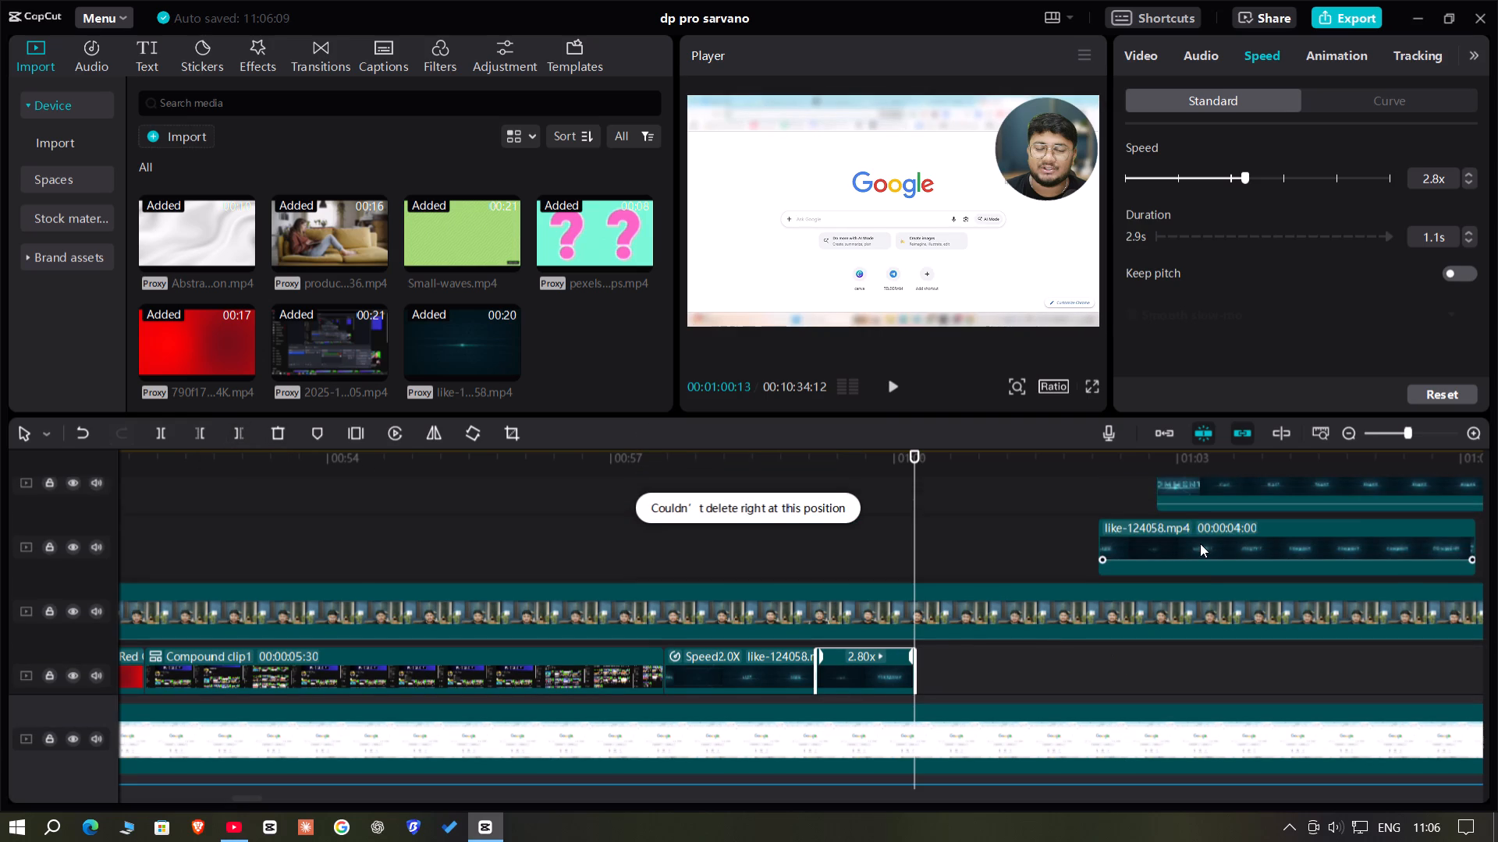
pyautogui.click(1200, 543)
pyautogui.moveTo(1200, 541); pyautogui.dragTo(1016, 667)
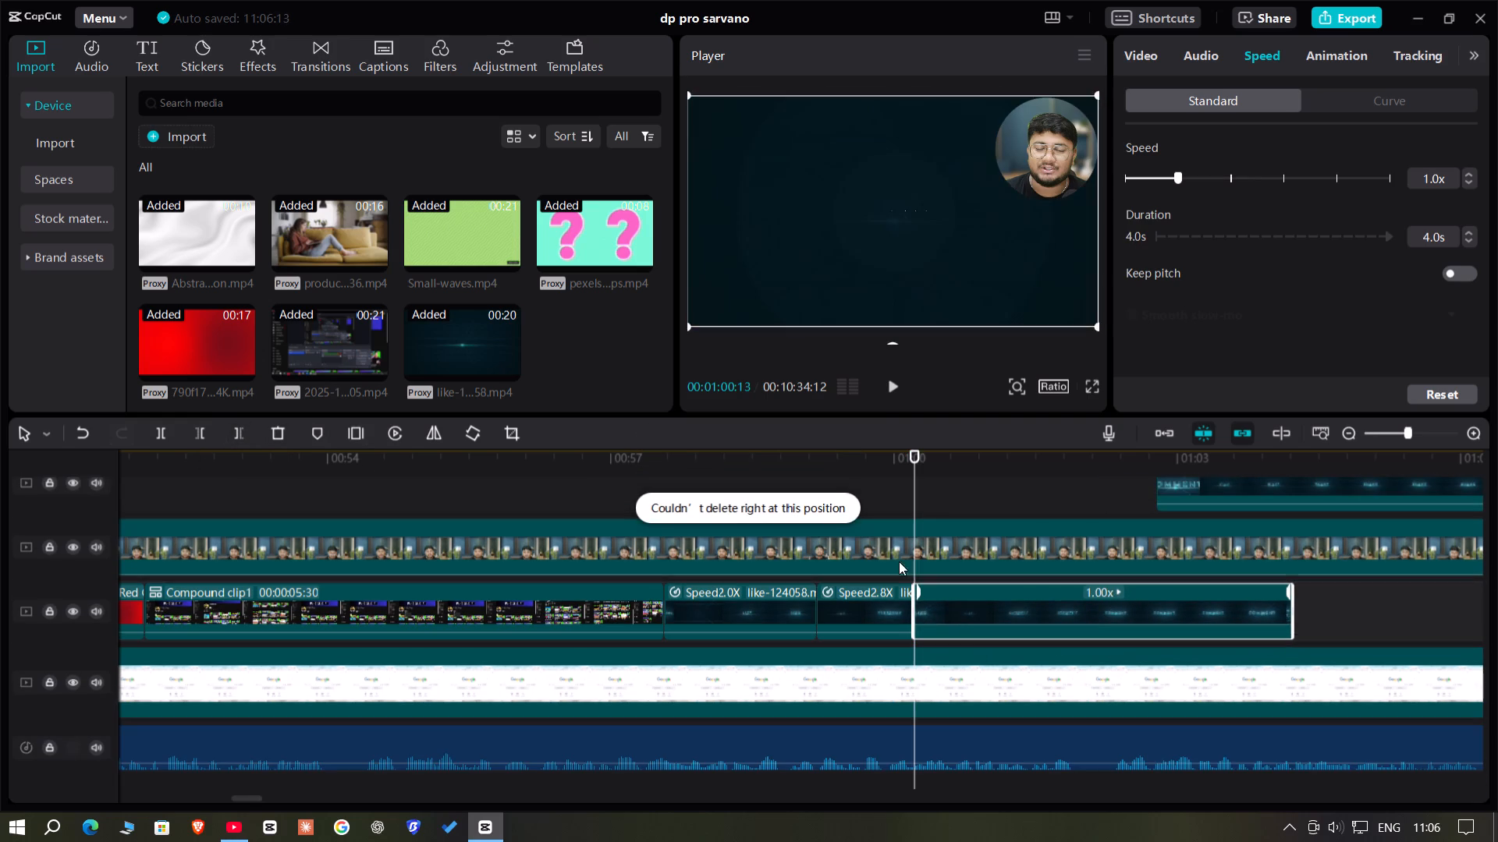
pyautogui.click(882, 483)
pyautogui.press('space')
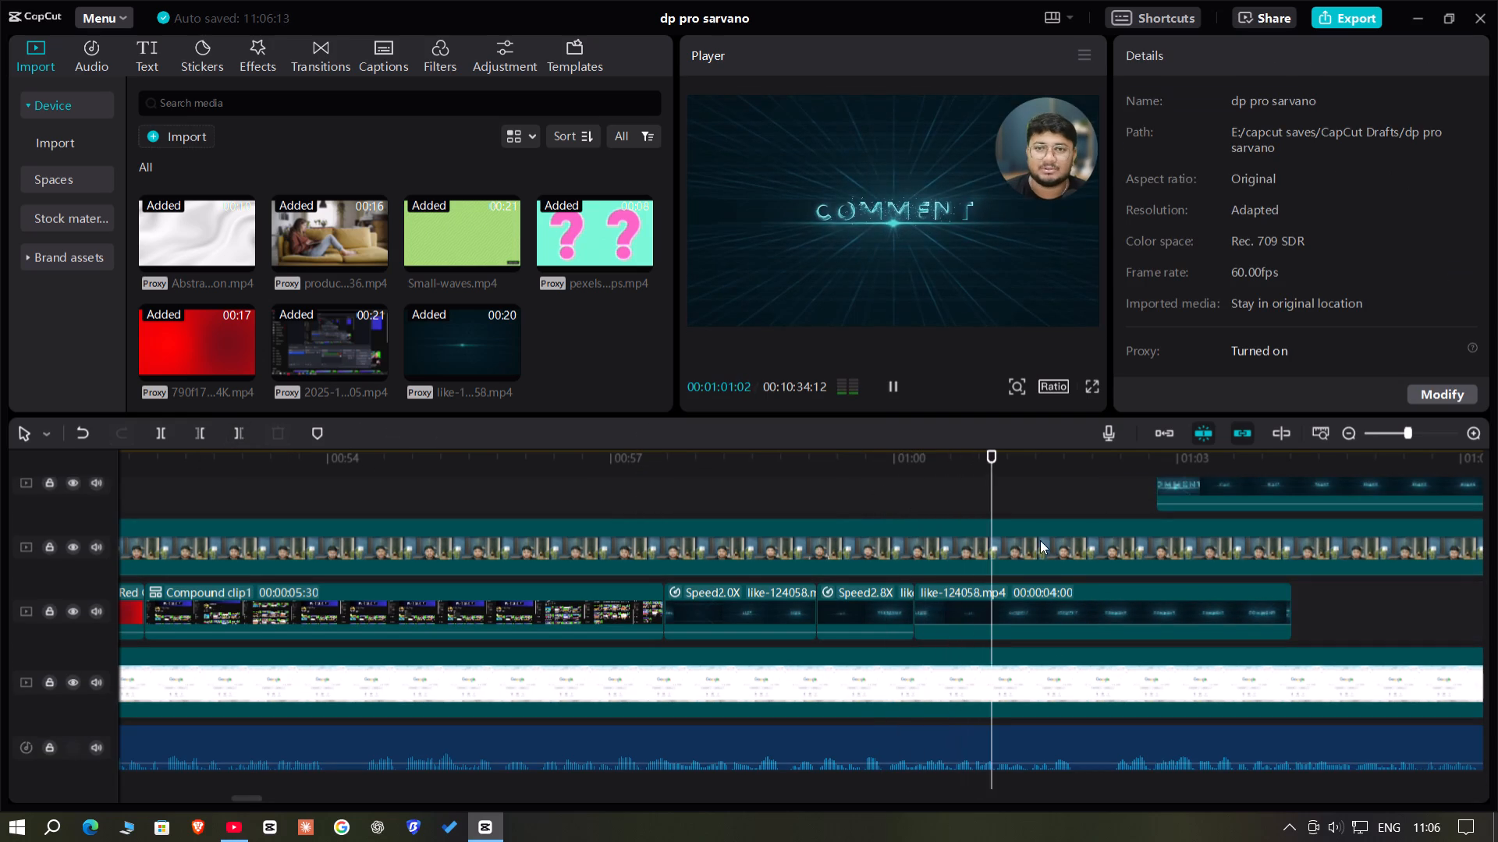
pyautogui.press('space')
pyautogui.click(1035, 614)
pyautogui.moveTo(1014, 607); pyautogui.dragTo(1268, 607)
# Place the SHARE piece above the overlay track, starting where the SUBSCRIBE piece ends, and play it with the narration.
pyautogui.scroll(3, 1243, 589)
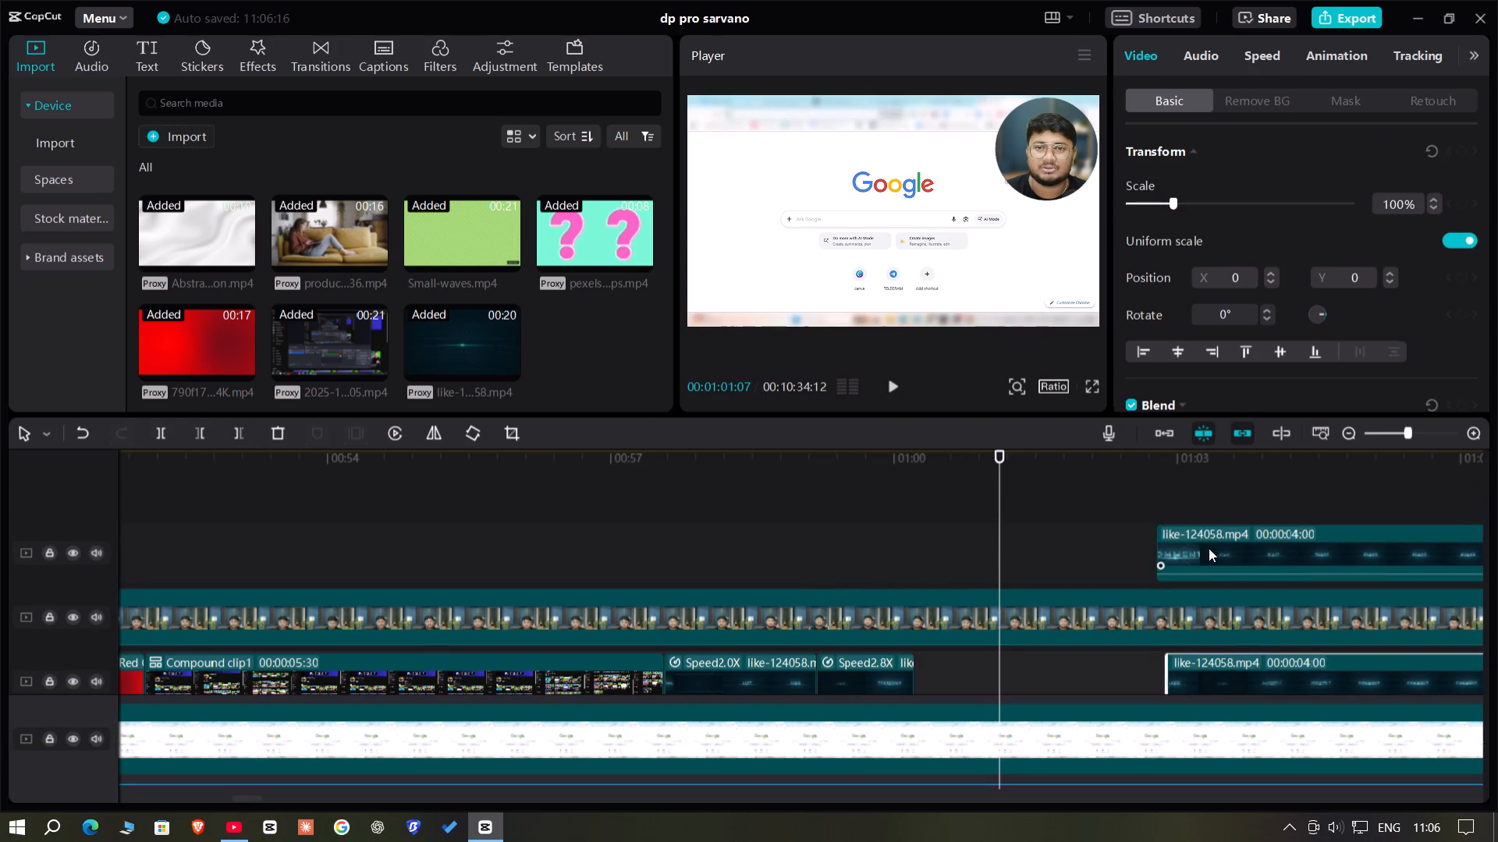
pyautogui.click(1209, 548)
pyautogui.moveTo(1209, 548); pyautogui.dragTo(963, 667)
pyautogui.click(900, 471)
pyautogui.press('space')
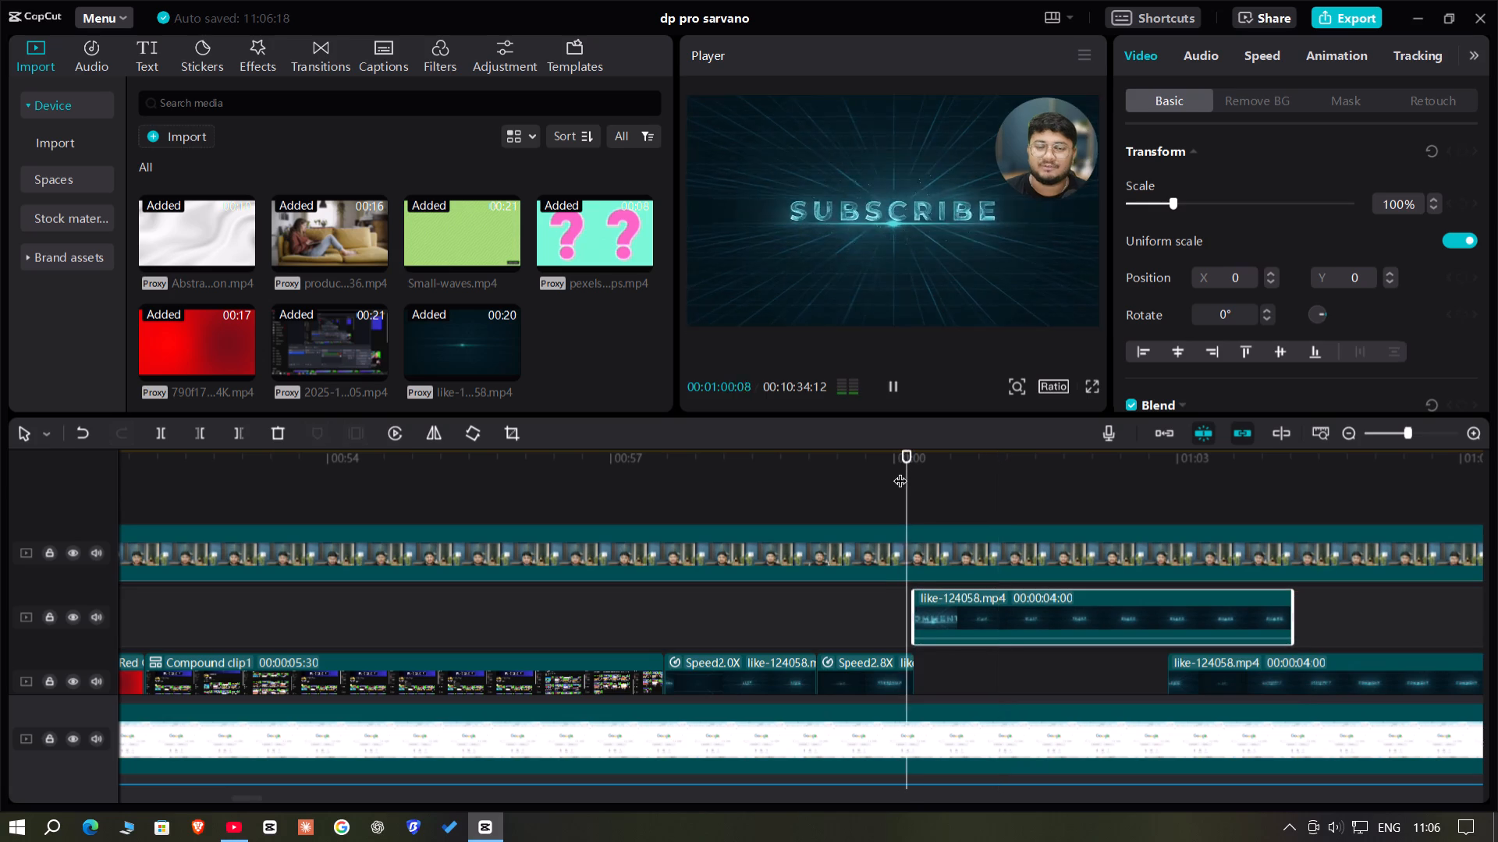
pyautogui.scroll(-6, 1003, 603)
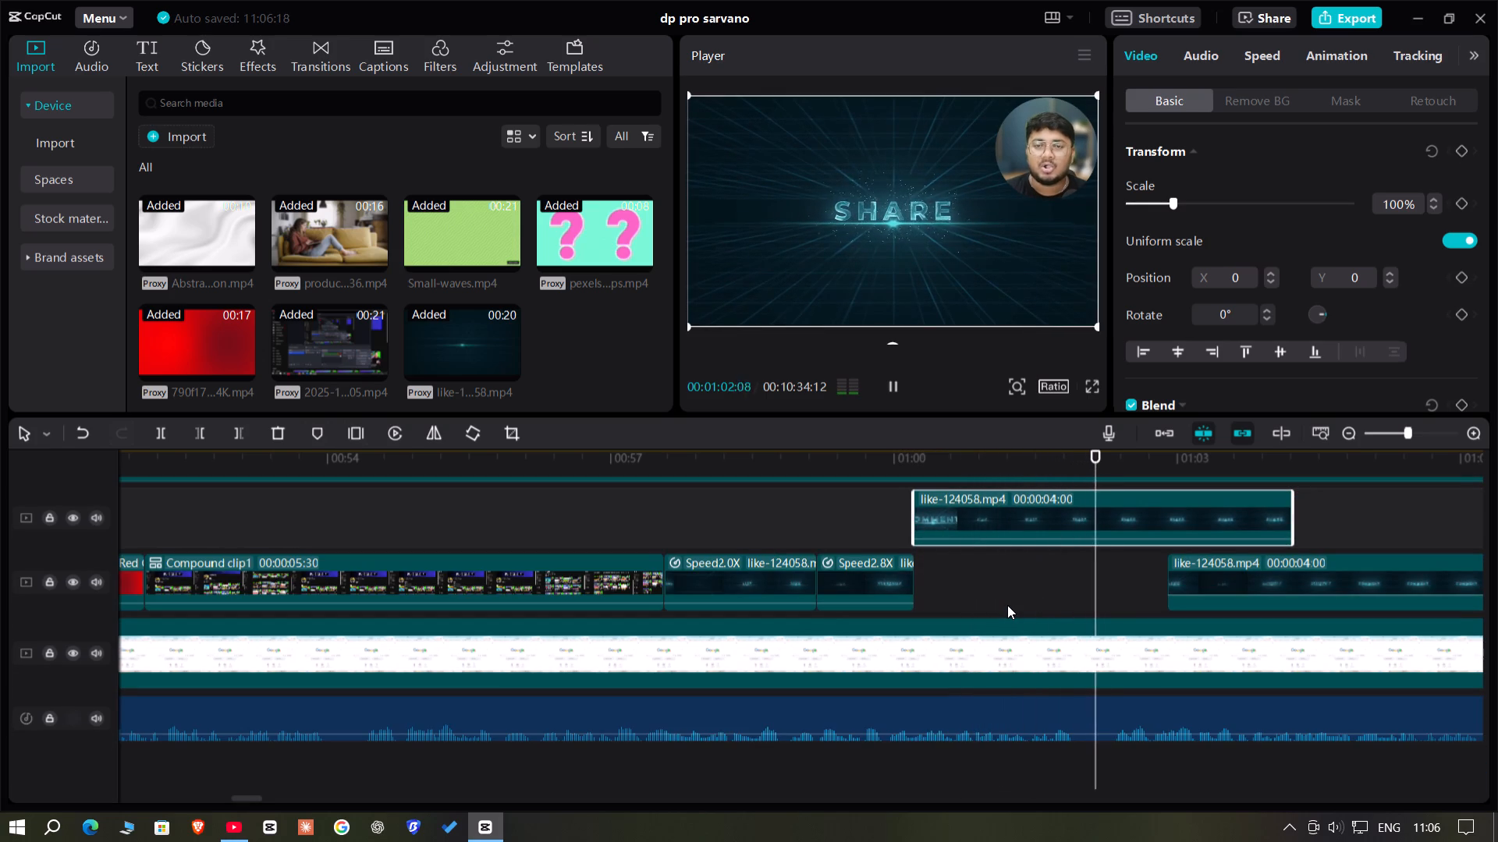
pyautogui.press('space')
# Set the SHARE piece's speed to 1.5x and trim its end at 00:01:02:20.
pyautogui.click(1068, 520)
pyautogui.click(1253, 67)
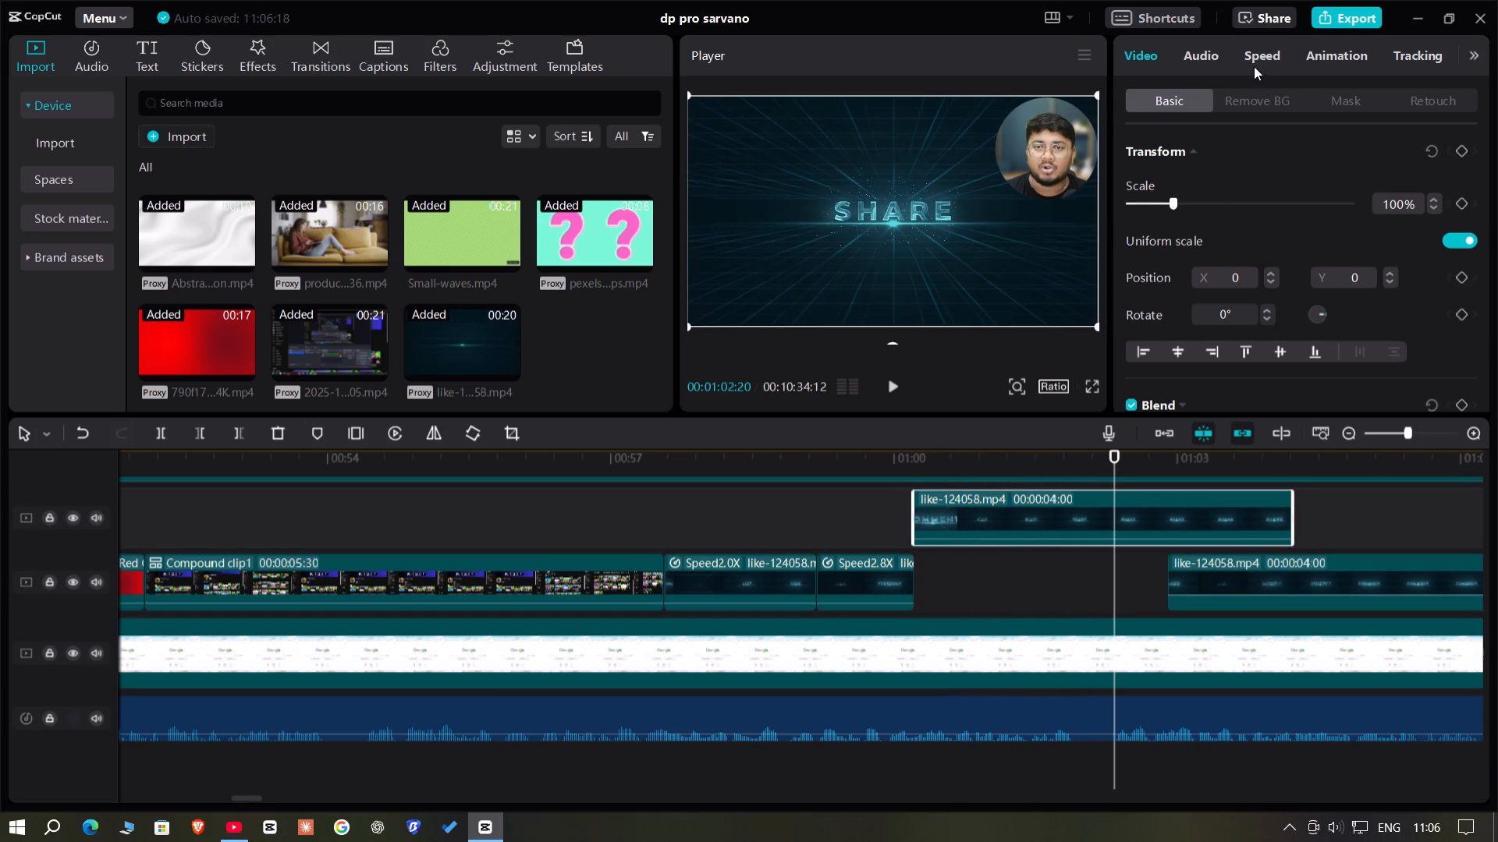
pyautogui.click(1235, 179)
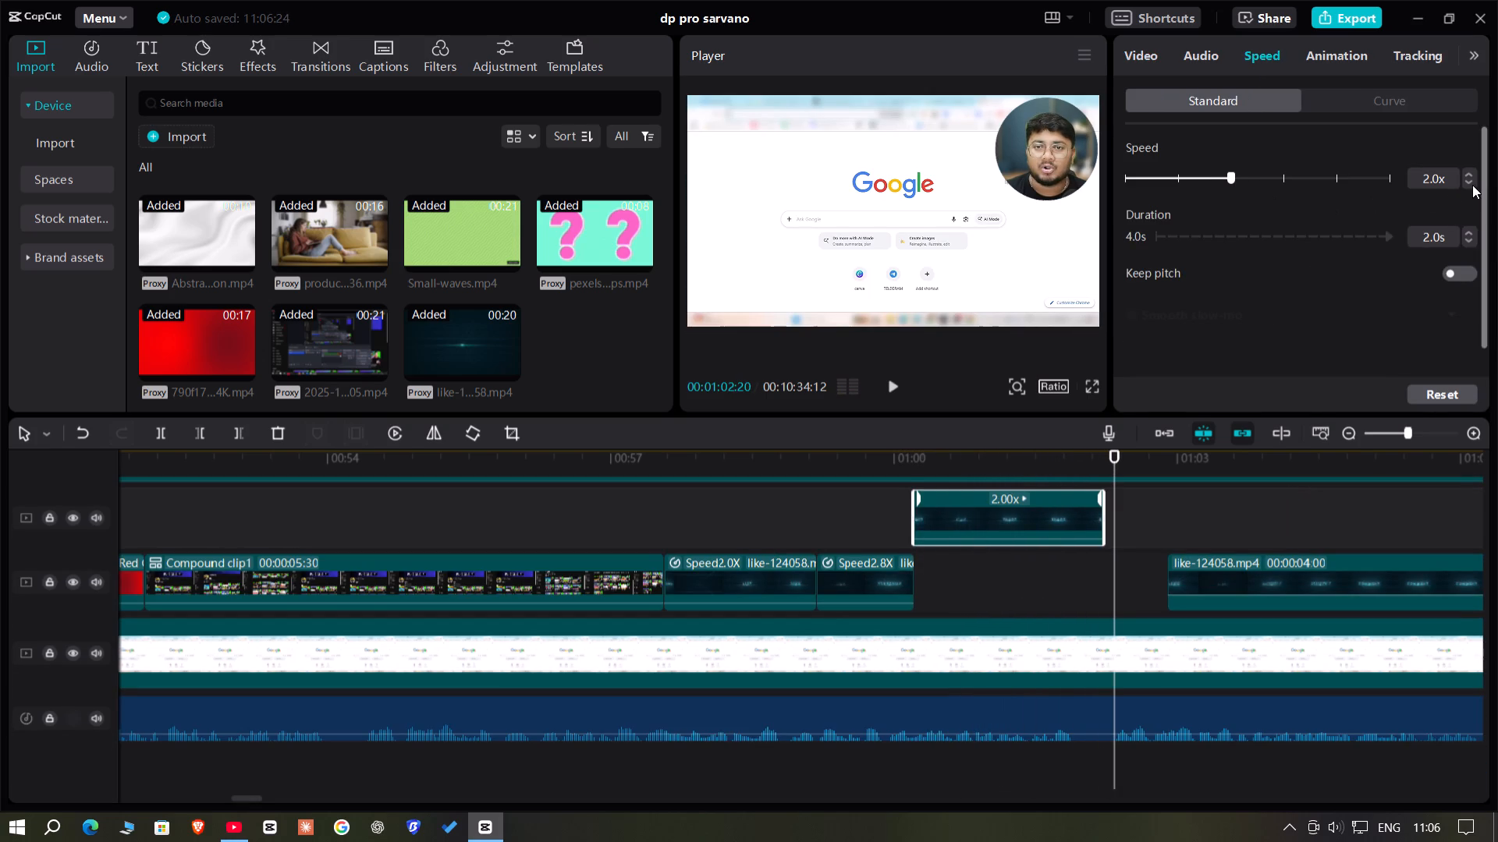
pyautogui.tripleClick(1472, 185)
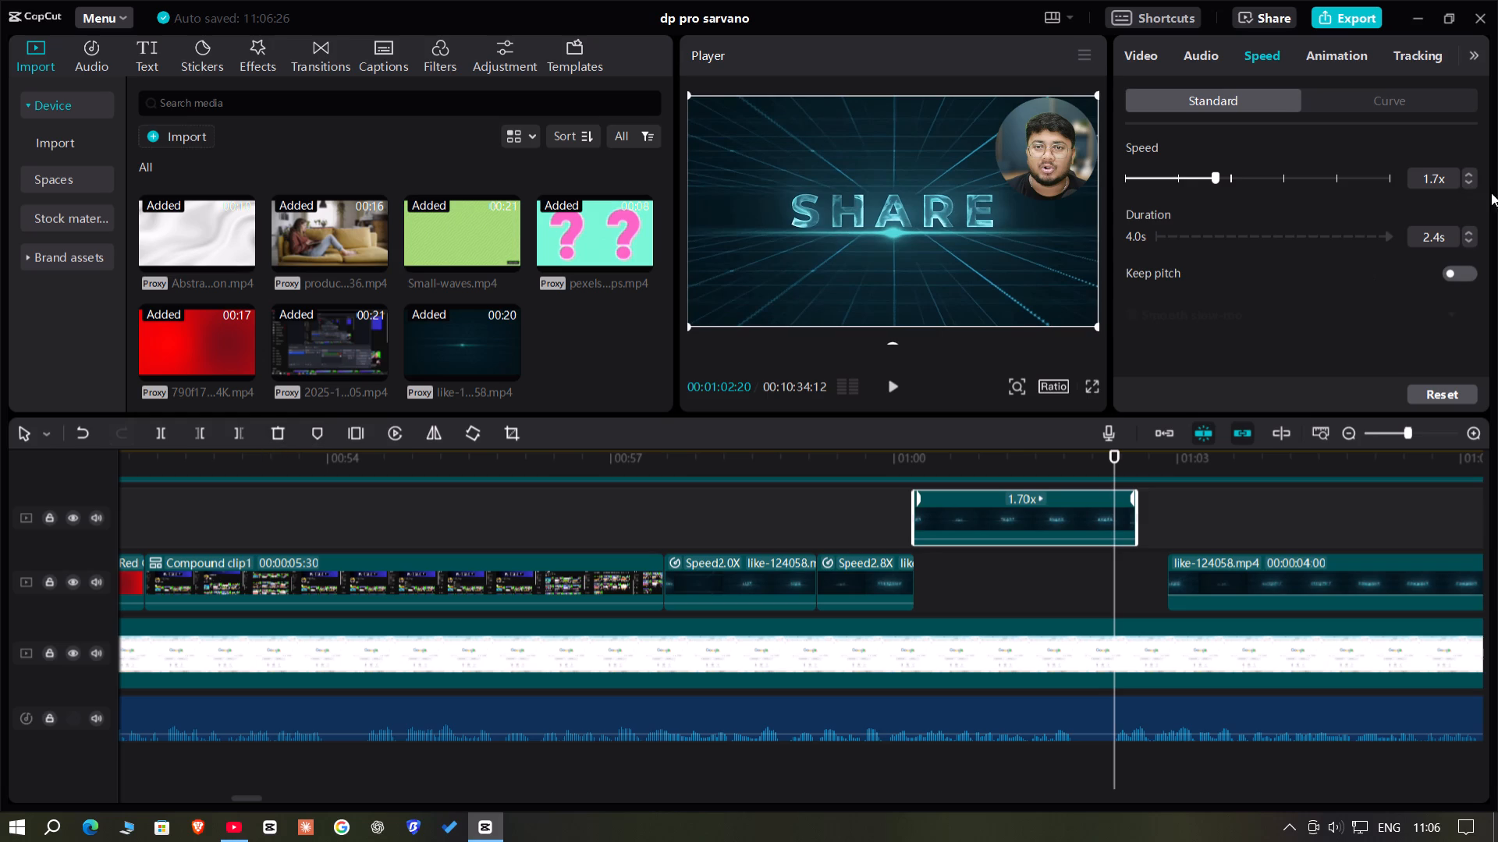
pyautogui.doubleClick(1470, 183)
pyautogui.tripleClick(231, 437)
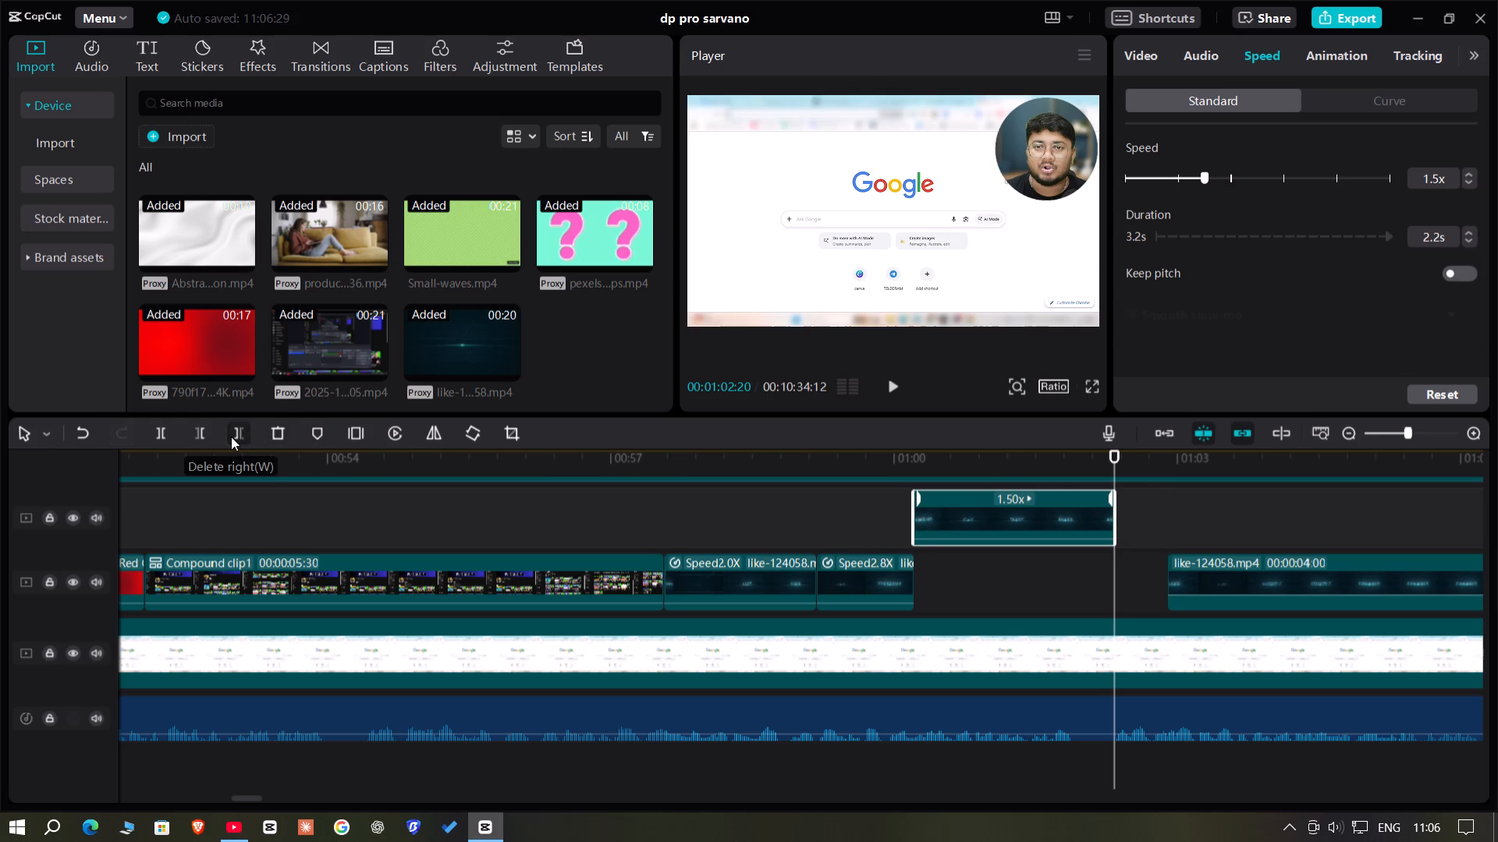
# Move the SHARE piece onto the overlay track directly after the SUBSCRIBE piece.
pyautogui.moveTo(956, 503); pyautogui.dragTo(957, 568)
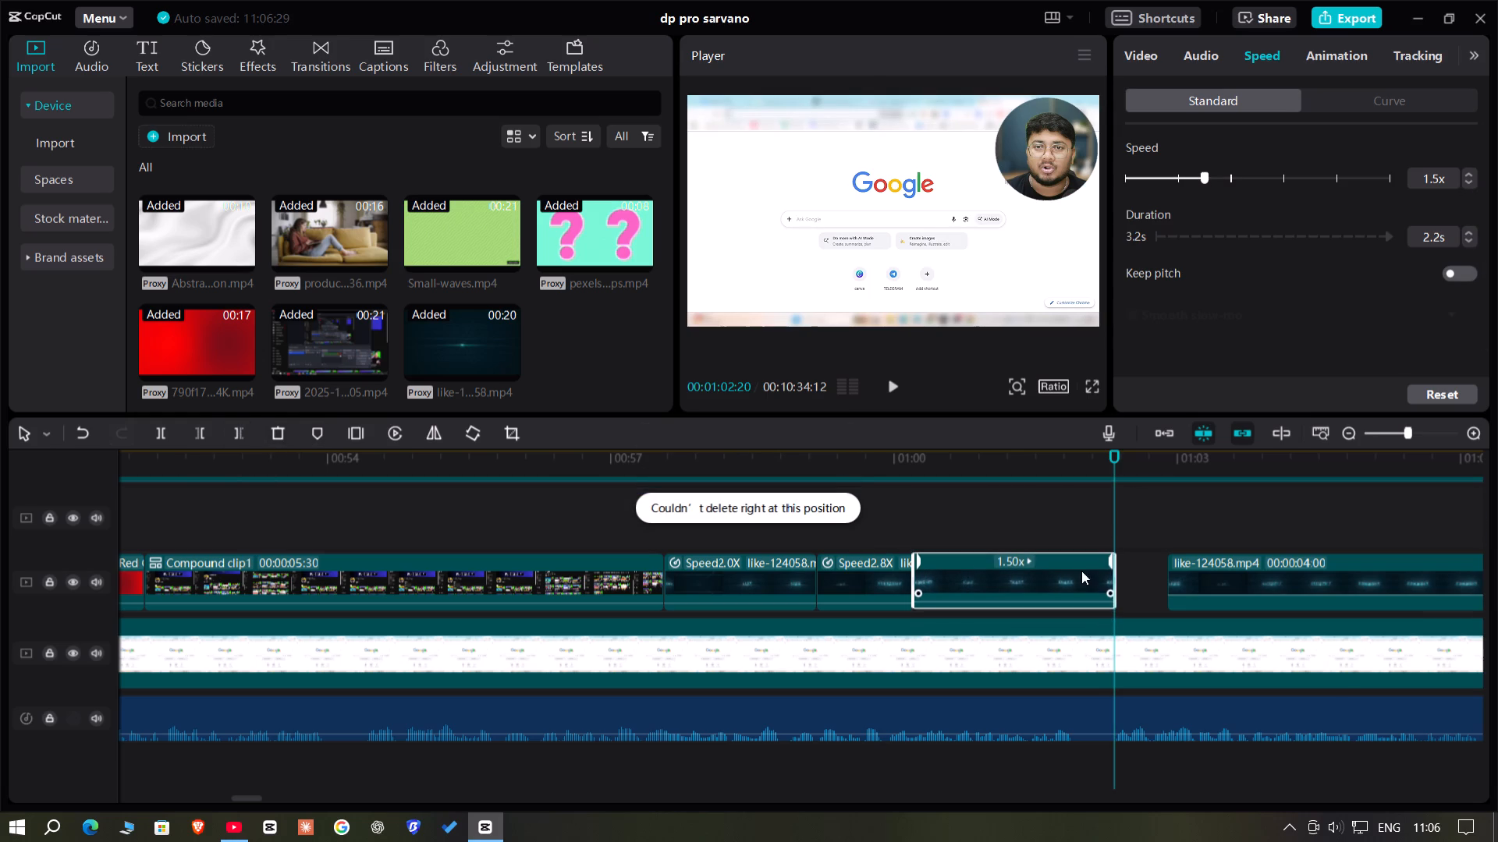
# Delete the leftover four-second COMMENT piece from the overlay track.
pyautogui.click(1154, 587)
pyautogui.click(1209, 581)
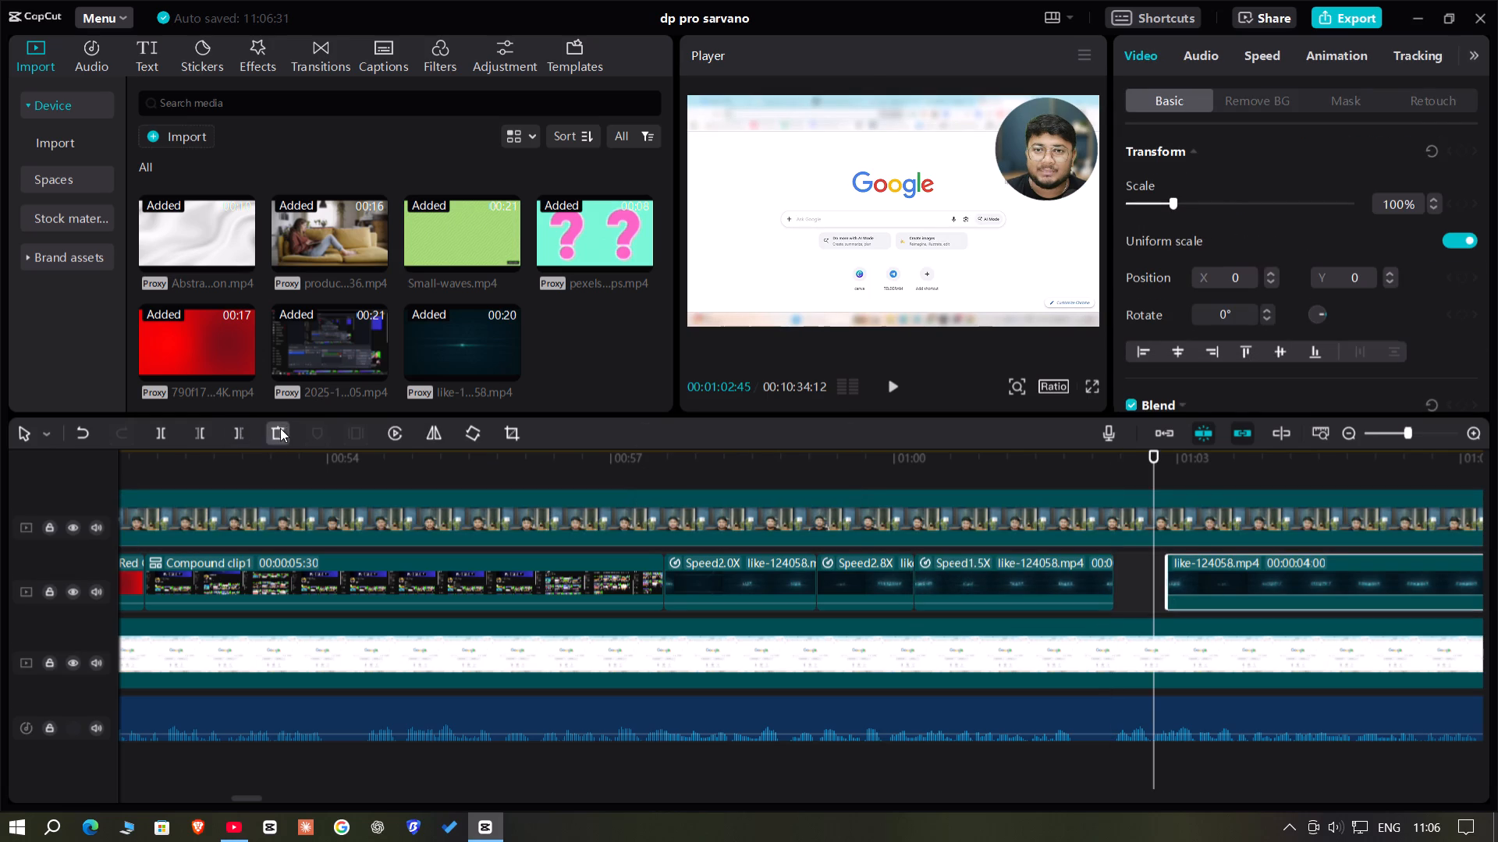
pyautogui.click(280, 428)
pyautogui.click(1095, 472)
pyautogui.moveTo(1095, 472); pyautogui.dragTo(584, 494)
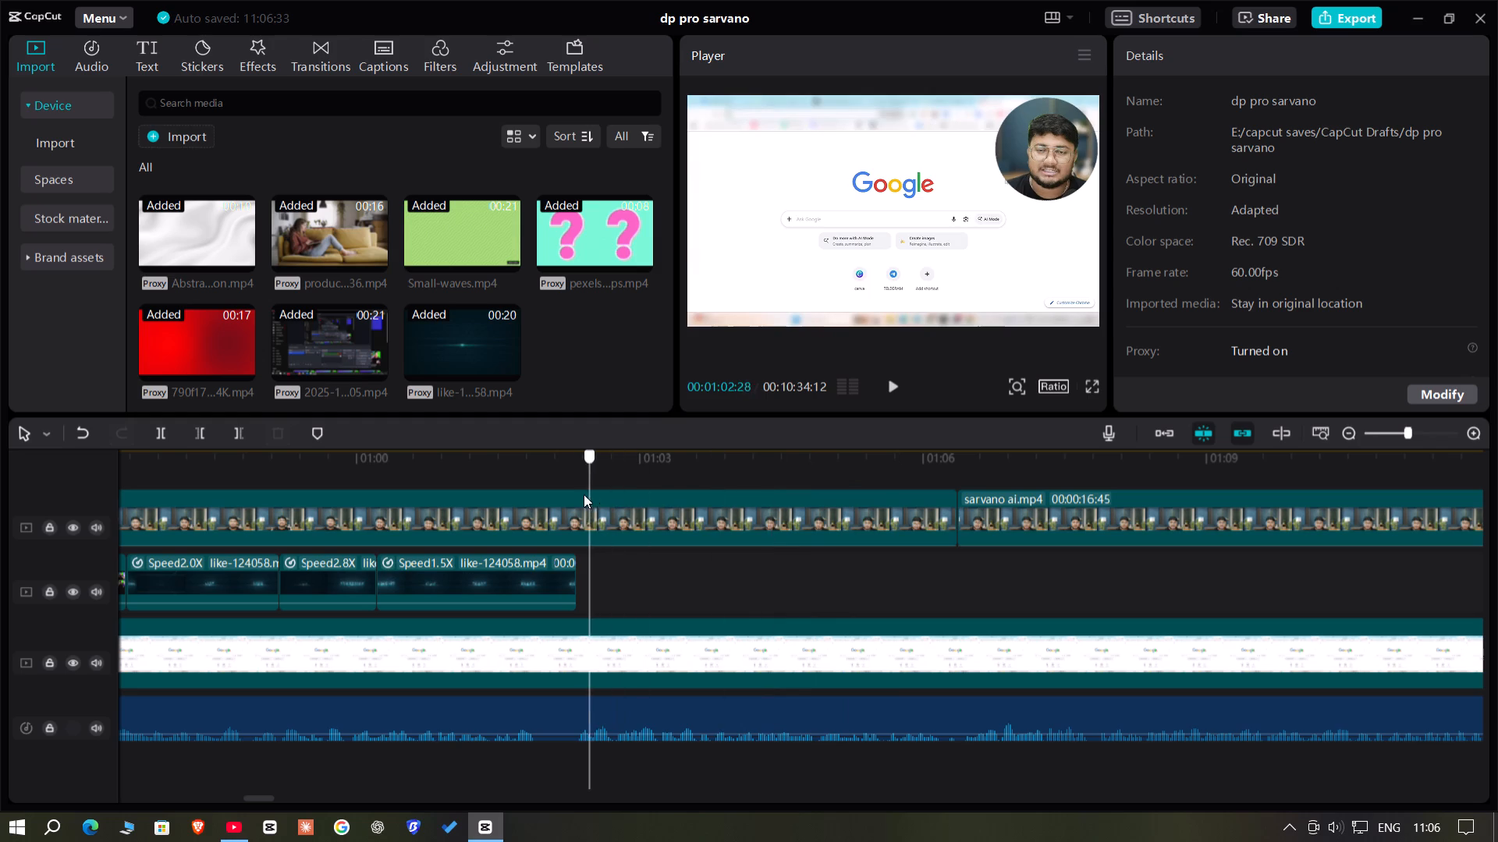
pyautogui.moveTo(584, 494); pyautogui.dragTo(573, 494)
pyautogui.press('space')
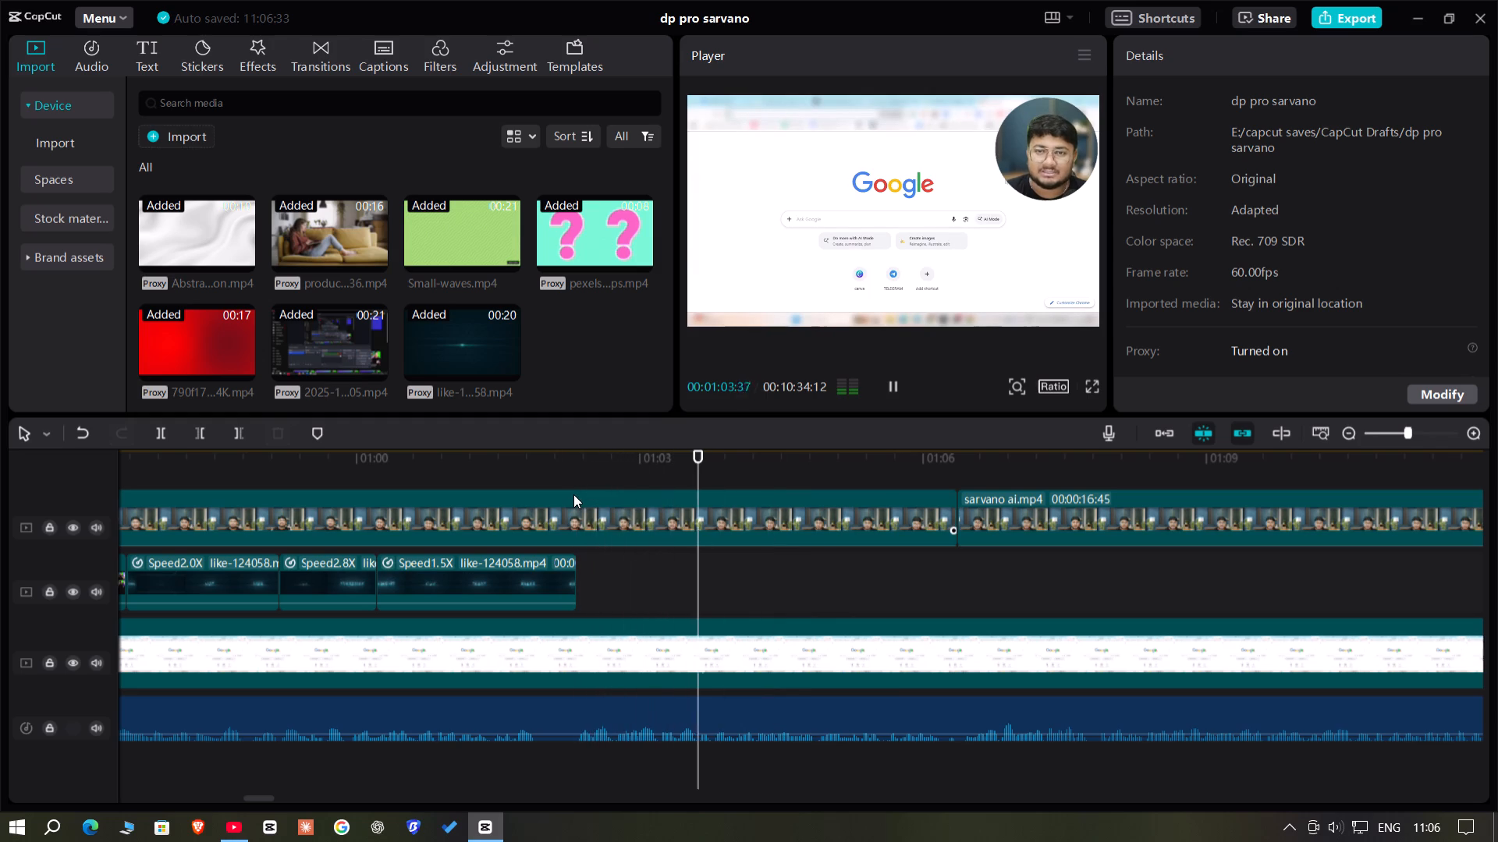
pyautogui.press('space')
pyautogui.click(144, 128)
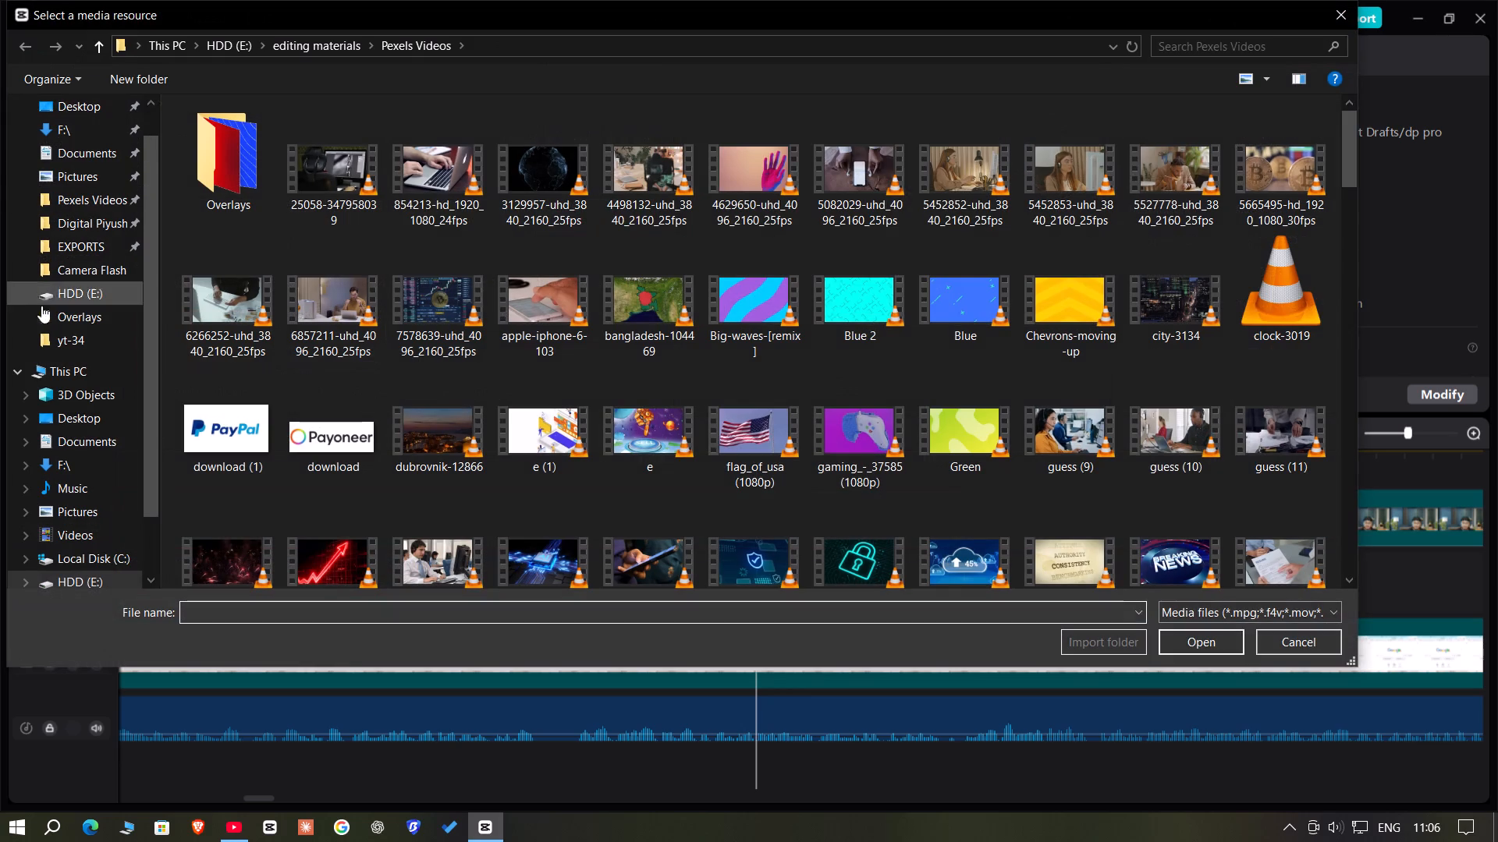
pyautogui.click(62, 299)
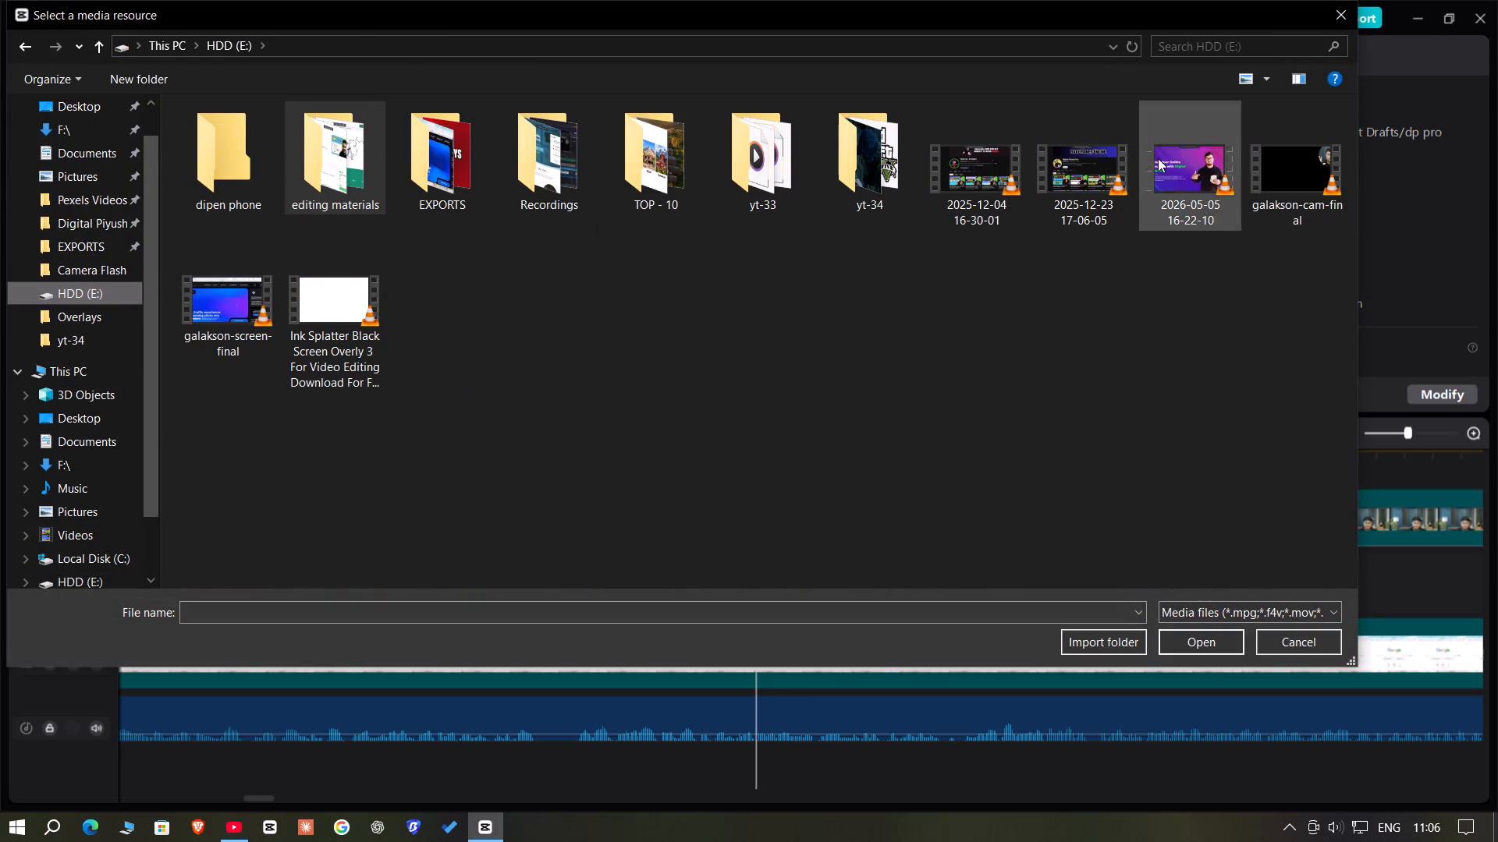
pyautogui.doubleClick(982, 182)
pyautogui.moveTo(588, 345); pyautogui.dragTo(587, 480)
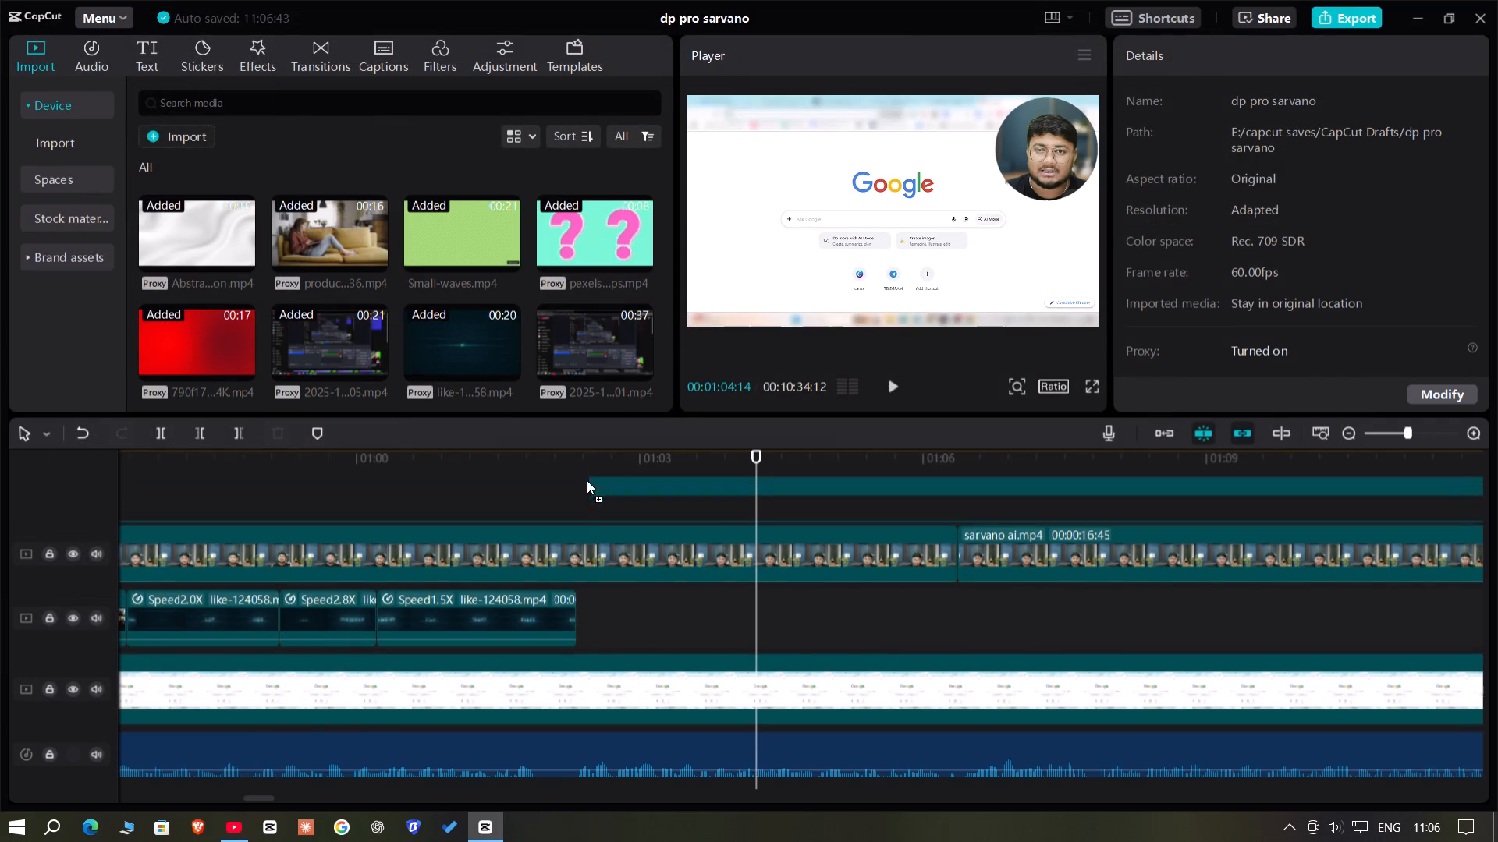
pyautogui.moveTo(587, 480); pyautogui.dragTo(577, 494)
pyautogui.click(877, 499)
pyautogui.moveTo(877, 500); pyautogui.dragTo(1233, 506)
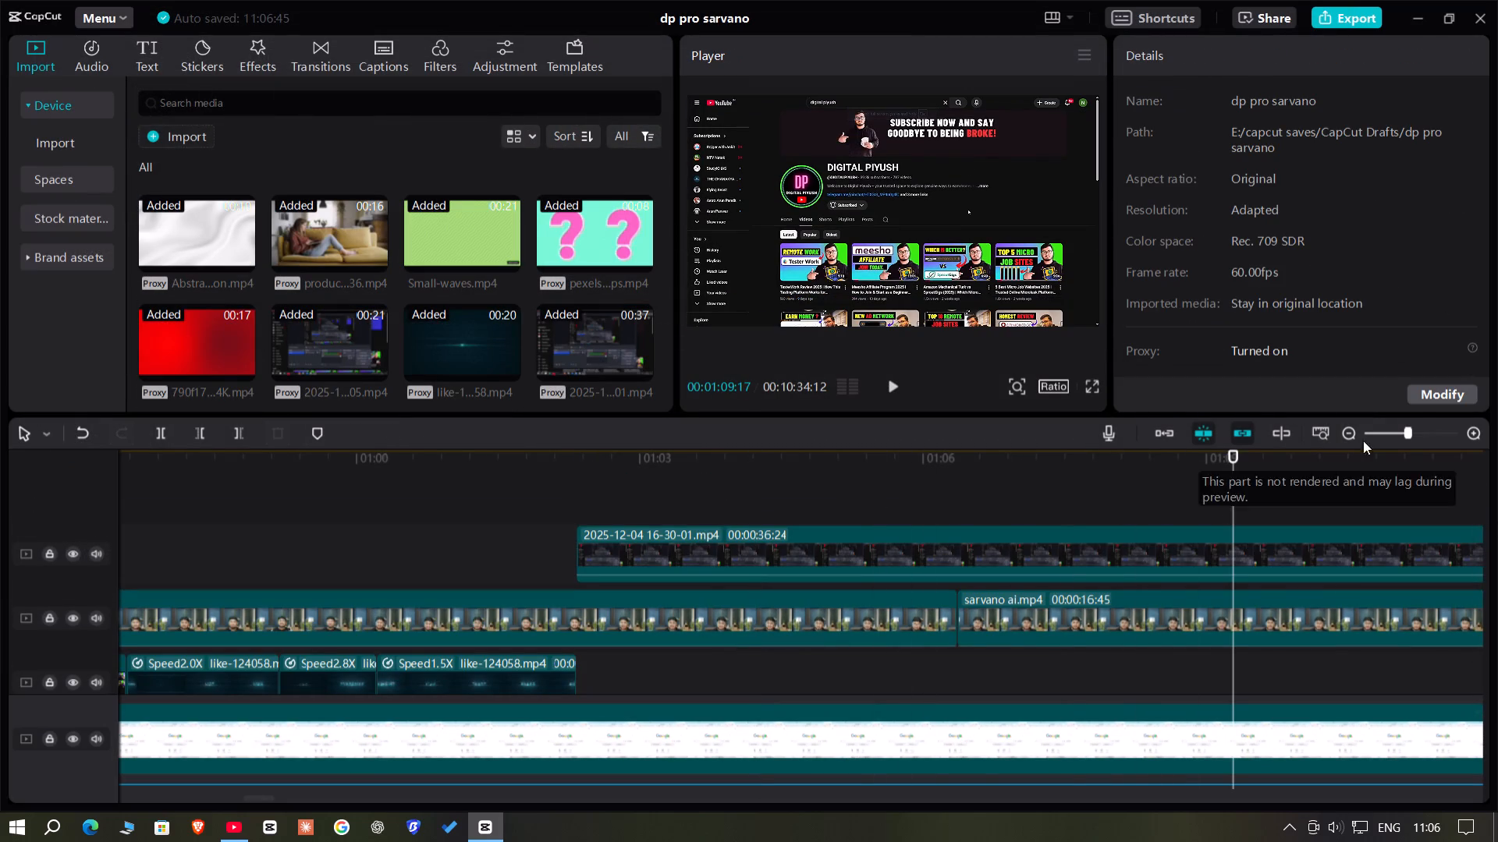
pyautogui.click(1396, 437)
pyautogui.click(1280, 490)
pyautogui.moveTo(1280, 490); pyautogui.dragTo(759, 499)
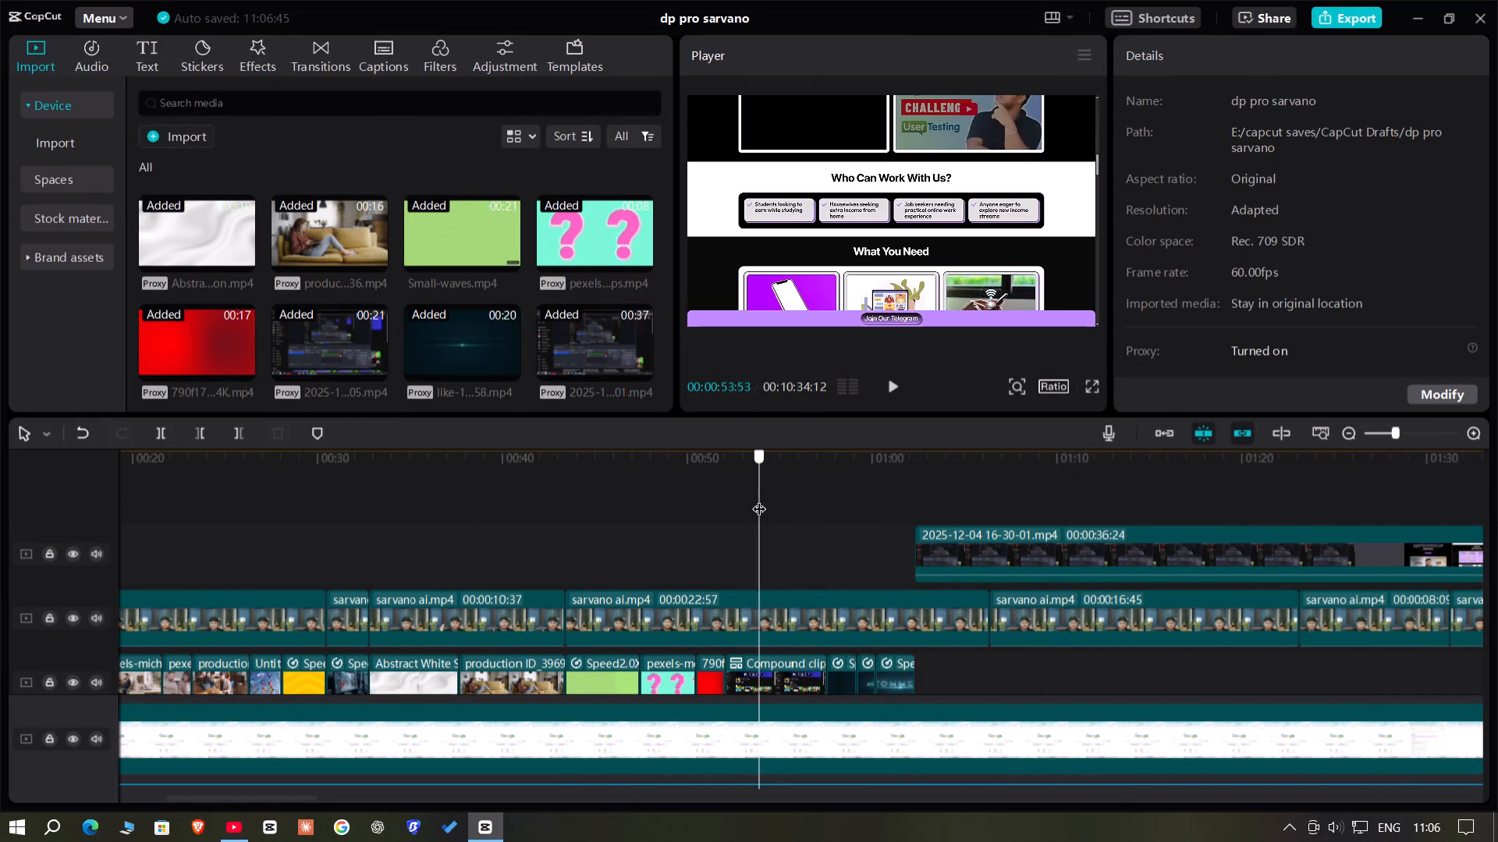
pyautogui.moveTo(759, 499); pyautogui.dragTo(1059, 532)
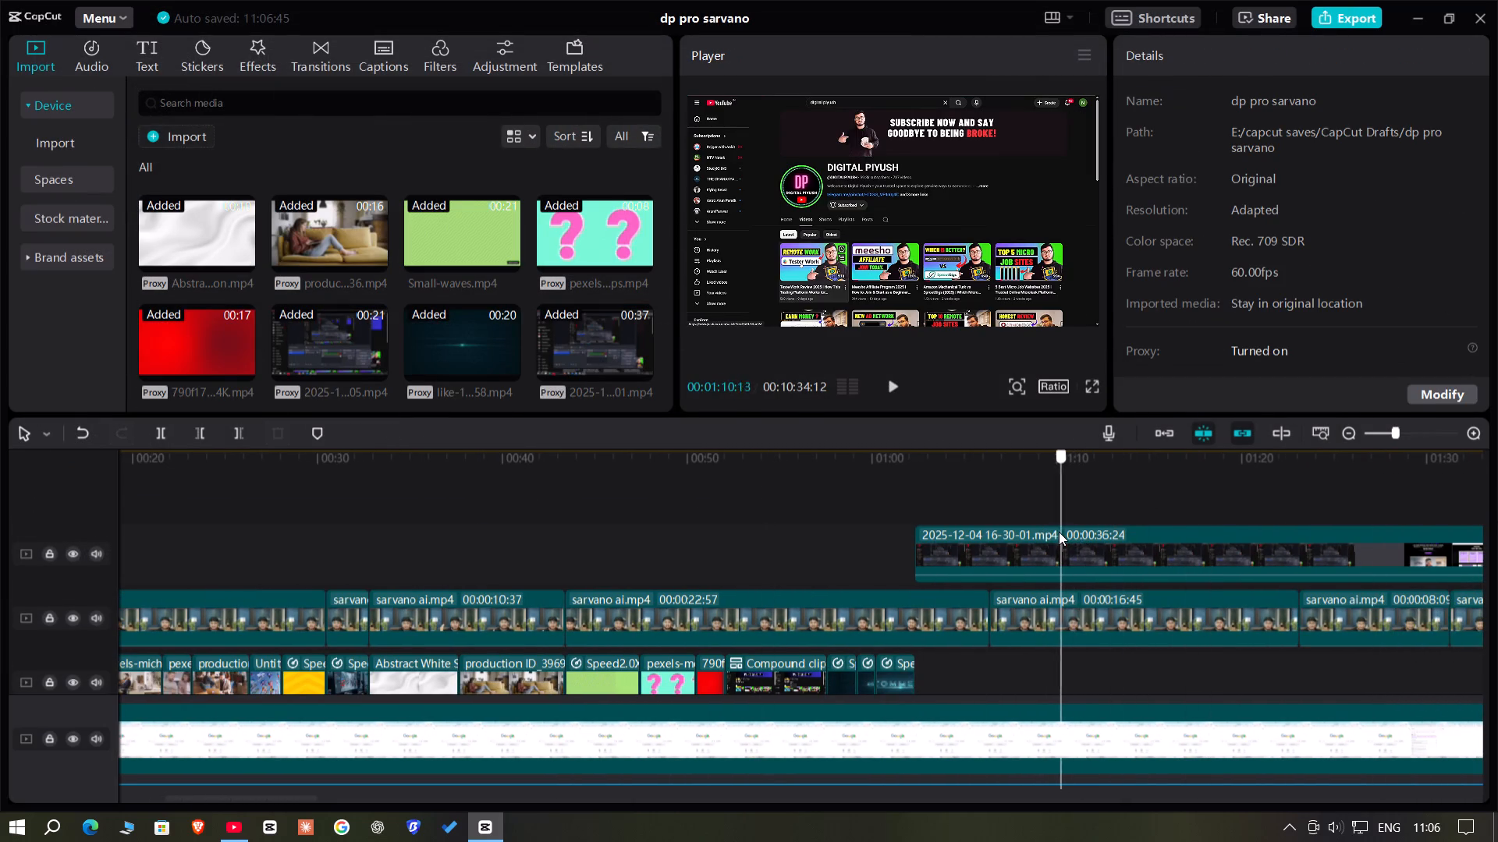
pyautogui.moveTo(1059, 532); pyautogui.dragTo(1127, 543)
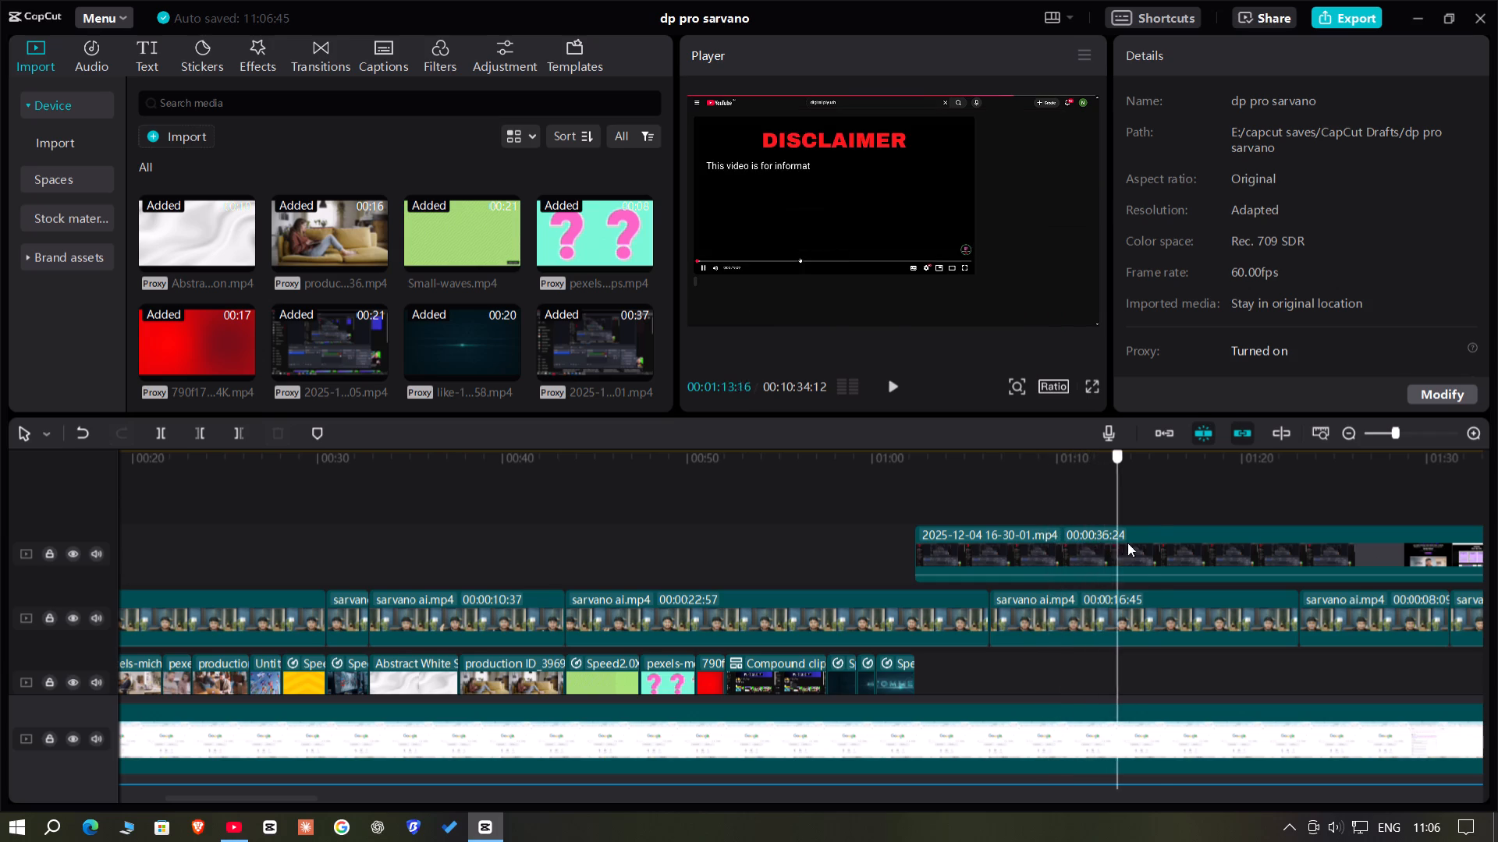
pyautogui.moveTo(1127, 543); pyautogui.dragTo(1191, 549)
pyautogui.click(1192, 547)
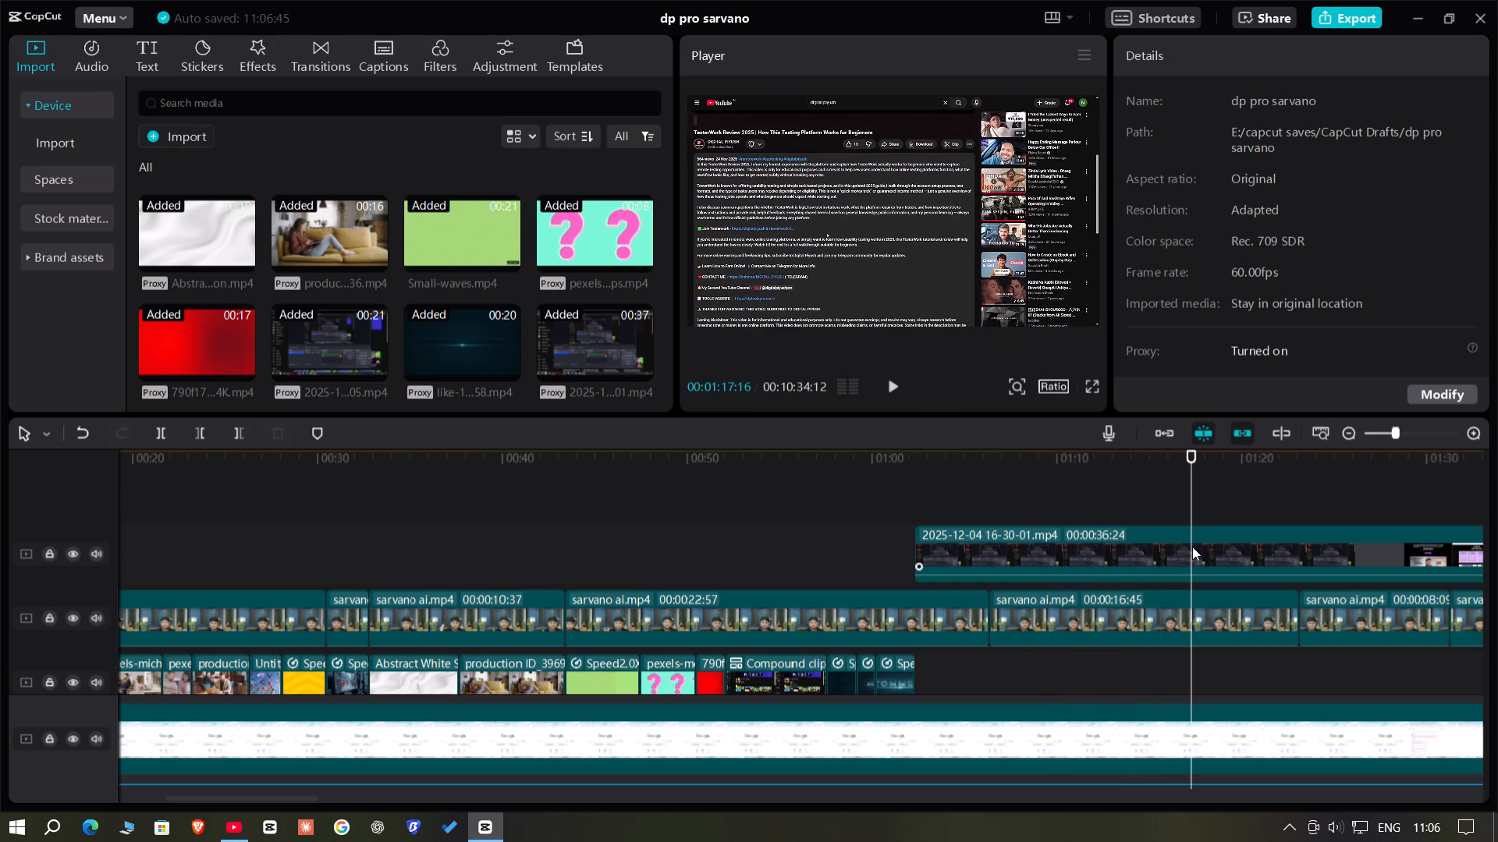
pyautogui.click(207, 430)
pyautogui.moveTo(1265, 548); pyautogui.dragTo(981, 681)
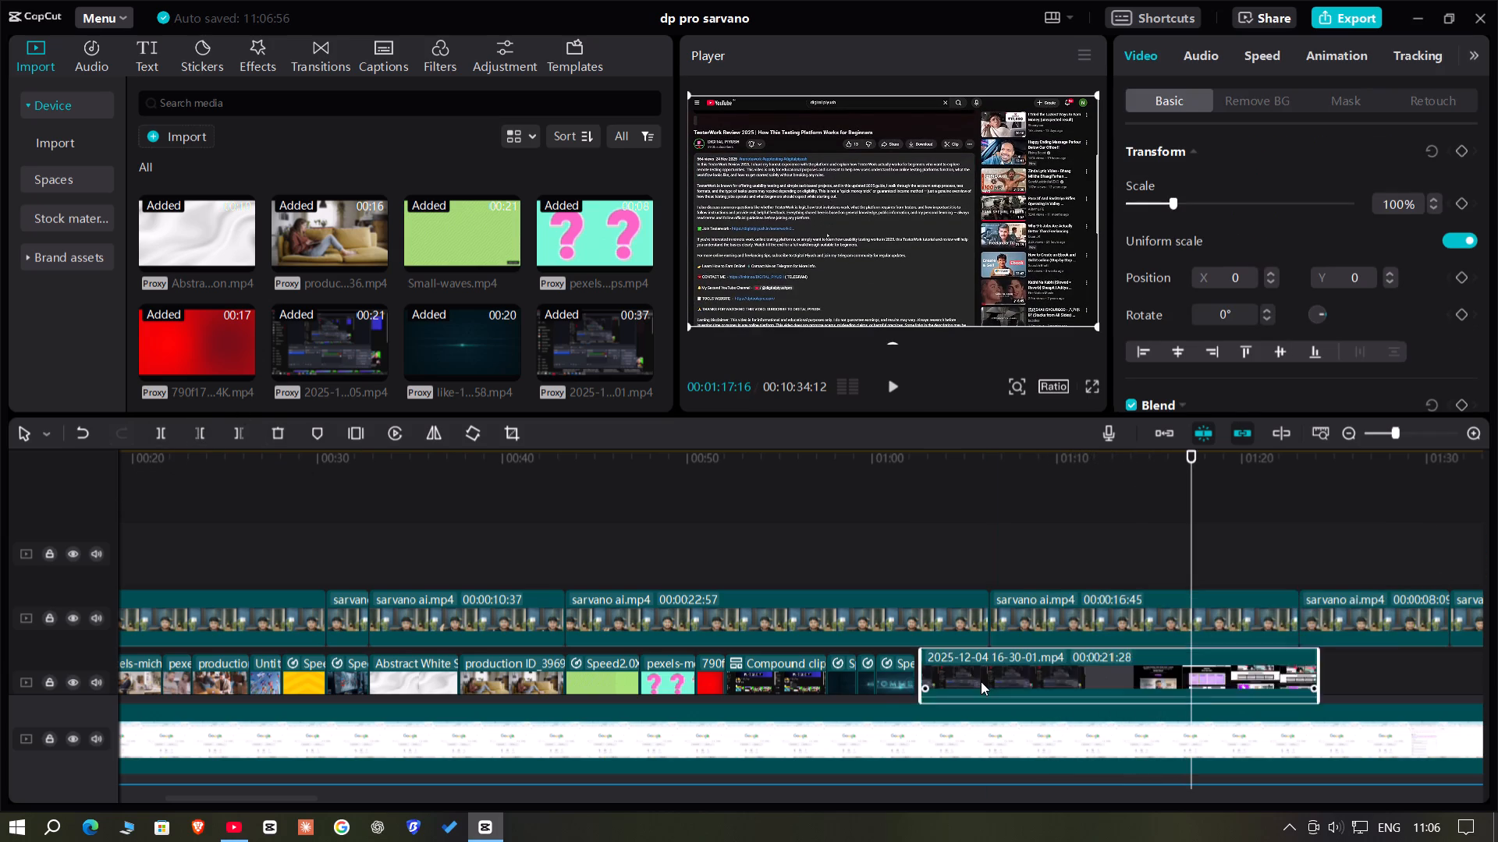
pyautogui.moveTo(981, 681); pyautogui.dragTo(992, 675)
# Trim the recording's start again at 00:01:04:22 and move it back against the end of the SHARE piece.
pyautogui.click(903, 486)
pyautogui.moveTo(903, 486); pyautogui.dragTo(920, 501)
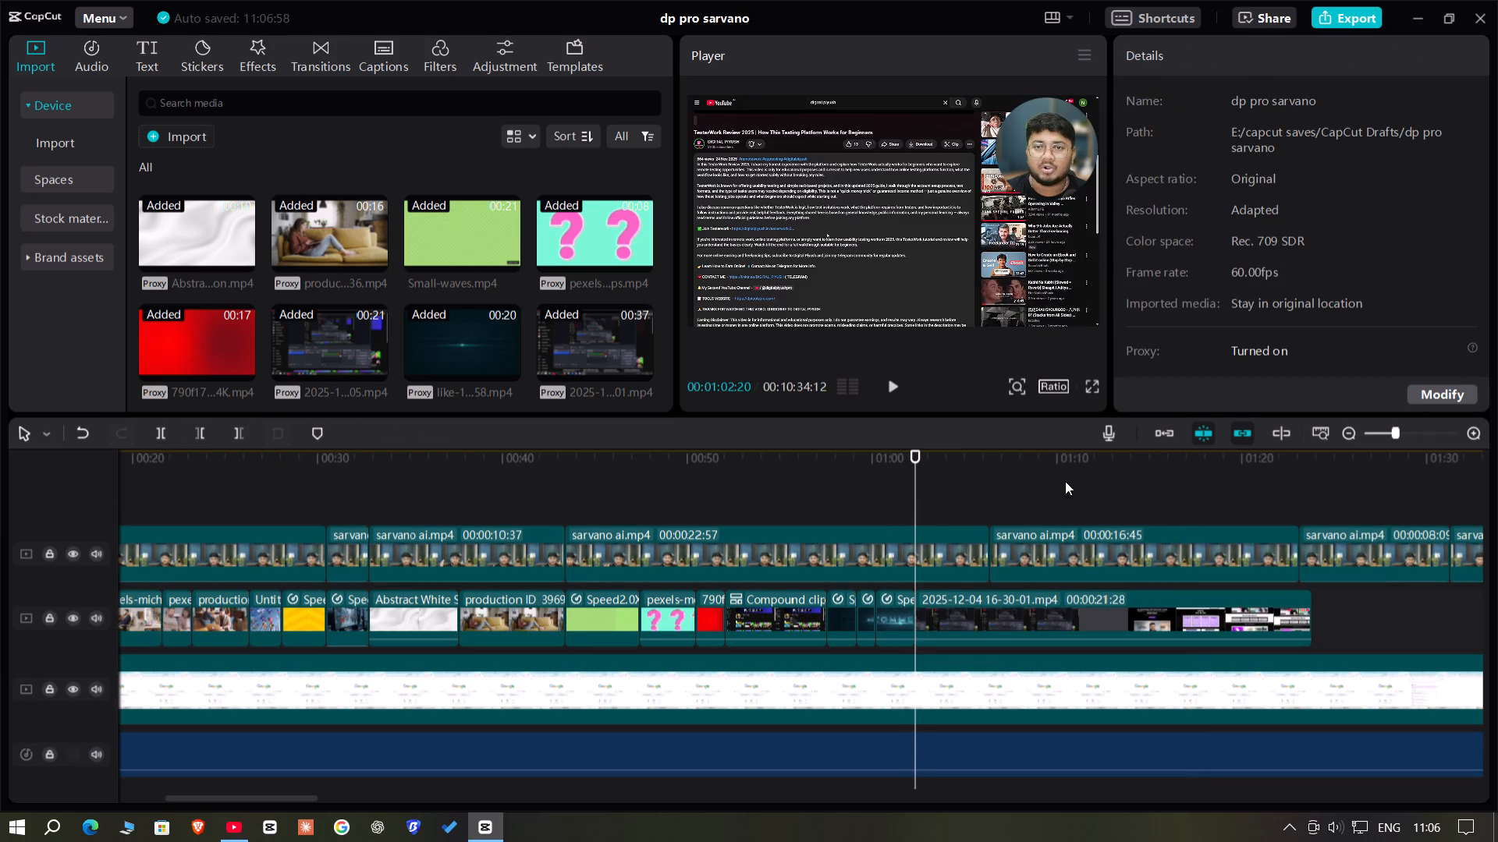
pyautogui.press('space')
pyautogui.press('space')
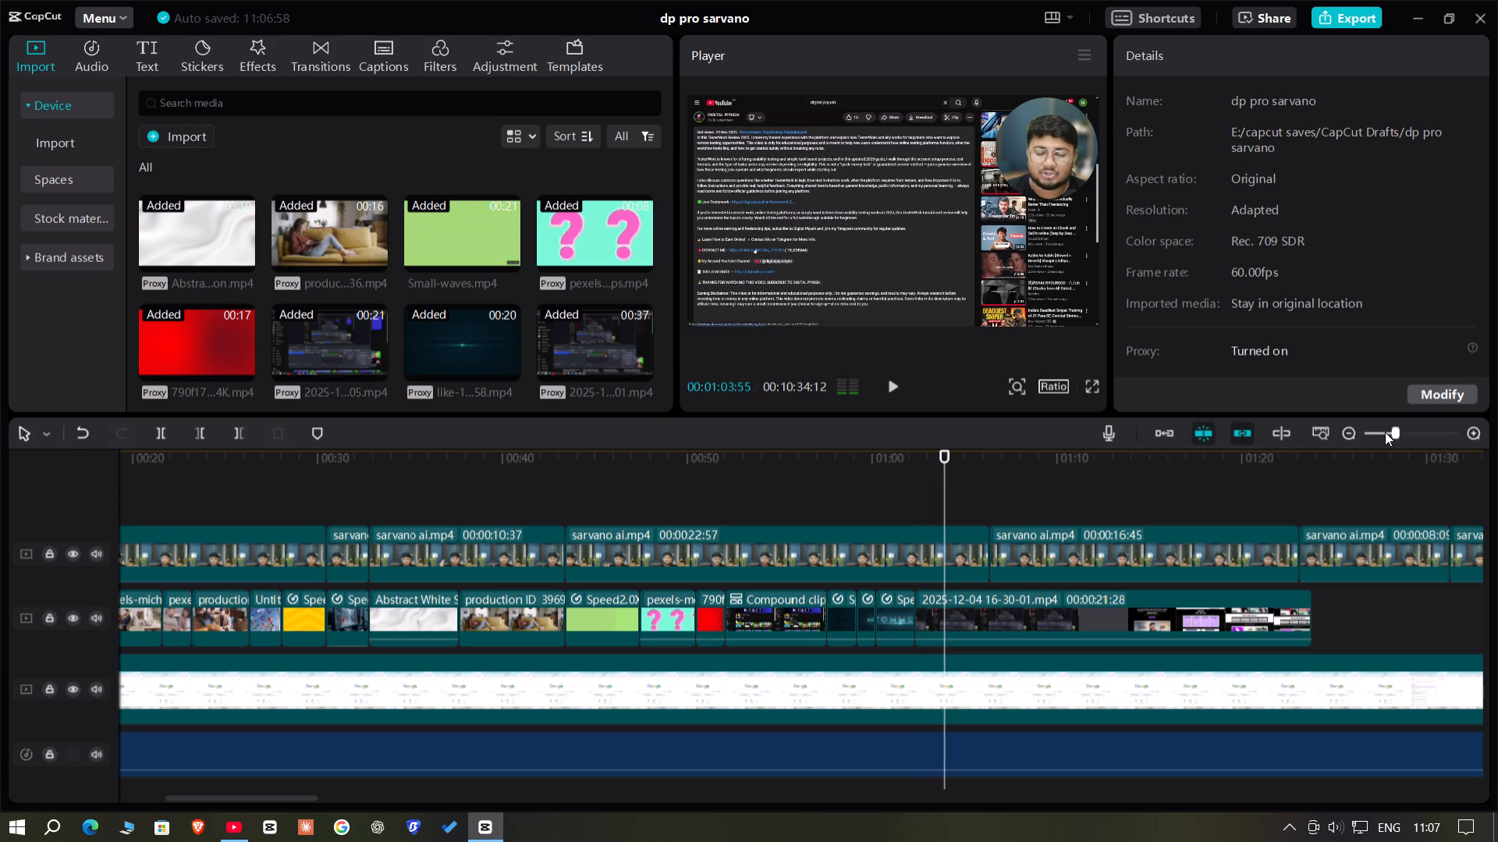
pyautogui.click(1405, 437)
pyautogui.press('space')
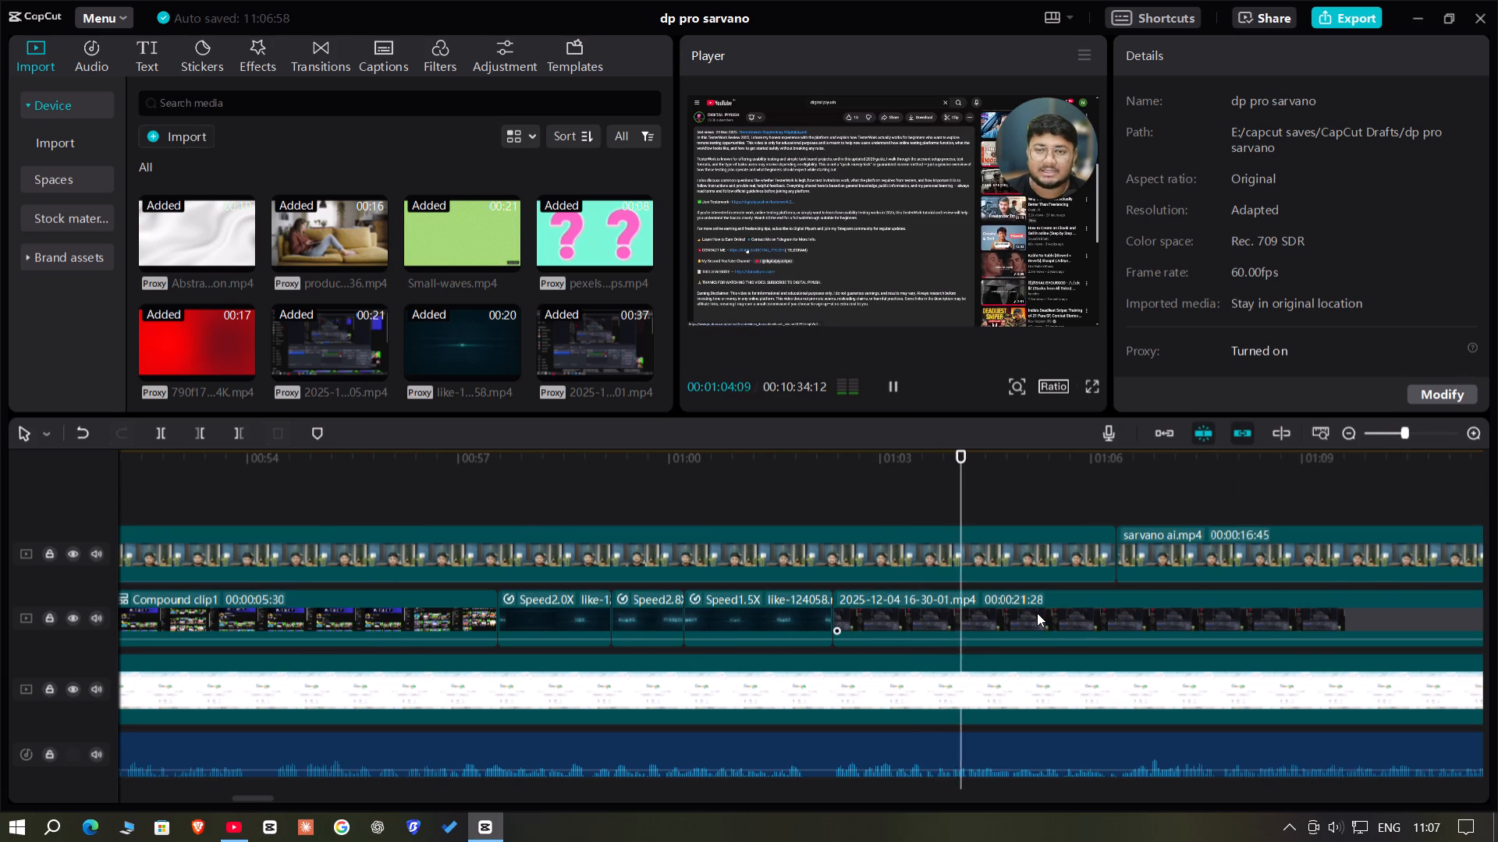
pyautogui.press('space')
pyautogui.press('space')
pyautogui.press('space')
pyautogui.click(1037, 613)
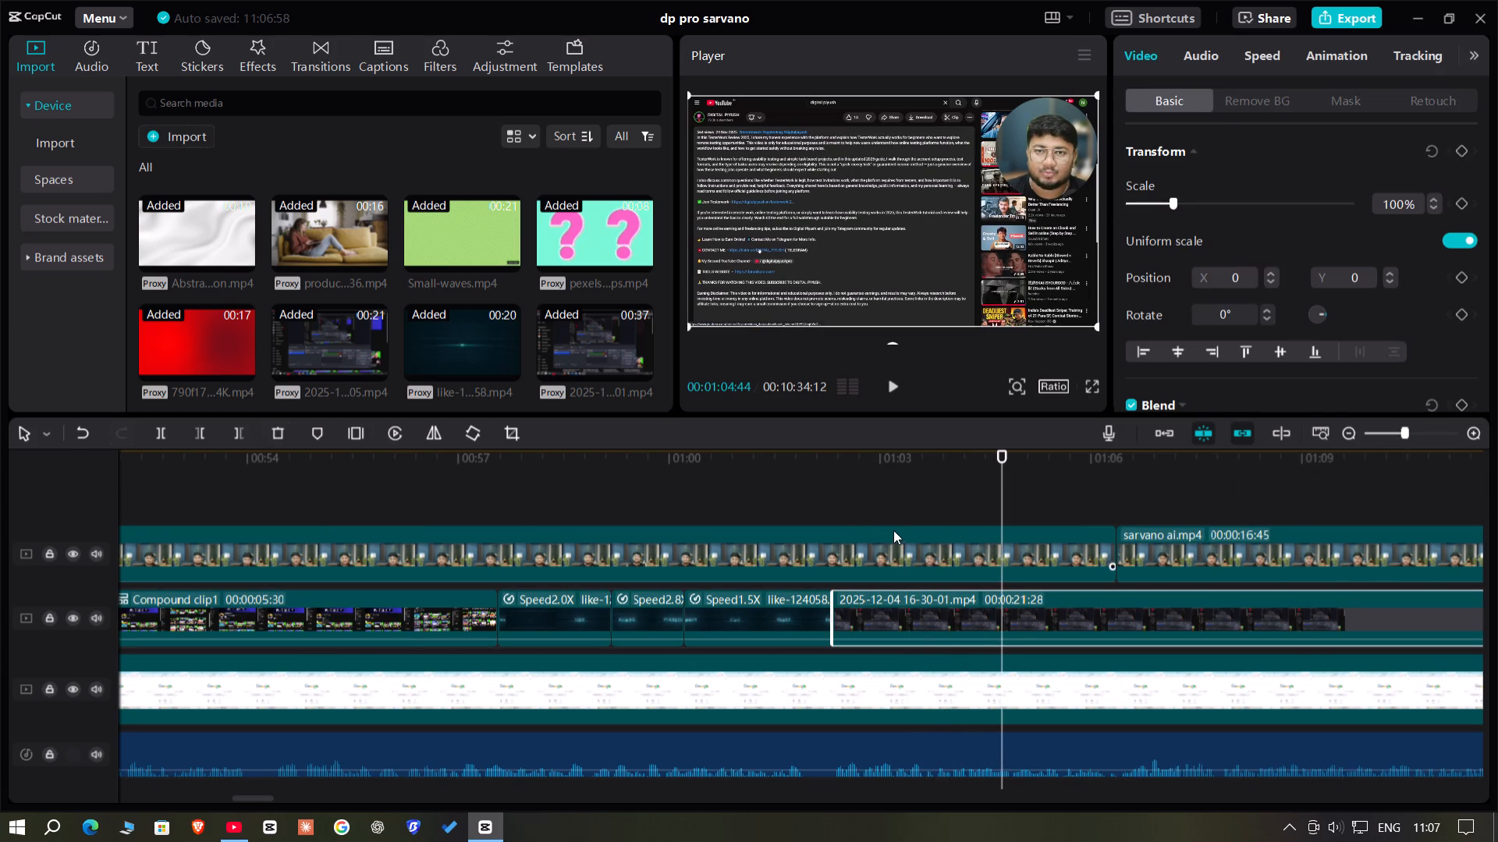
pyautogui.press('Left')
pyautogui.press('Left')
pyautogui.press('Left')
pyautogui.press('Left')
pyautogui.press('Left')
pyautogui.press('Left')
pyautogui.press('Left')
pyautogui.press('Left')
pyautogui.press('Left')
pyautogui.press('Left')
pyautogui.press('Left')
pyautogui.press('Left')
pyautogui.press('Left')
pyautogui.press('Left')
pyautogui.press('Left')
pyautogui.press('Left')
pyautogui.press('Left')
pyautogui.press('Left')
pyautogui.press('Left')
pyautogui.press('Left')
pyautogui.click(897, 619)
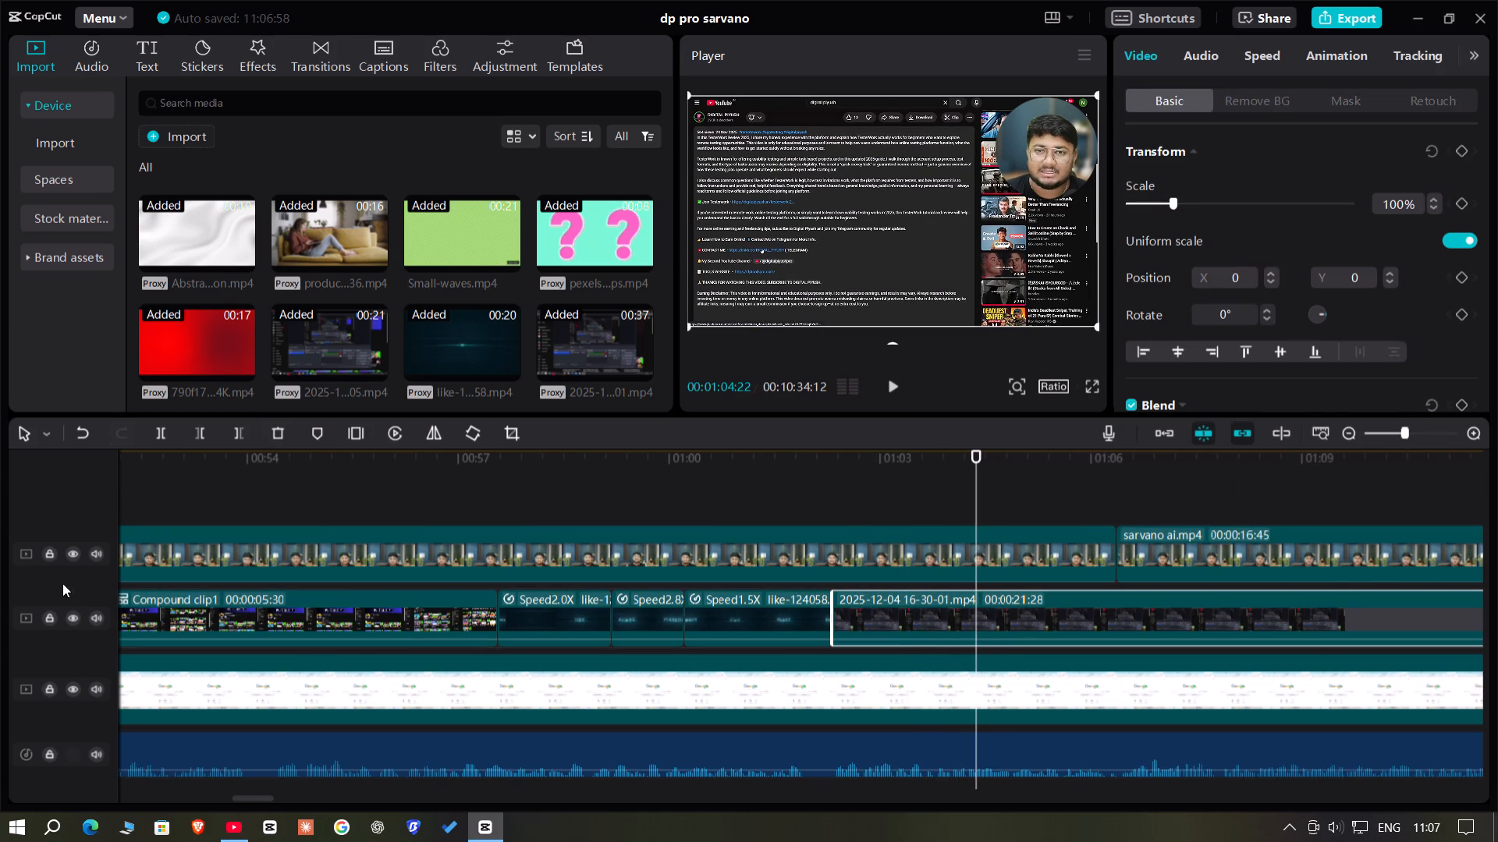
pyautogui.click(192, 438)
pyautogui.moveTo(1137, 631); pyautogui.dragTo(1001, 636)
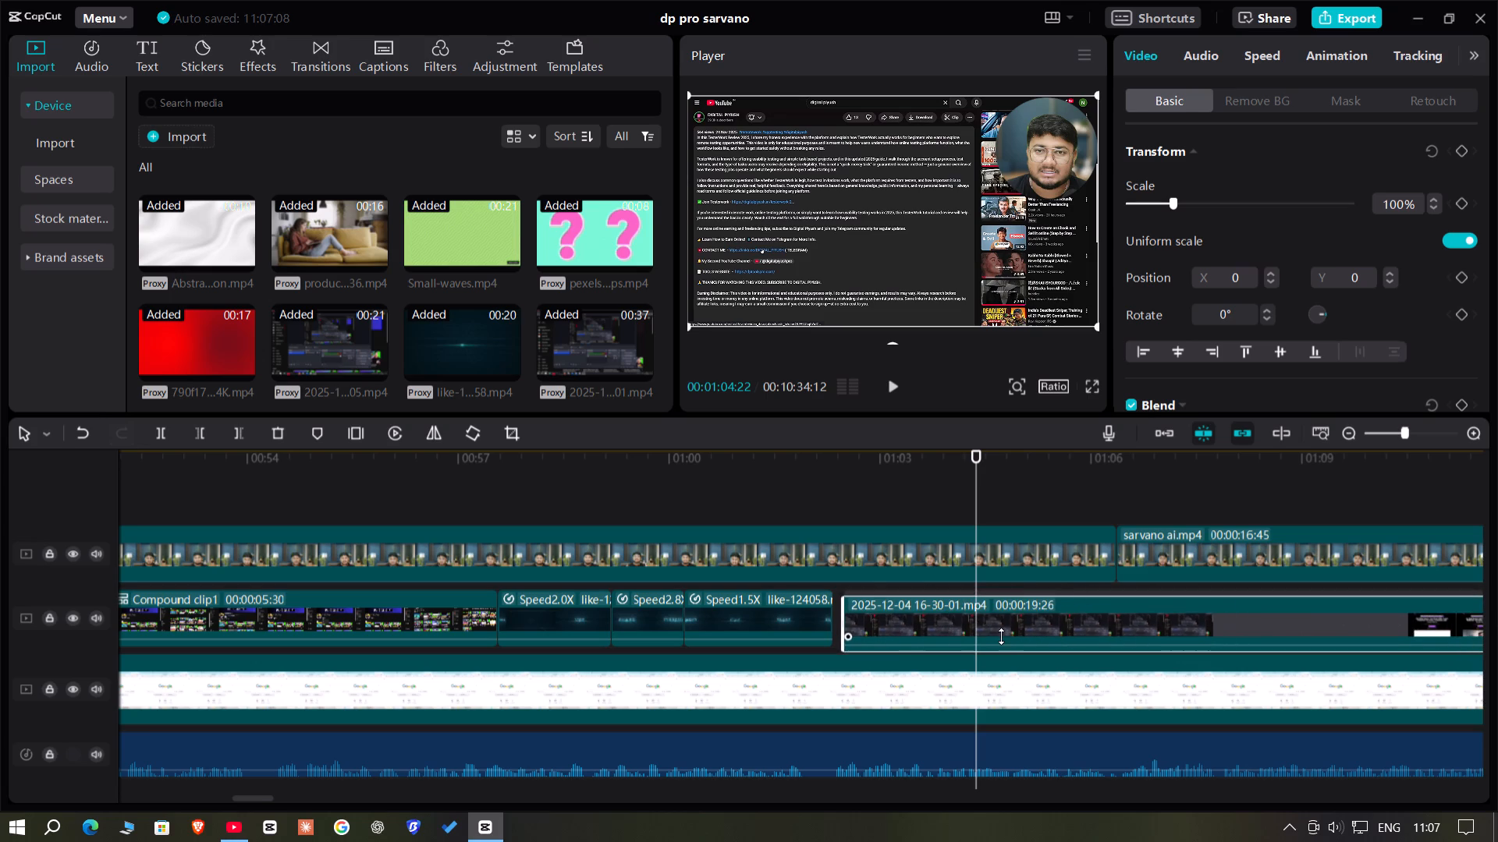
pyautogui.moveTo(1001, 636); pyautogui.dragTo(996, 636)
pyautogui.click(865, 481)
pyautogui.moveTo(865, 481); pyautogui.dragTo(914, 508)
pyautogui.press('Left')
pyautogui.press('Left')
pyautogui.press('Left')
pyautogui.press('Left')
pyautogui.press('Left')
pyautogui.press('Left')
pyautogui.press('Left')
pyautogui.press('Left')
pyautogui.press('Left')
pyautogui.press('Left')
pyautogui.press('Left')
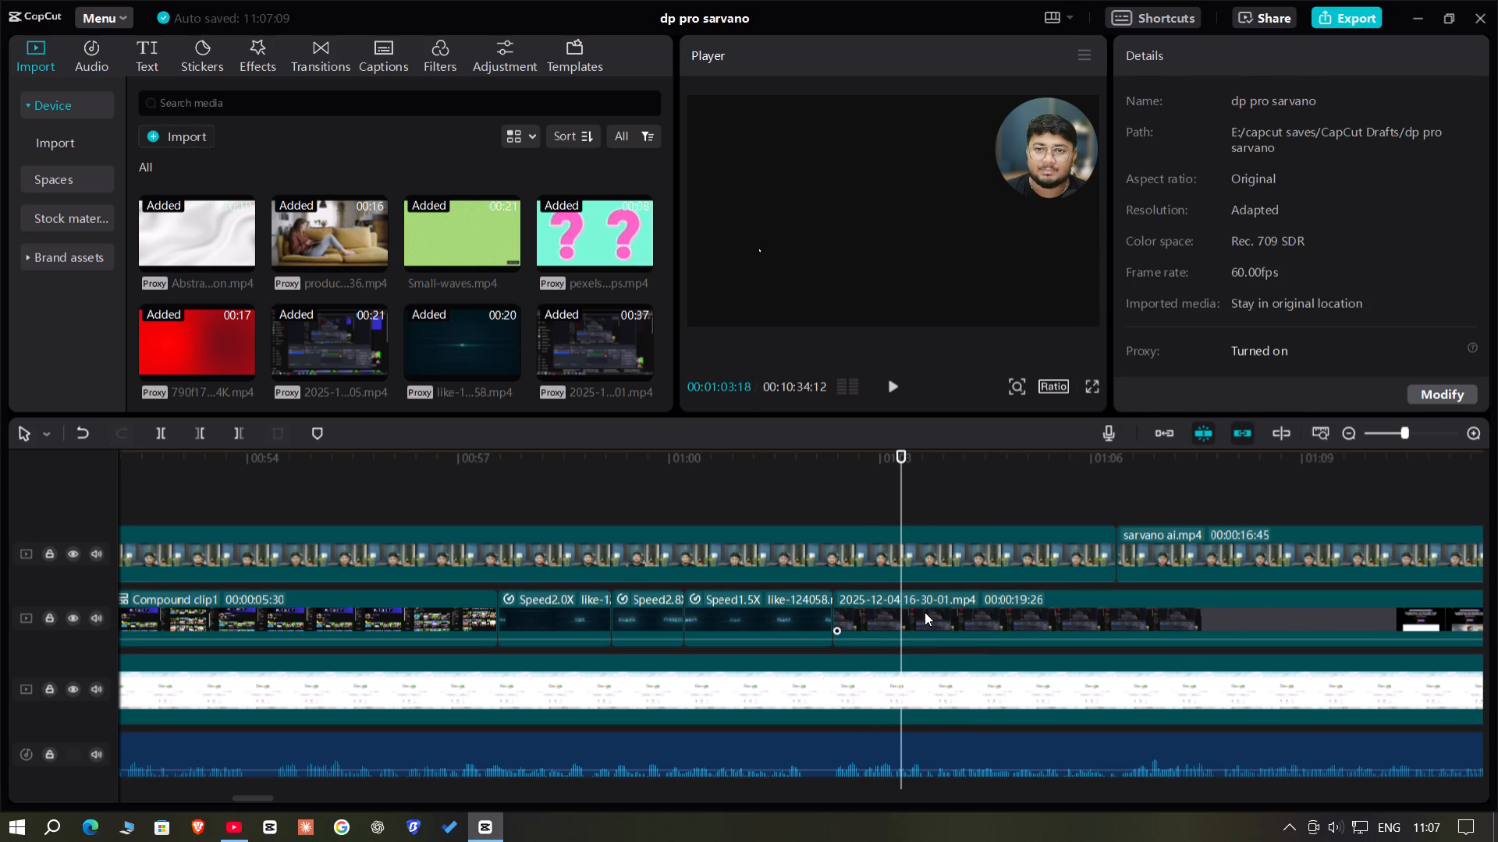
pyautogui.press('Left')
pyautogui.press('Left')
pyautogui.press('Left')
pyautogui.press('Left')
pyautogui.press('Left')
pyautogui.press('Left')
pyautogui.press('Left')
pyautogui.press('Left')
pyautogui.press('Left')
pyautogui.press('Left')
pyautogui.press('Left')
pyautogui.press('Left')
pyautogui.press('Left')
pyautogui.press('Left')
pyautogui.press('Left')
pyautogui.press('Left')
pyautogui.press('Left')
pyautogui.press('Left')
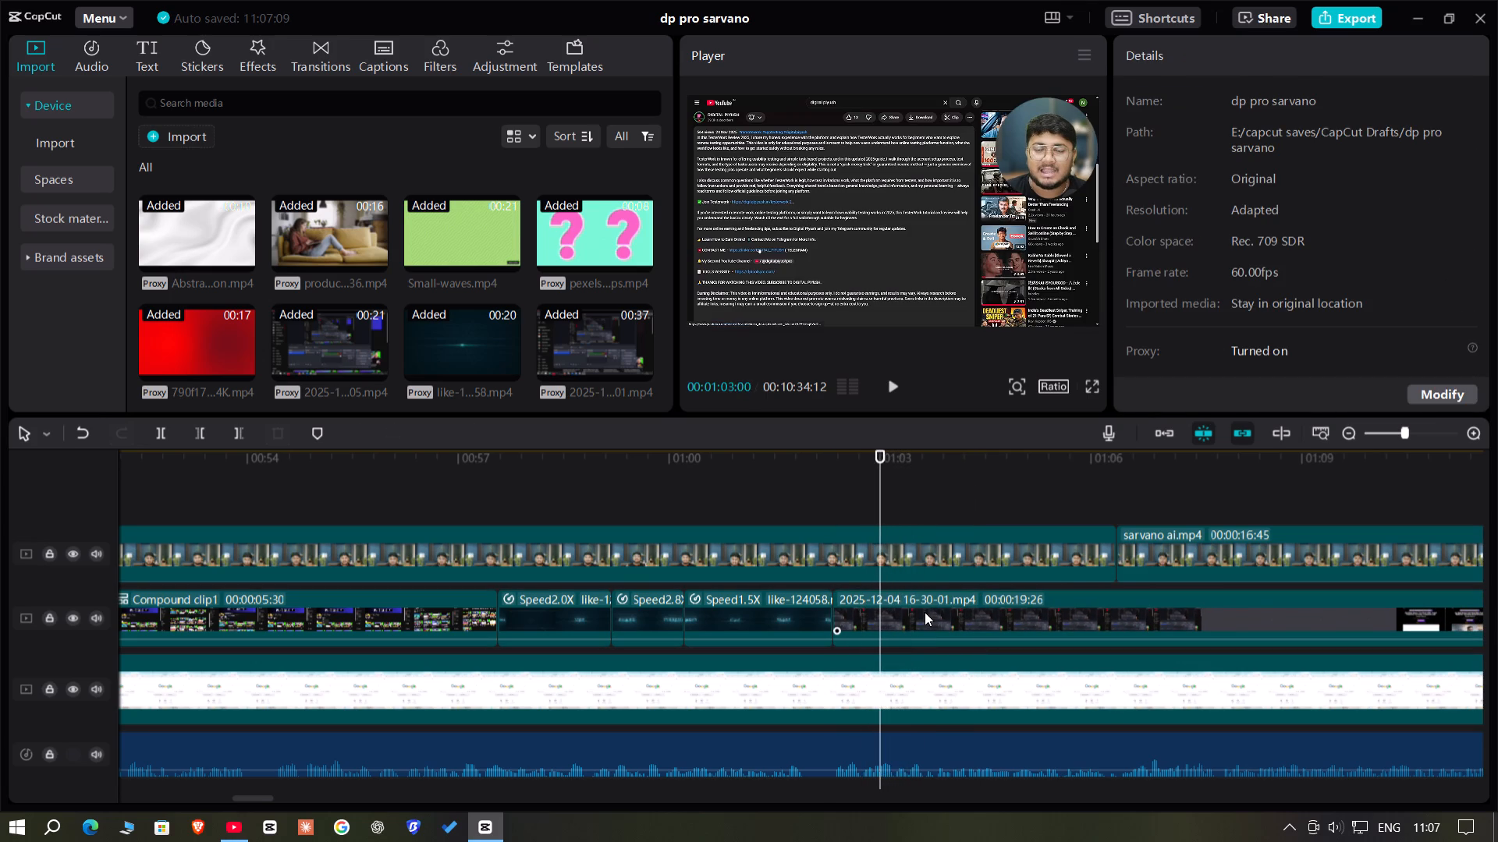
pyautogui.press('Right')
pyautogui.press('Right')
pyautogui.press('Right')
pyautogui.press('Right')
pyautogui.press('Left')
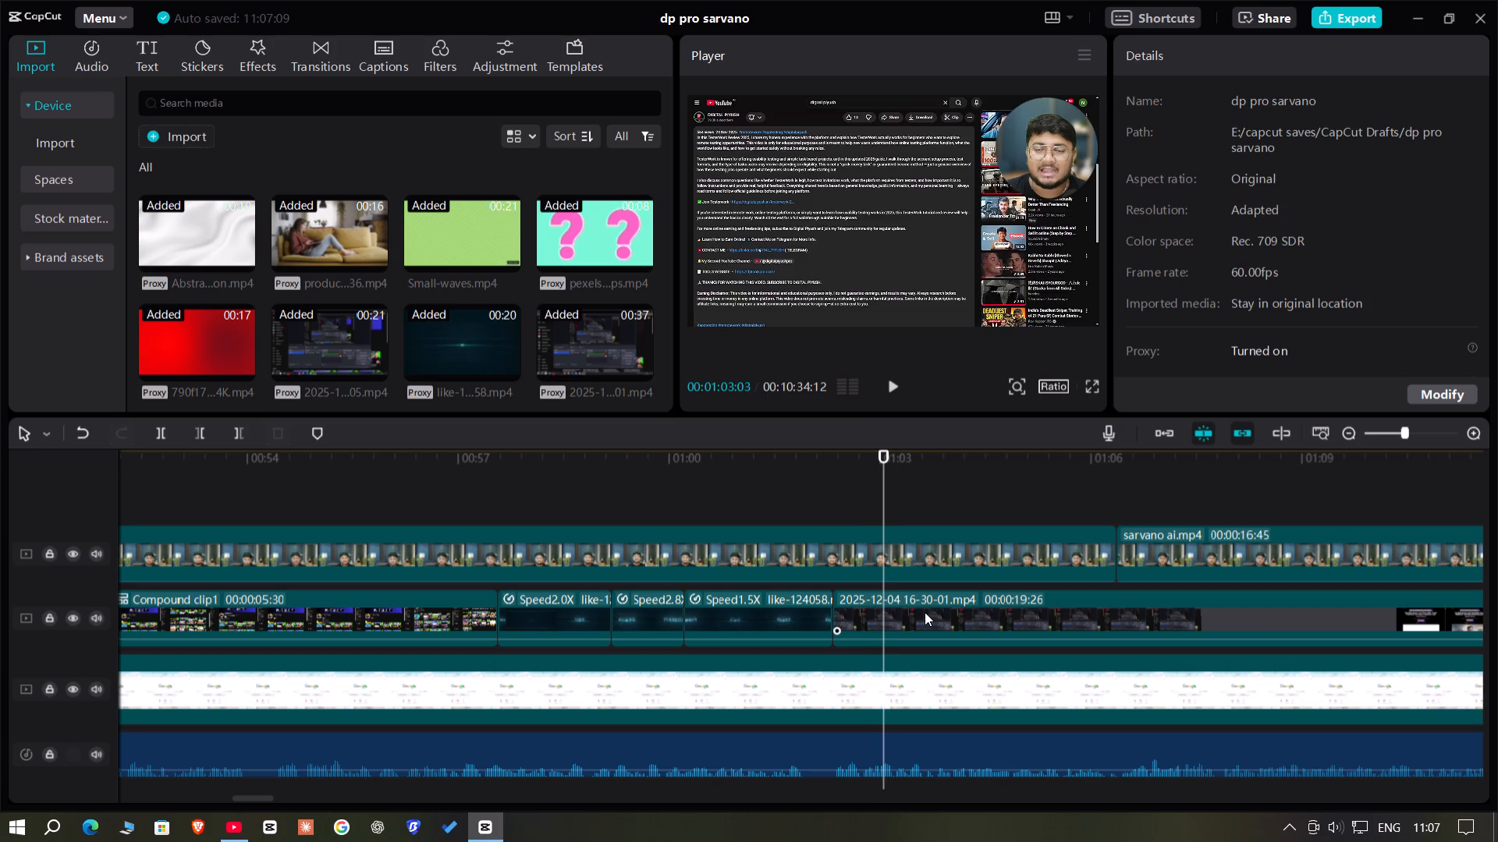
pyautogui.press('Right')
pyautogui.click(925, 612)
pyautogui.click(165, 426)
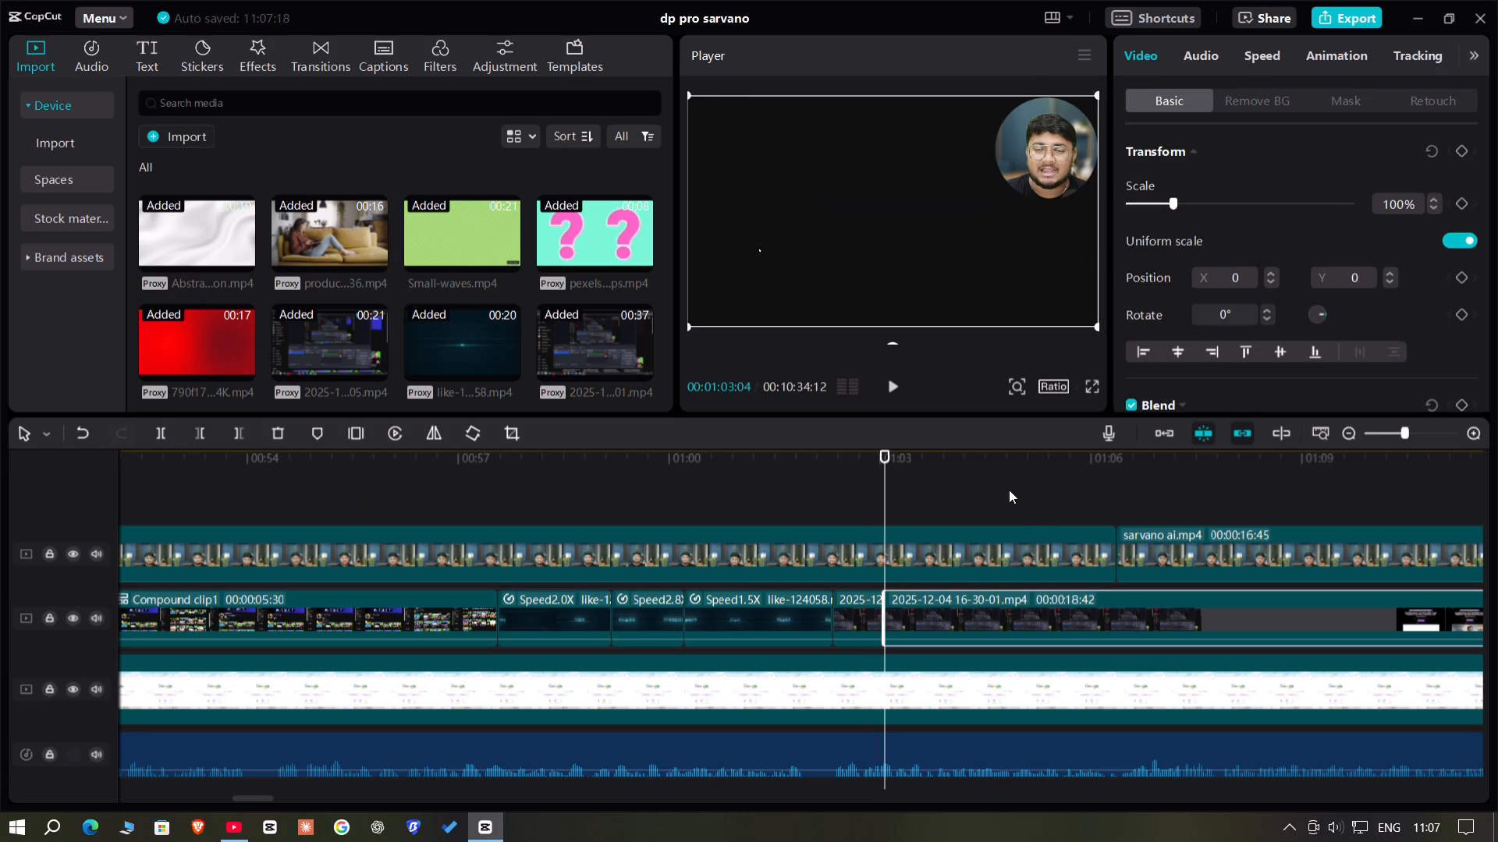
# Trim the blank loading part from the second recording piece's start up to 00:01:03:57 and close the gap to the first piece.
pyautogui.click(978, 486)
pyautogui.moveTo(978, 486); pyautogui.dragTo(952, 503)
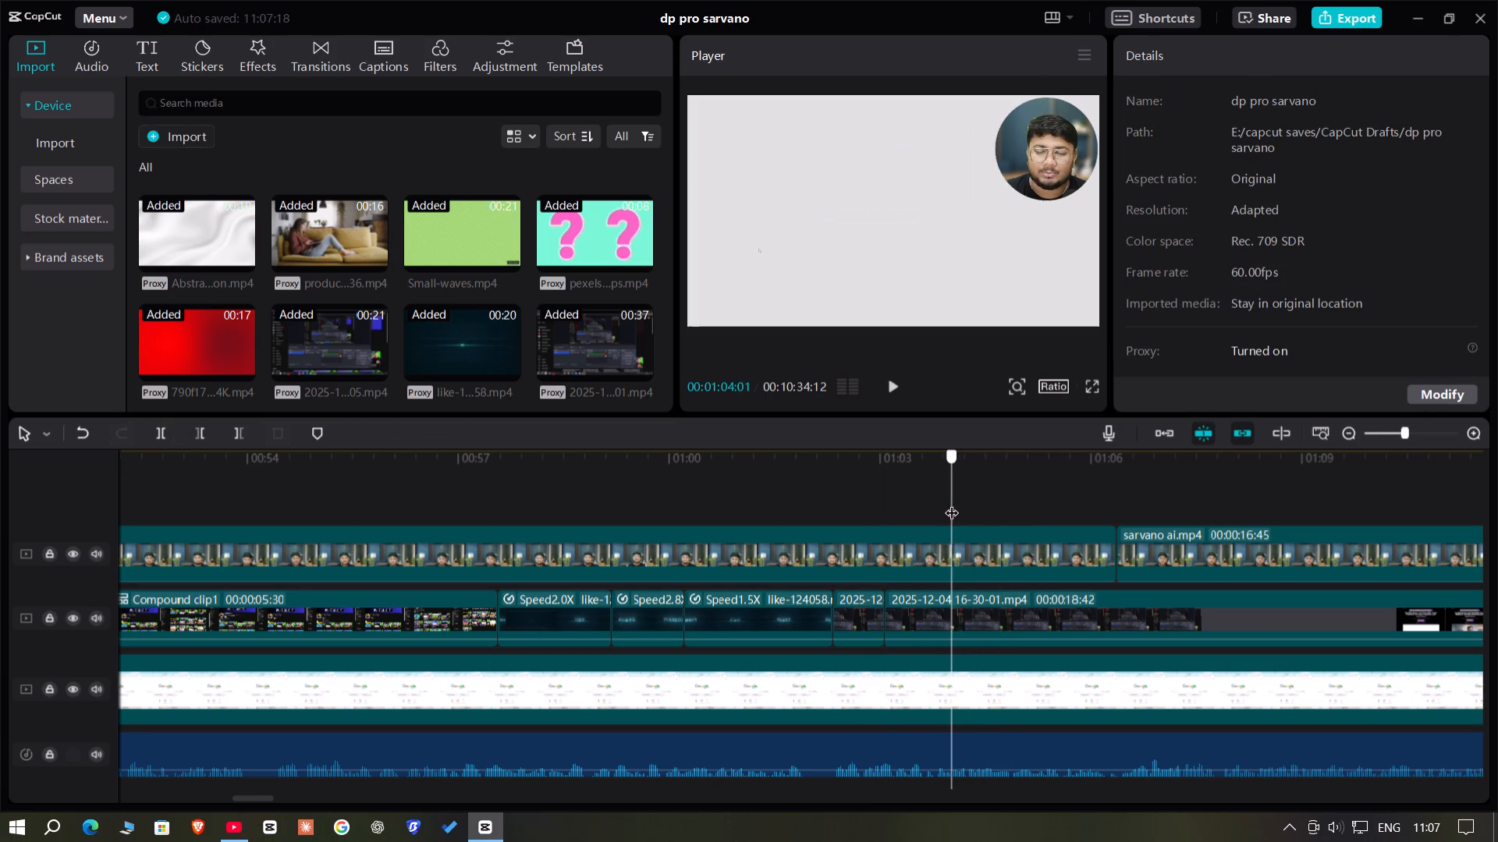
pyautogui.moveTo(952, 503); pyautogui.dragTo(950, 503)
pyautogui.press('Left')
pyautogui.press('Left')
pyautogui.click(979, 617)
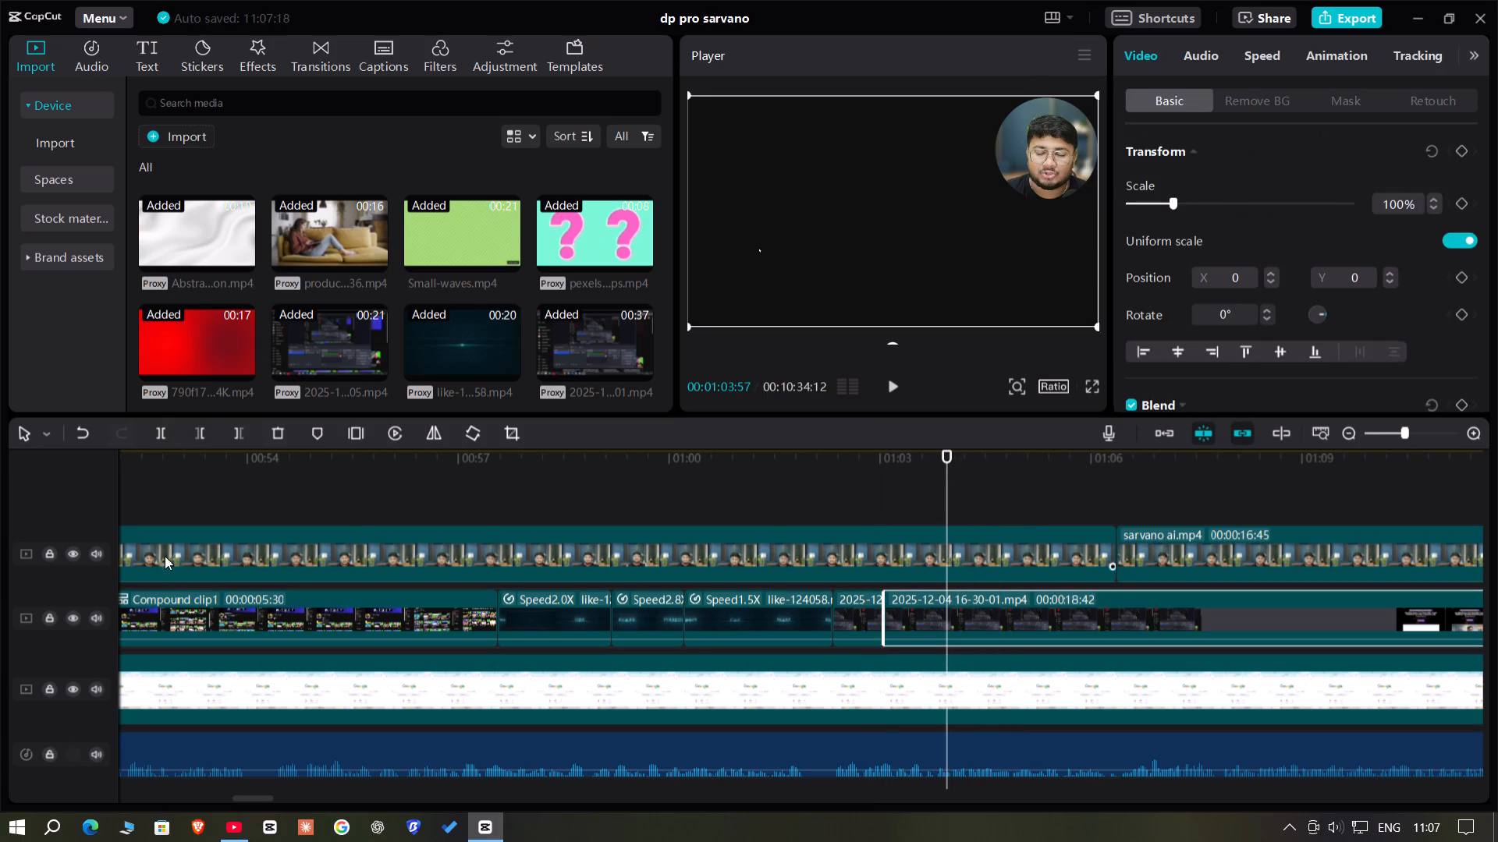
pyautogui.click(193, 430)
pyautogui.moveTo(1018, 604); pyautogui.dragTo(953, 607)
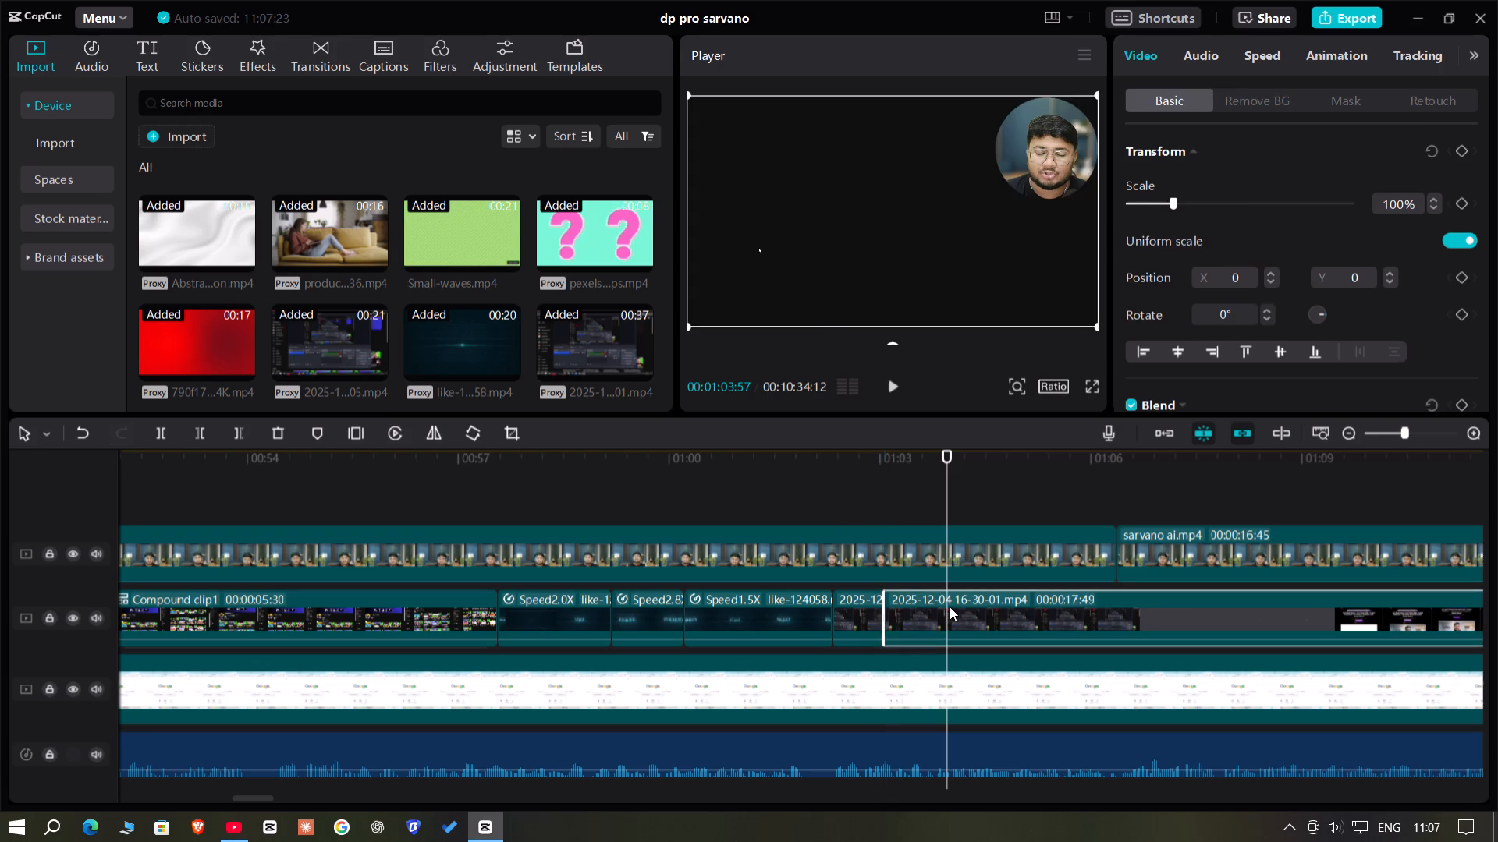
# Play back the recording pieces and trim the second piece's end at 00:01:06:22, in line with the next sarvano ai.mp4 cut.
pyautogui.click(815, 493)
pyautogui.press('space')
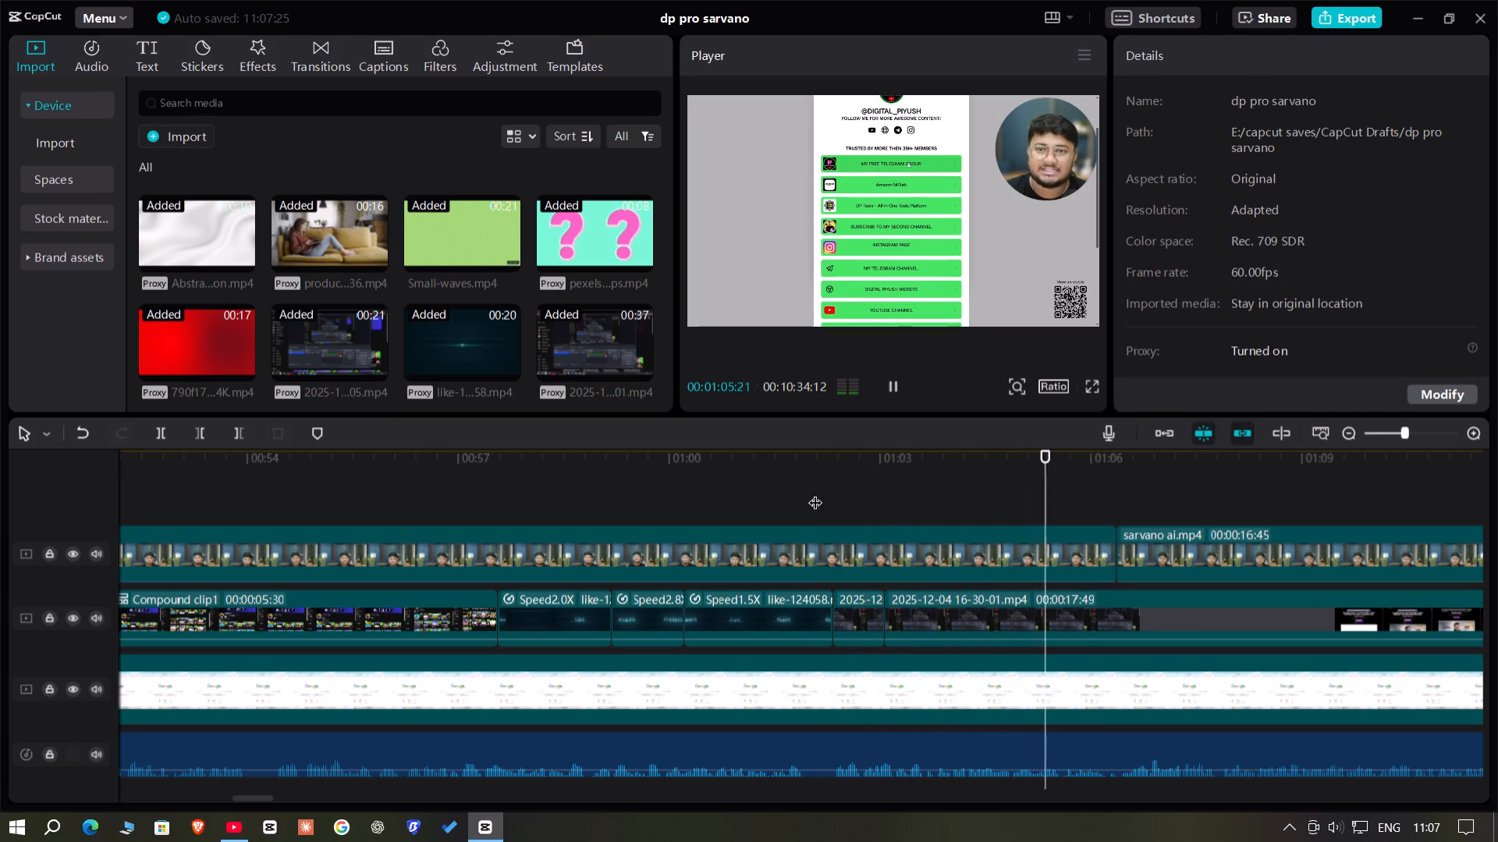
pyautogui.press('space')
pyautogui.doubleClick(1115, 490)
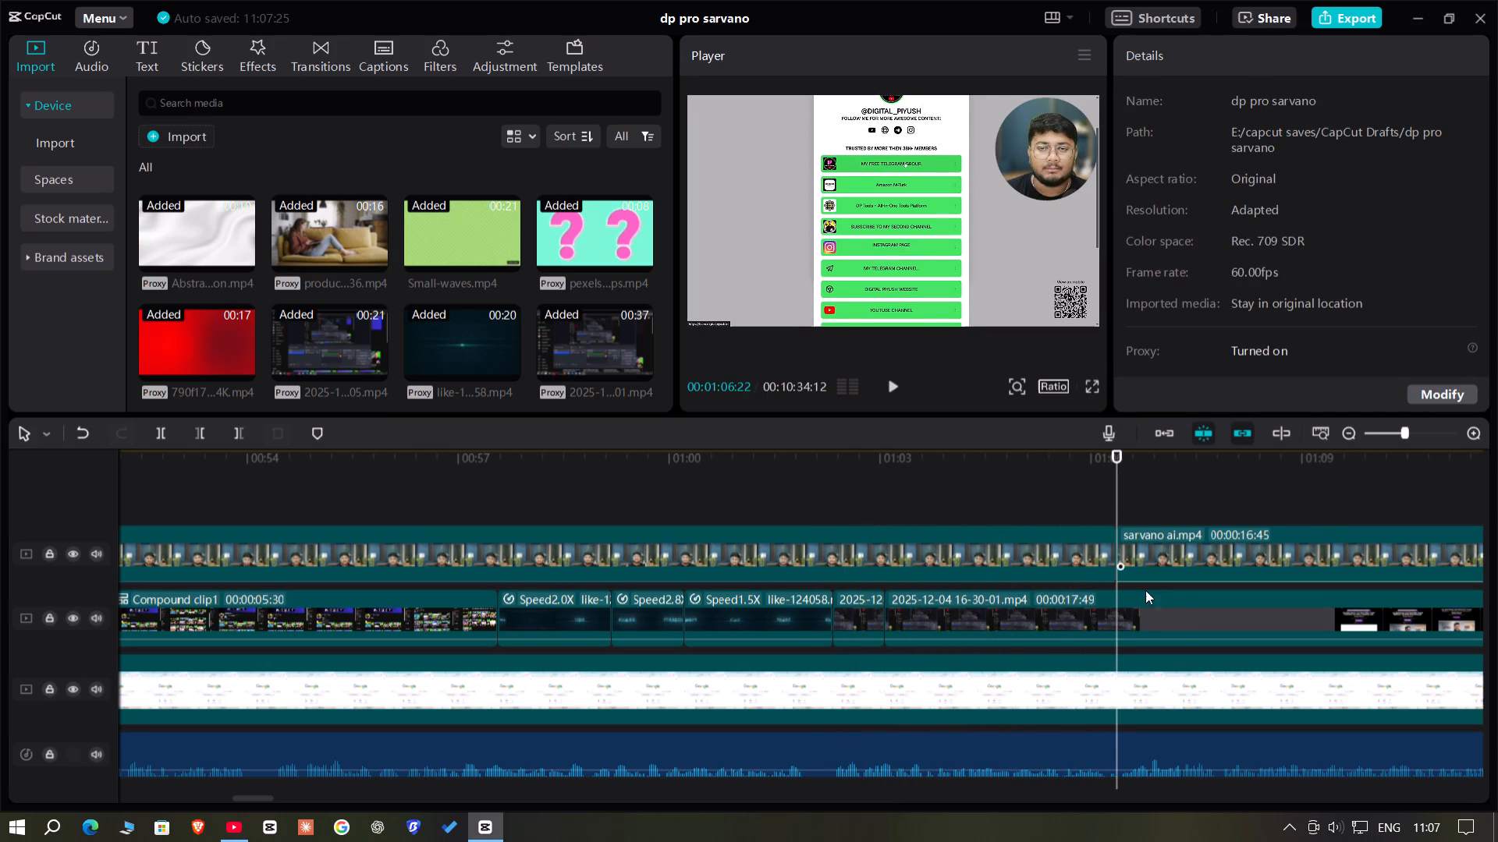
pyautogui.click(1152, 626)
pyautogui.click(225, 432)
pyautogui.tripleClick(238, 433)
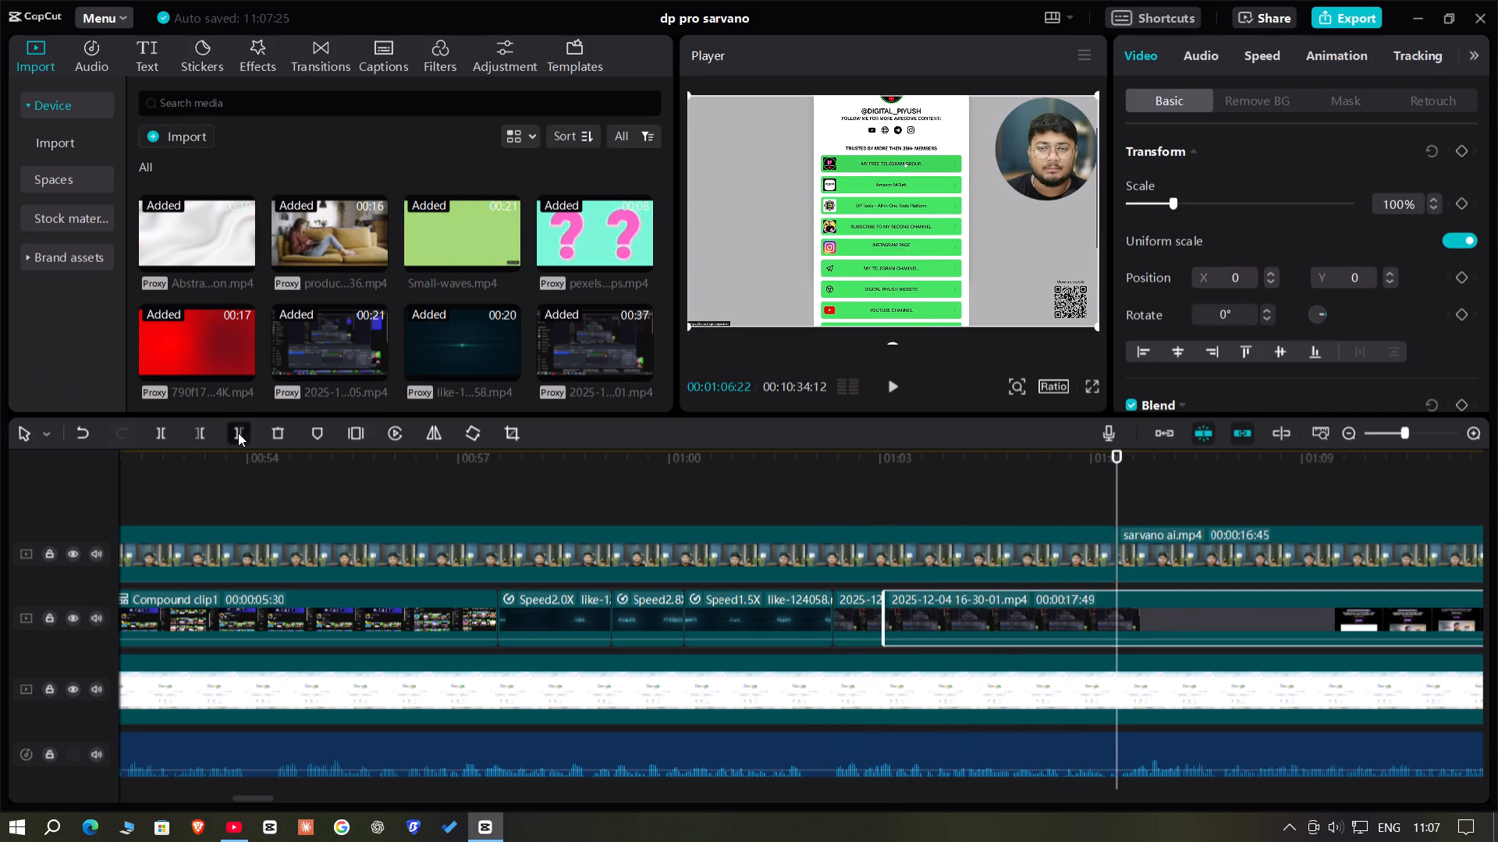
pyautogui.click(238, 433)
# Import pexels-eva-elijas-7639588 (Original) from the All Editing Pack's Overlays folder and place it on the overlay track where the recording ends.
pyautogui.press('space')
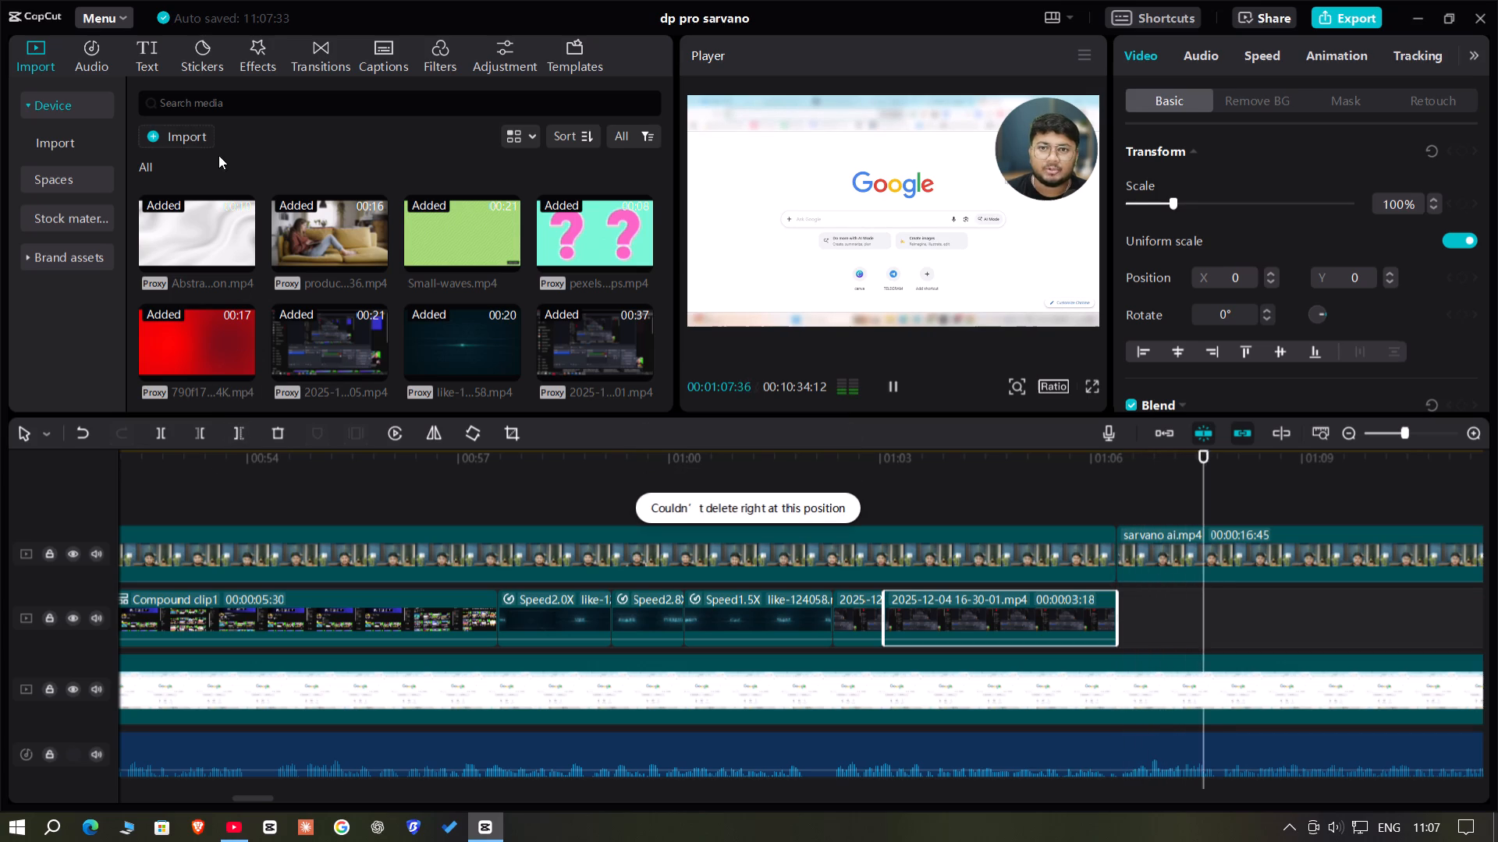
pyautogui.press('space')
pyautogui.click(177, 132)
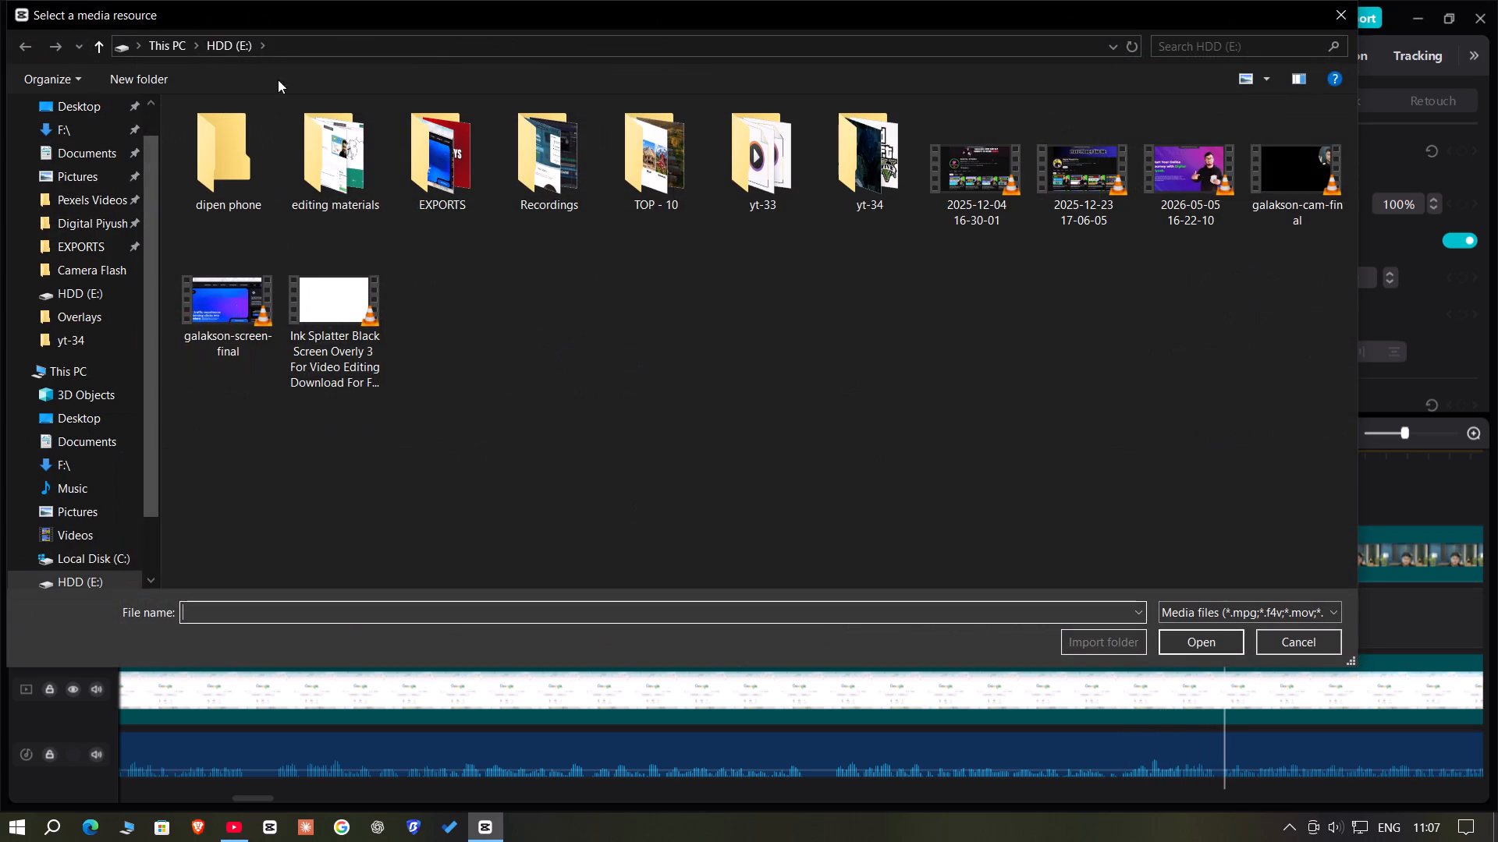
pyautogui.click(98, 377)
pyautogui.doubleClick(629, 295)
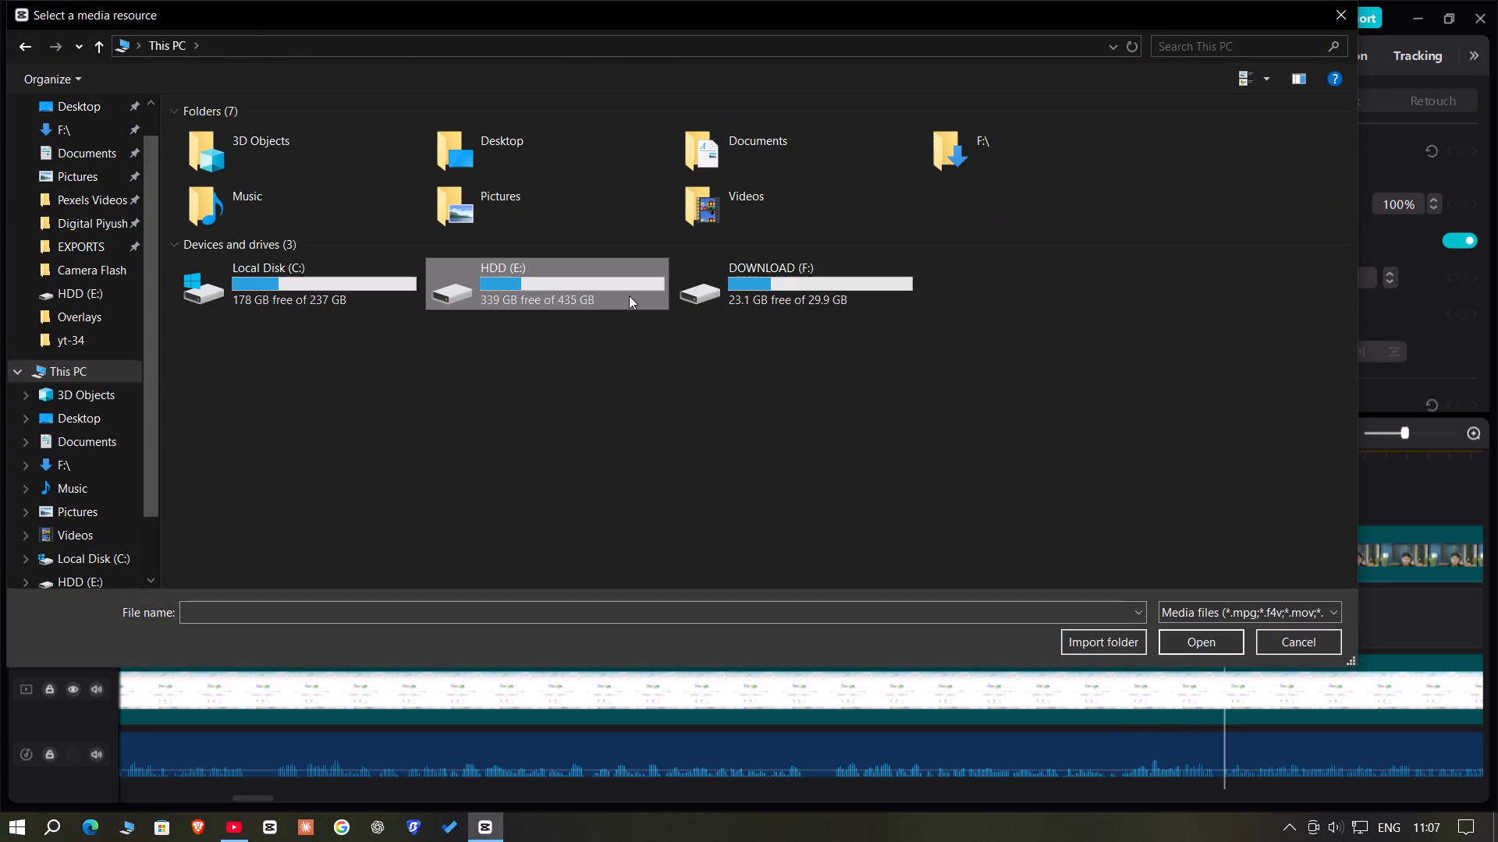
pyautogui.doubleClick(309, 147)
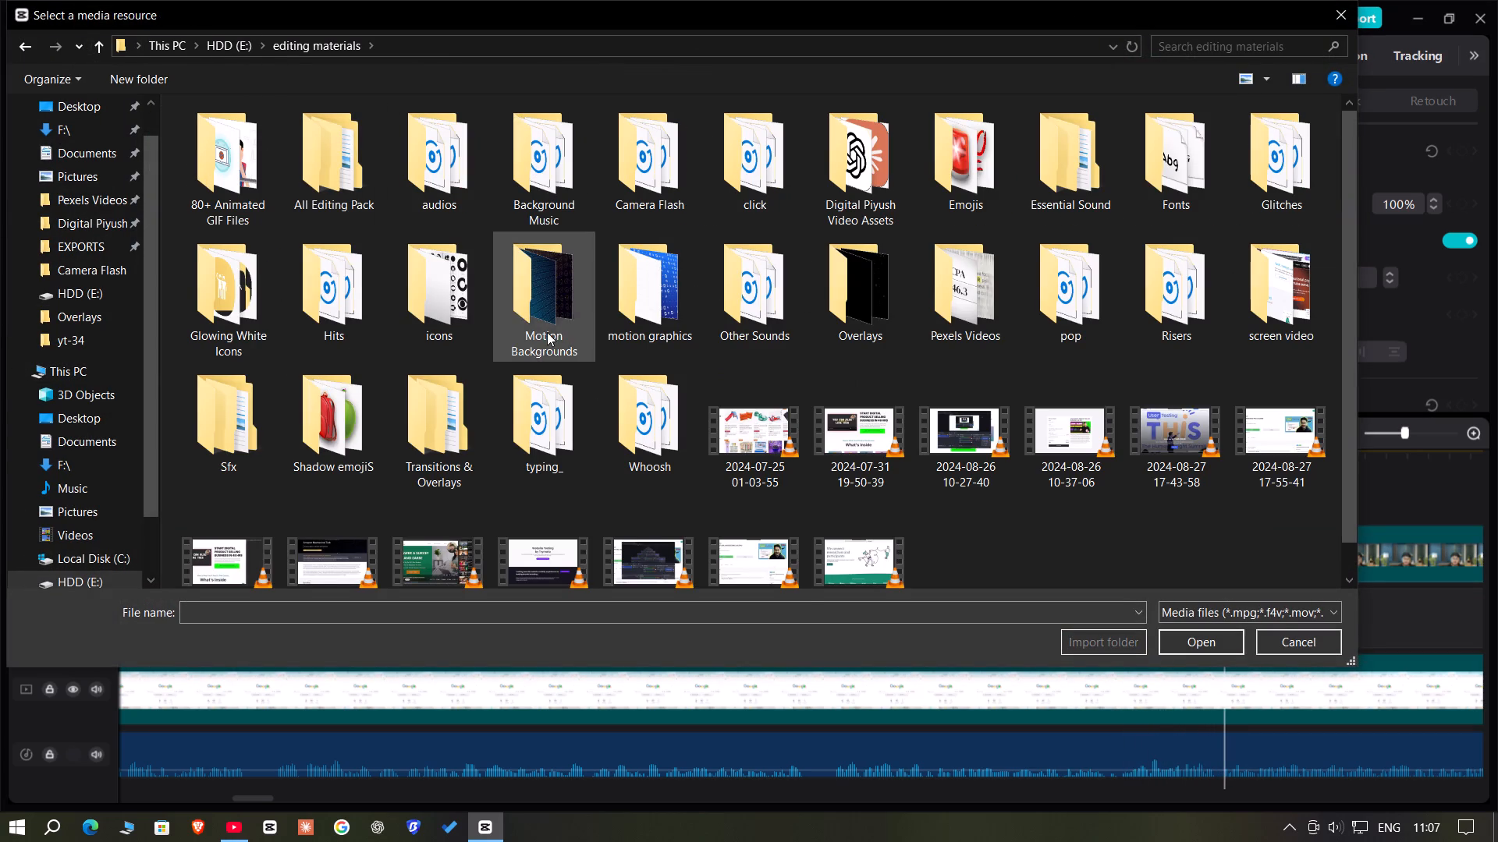
pyautogui.click(565, 315)
pyautogui.doubleClick(363, 157)
pyautogui.doubleClick(238, 130)
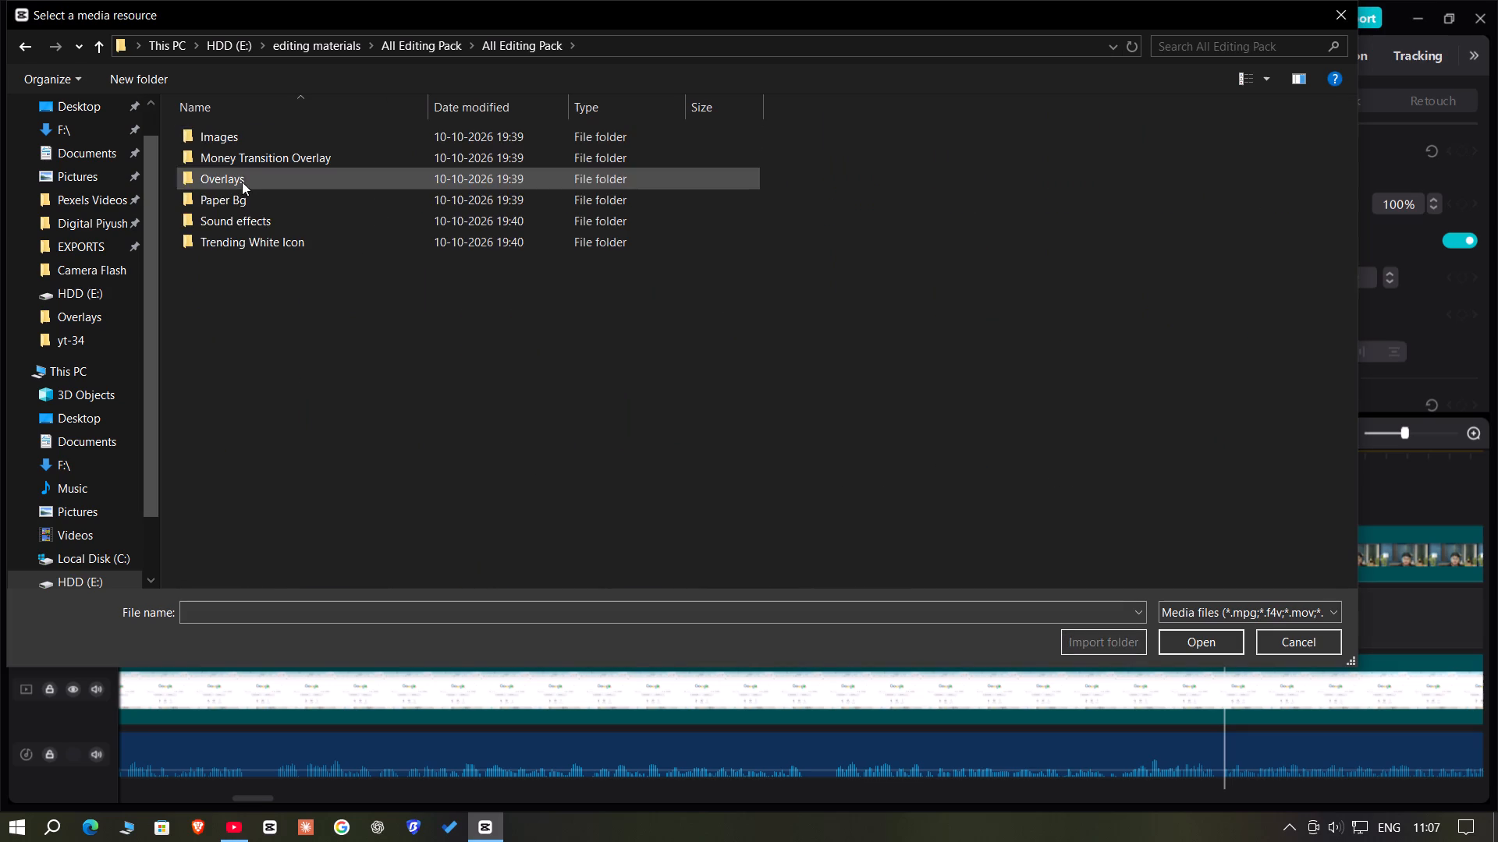
pyautogui.doubleClick(242, 182)
pyautogui.scroll(-5, 847, 359)
pyautogui.doubleClick(852, 287)
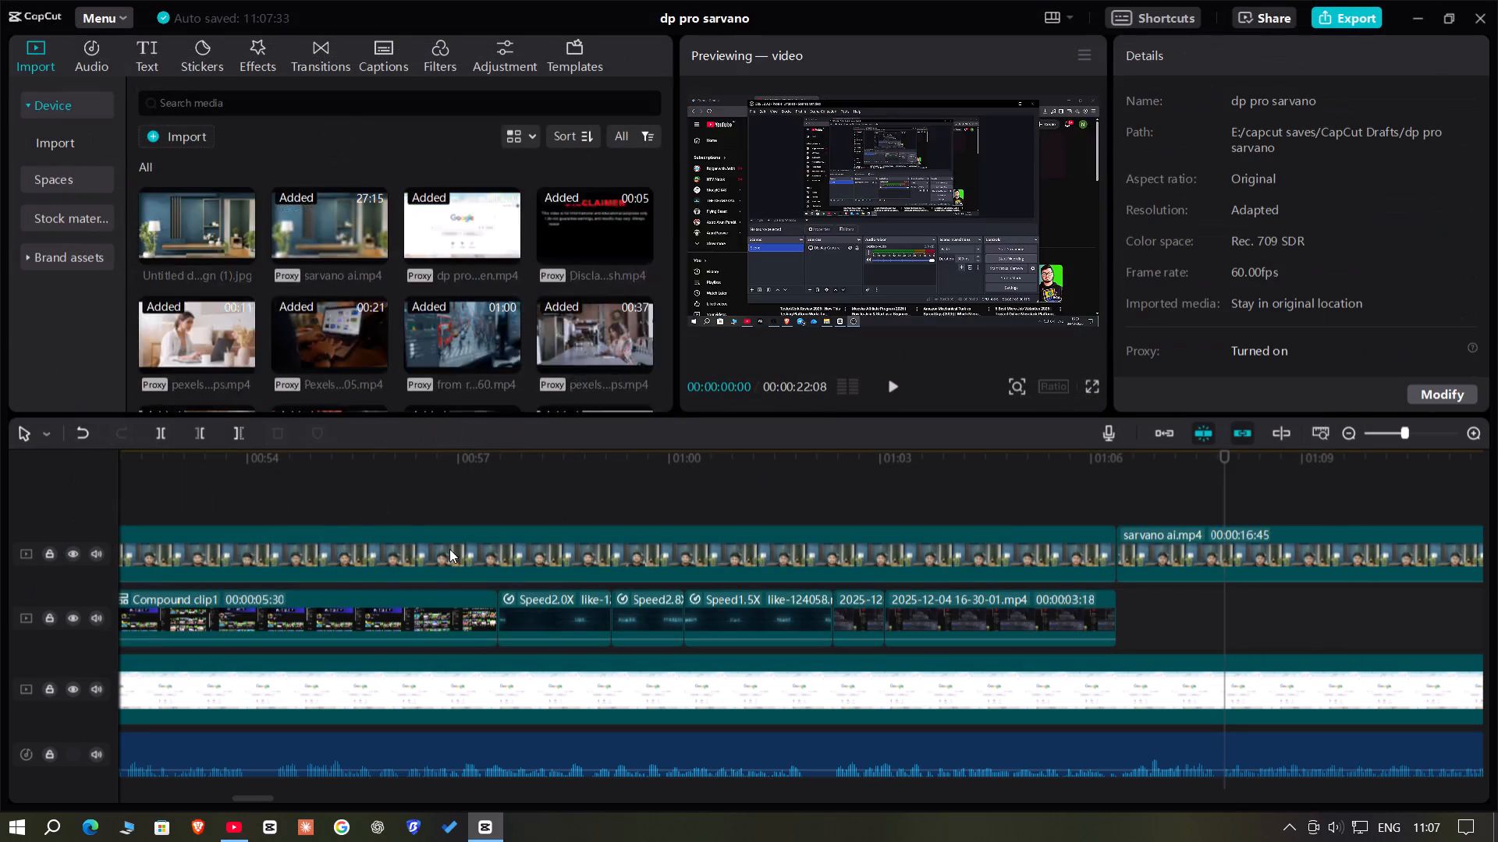
pyautogui.moveTo(229, 345); pyautogui.dragTo(1116, 632)
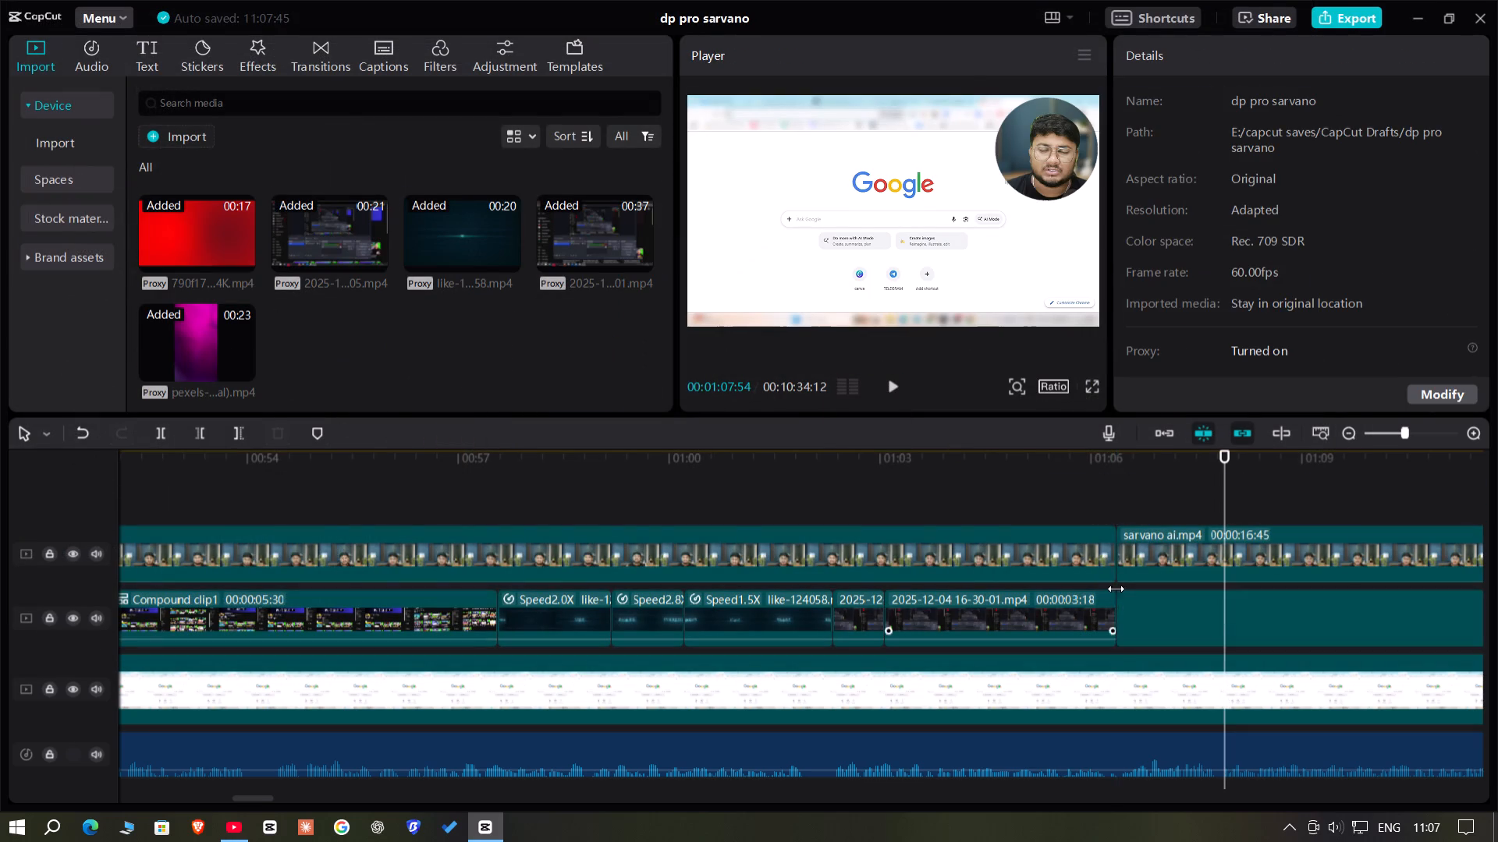
# Rotate the pink pexels-eva-elijas clip to -90° and scale it to 208% so it fills the frame behind the presenter.
pyautogui.click(1120, 502)
pyautogui.press('space')
pyautogui.click(1251, 610)
pyautogui.press('space')
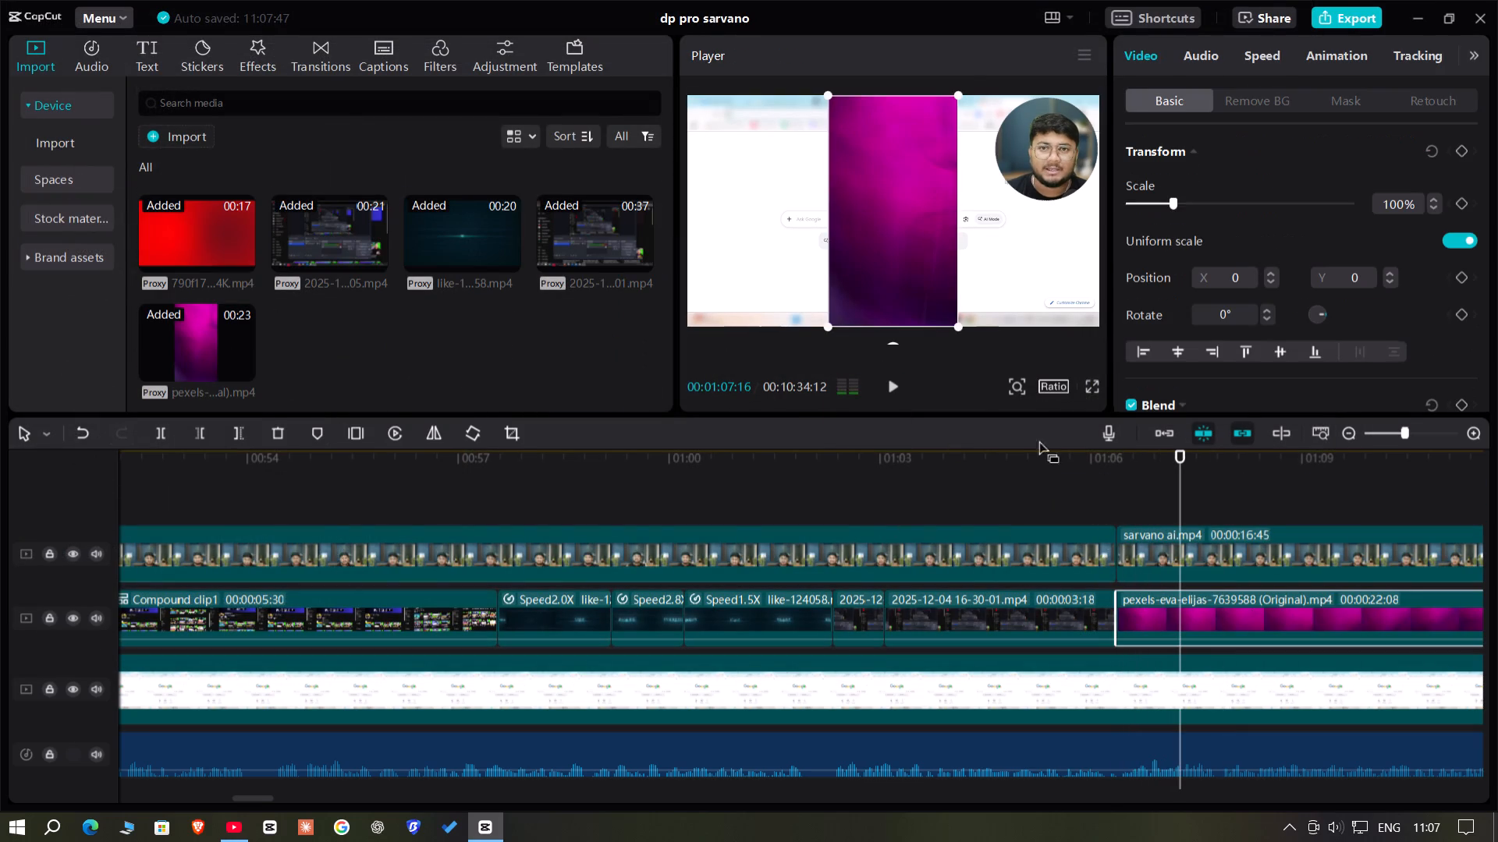
pyautogui.moveTo(896, 342); pyautogui.dragTo(1103, 218)
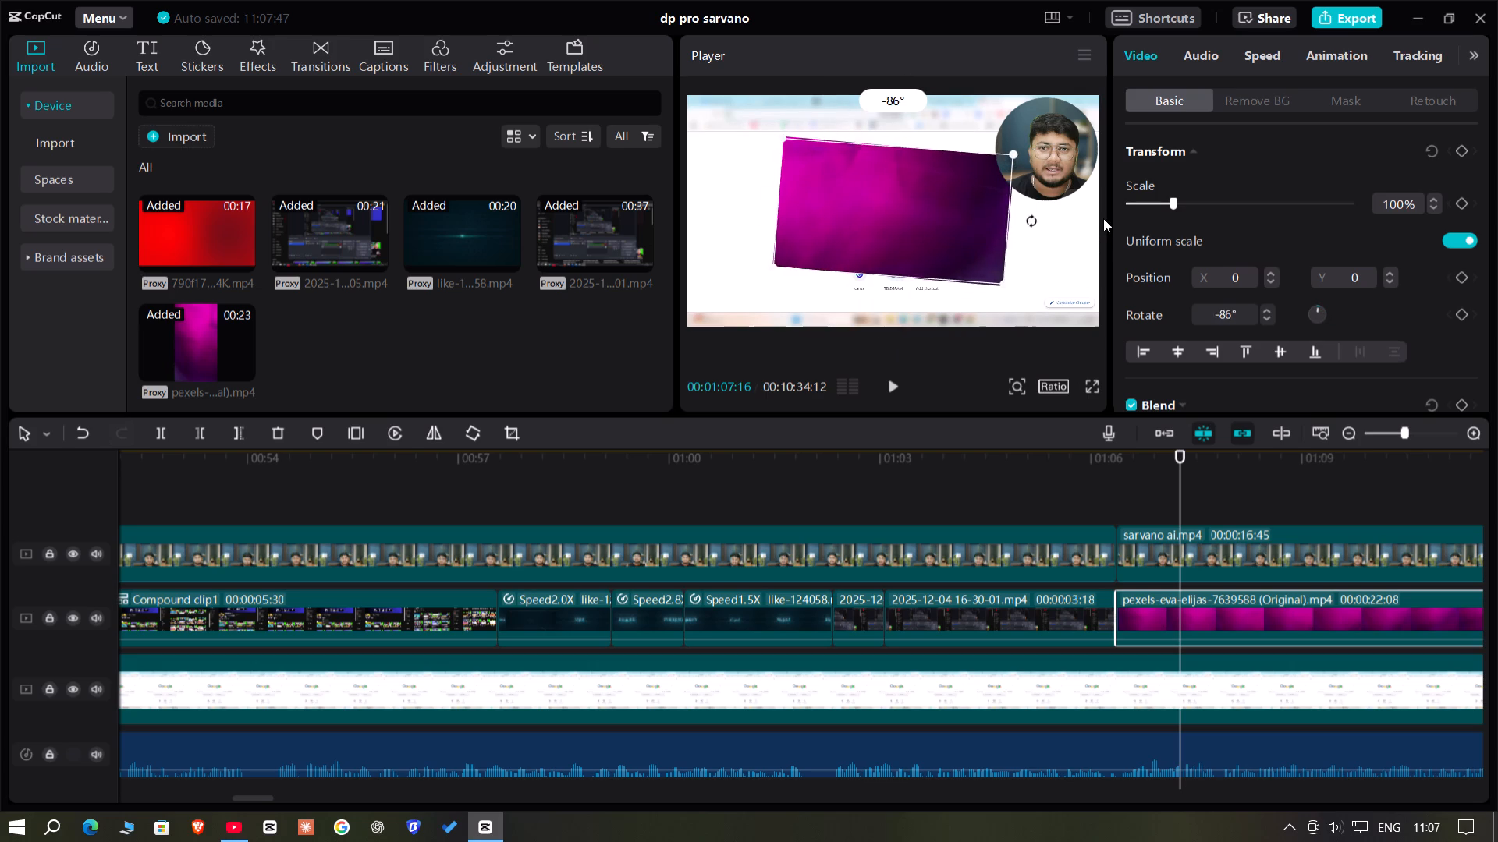
pyautogui.moveTo(1103, 218); pyautogui.dragTo(1104, 210)
pyautogui.moveTo(1003, 279); pyautogui.dragTo(1169, 405)
# Trim the end of the pink background clip at 00:01:23:07, where the next sarvano ai.mp4 segment starts, and resume playback.
pyautogui.press('space')
pyautogui.moveTo(254, 801); pyautogui.dragTo(279, 817)
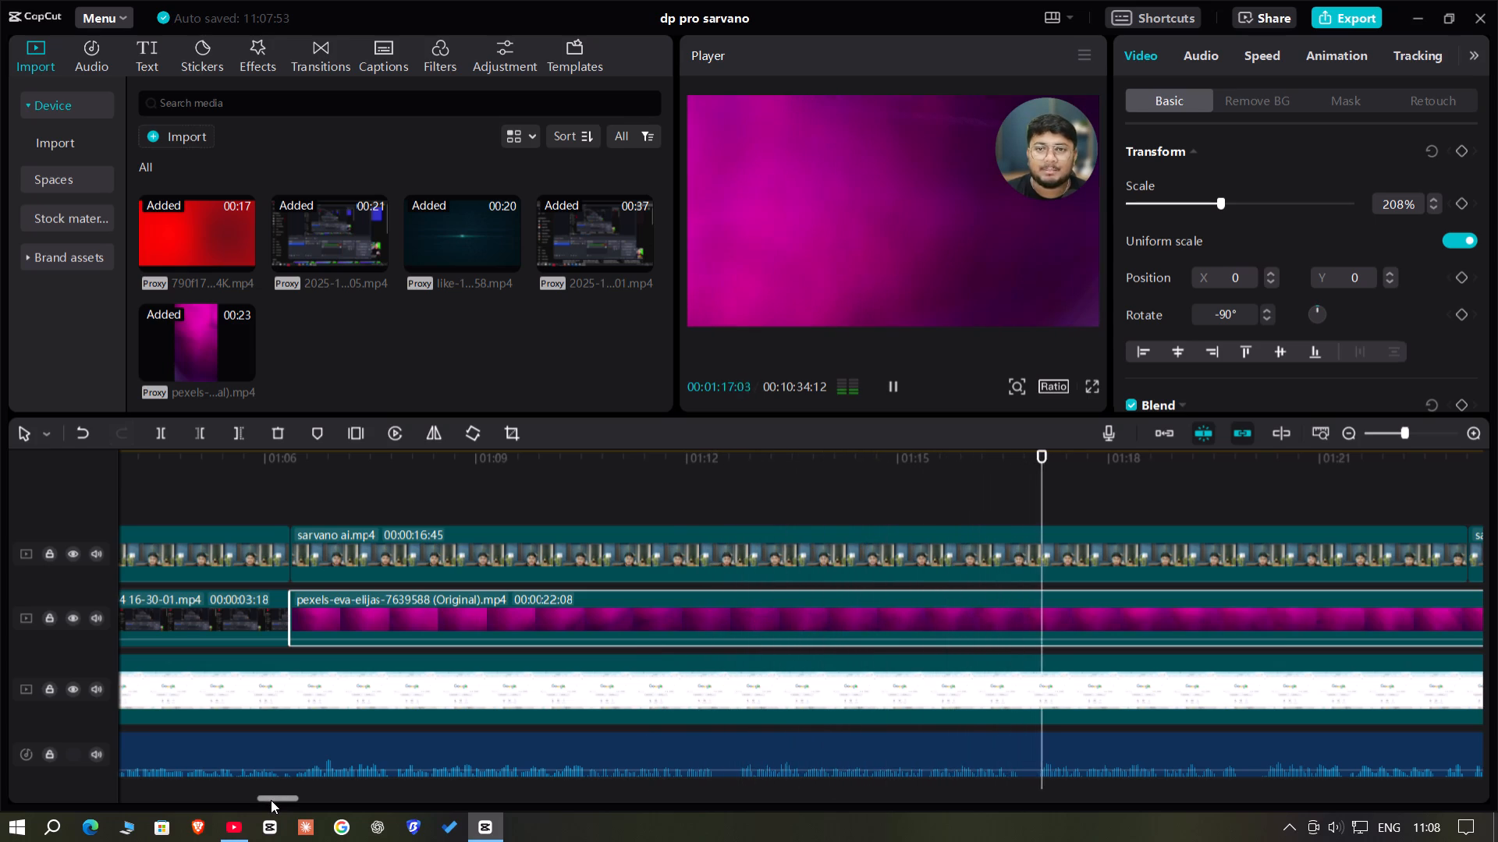
pyautogui.moveTo(273, 802); pyautogui.dragTo(286, 802)
pyautogui.click(1034, 461)
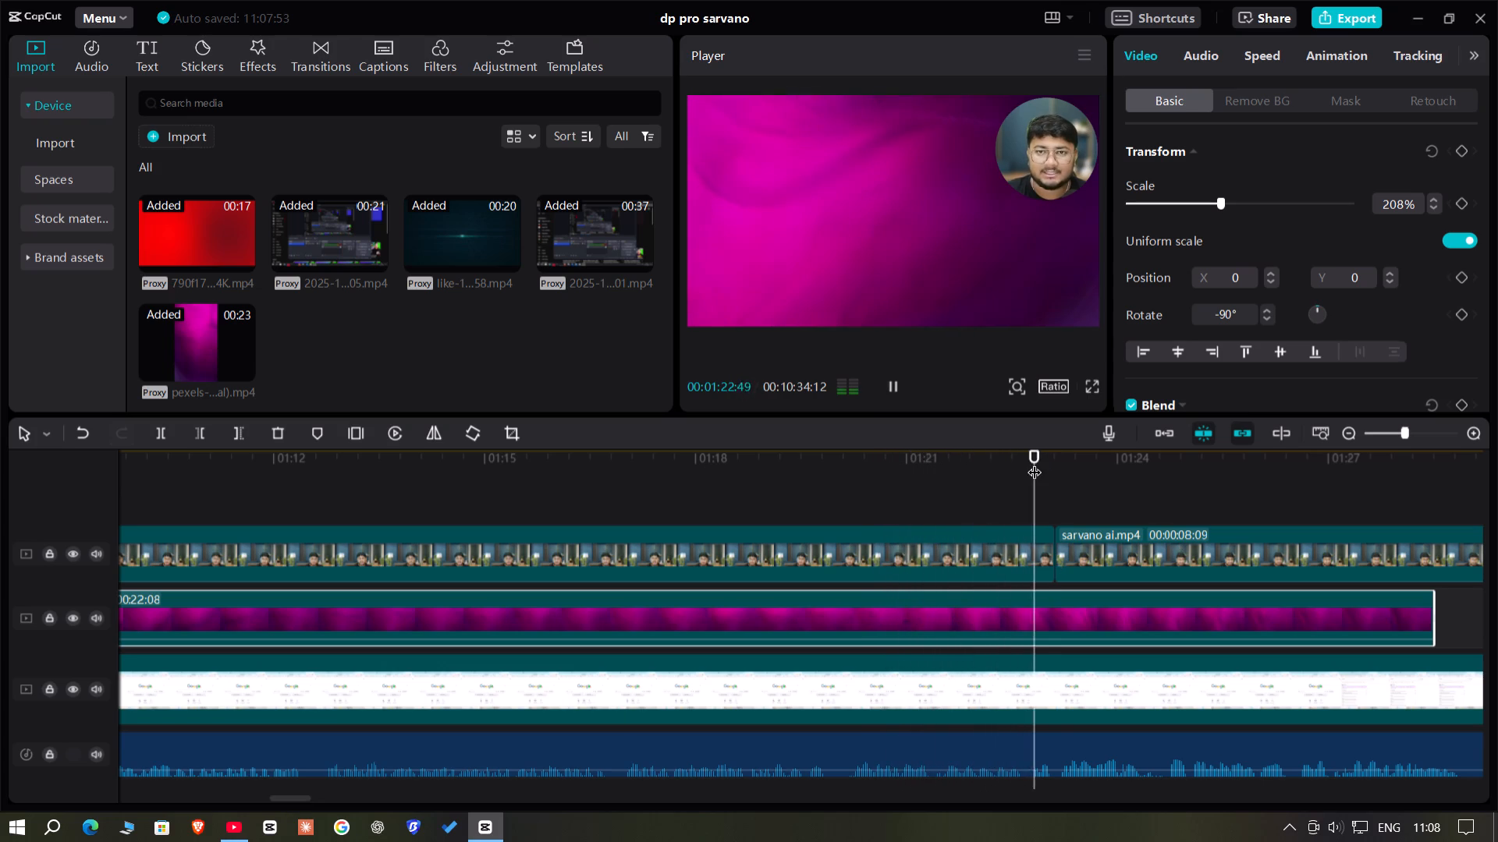
pyautogui.moveTo(1035, 462); pyautogui.dragTo(1060, 478)
pyautogui.click(1067, 633)
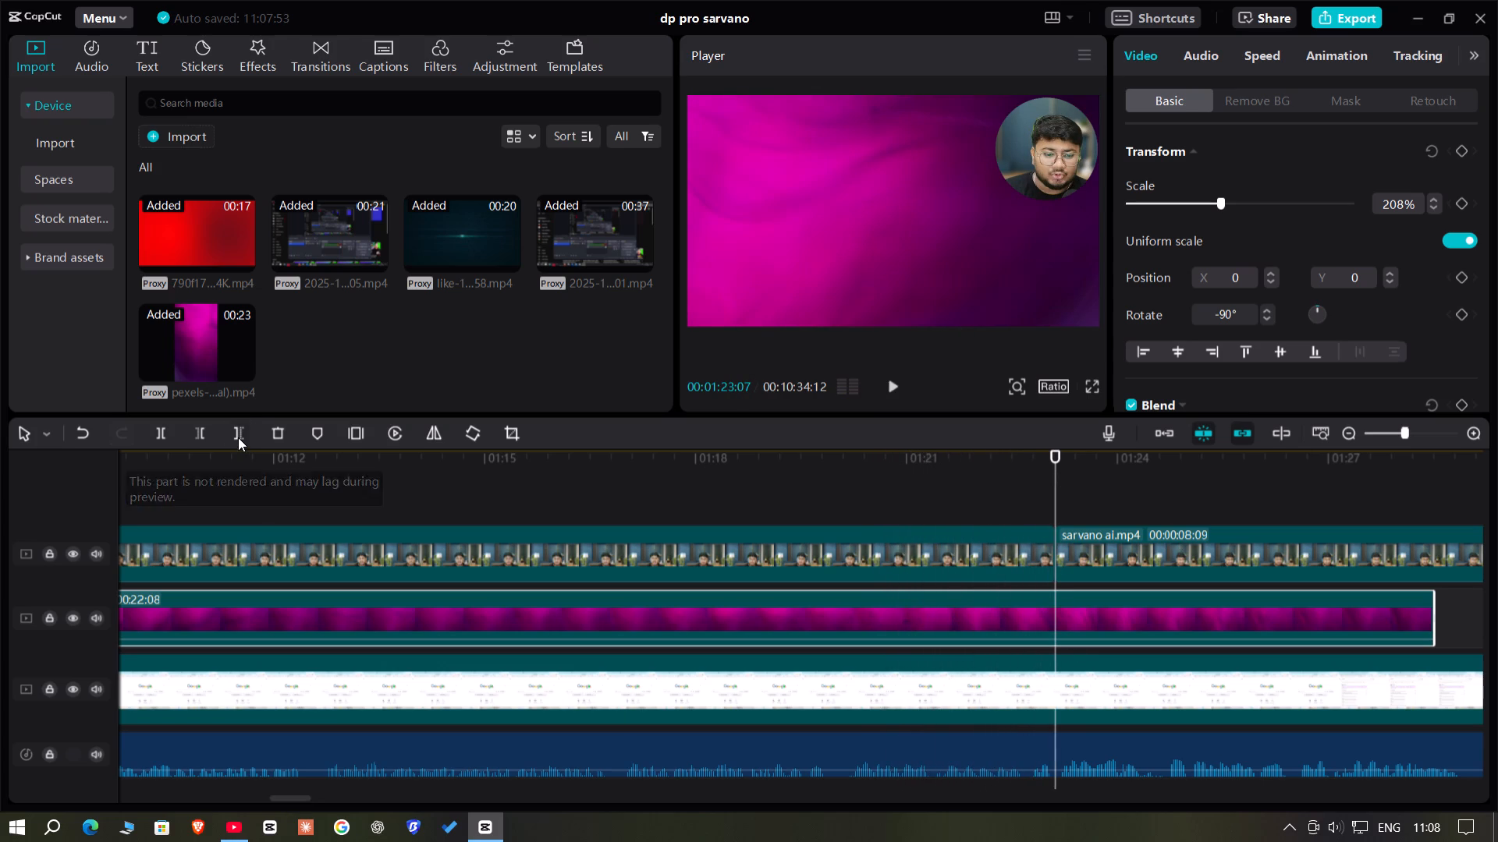
pyautogui.click(238, 437)
pyautogui.press('space')
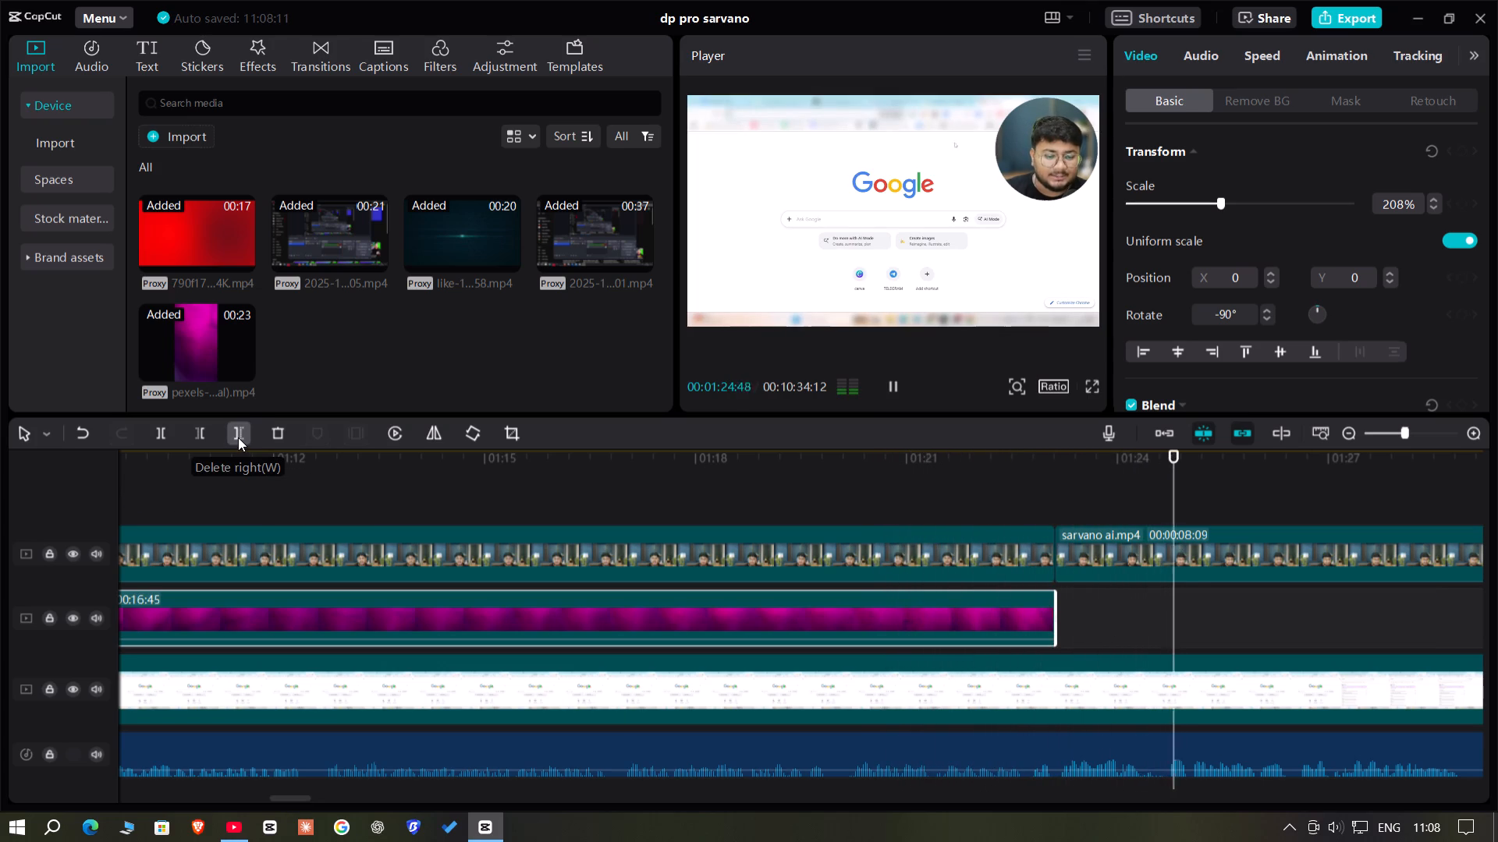
# Add transform keyframes to the browser recording clip at 00:01:27:04 and 00:01:26:39, around the appearance of the Google search results.
pyautogui.press('space')
pyautogui.click(1231, 686)
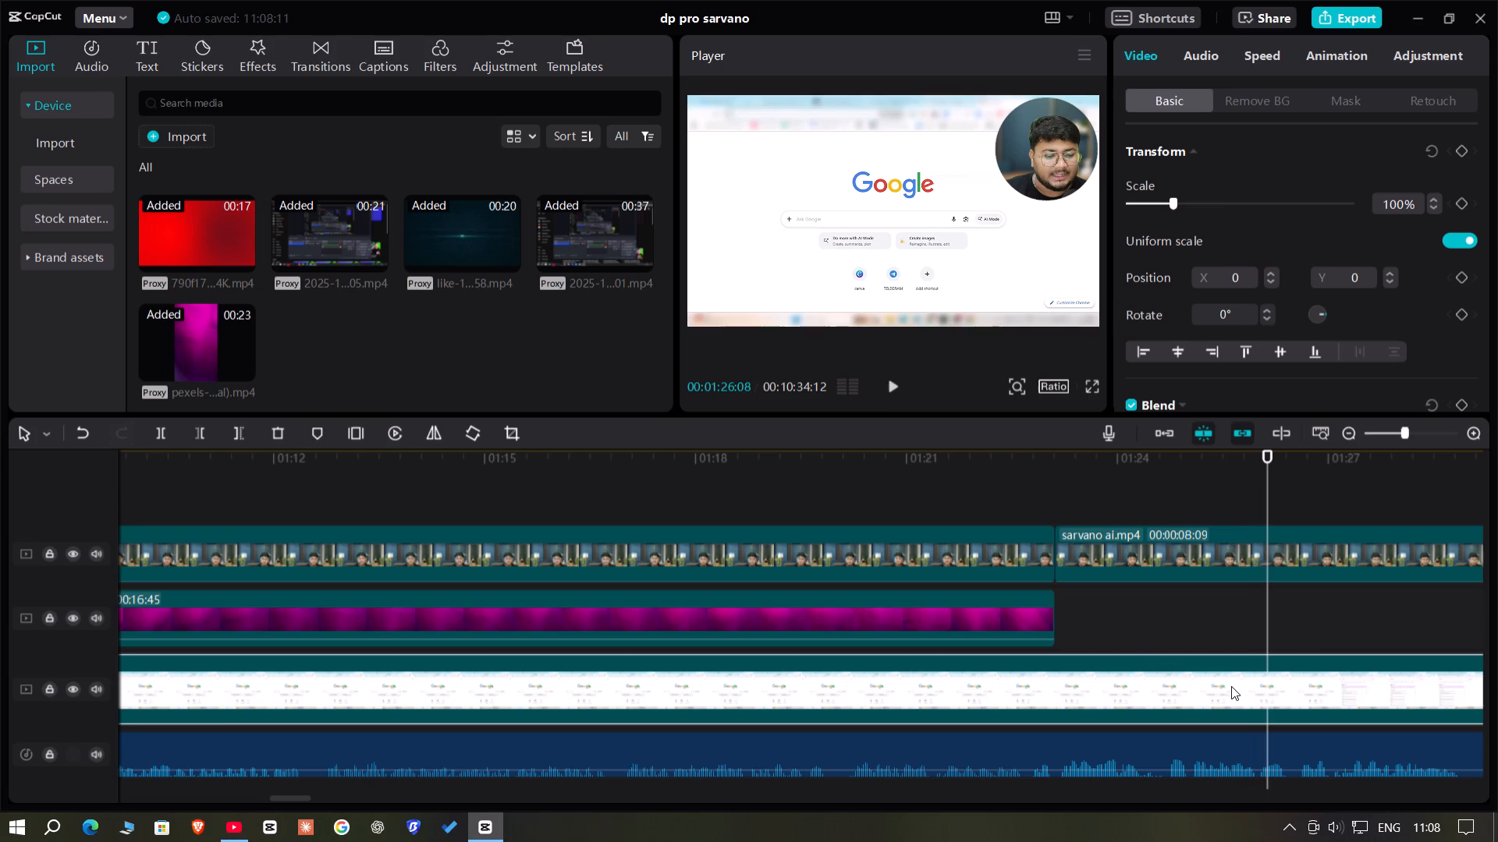
pyautogui.press('space')
pyautogui.press('space')
pyautogui.click(1231, 686)
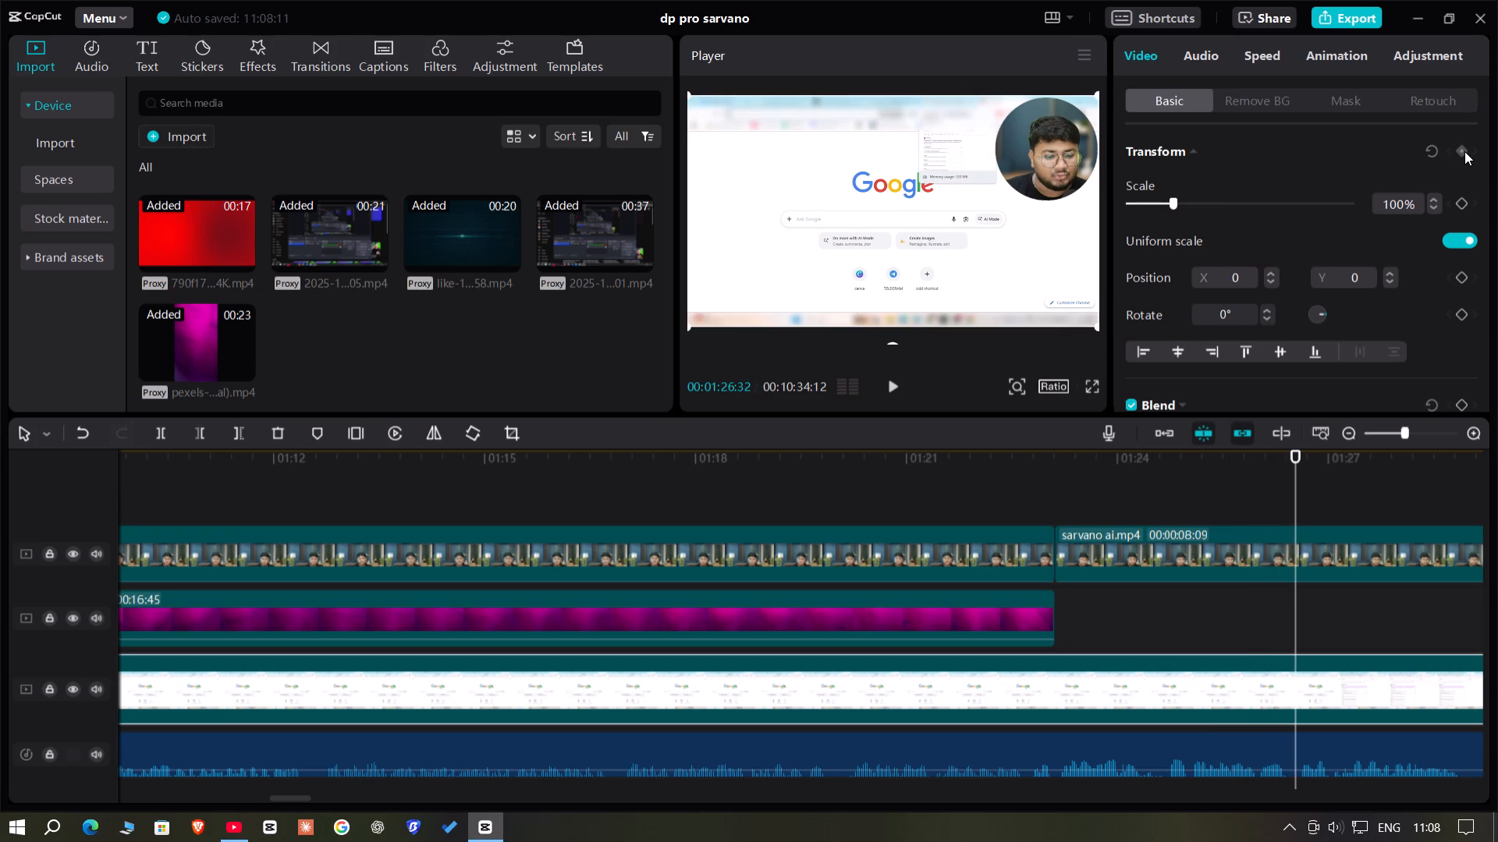
pyautogui.press('space')
pyautogui.press('space')
pyautogui.click(1464, 151)
pyautogui.press('Left')
pyautogui.press('Left')
pyautogui.press('Left')
pyautogui.press('Left')
pyautogui.press('Left')
pyautogui.press('Left')
pyautogui.press('Left')
pyautogui.press('Left')
pyautogui.press('Left')
pyautogui.press('Left')
pyautogui.press('Left')
pyautogui.press('Left')
pyautogui.press('Left')
pyautogui.press('Left')
pyautogui.press('Left')
pyautogui.press('Left')
pyautogui.press('Left')
pyautogui.press('Left')
pyautogui.press('Left')
pyautogui.press('Left')
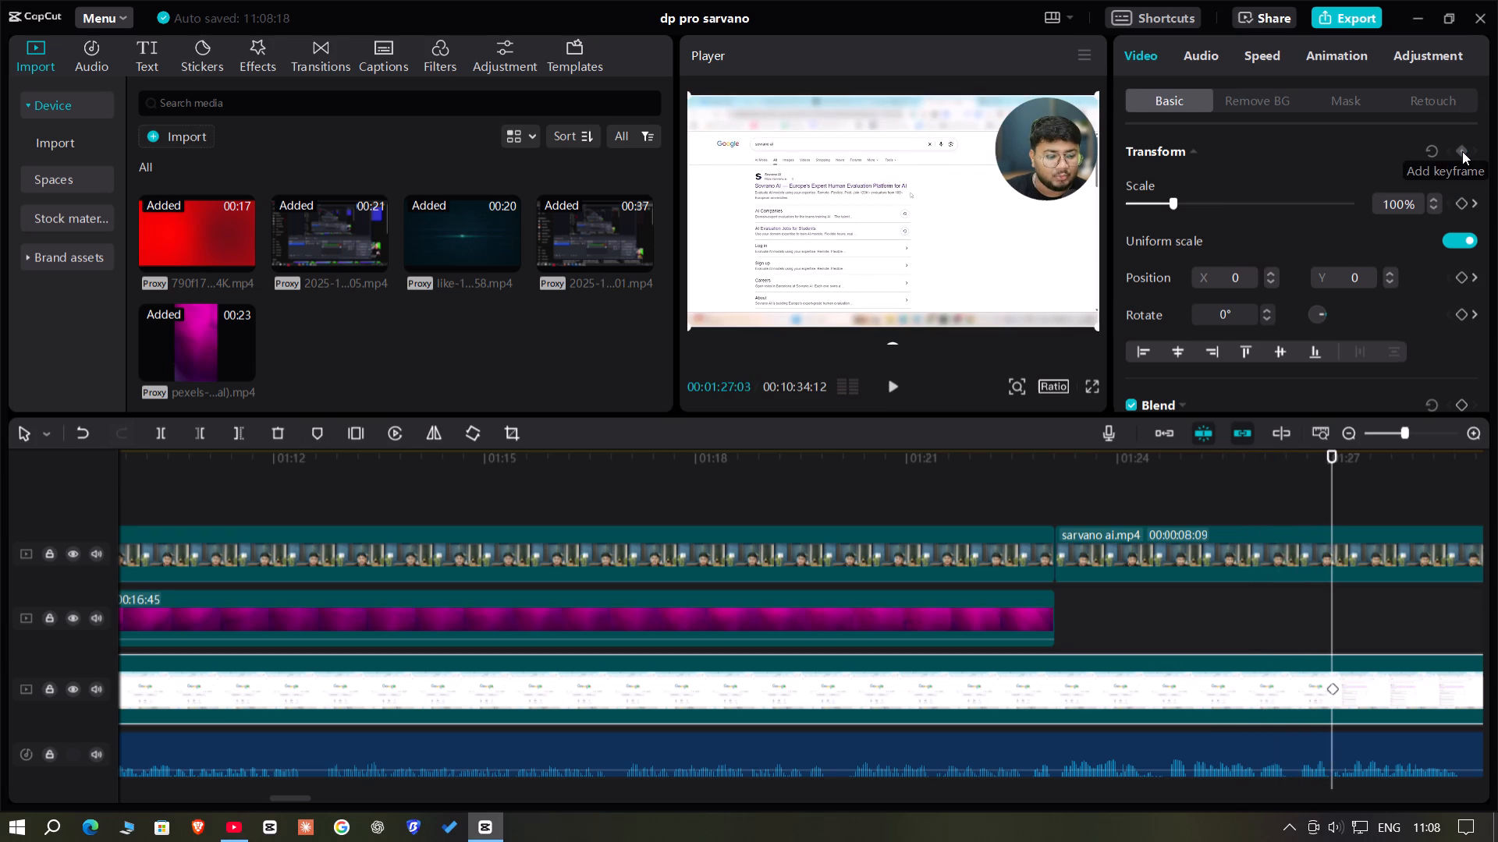
pyautogui.click(1462, 151)
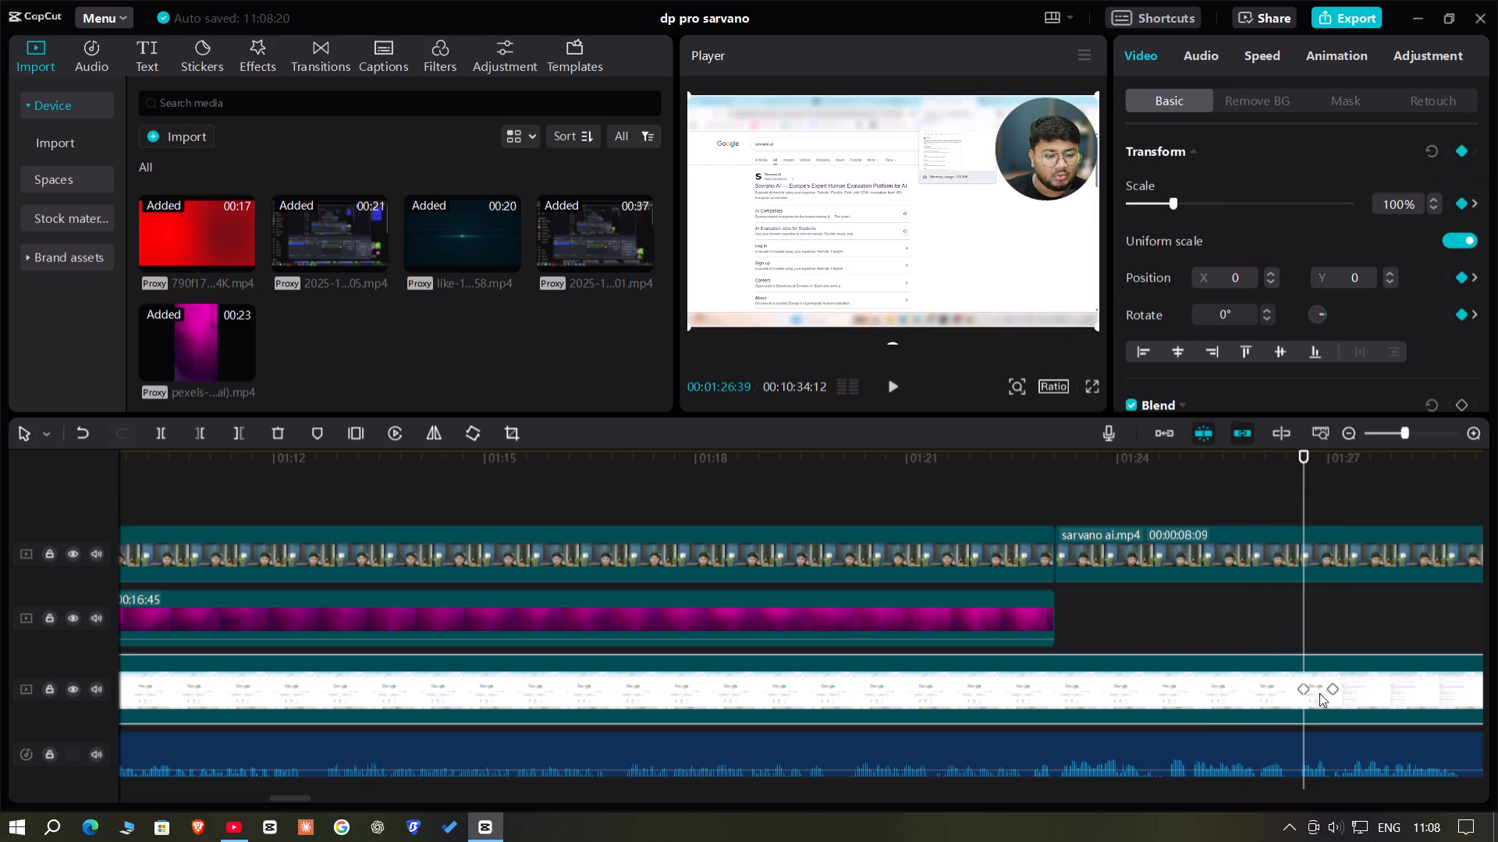
# At the 00:01:27:04 keyframe, scale the browser recording to 167% and shift it to position X 491, Y 0.
pyautogui.click(1335, 691)
pyautogui.moveTo(1099, 333); pyautogui.dragTo(1132, 364)
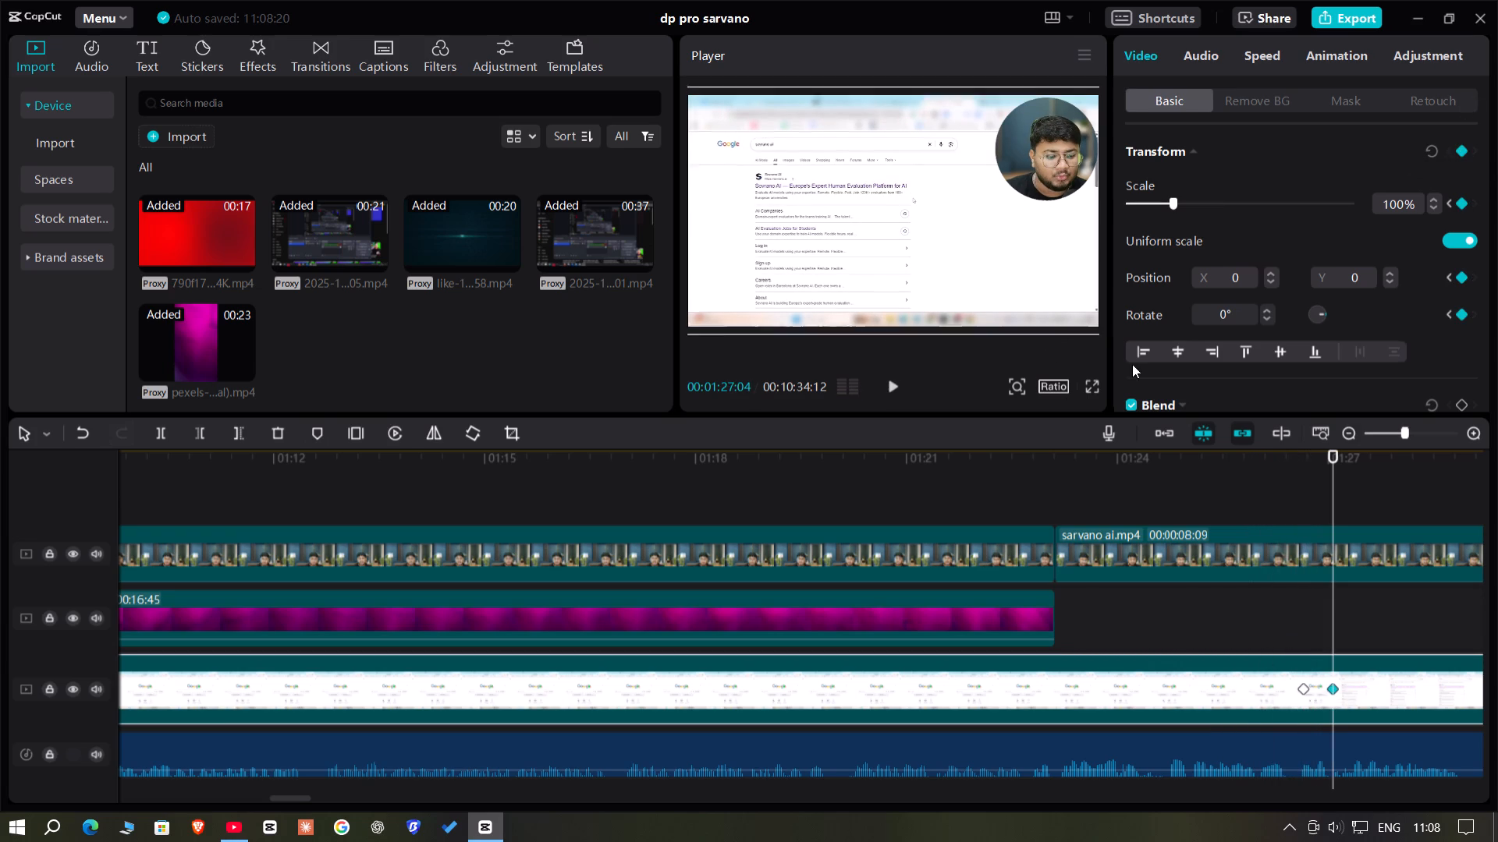
pyautogui.moveTo(1132, 364); pyautogui.dragTo(1274, 502)
pyautogui.moveTo(982, 278); pyautogui.dragTo(1037, 285)
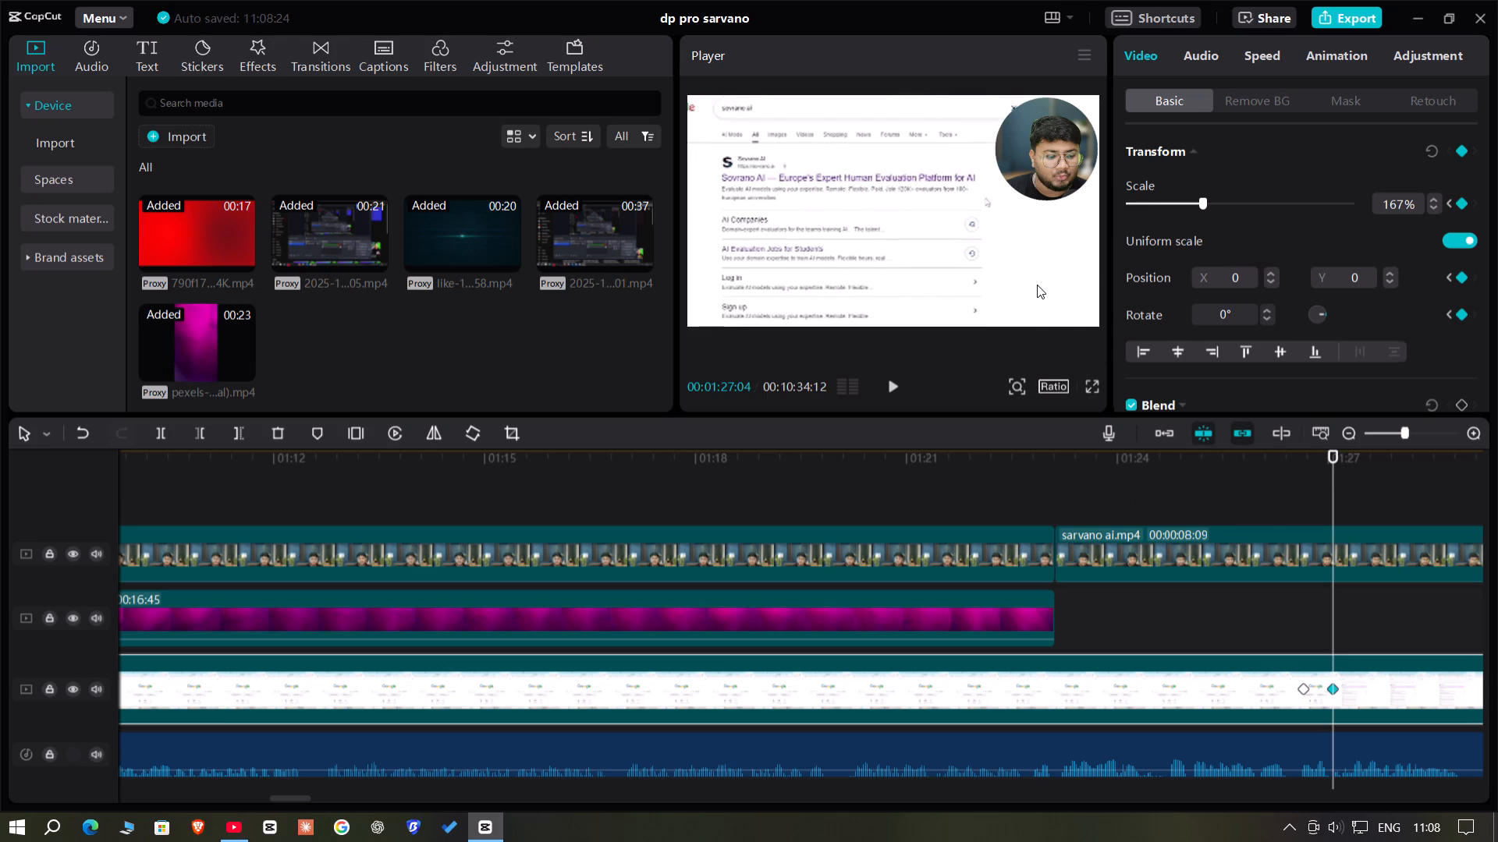
pyautogui.moveTo(1037, 285); pyautogui.dragTo(1034, 281)
pyautogui.click(1289, 635)
# Play on to the blank page load and add transform keyframes to the browser recording at 00:01:30:25 and 00:01:30:54.
pyautogui.press('space')
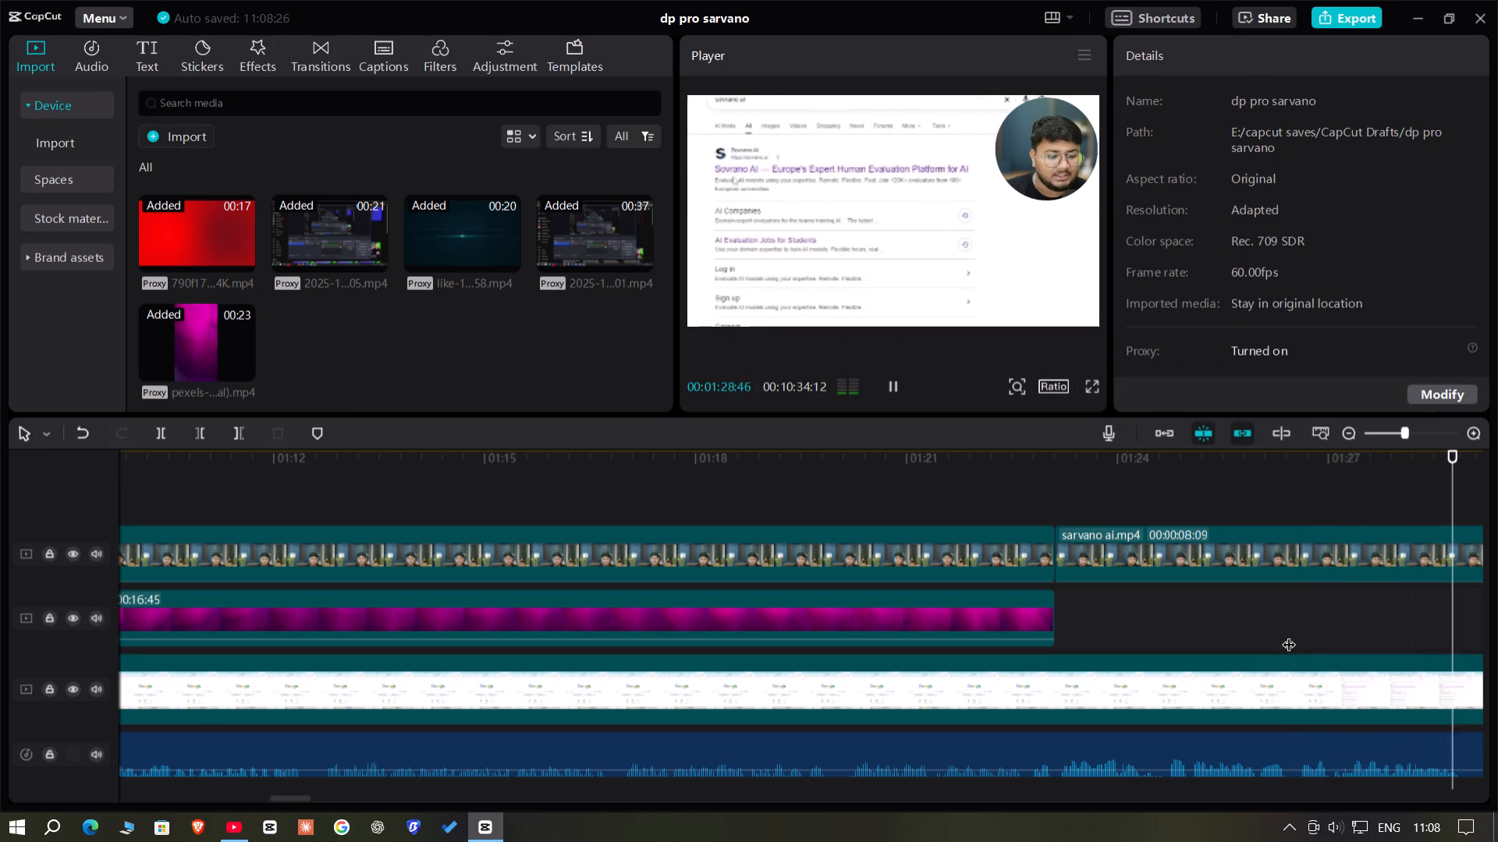
pyautogui.press('space')
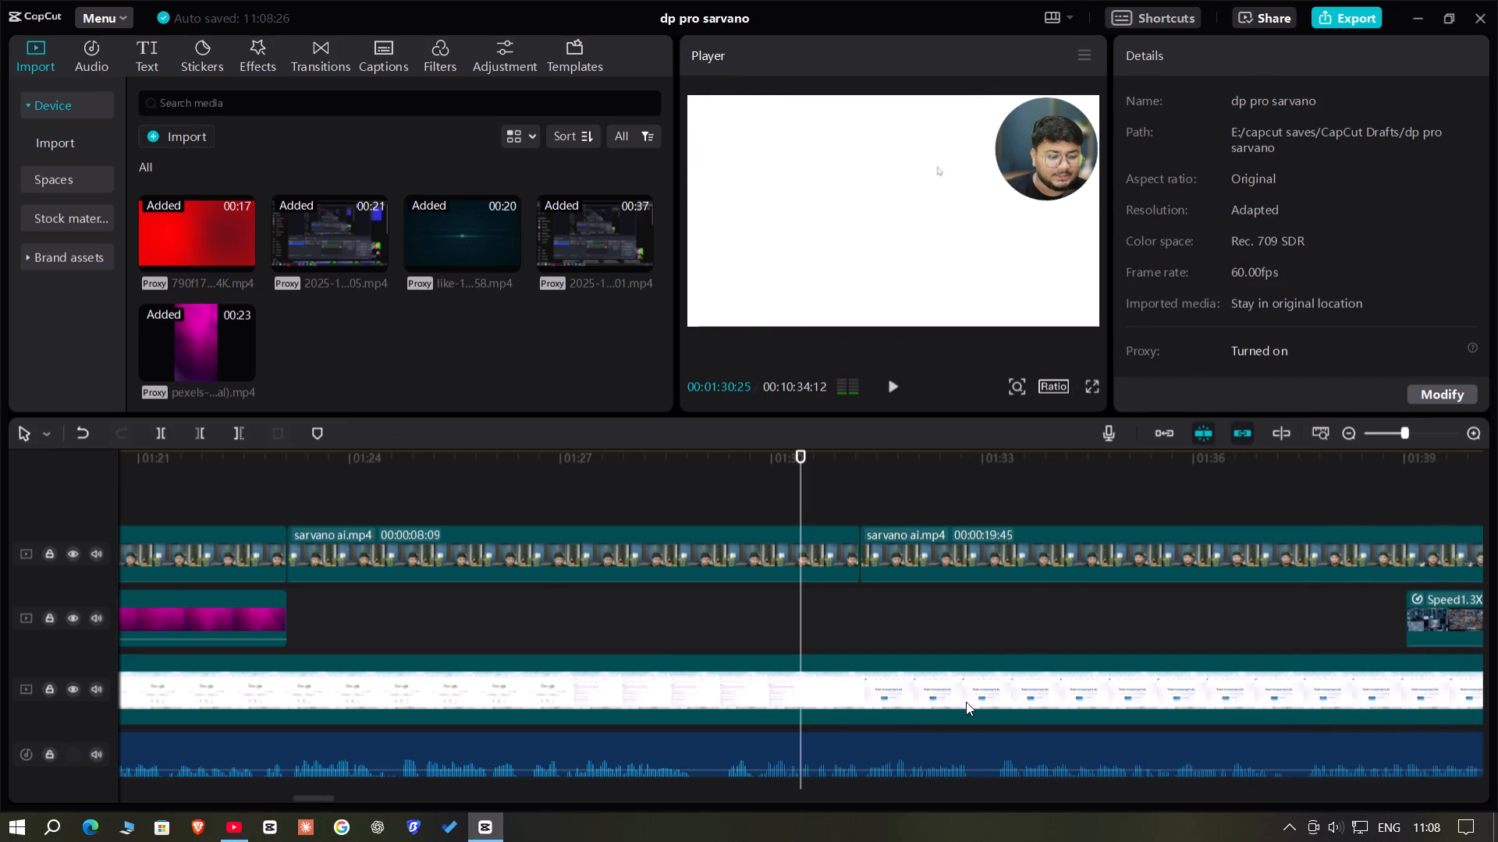
pyautogui.click(941, 695)
pyautogui.click(1460, 151)
pyautogui.press('Right')
pyautogui.press('Right')
pyautogui.press('Right')
pyautogui.press('Right')
pyautogui.press('Right')
pyautogui.press('Right')
pyautogui.press('Right')
pyautogui.press('Right')
pyautogui.press('Right')
pyautogui.press('Right')
pyautogui.press('Right')
pyautogui.press('Right')
pyautogui.press('Right')
pyautogui.press('Right')
pyautogui.press('Right')
pyautogui.press('Right')
pyautogui.press('Right')
pyautogui.press('Right')
pyautogui.press('Right')
pyautogui.press('Right')
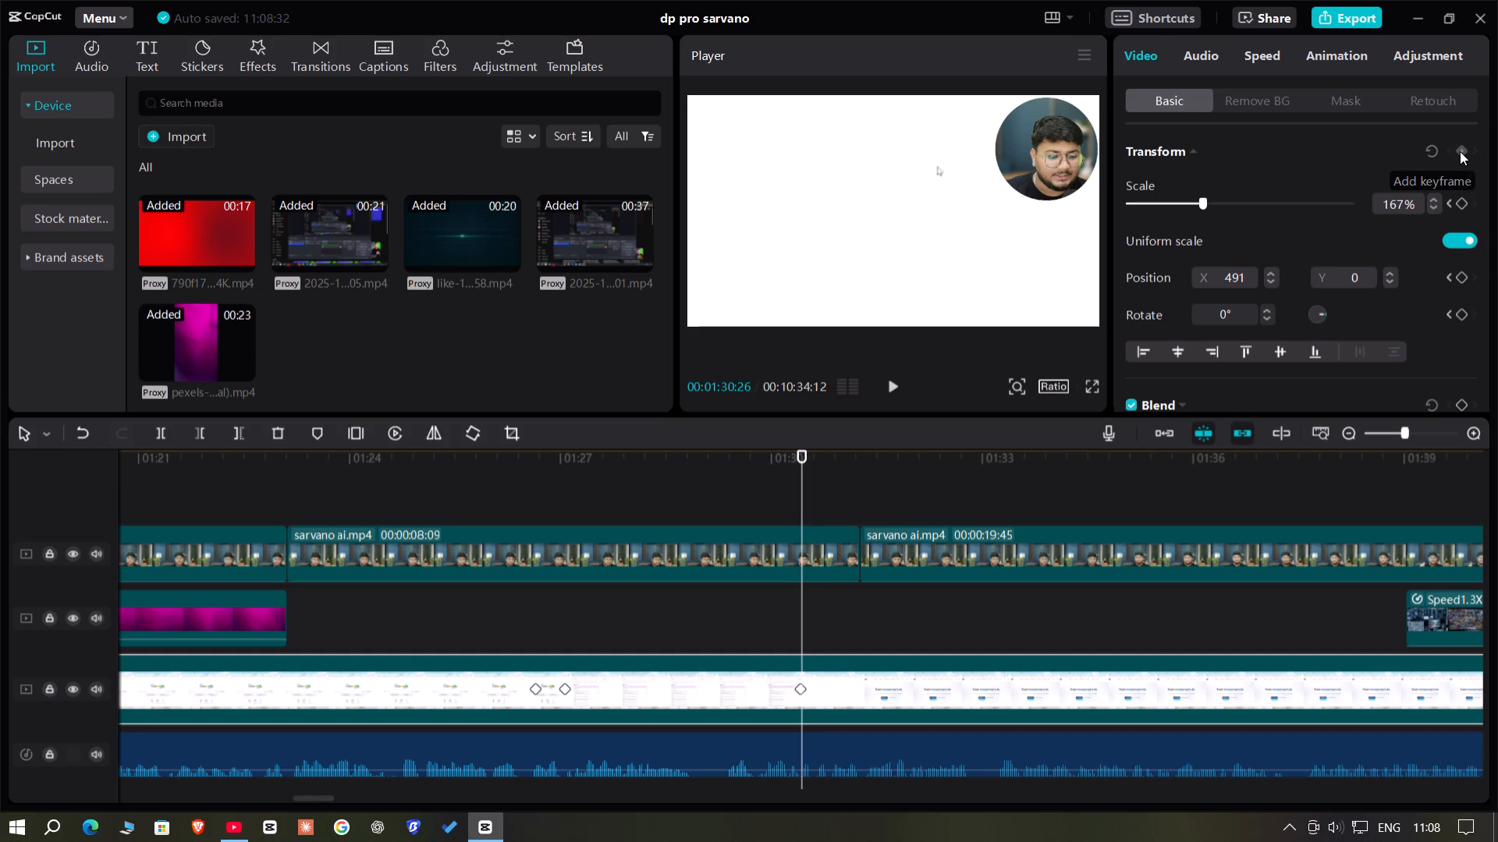
pyautogui.click(1460, 151)
# Zoom the browser recording back out at the 00:01:30:54 keyframe with scale 100% and position X 0.
pyautogui.doubleClick(1393, 209)
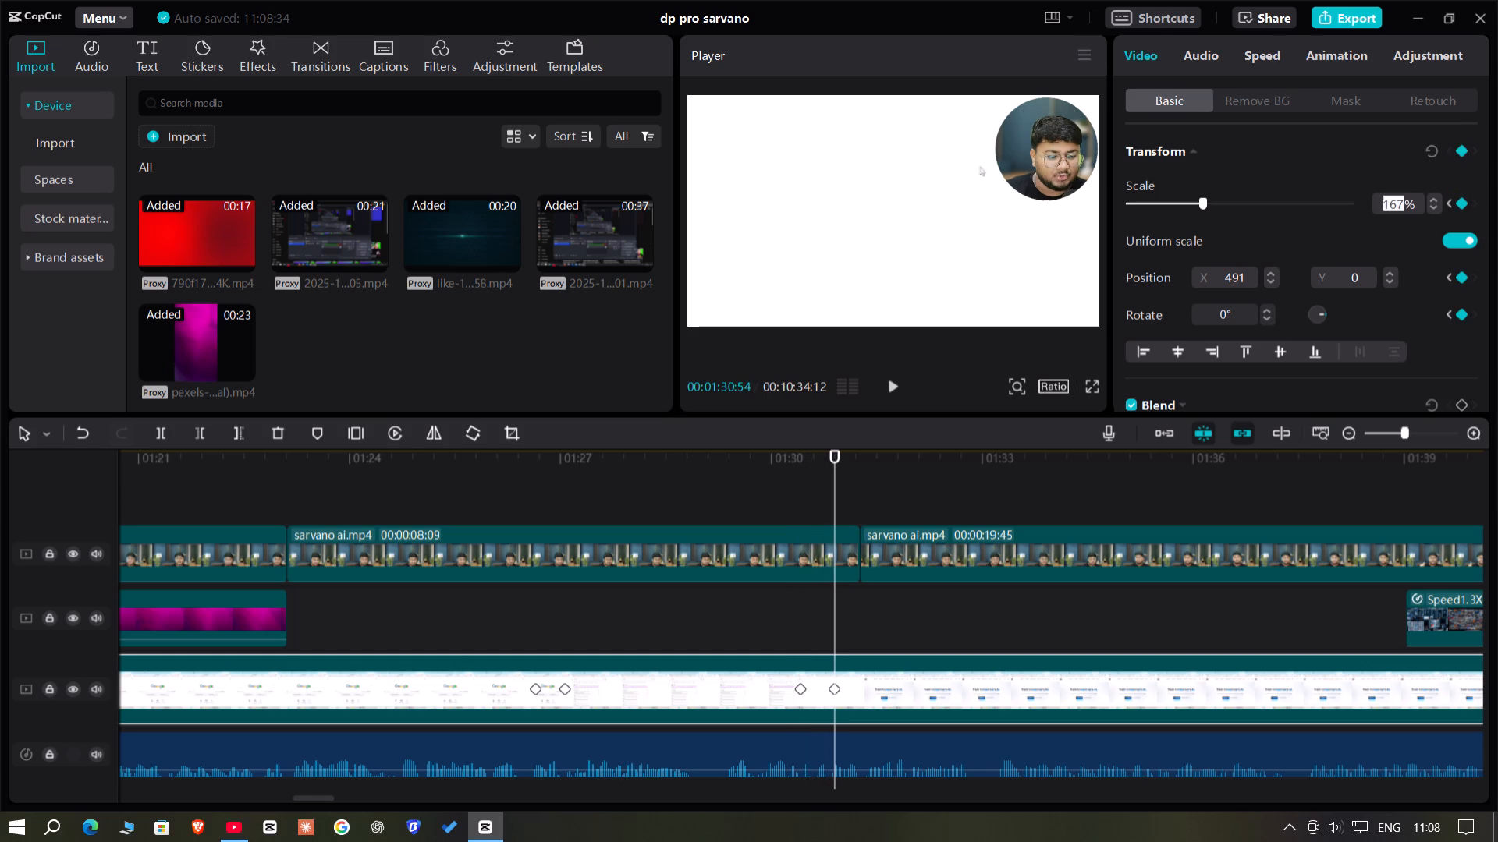
pyautogui.press('BackSpace')
pyautogui.write('100')
pyautogui.press('Return')
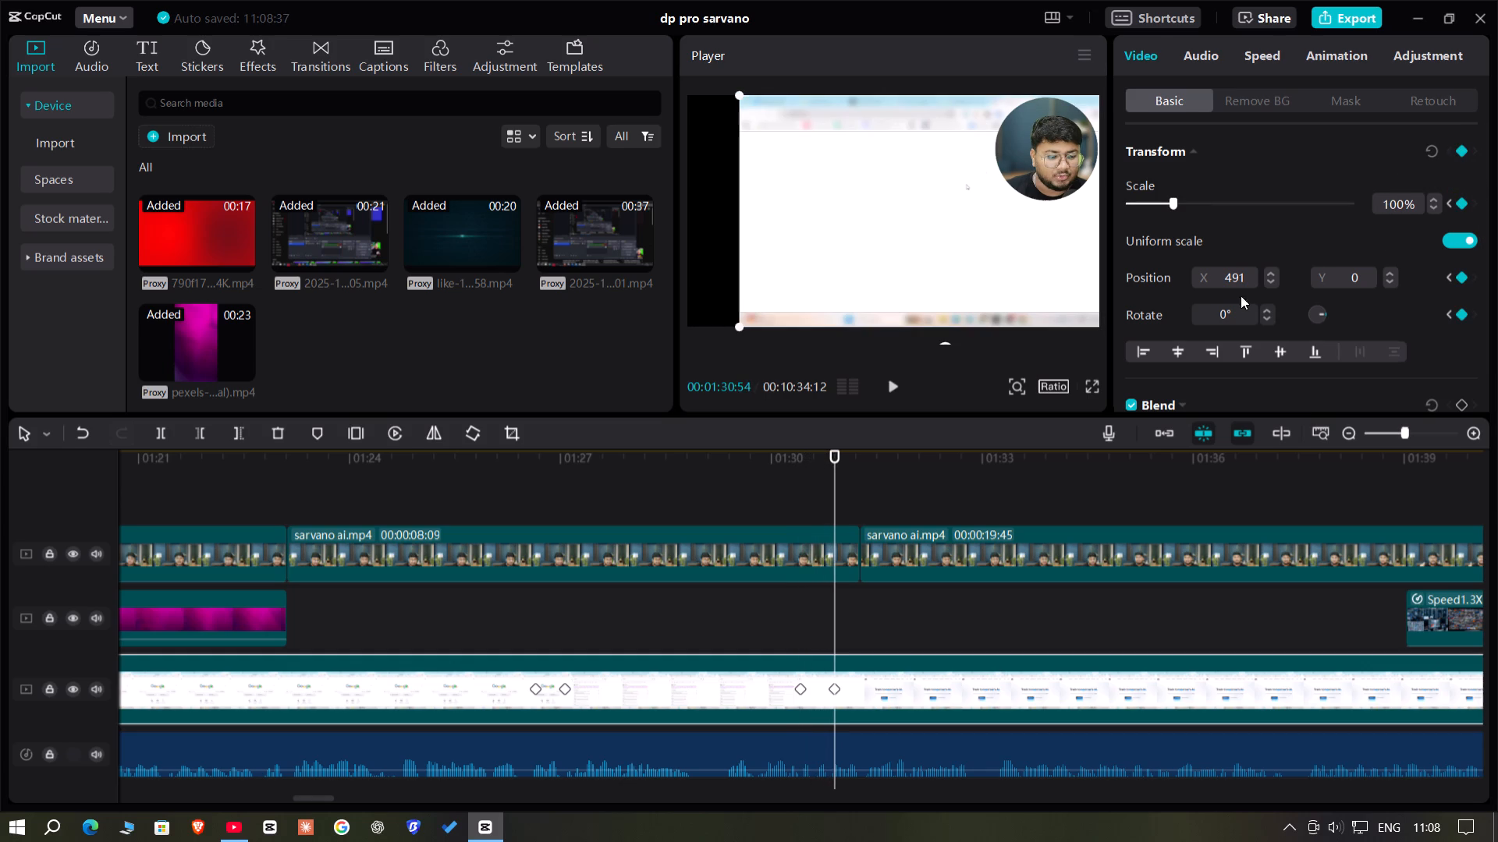
pyautogui.doubleClick(1226, 280)
pyautogui.press('BackSpace')
pyautogui.press('0')
pyautogui.press('Return')
pyautogui.click(756, 631)
# Review the SovranoAI homepage section and add a transform keyframe to the browser recording at 00:01:33:10 and another slightly before it.
pyautogui.press('space')
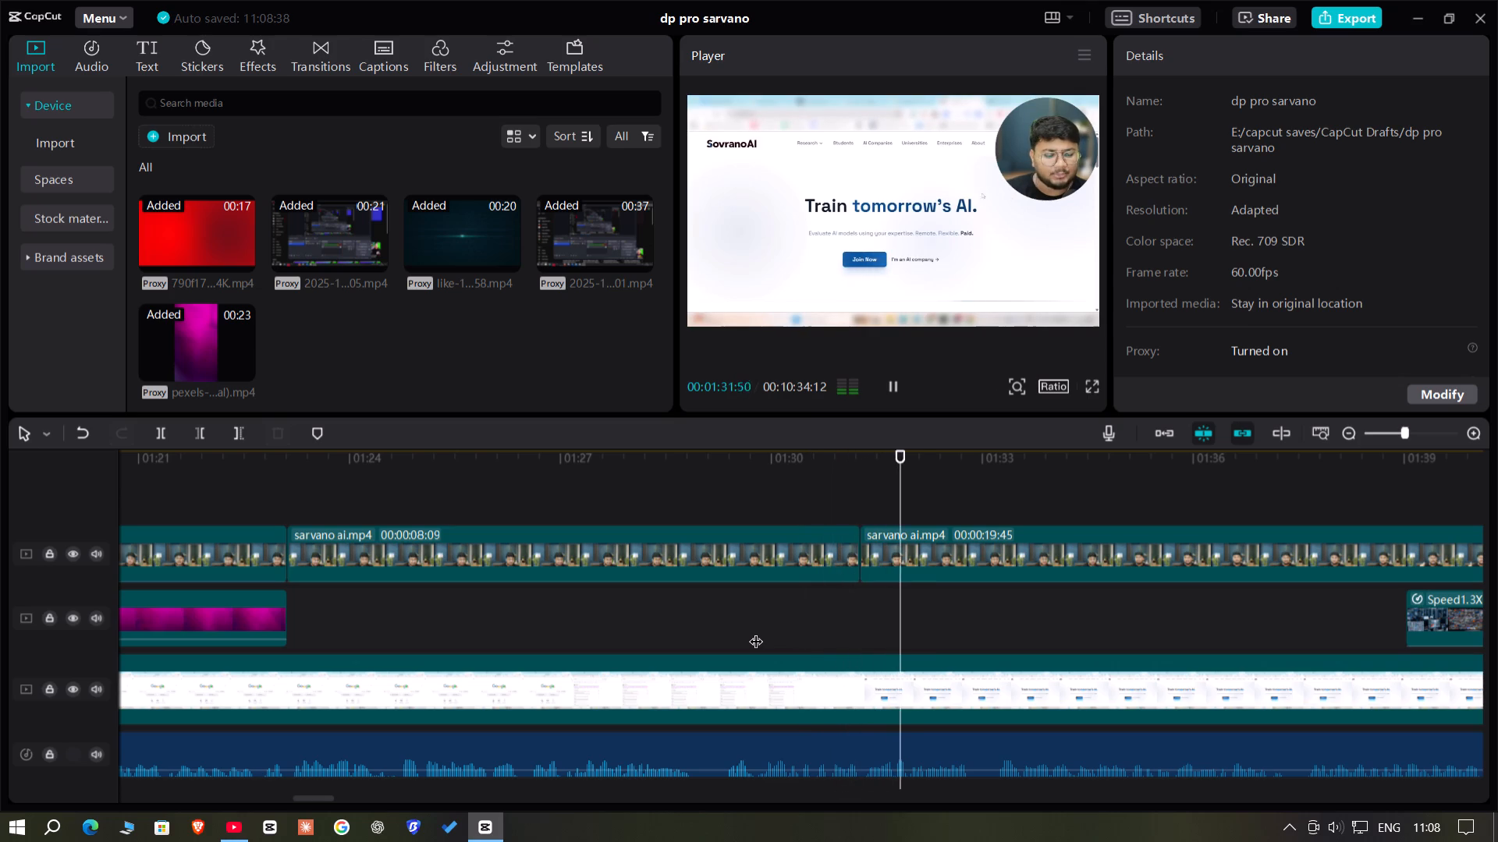
pyautogui.press('space')
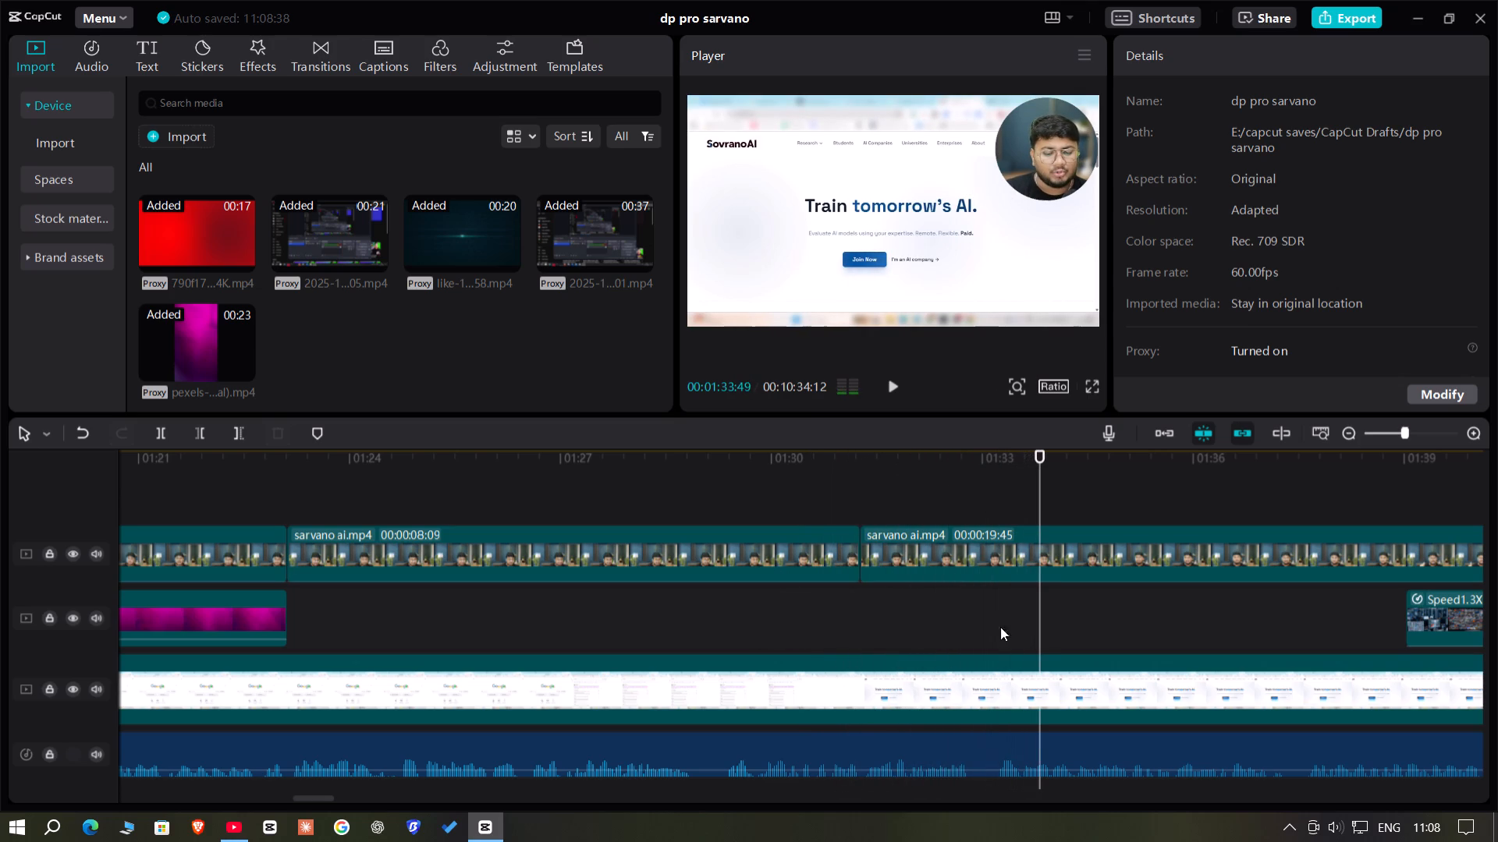
pyautogui.click(979, 598)
pyautogui.press('space')
pyautogui.press('space')
pyautogui.click(1038, 685)
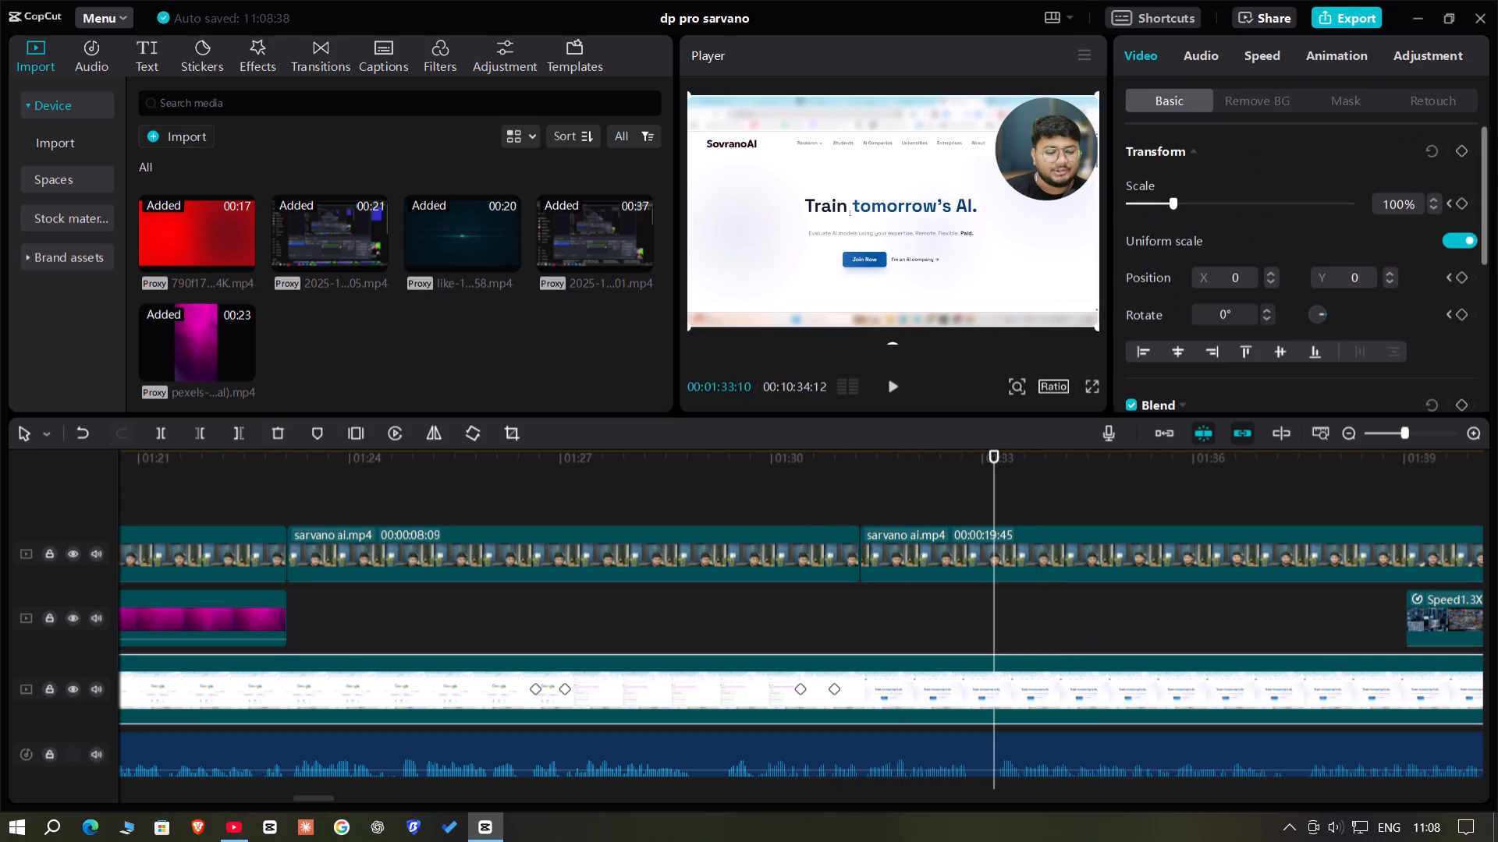
pyautogui.click(1462, 161)
pyautogui.press('Left')
pyautogui.press('Left')
pyautogui.press('Left')
pyautogui.press('Left')
pyautogui.press('Left')
pyautogui.press('Left')
pyautogui.press('Left')
pyautogui.press('Left')
pyautogui.press('Left')
pyautogui.press('Left')
pyautogui.press('Left')
pyautogui.press('Left')
pyautogui.press('Left')
pyautogui.press('Left')
pyautogui.press('Left')
pyautogui.press('Left')
pyautogui.press('Left')
pyautogui.press('Left')
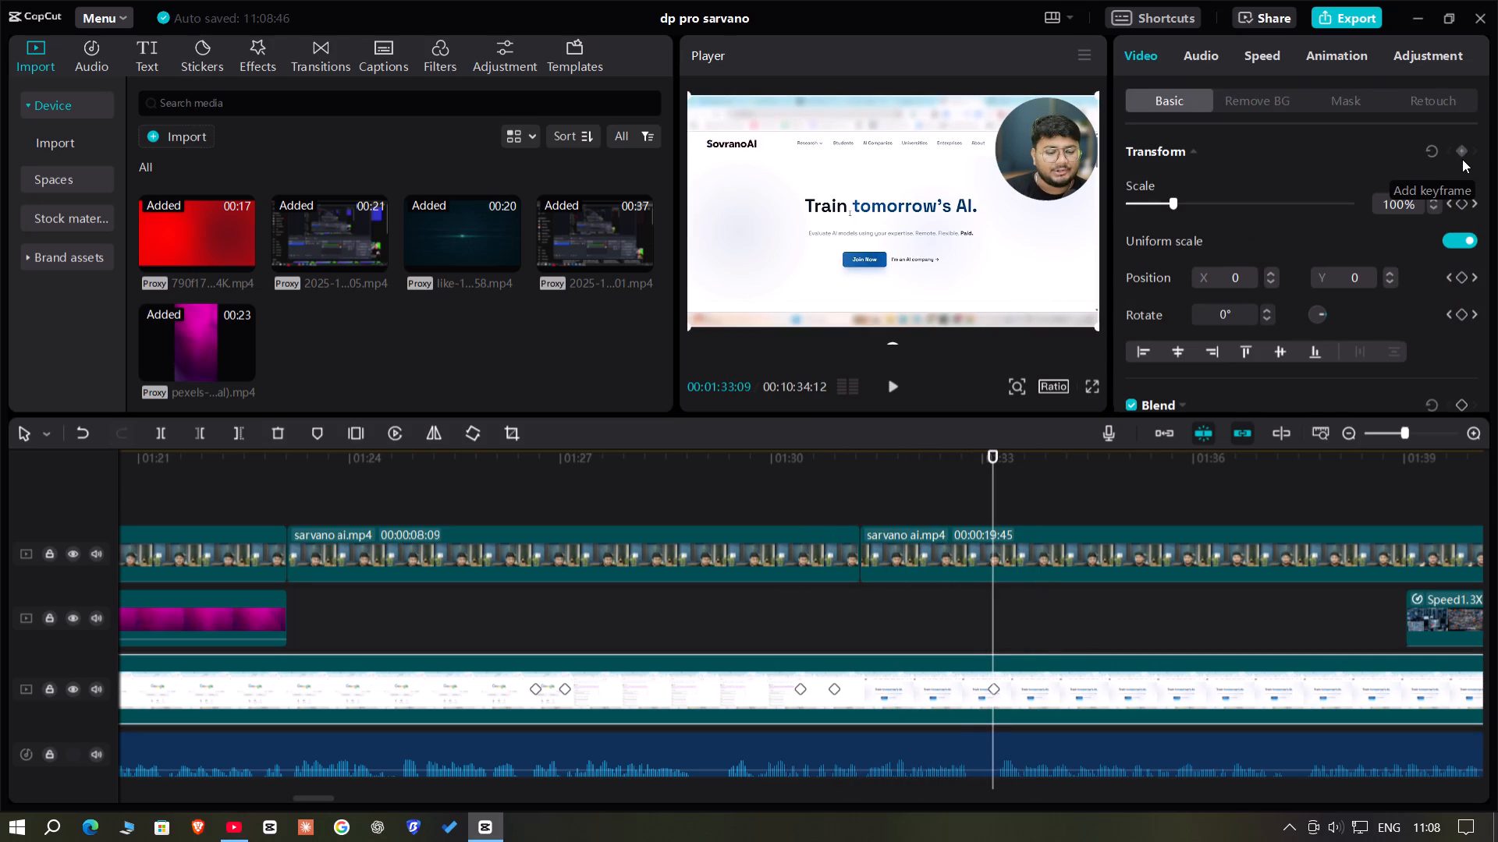
pyautogui.click(1462, 152)
# At the 00:01:33:10 keyframe, enlarge the browser recording to 141% to zoom in on the homepage headline.
pyautogui.click(993, 693)
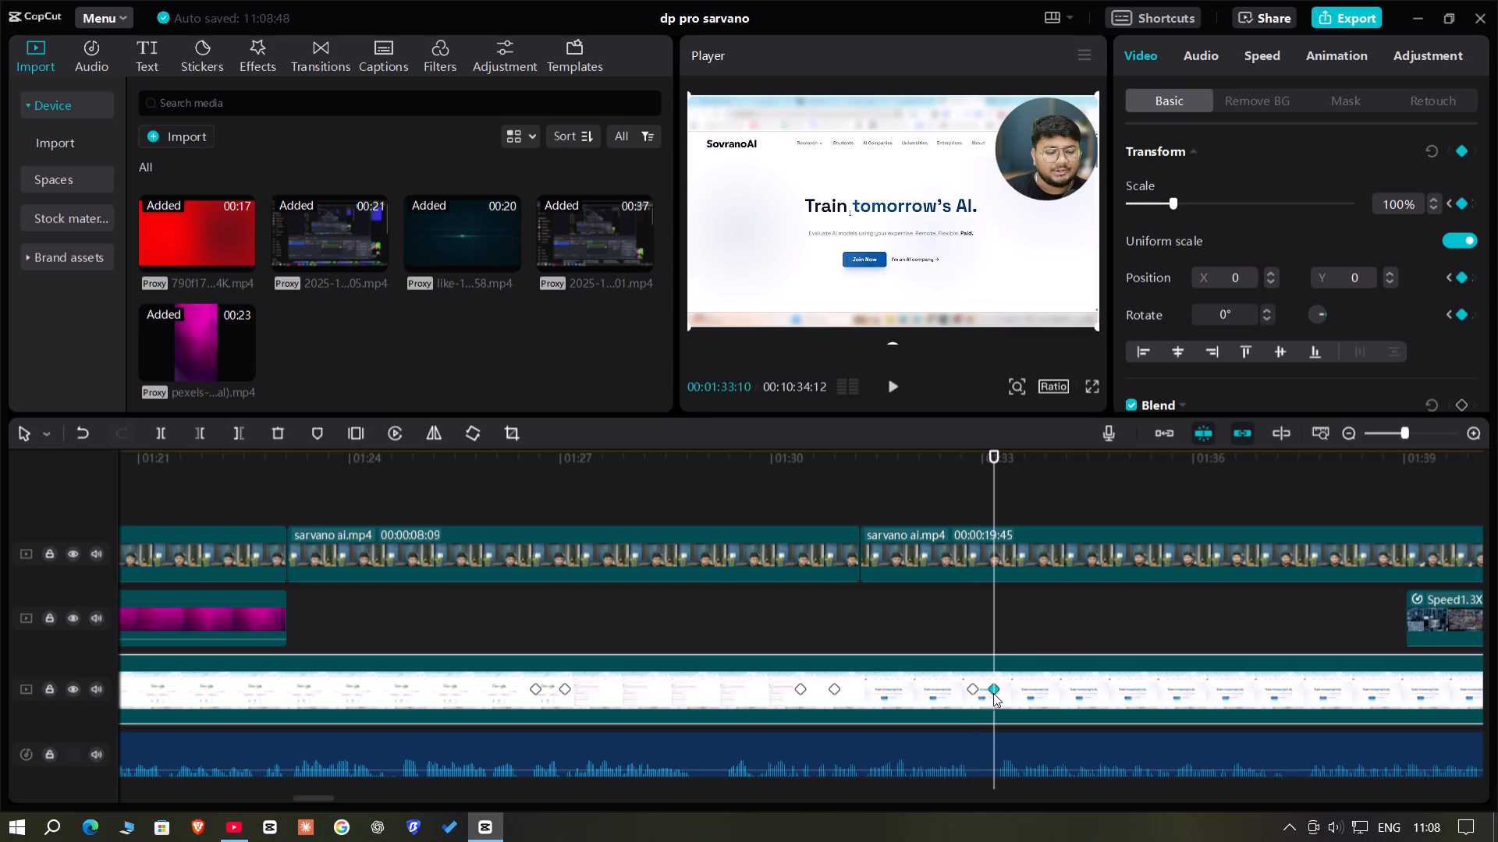
pyautogui.doubleClick(1403, 196)
pyautogui.press('BackSpace')
pyautogui.moveTo(1096, 321); pyautogui.dragTo(1198, 428)
pyautogui.click(1001, 271)
pyautogui.click(959, 603)
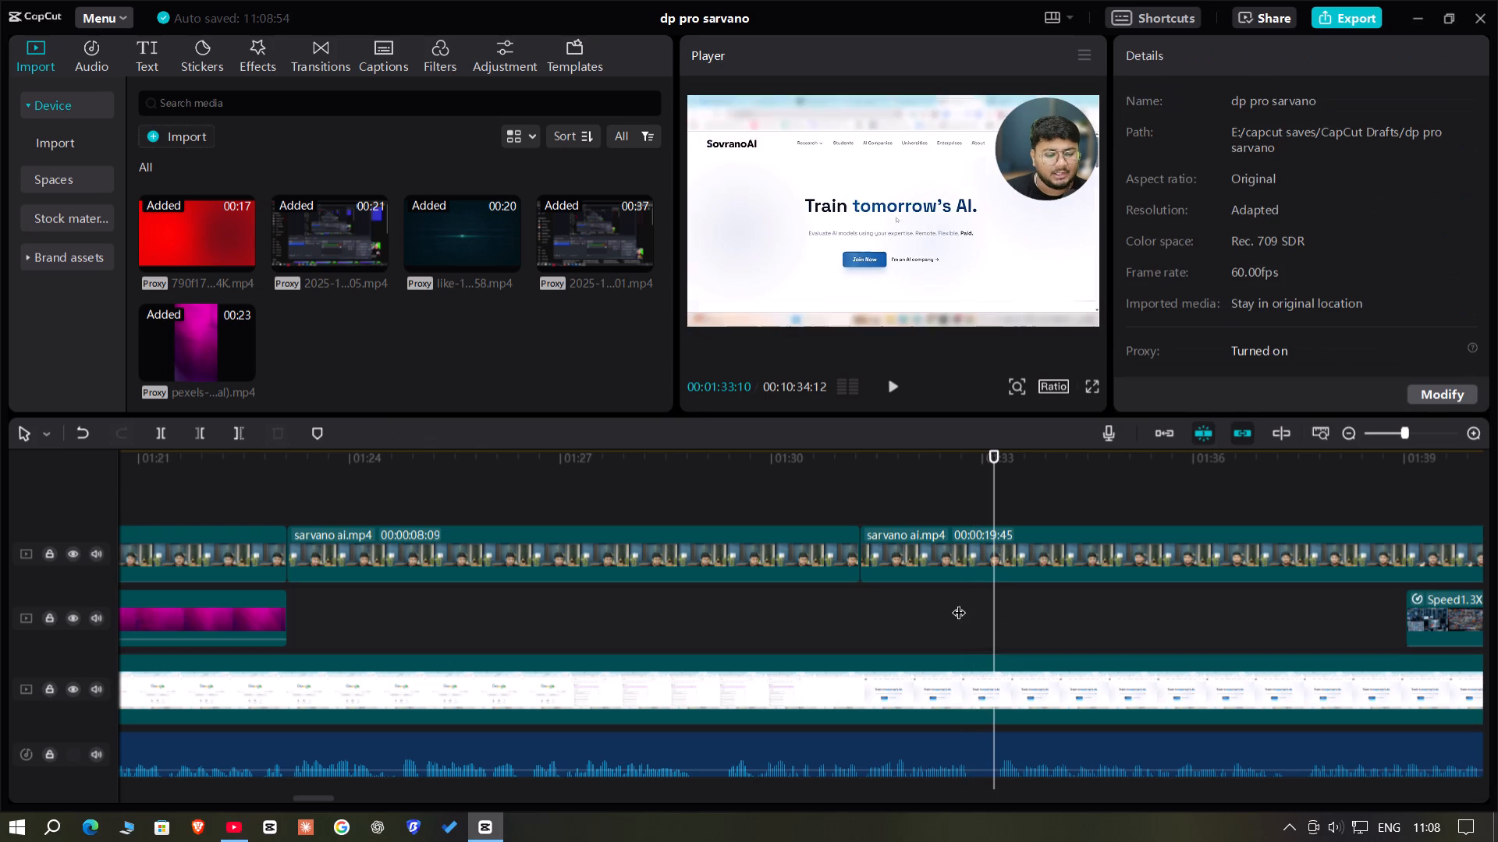
# Play through the zoomed homepage and add transform keyframes to the browser recording at 00:01:35:50 and 00:01:36:16.
pyautogui.press('space')
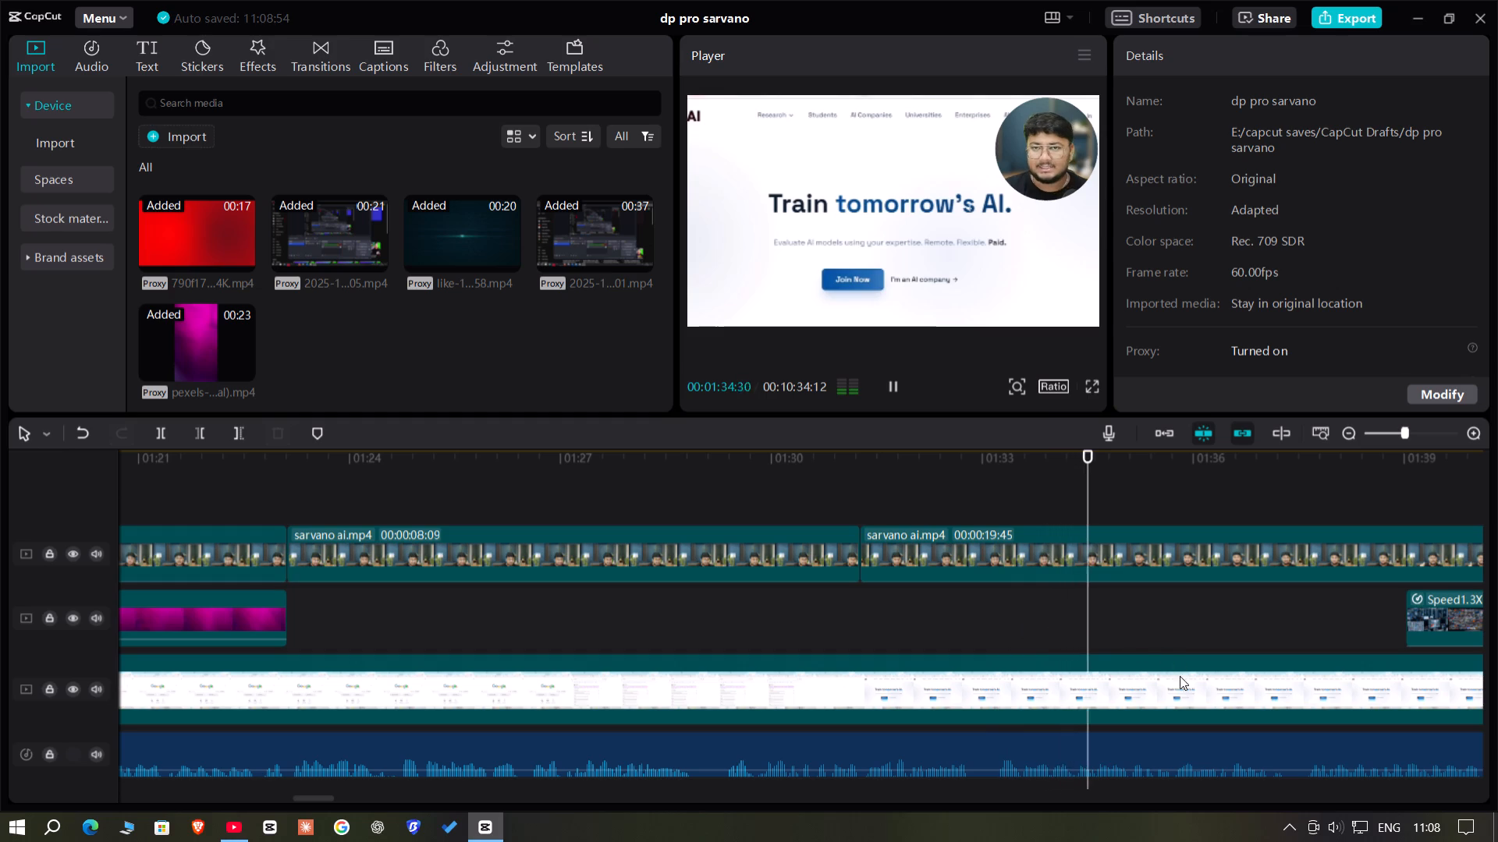
pyautogui.press('space')
pyautogui.press('space')
pyautogui.press('space')
pyautogui.click(1226, 697)
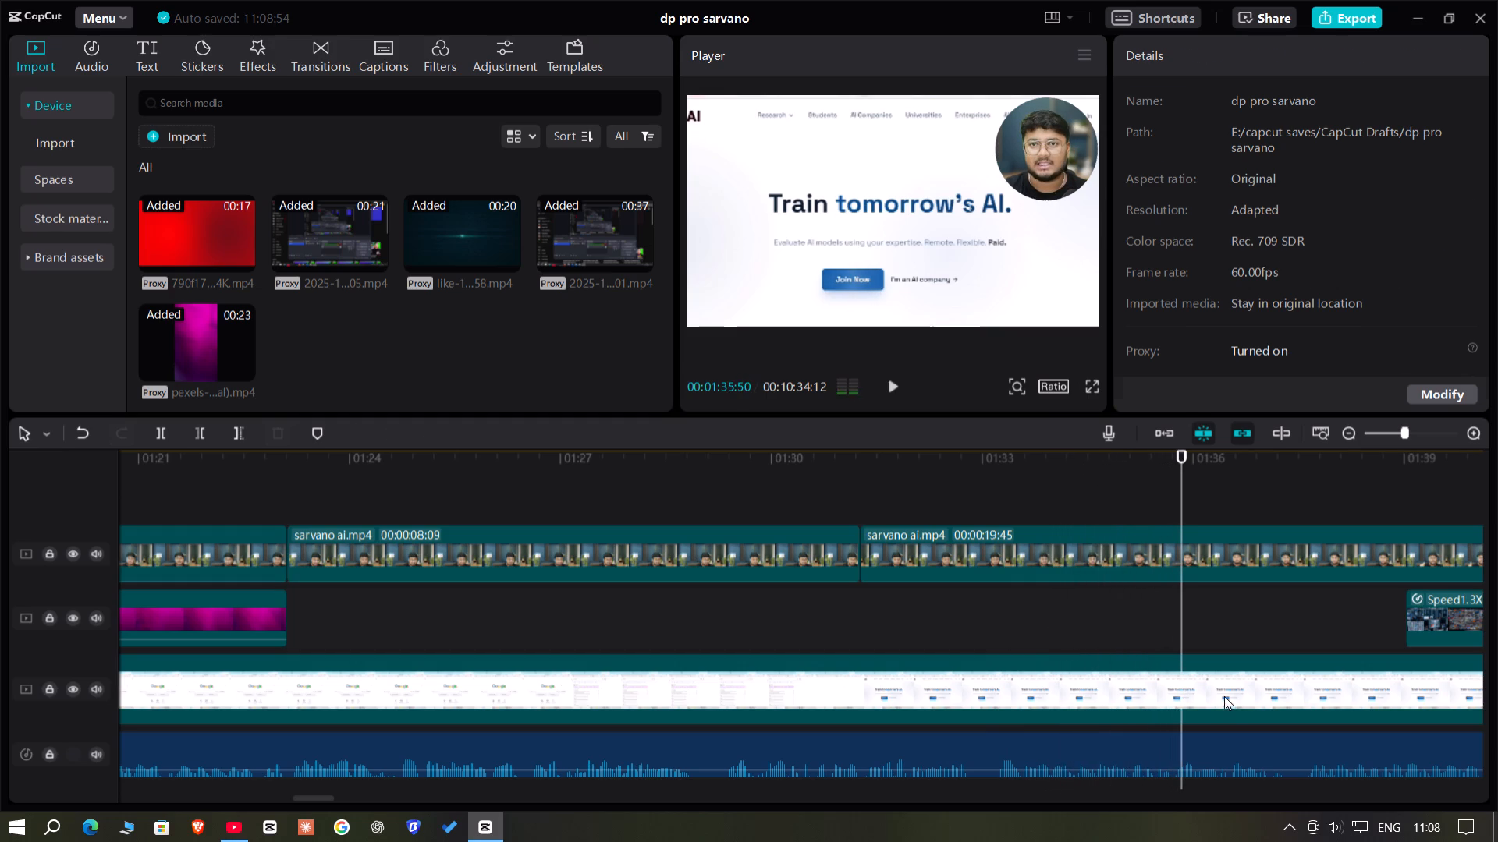
pyautogui.click(1464, 154)
pyautogui.press('Right')
pyautogui.press('Right')
pyautogui.press('Right')
pyautogui.press('Right')
pyautogui.press('Right')
pyautogui.press('Right')
pyautogui.press('Right')
pyautogui.press('Right')
pyautogui.press('Right')
pyautogui.press('Right')
pyautogui.press('Right')
pyautogui.press('Right')
pyautogui.press('Right')
pyautogui.press('Right')
pyautogui.press('Right')
pyautogui.press('Right')
pyautogui.press('Right')
pyautogui.press('Right')
pyautogui.press('Right')
pyautogui.press('Right')
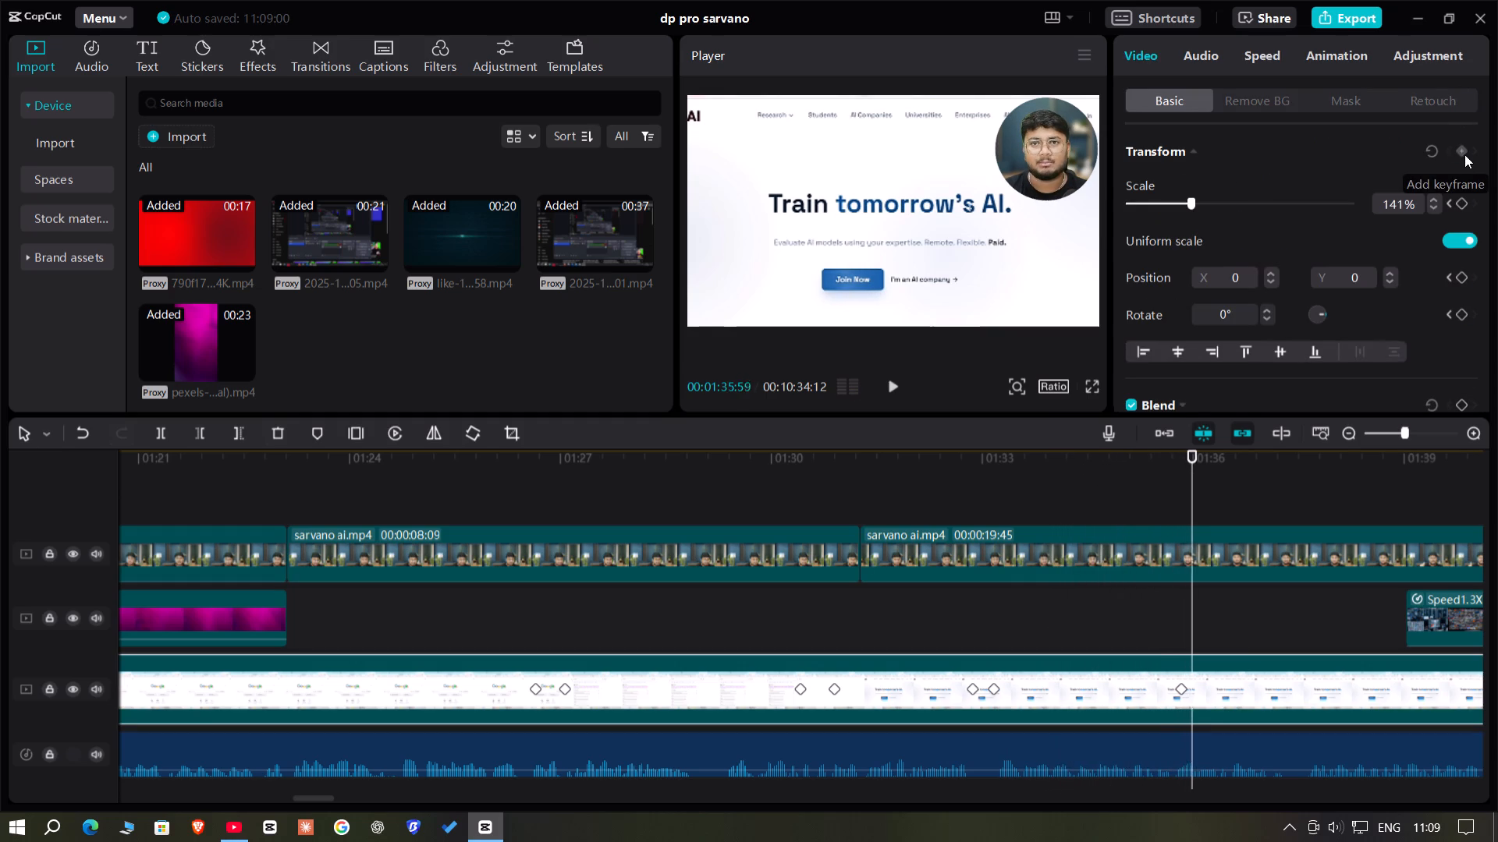
pyautogui.click(1464, 153)
# Set the browser recording's scale to 100% at the 00:01:36:16 keyframe.
pyautogui.click(1395, 188)
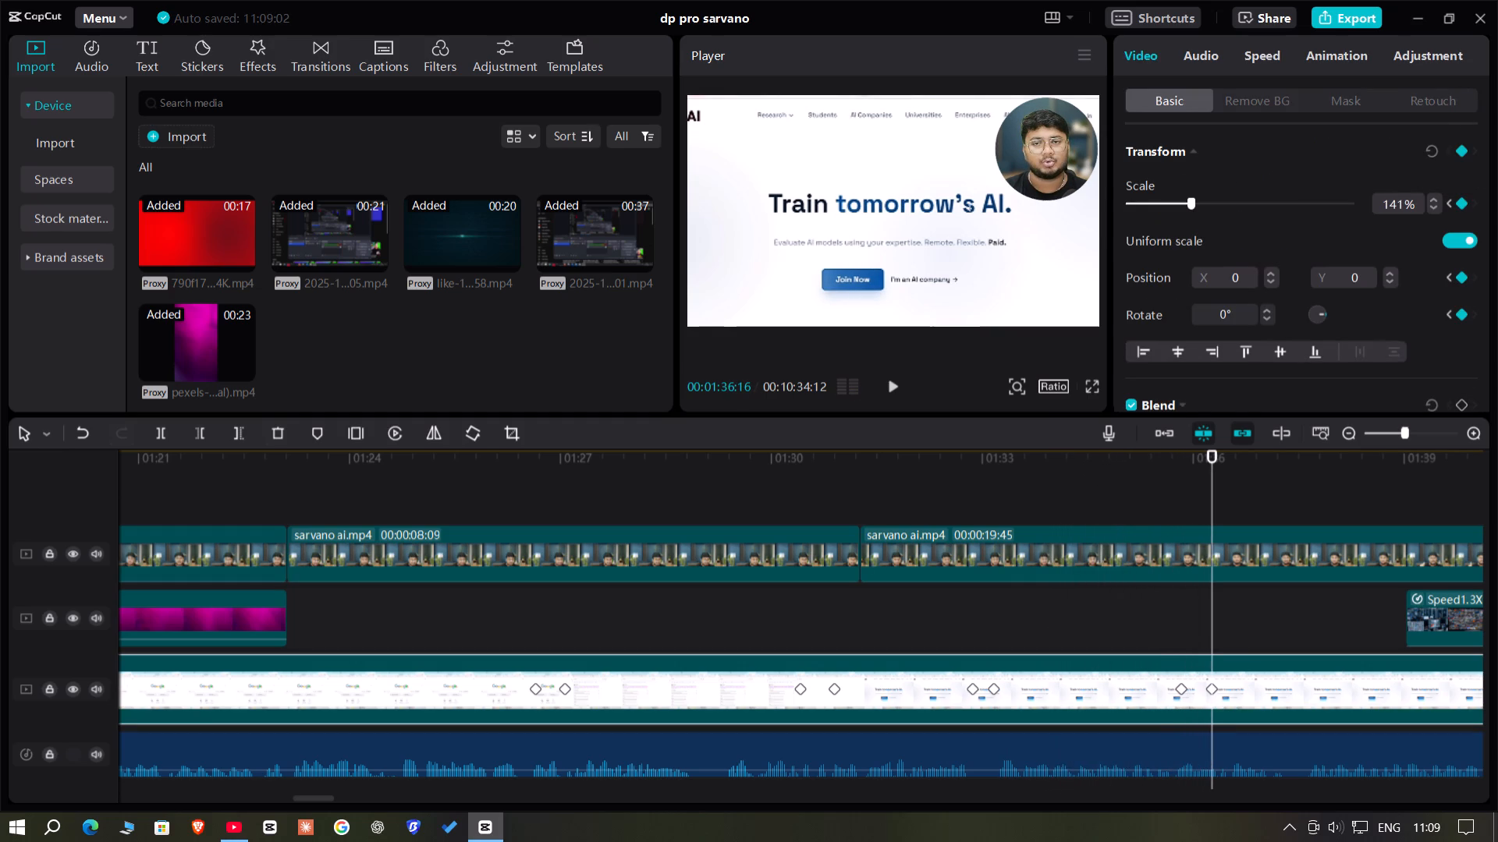
pyautogui.doubleClick(1395, 207)
pyautogui.press('BackSpace')
pyautogui.write('100')
pyautogui.press('Return')
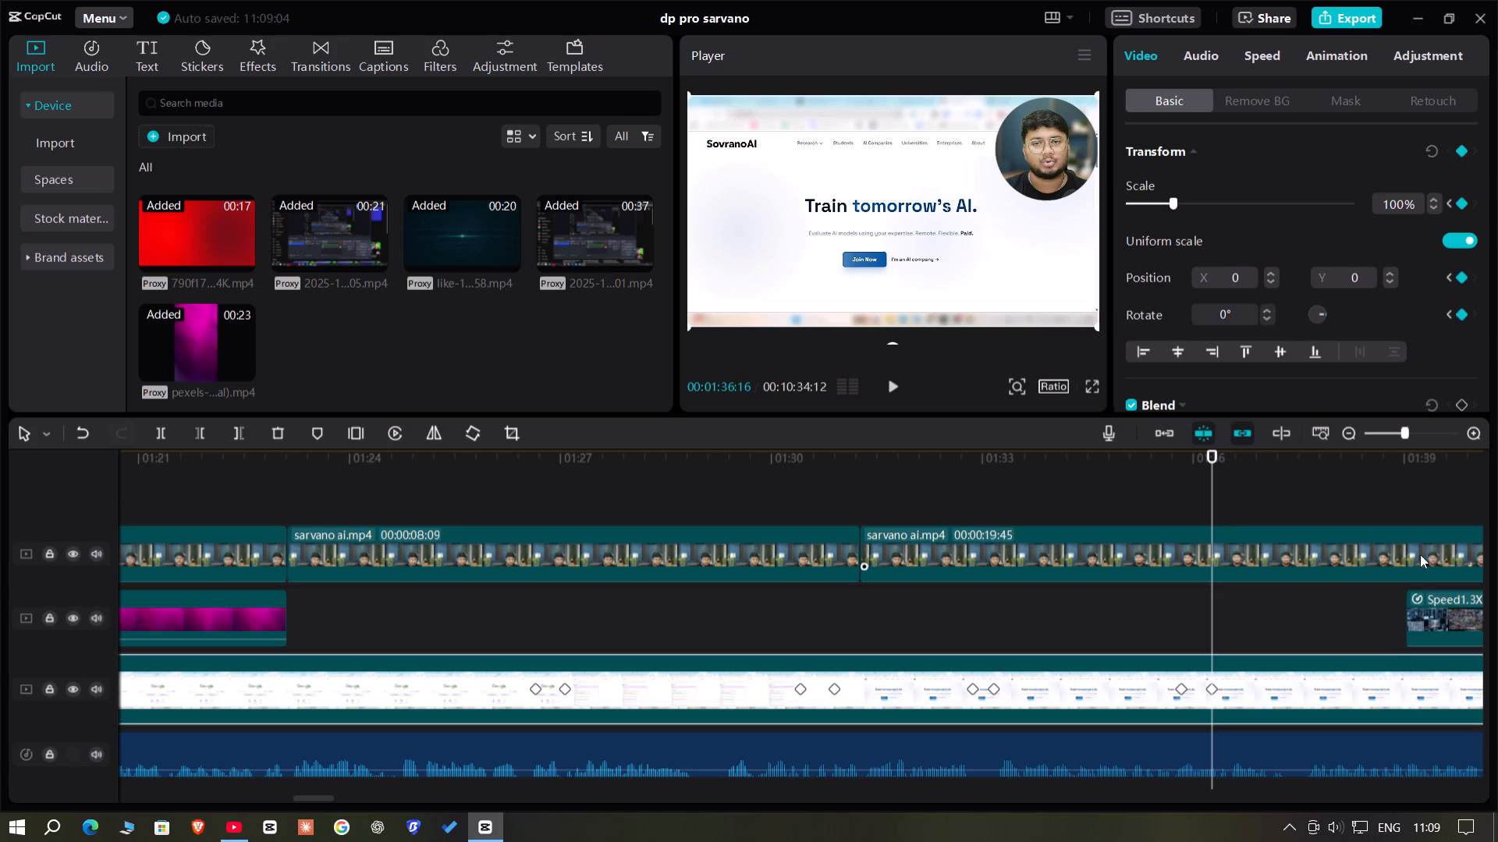
# Move the from raw_data_to_intelligent_ai_60s_4k60.mp4 b-roll clip earlier so it starts at about 00:01:36:21, just after the homepage zoom-out.
pyautogui.moveTo(1442, 614); pyautogui.dragTo(1260, 621)
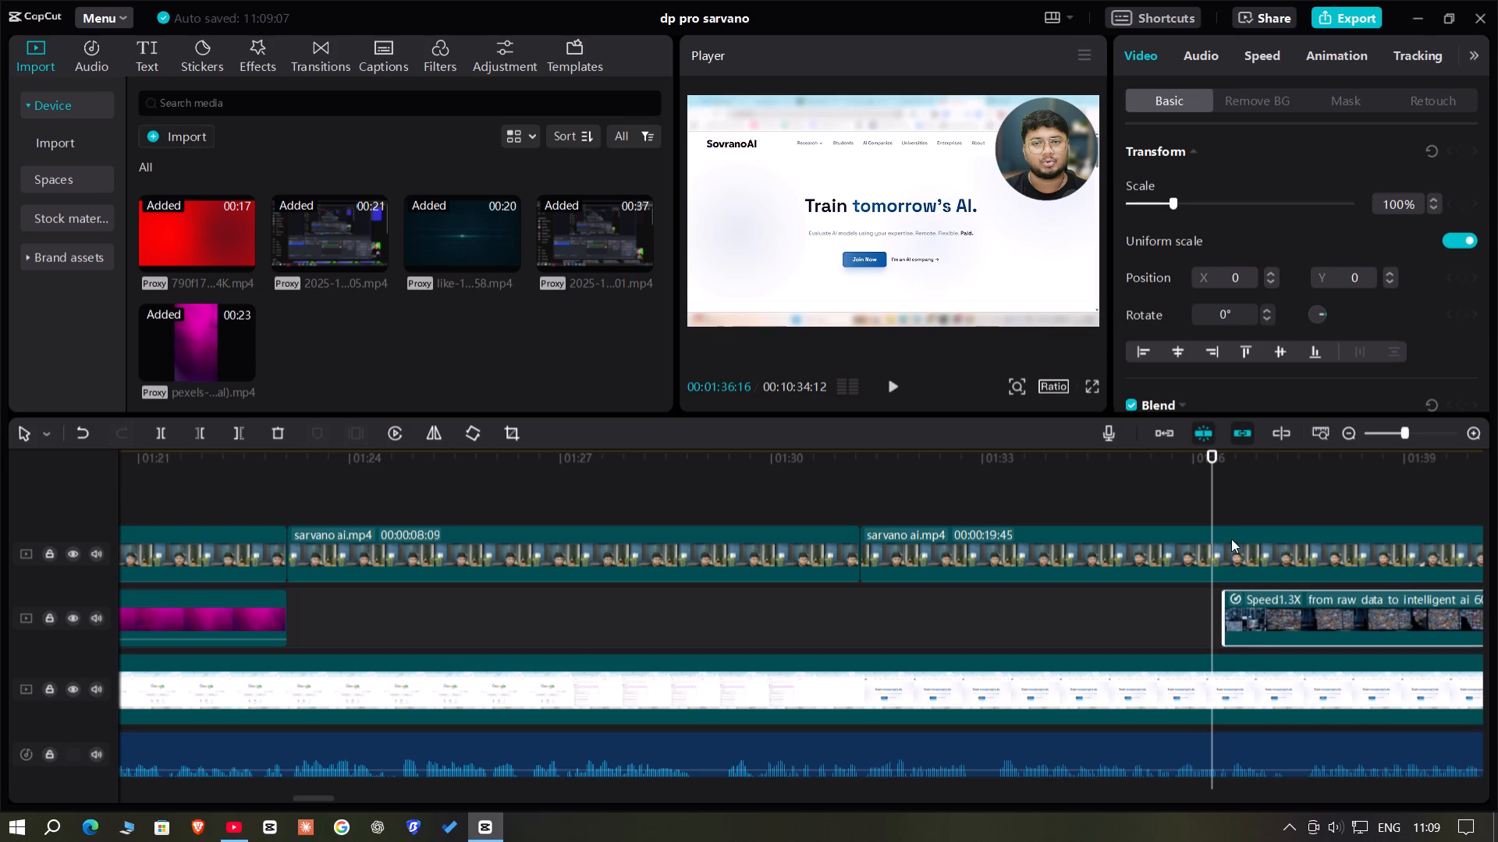
pyautogui.click(1413, 432)
pyautogui.press('Right')
pyautogui.press('Right')
pyautogui.press('Right')
pyautogui.press('Right')
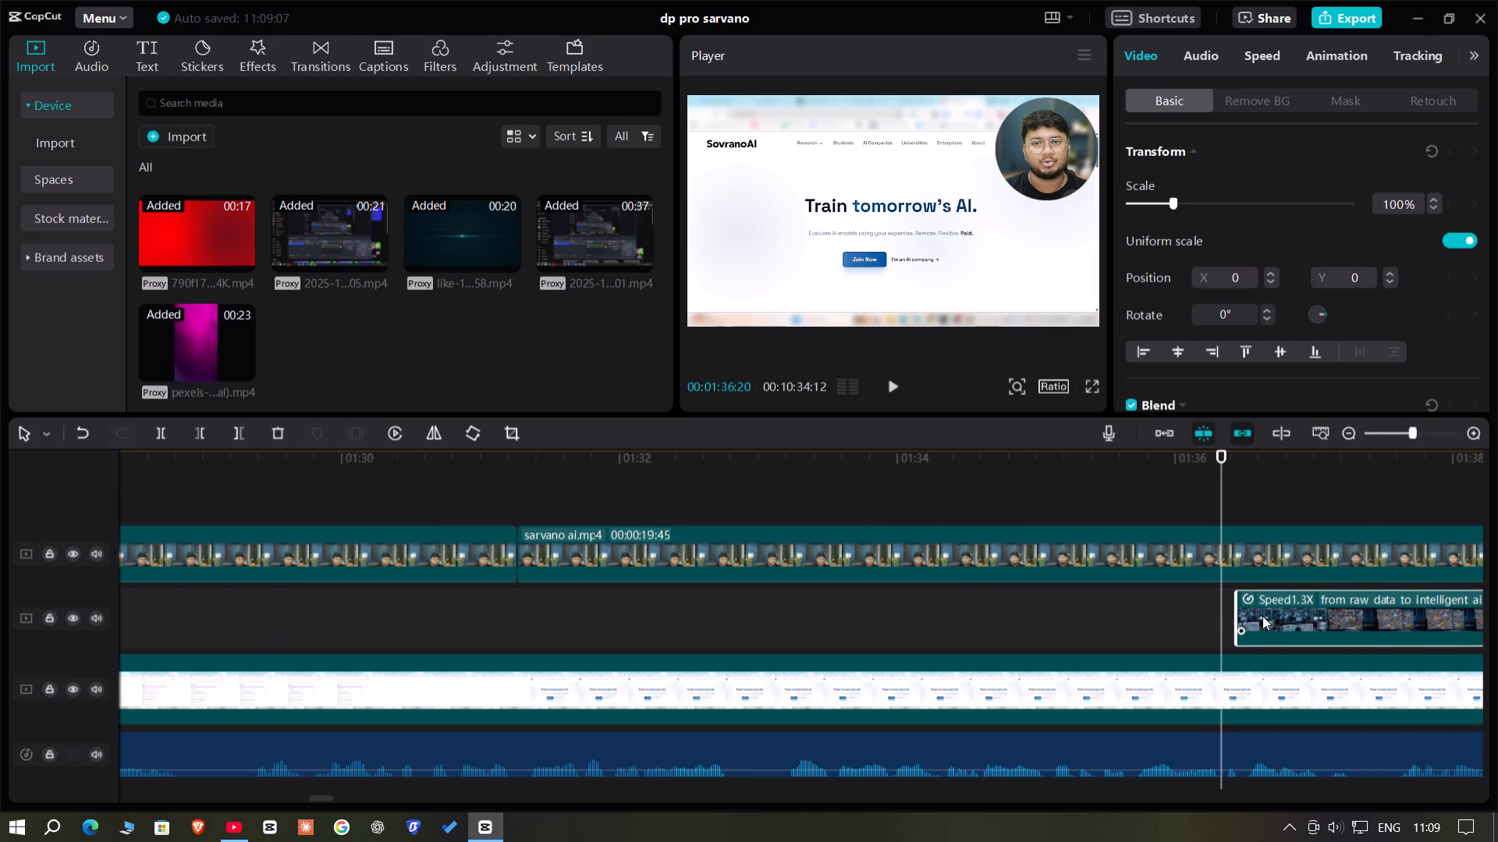
pyautogui.press('Right')
pyautogui.moveTo(1259, 615); pyautogui.dragTo(1240, 611)
# Play back the zoom-out and the moved b-roll in full screen, checking it against the presenter's narration up to about 00:01:47.
pyautogui.click(1177, 605)
pyautogui.press('space')
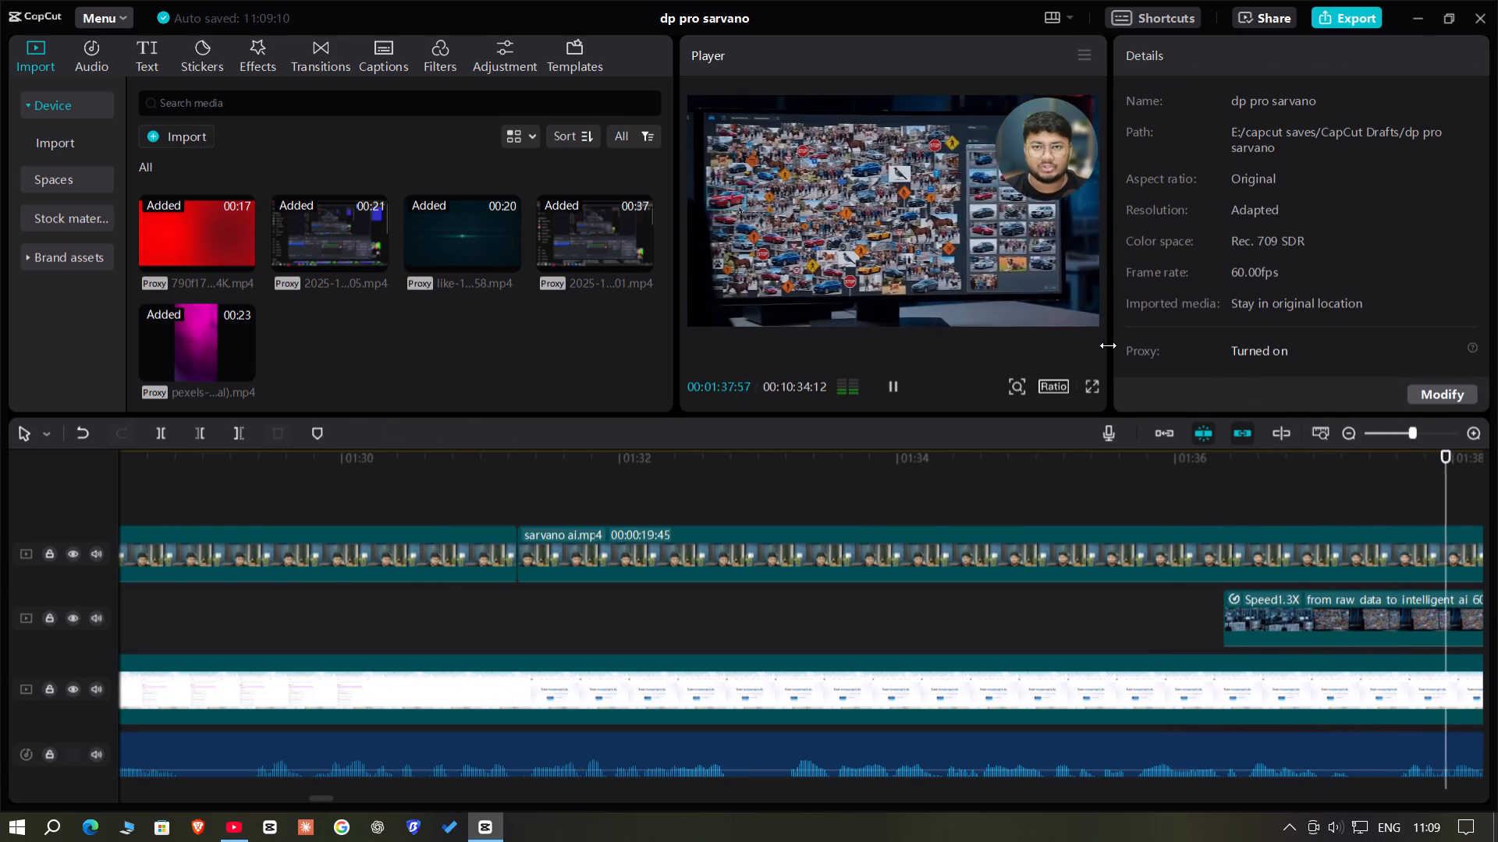
pyautogui.click(1089, 392)
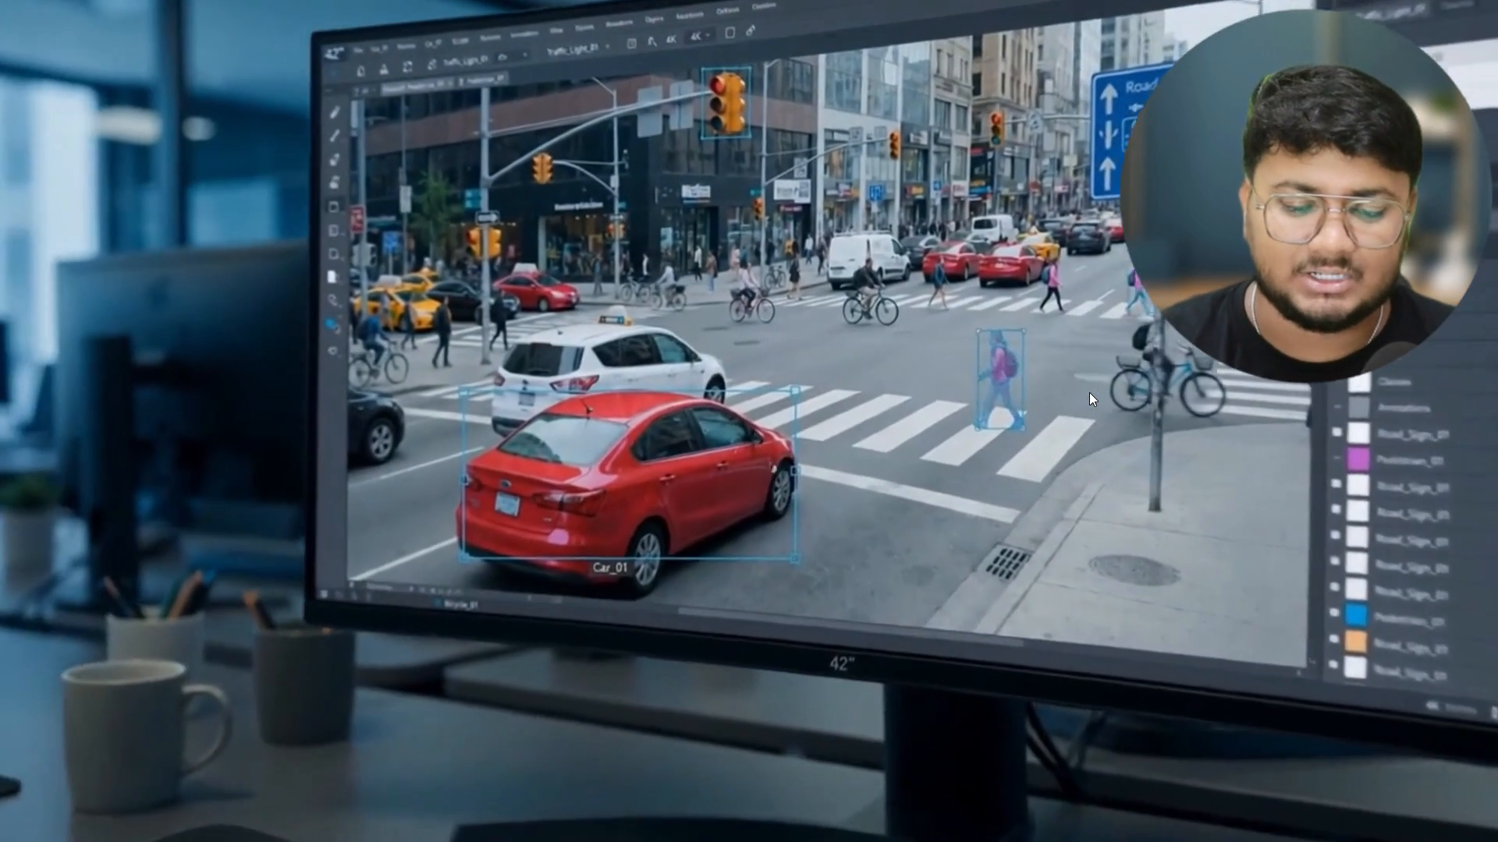
pyautogui.click(1089, 392)
pyautogui.click(1009, 757)
pyautogui.press('space')
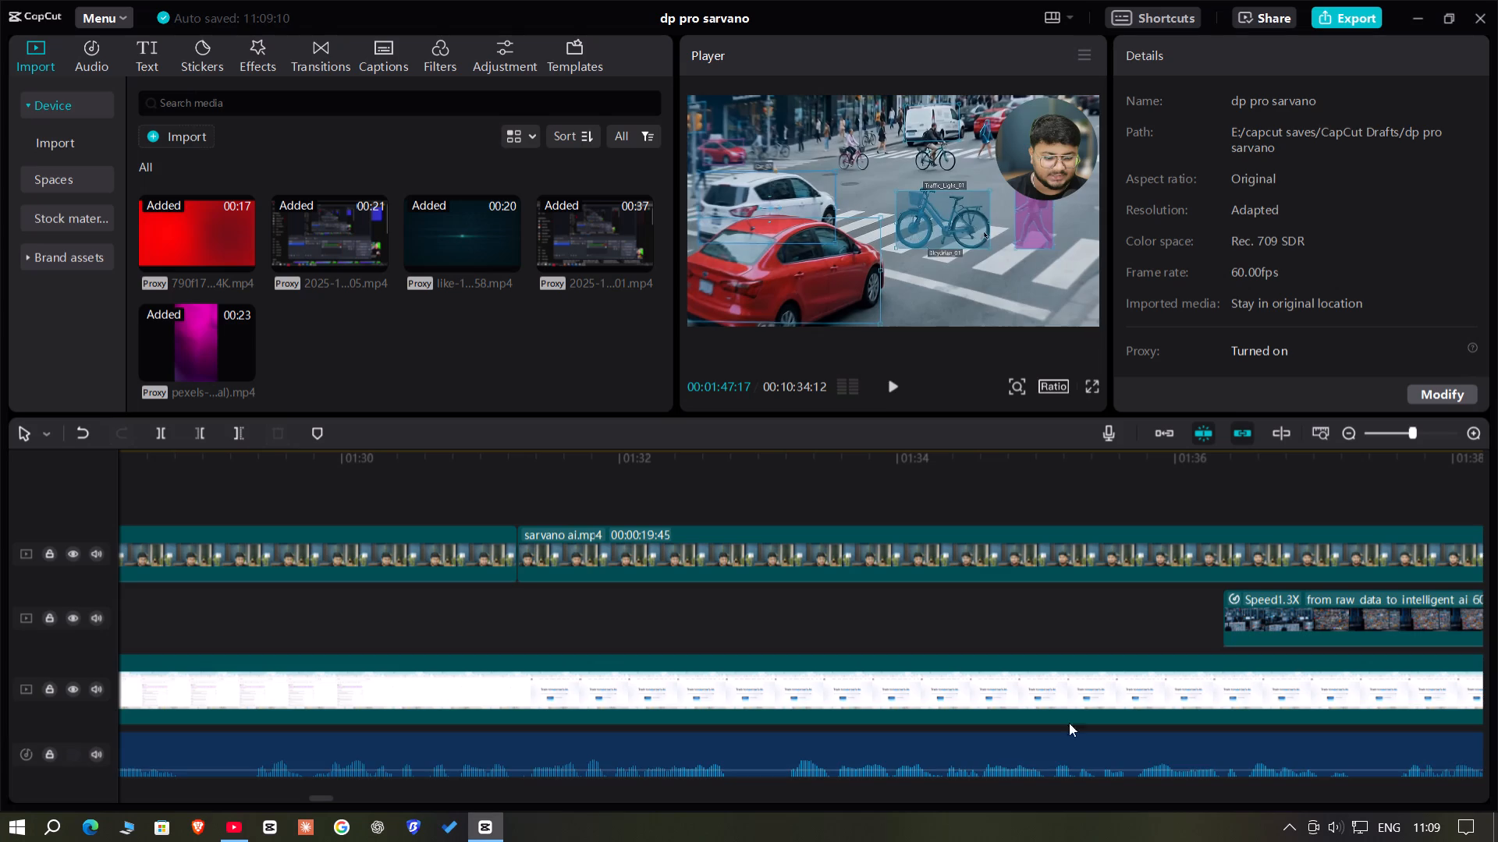
# Find the close-up of the highlighted bicycle and pedestrian and split the b-roll clip there at 00:01:48:06.
pyautogui.press('space')
pyautogui.press('space')
pyautogui.press('space')
pyautogui.press('space')
pyautogui.scroll(-6, 843, 578)
pyautogui.press('space')
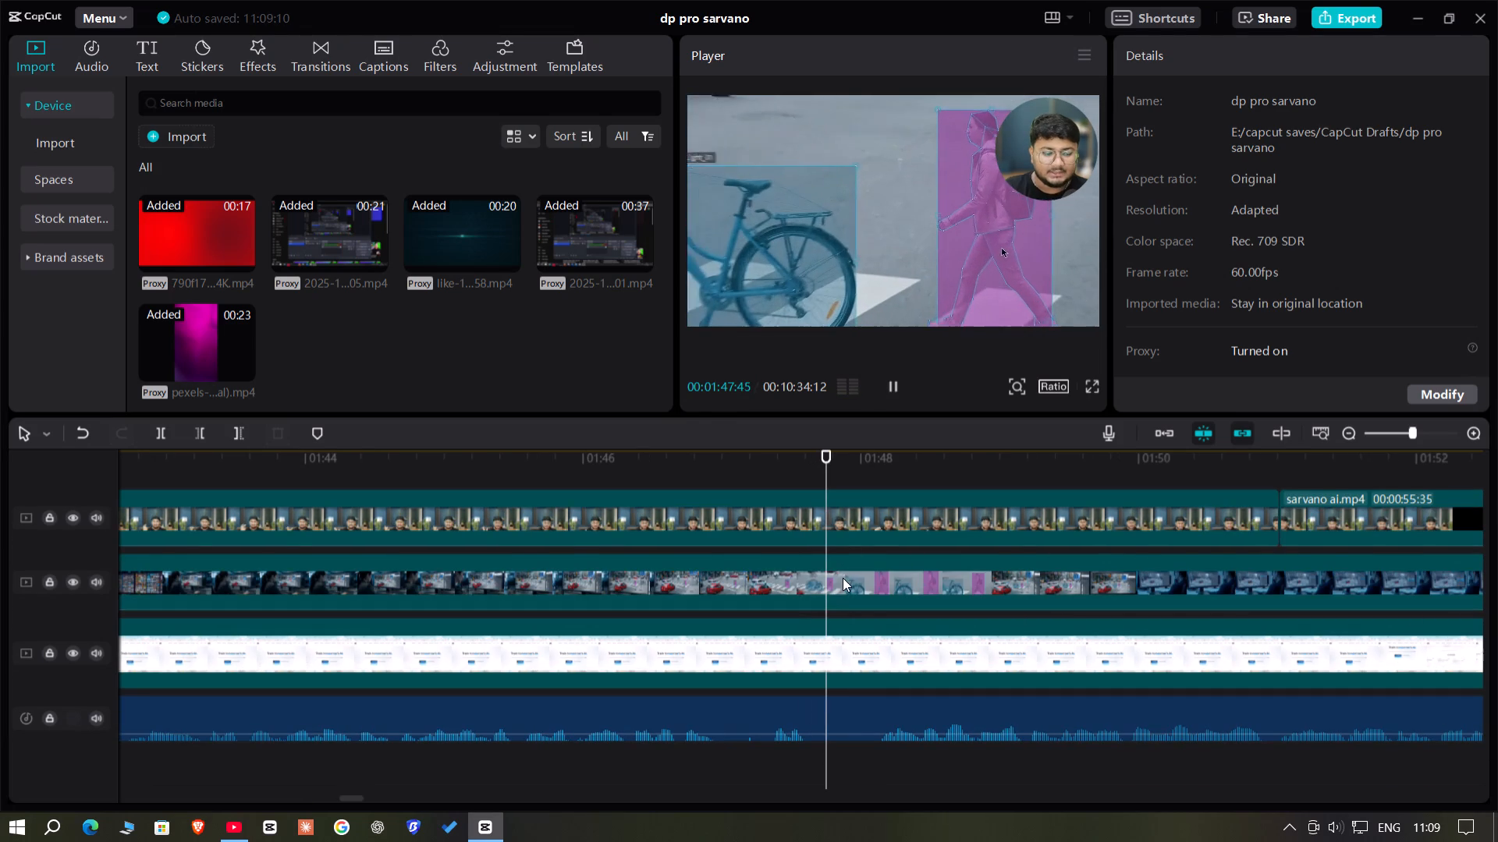
pyautogui.press('space')
pyautogui.press('Left')
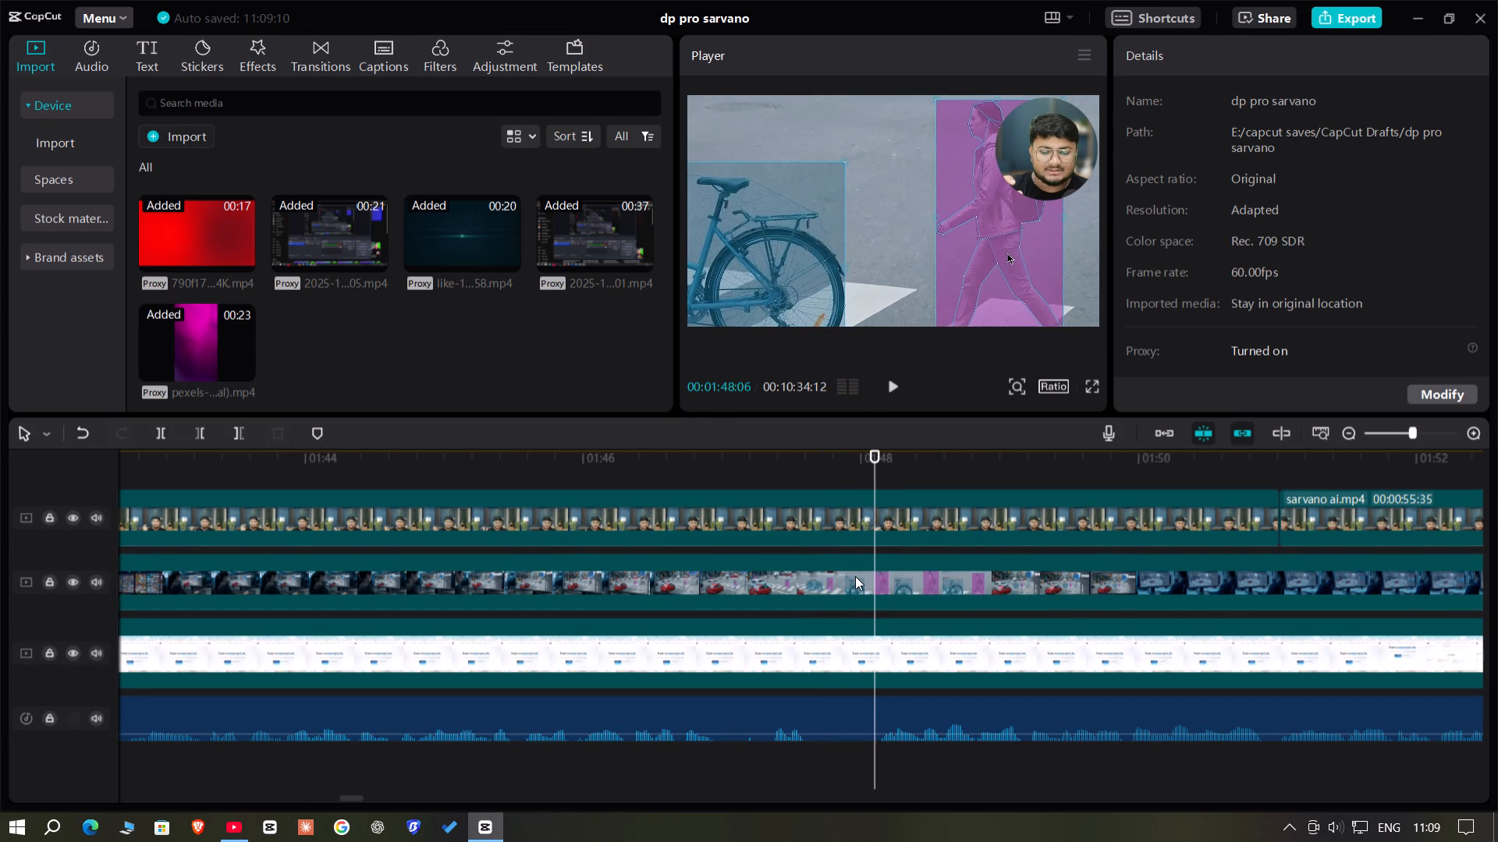
pyautogui.click(855, 576)
pyautogui.click(157, 431)
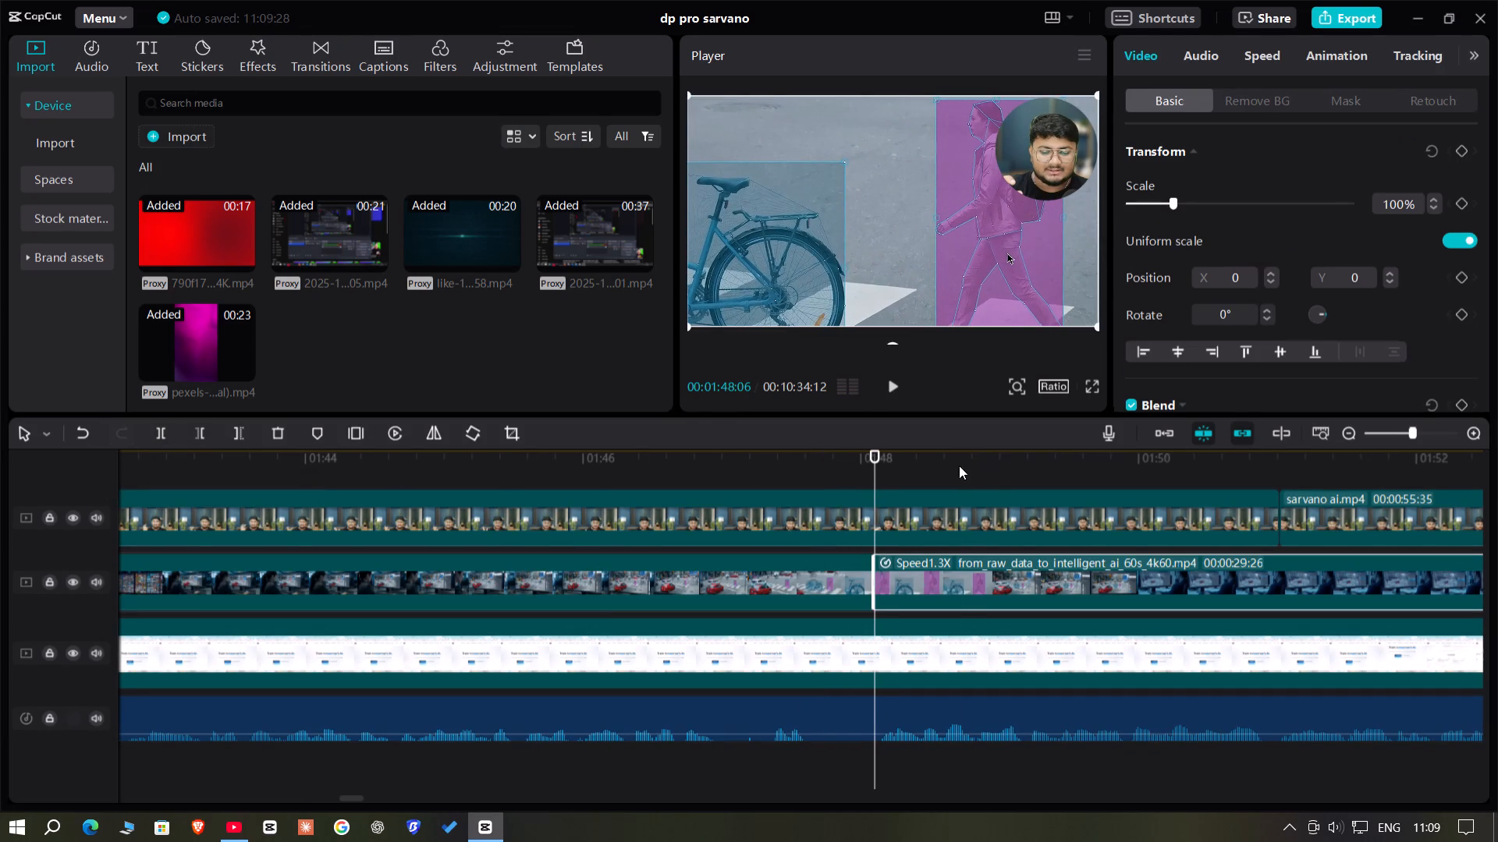
# Trim the split-off second part of the from raw_data_to_intelligent b-roll so everything before 00:01:50:14 is removed.
pyautogui.click(959, 465)
pyautogui.moveTo(959, 465); pyautogui.dragTo(1116, 473)
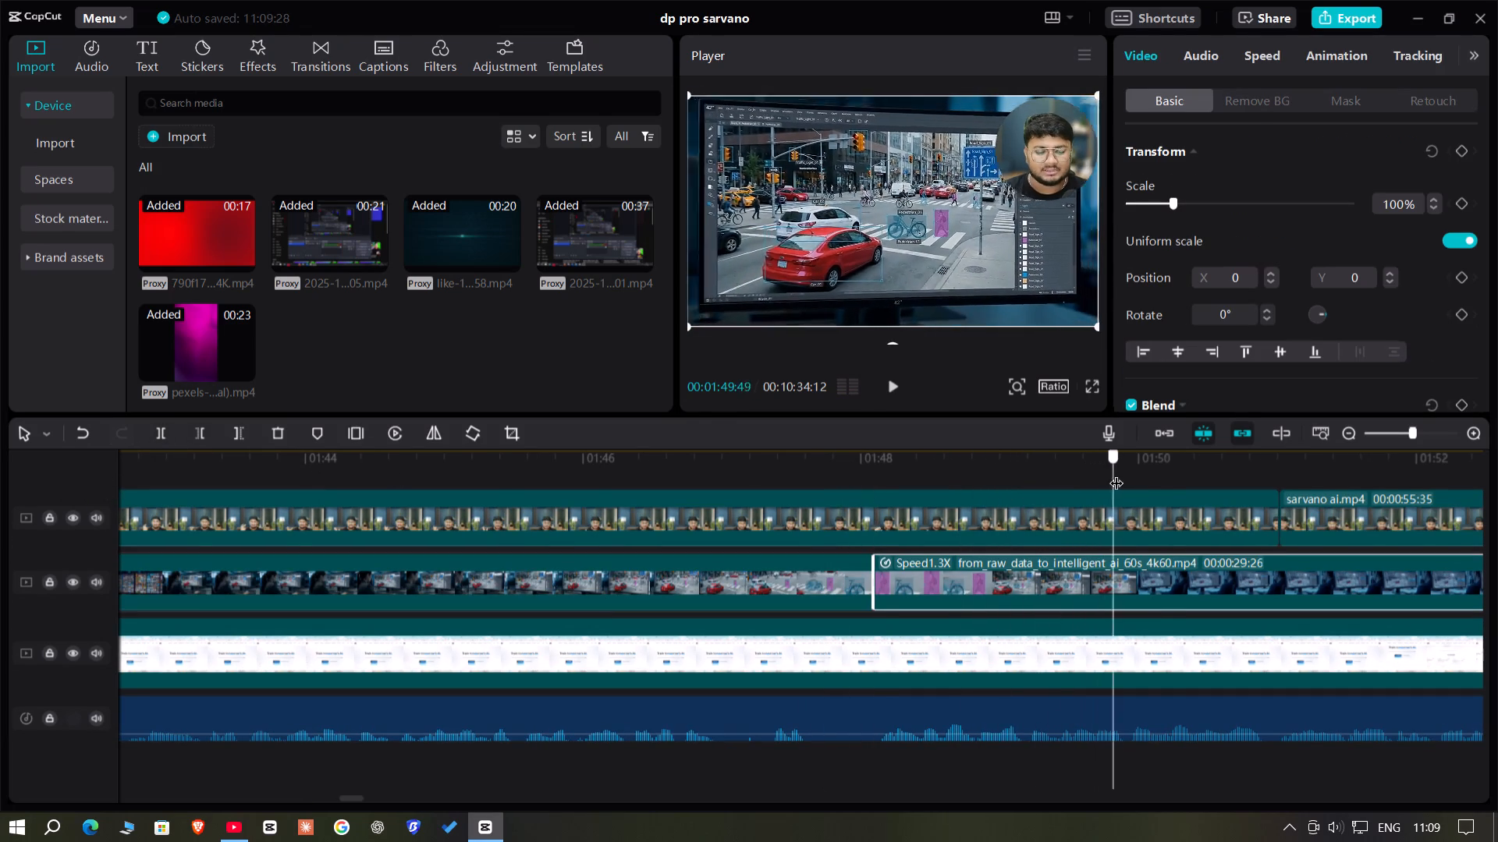
pyautogui.moveTo(1116, 473); pyautogui.dragTo(1171, 473)
pyautogui.click(1155, 588)
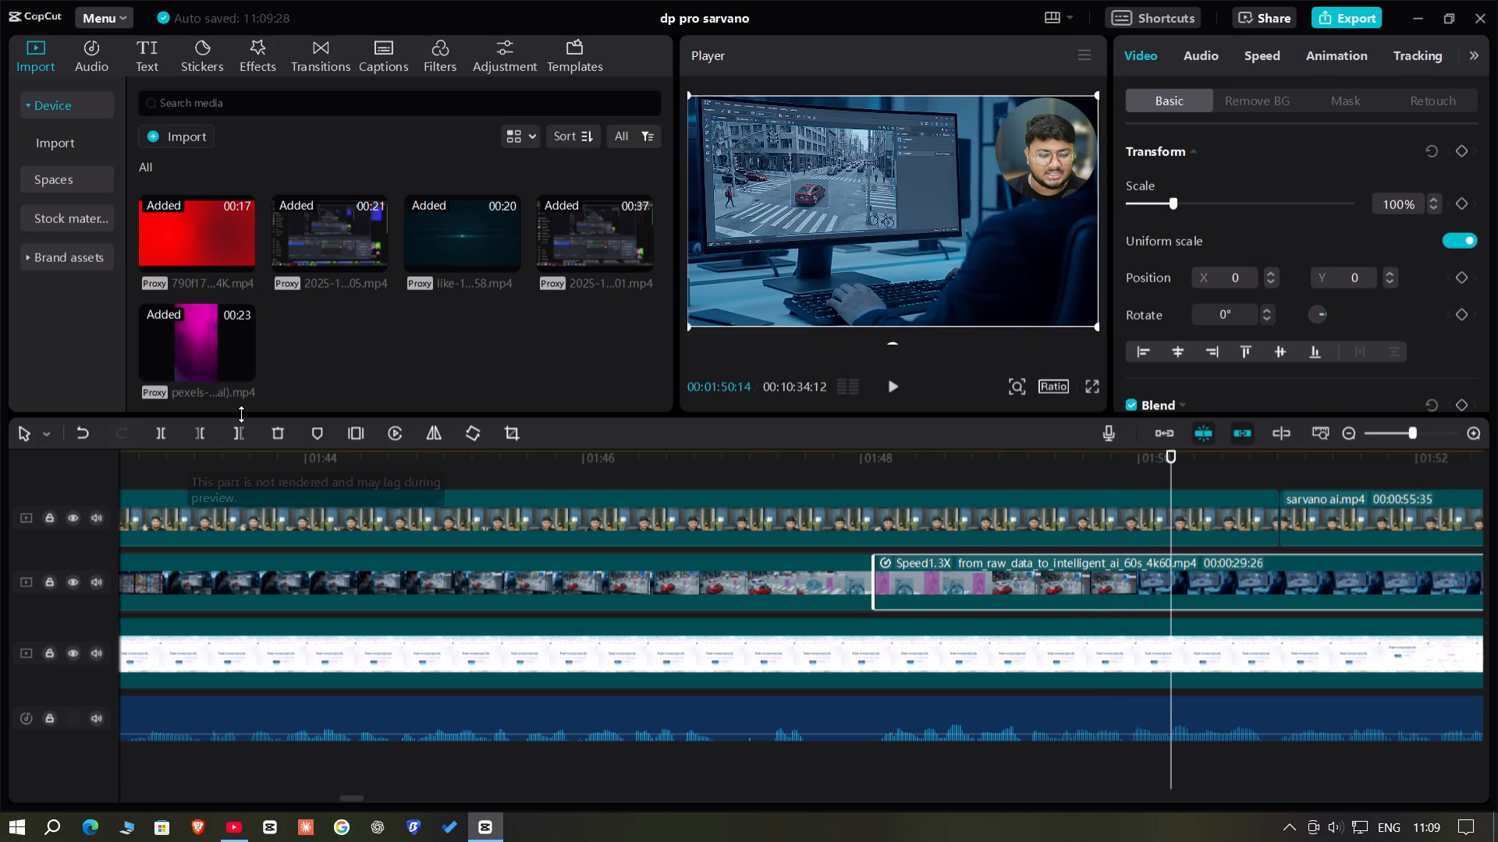
pyautogui.click(201, 437)
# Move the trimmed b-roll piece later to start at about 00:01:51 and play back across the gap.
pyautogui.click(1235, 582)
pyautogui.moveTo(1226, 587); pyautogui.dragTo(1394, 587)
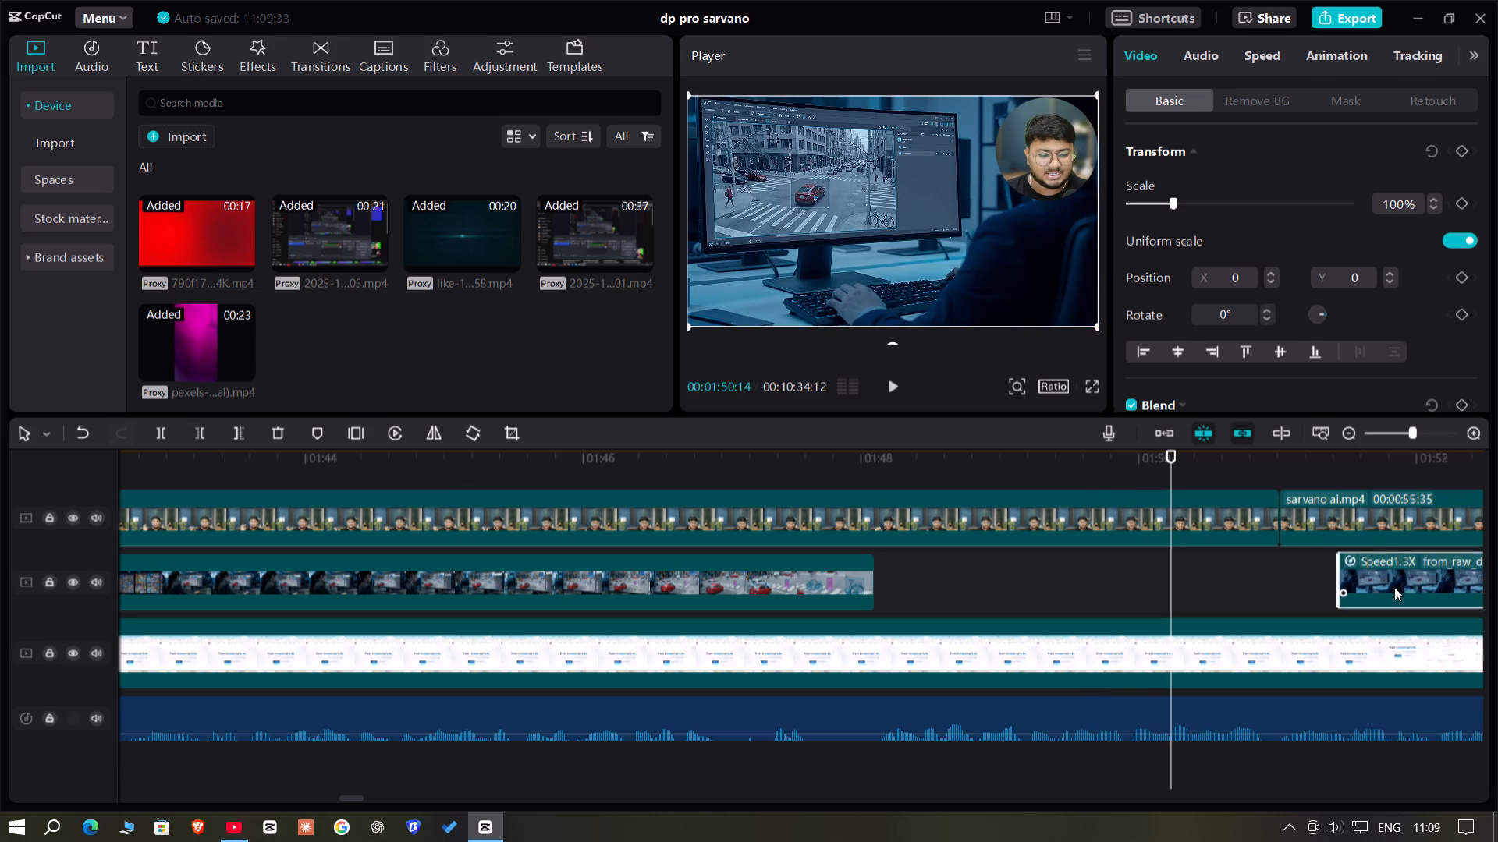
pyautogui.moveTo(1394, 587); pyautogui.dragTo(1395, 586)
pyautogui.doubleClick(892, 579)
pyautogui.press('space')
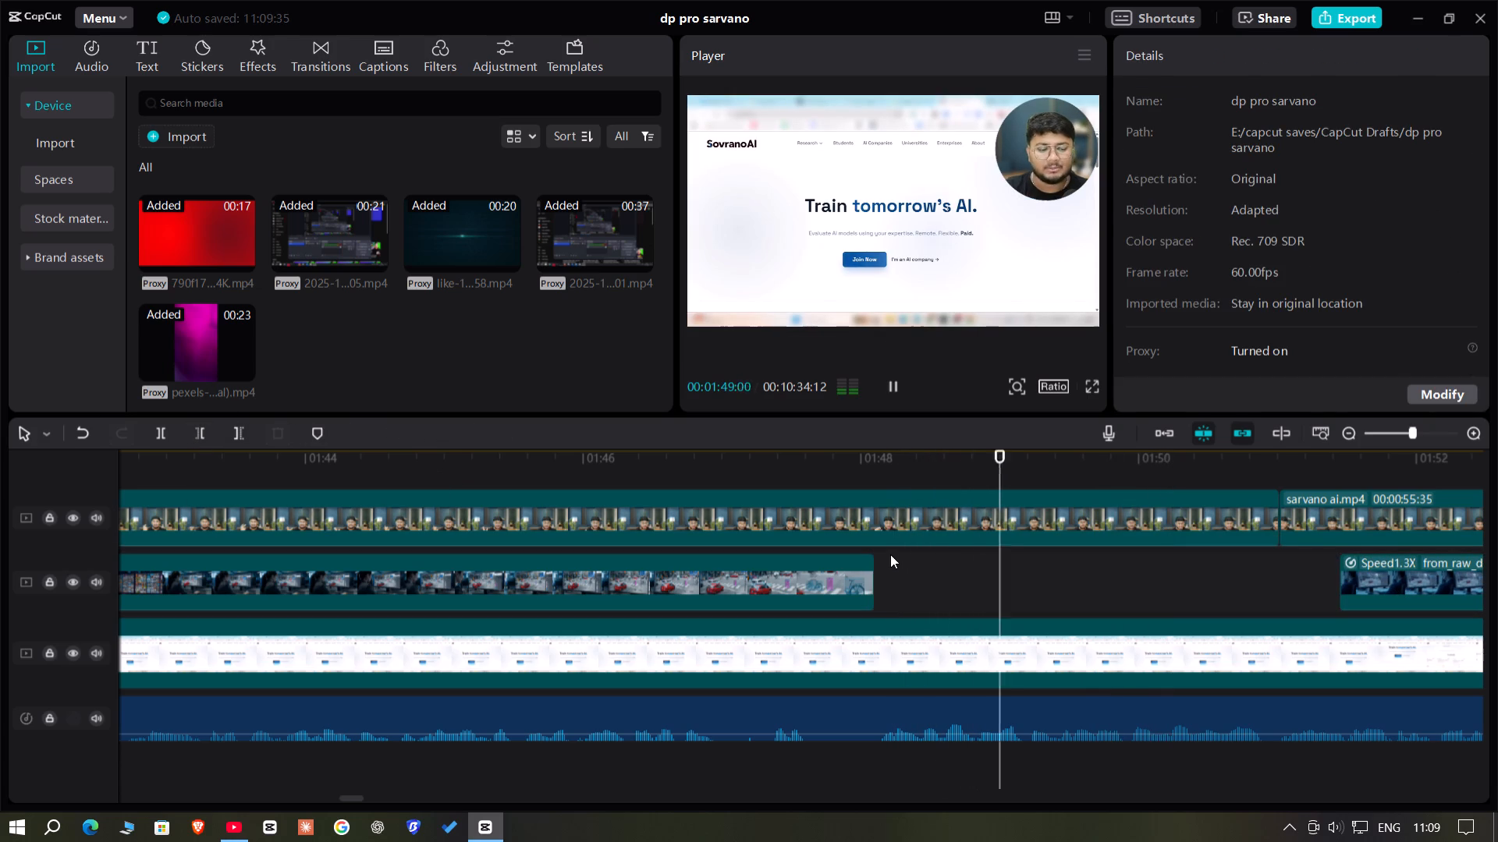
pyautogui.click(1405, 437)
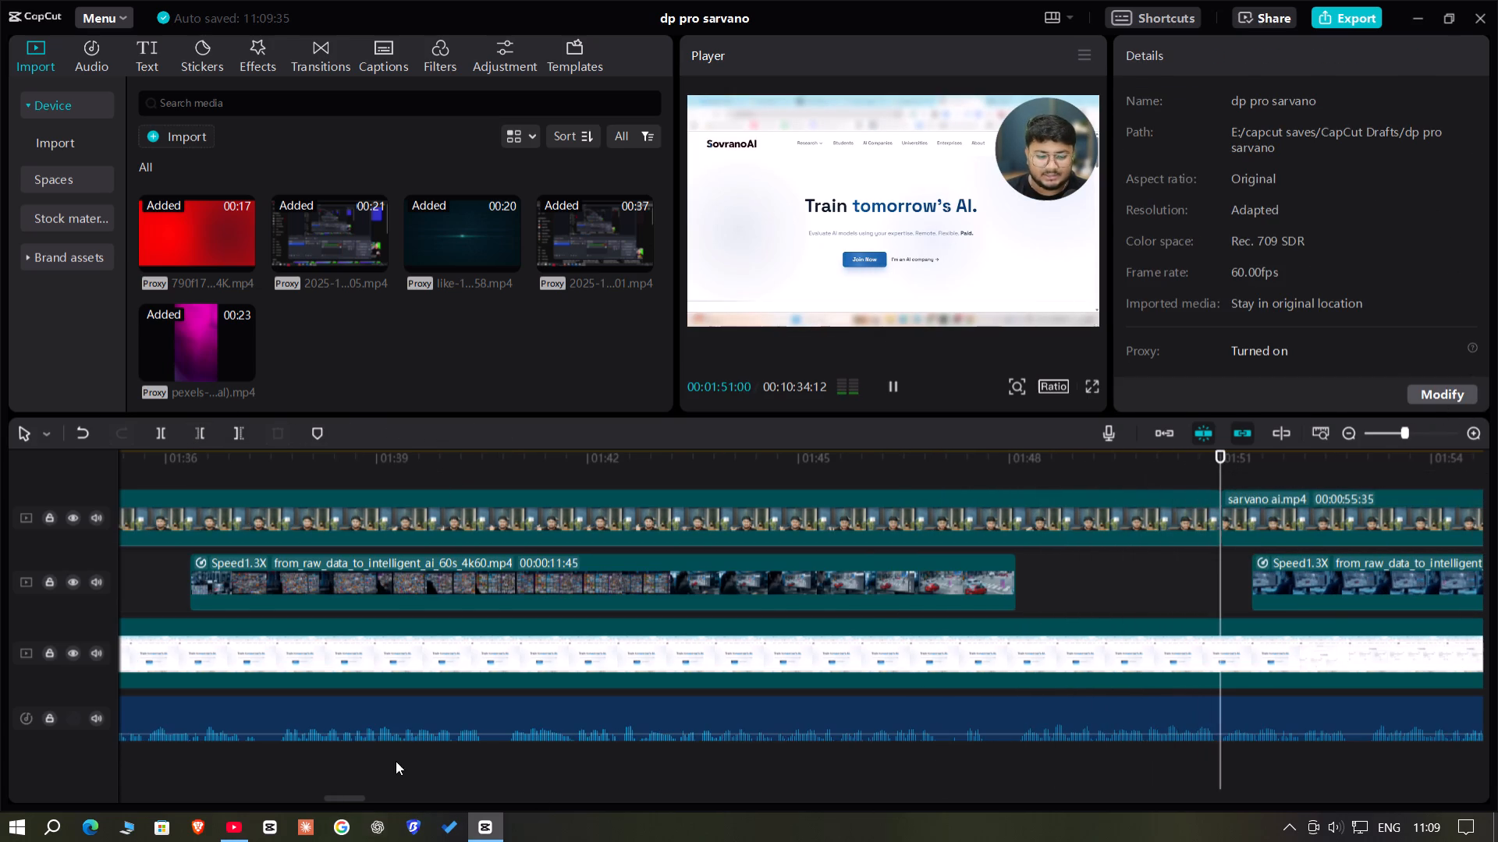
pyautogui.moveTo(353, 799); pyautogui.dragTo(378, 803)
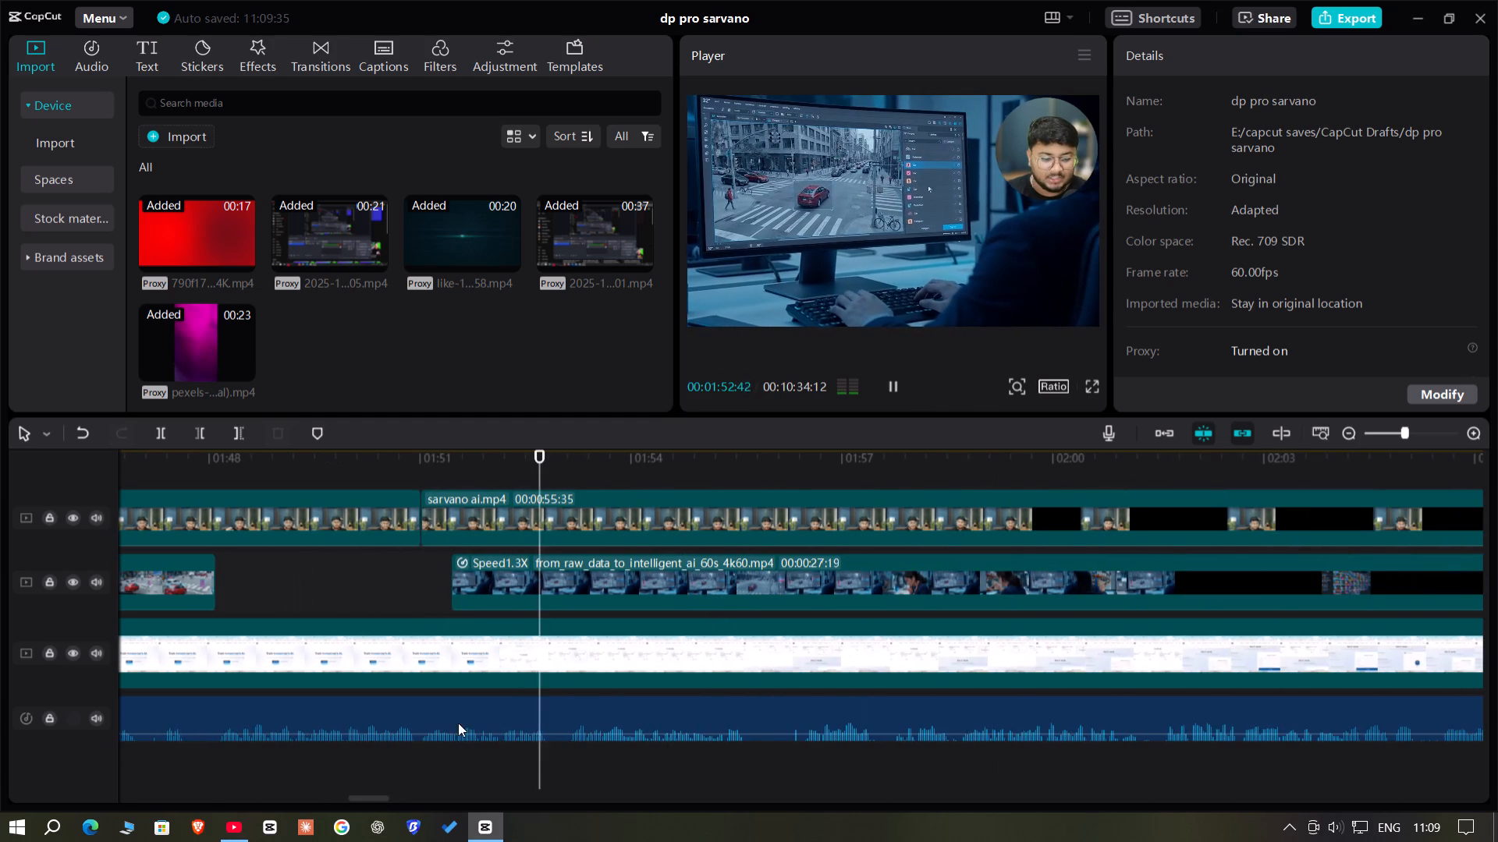
# Move the remaining b-roll piece far along its track, to about 00:05:30, clear of the current section.
pyautogui.click(542, 554)
pyautogui.click(488, 583)
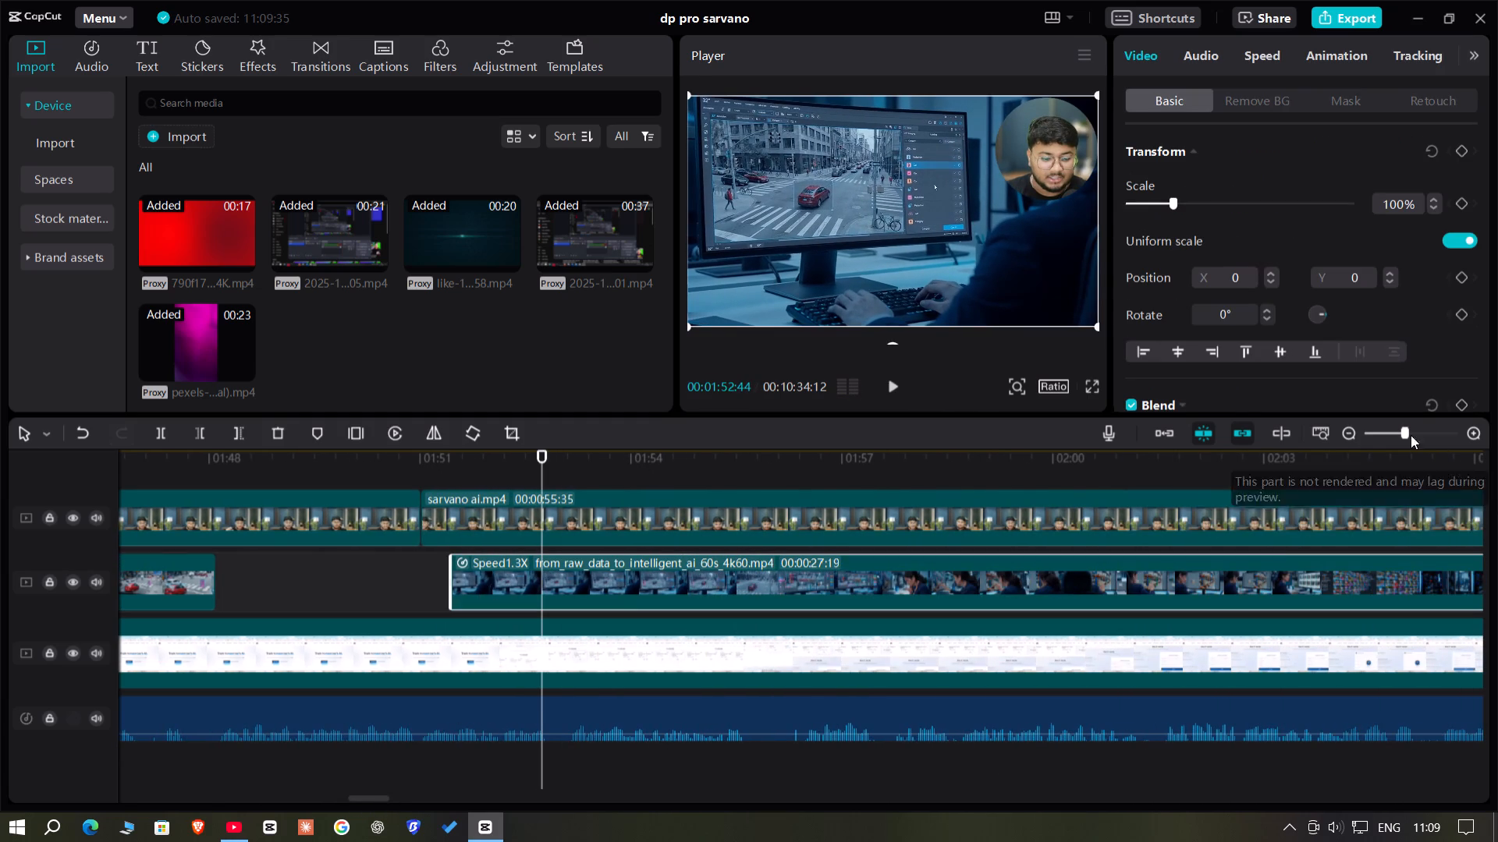
pyautogui.click(1383, 430)
pyautogui.moveTo(465, 572); pyautogui.dragTo(1013, 580)
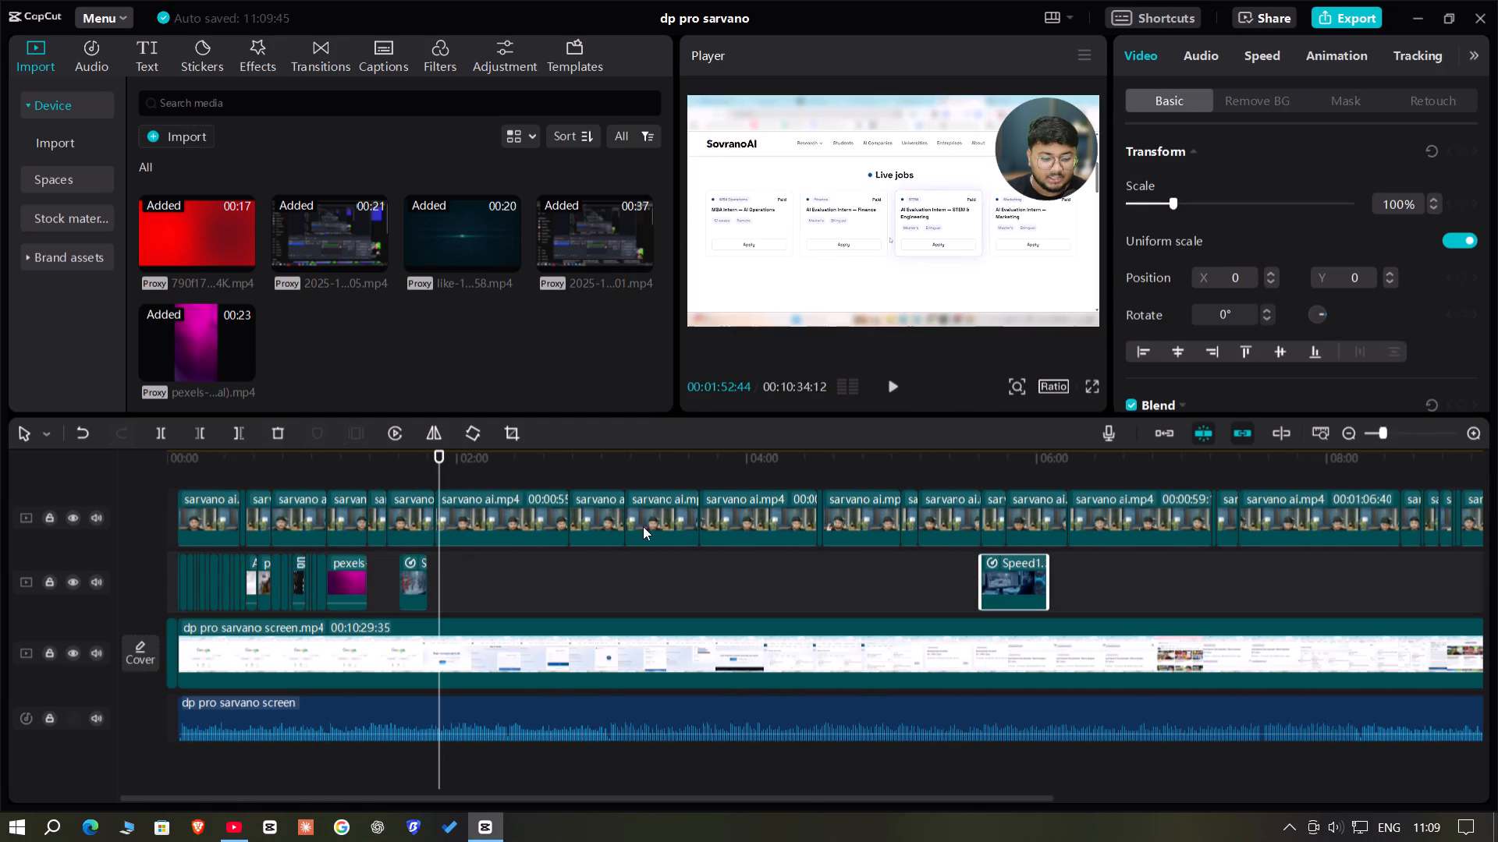
# Play to the "How it works" section and add transform keyframes to the browser recording at 00:02:01:30 and 00:02:00:54.
pyautogui.click(441, 472)
pyautogui.press('space')
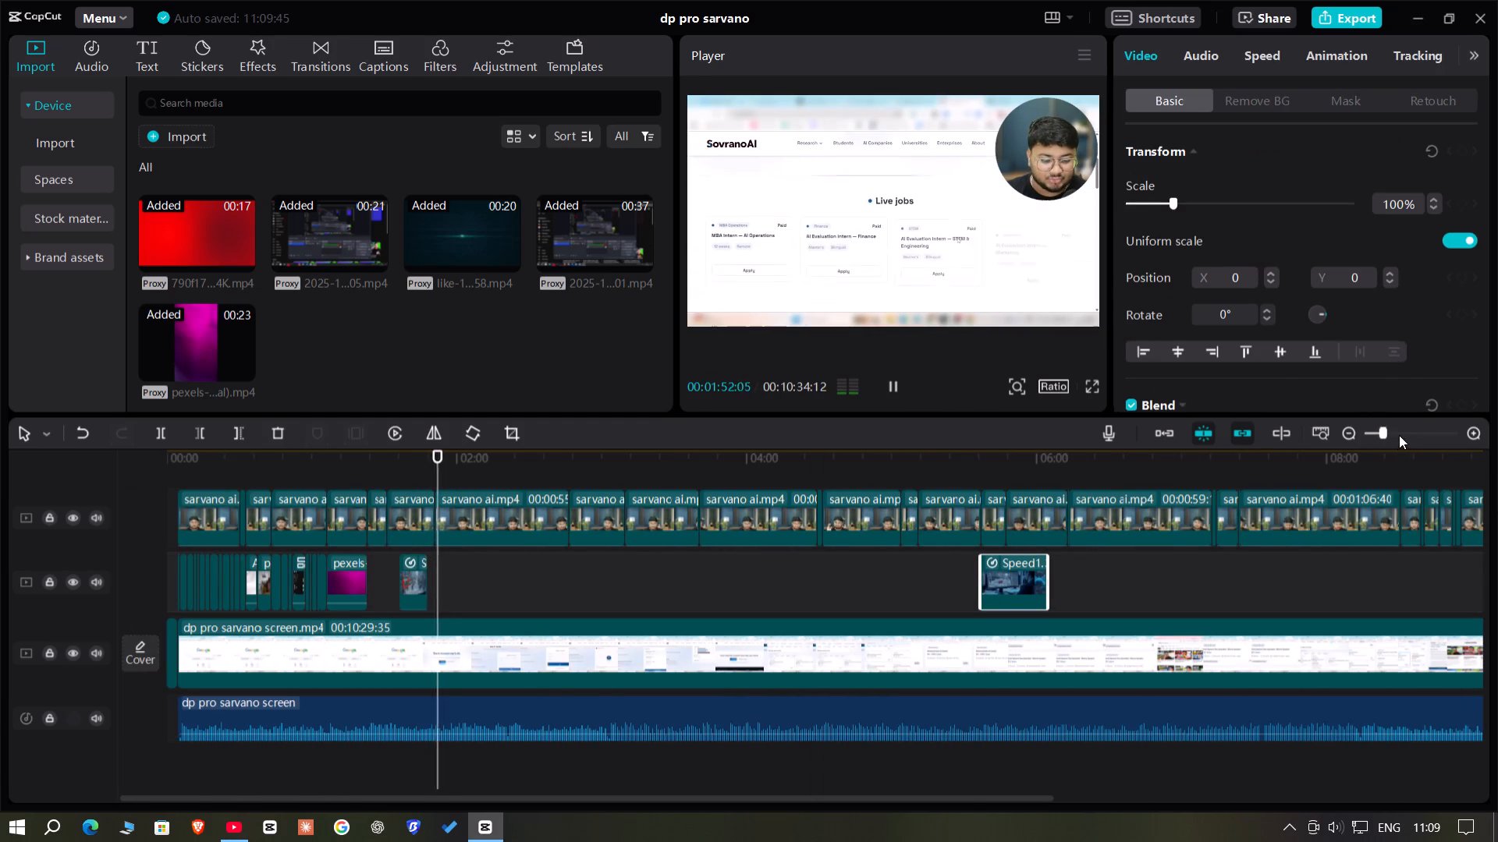
pyautogui.click(1399, 435)
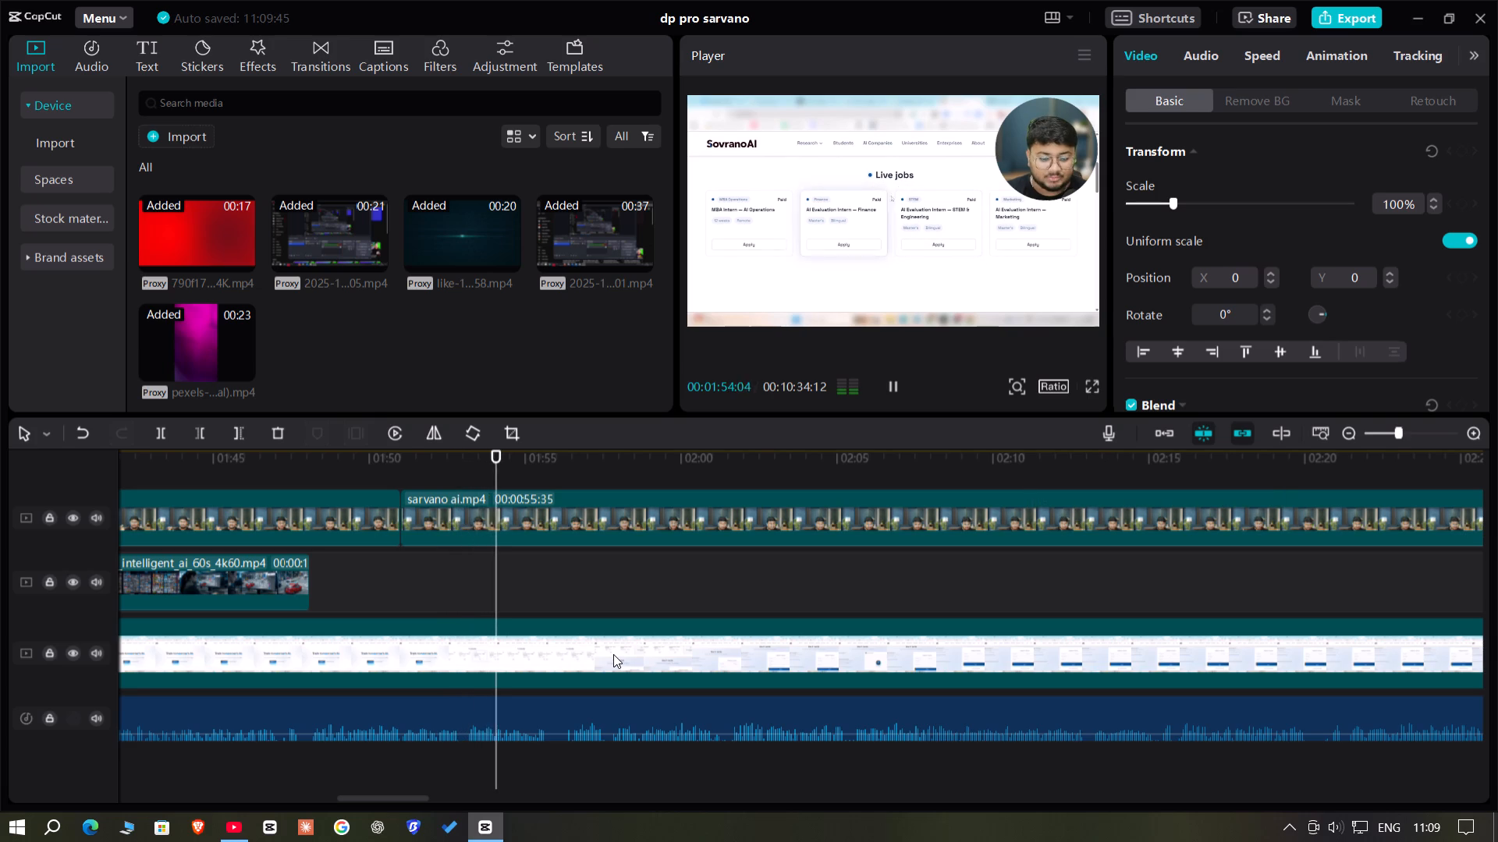
pyautogui.press('space')
pyautogui.press('space')
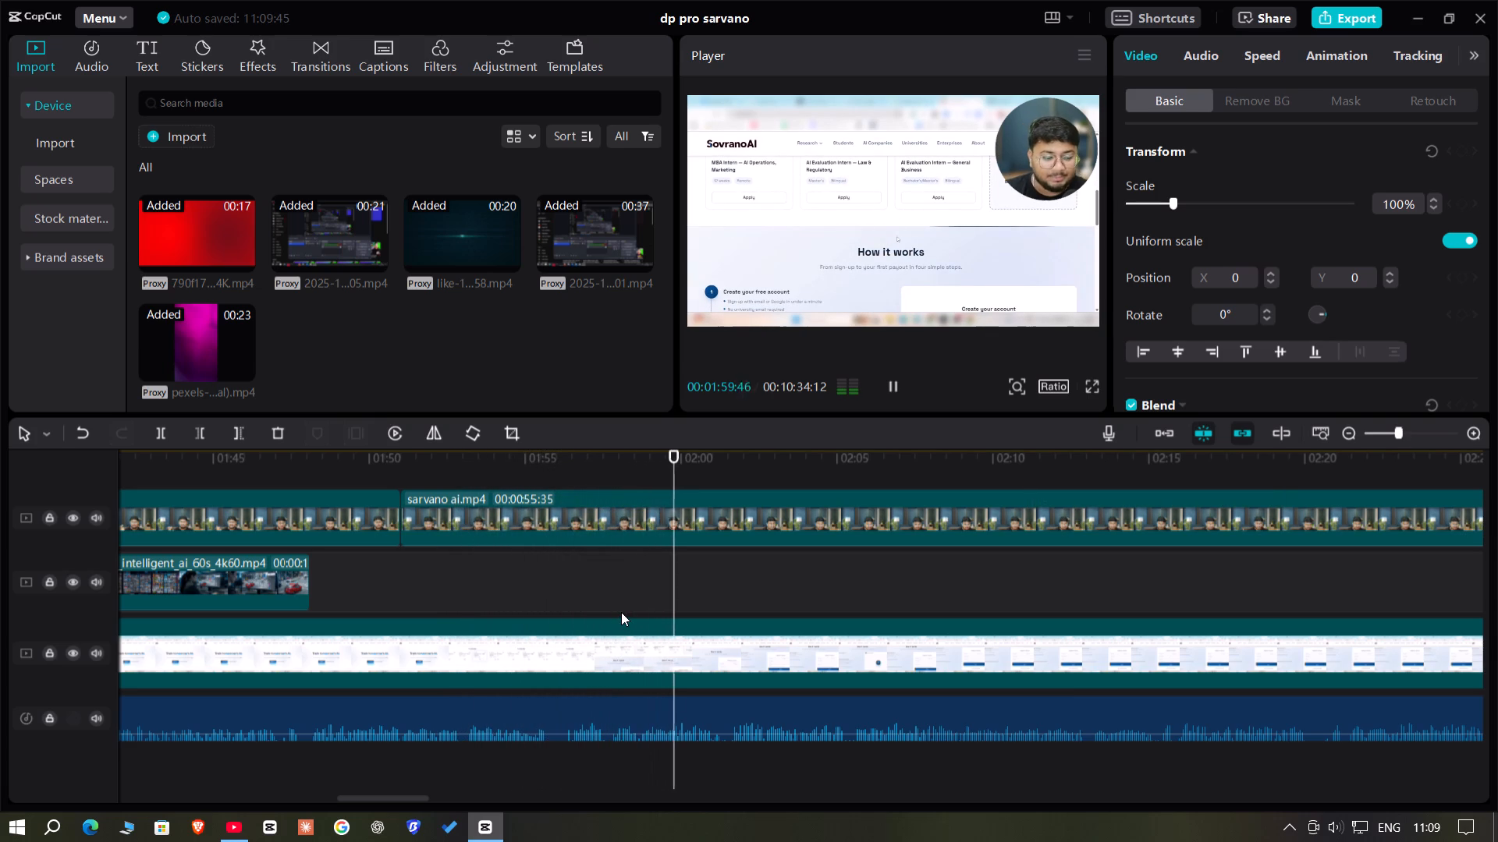
pyautogui.press('space')
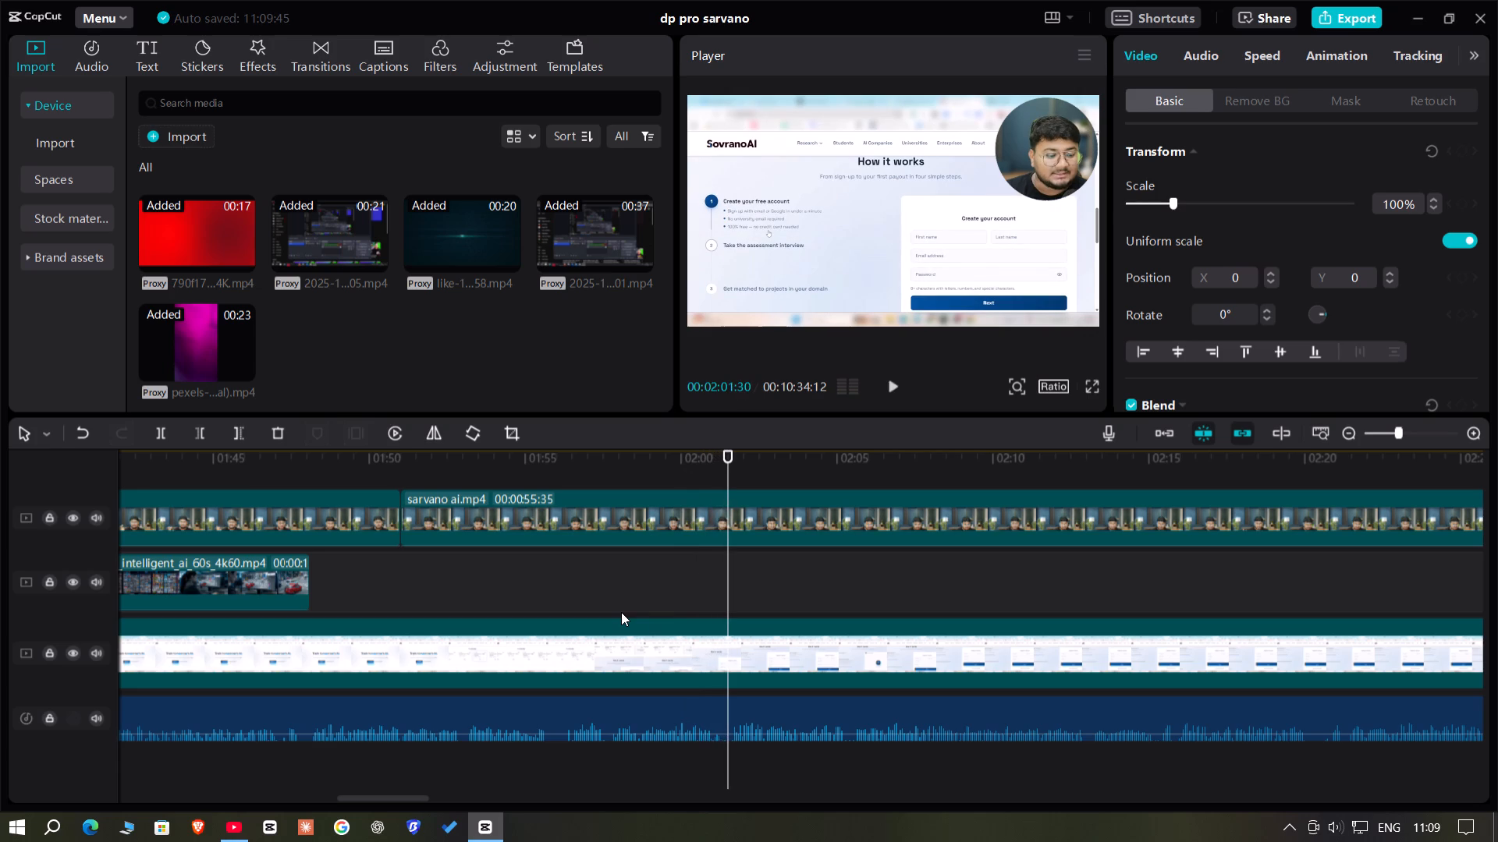
pyautogui.click(822, 653)
pyautogui.click(1466, 152)
pyautogui.press('Left')
pyautogui.press('Left')
pyautogui.press('Left')
pyautogui.press('Left')
pyautogui.press('Left')
pyautogui.press('Left')
pyautogui.press('Left')
pyautogui.press('Left')
pyautogui.press('Left')
pyautogui.press('Left')
pyautogui.press('Left')
pyautogui.press('Left')
pyautogui.press('Left')
pyautogui.press('Left')
pyautogui.press('Left')
pyautogui.press('Left')
pyautogui.press('Left')
pyautogui.press('Left')
pyautogui.press('Left')
pyautogui.press('Left')
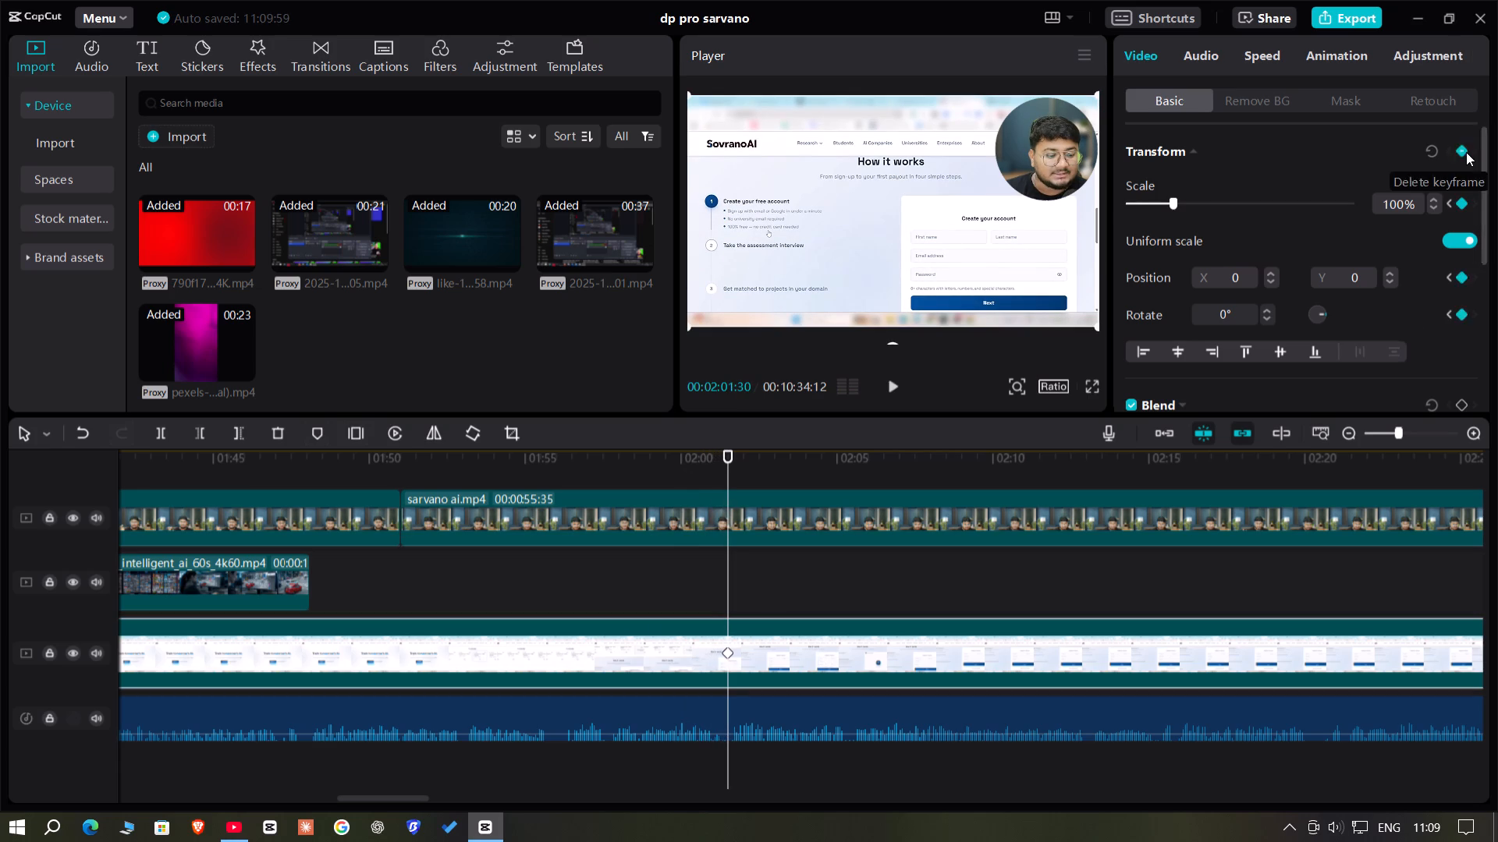
pyautogui.click(1466, 152)
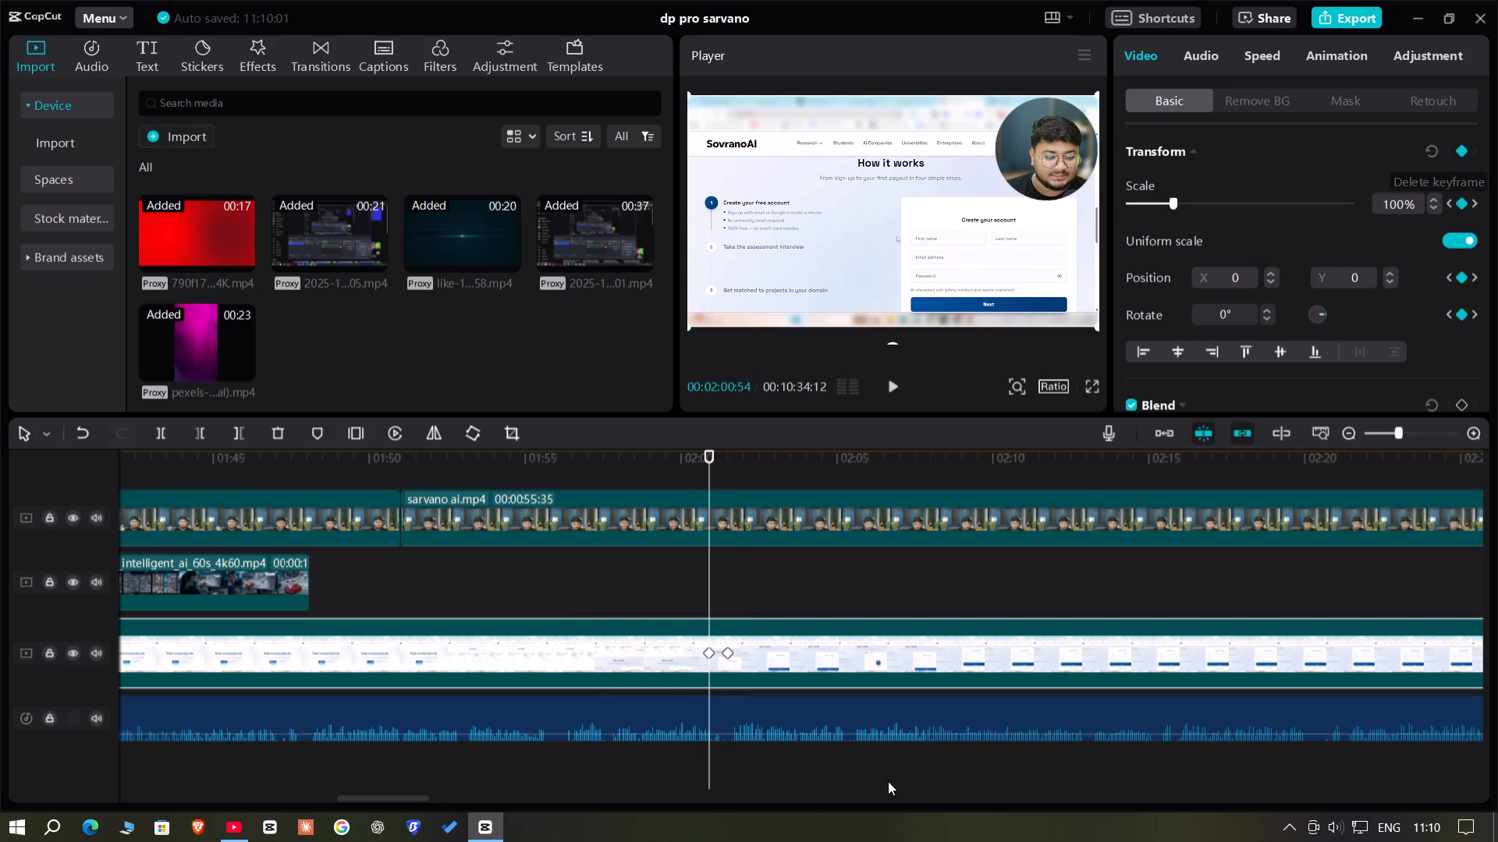
# At the 00:02:01:30 keyframe, enlarge the recording to 166% and reposition it to X 1077, Y 577, framing "Create your free account".
pyautogui.click(727, 660)
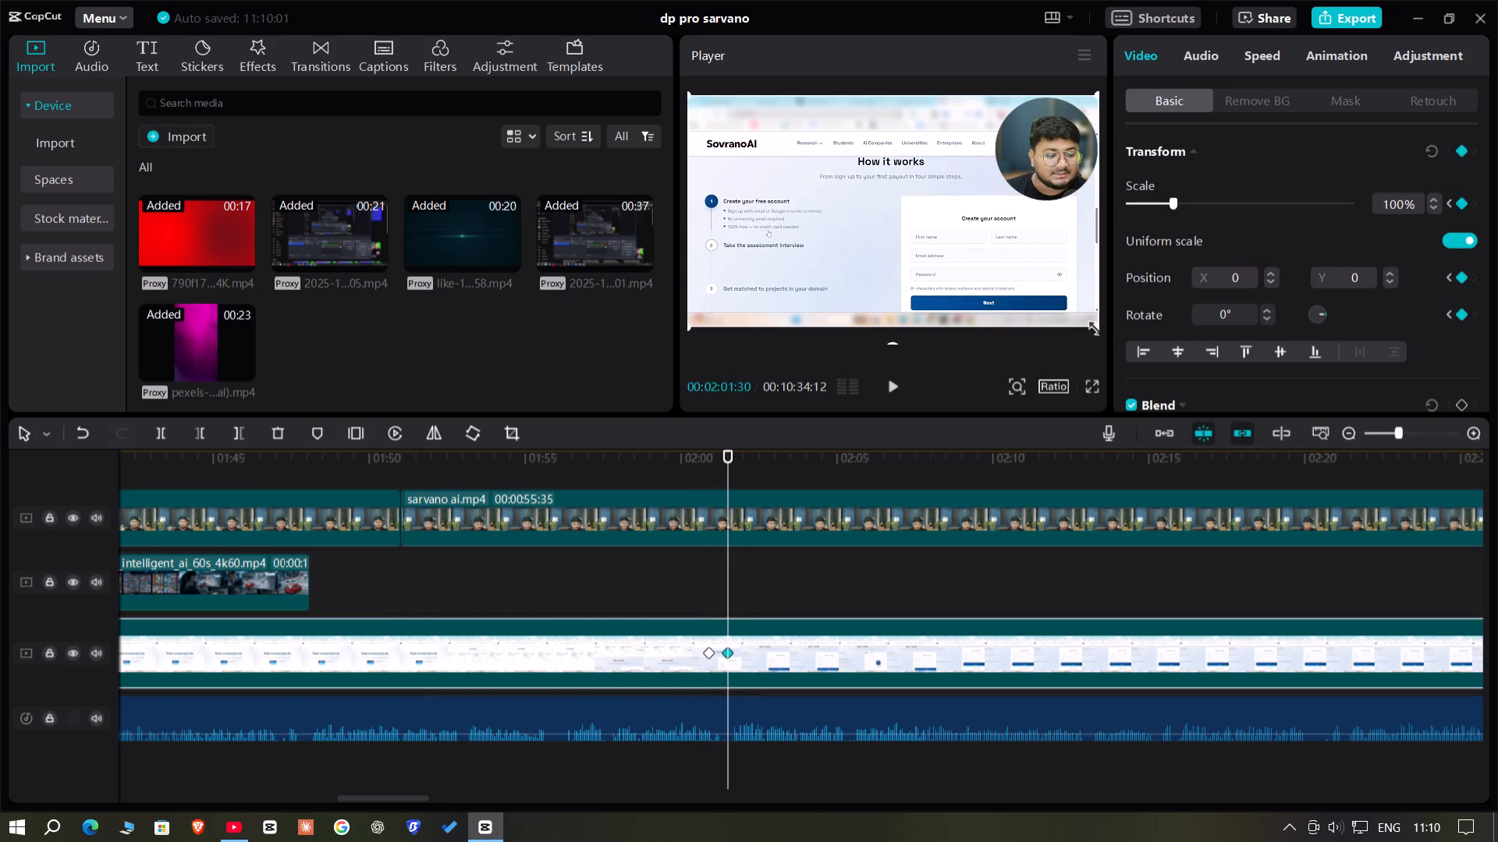
pyautogui.moveTo(1091, 325); pyautogui.dragTo(1273, 457)
pyautogui.moveTo(1022, 286); pyautogui.dragTo(1134, 282)
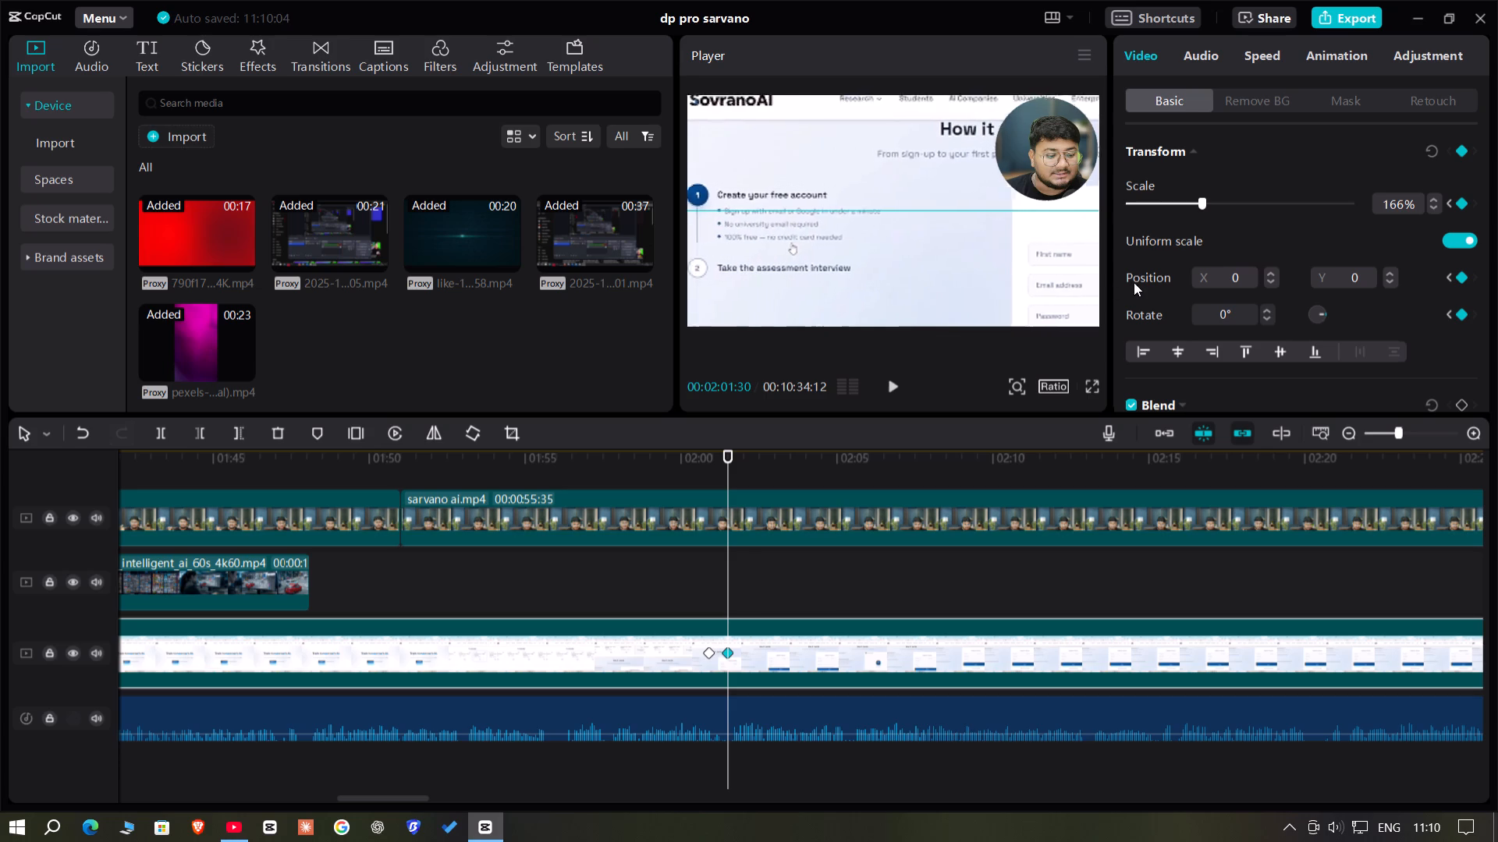
pyautogui.moveTo(1134, 282); pyautogui.dragTo(1138, 210)
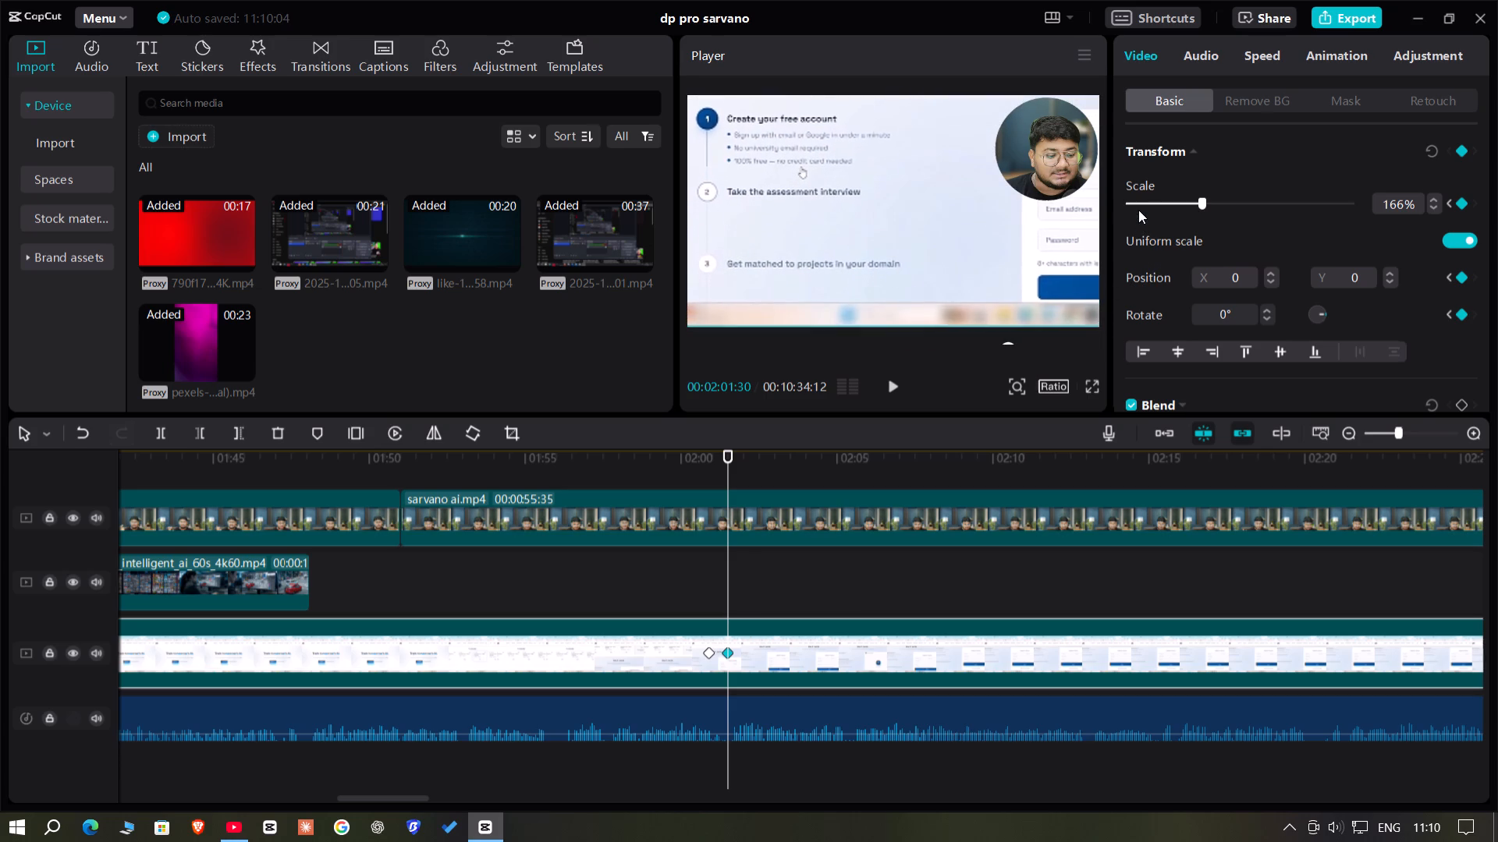
pyautogui.moveTo(1138, 210); pyautogui.dragTo(1138, 224)
# Play back the new zoom-in on the signup steps in full screen, up to about 00:02:06:38.
pyautogui.click(675, 595)
pyautogui.press('space')
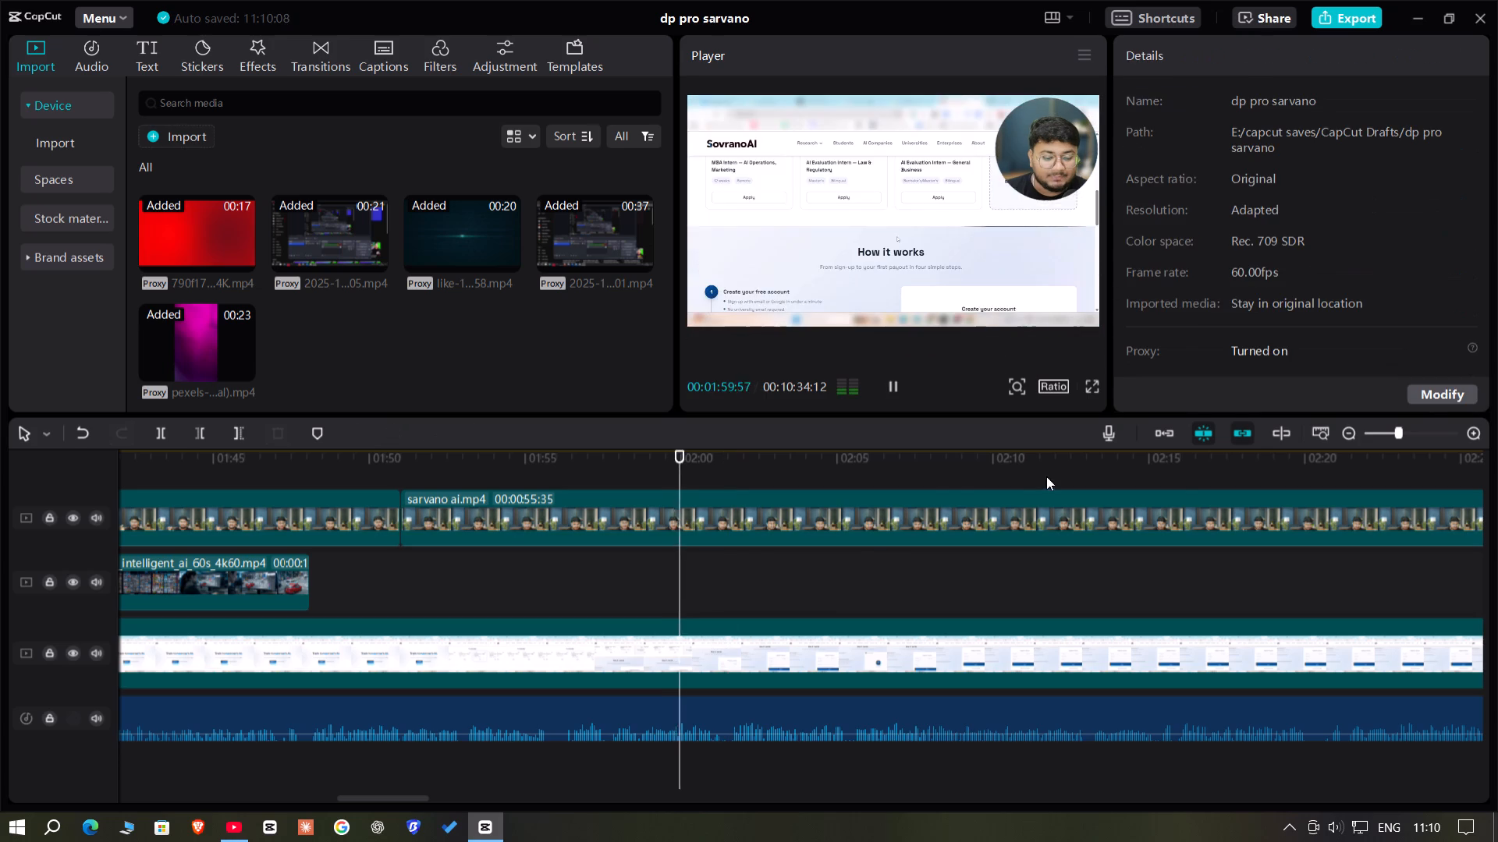
pyautogui.click(1094, 380)
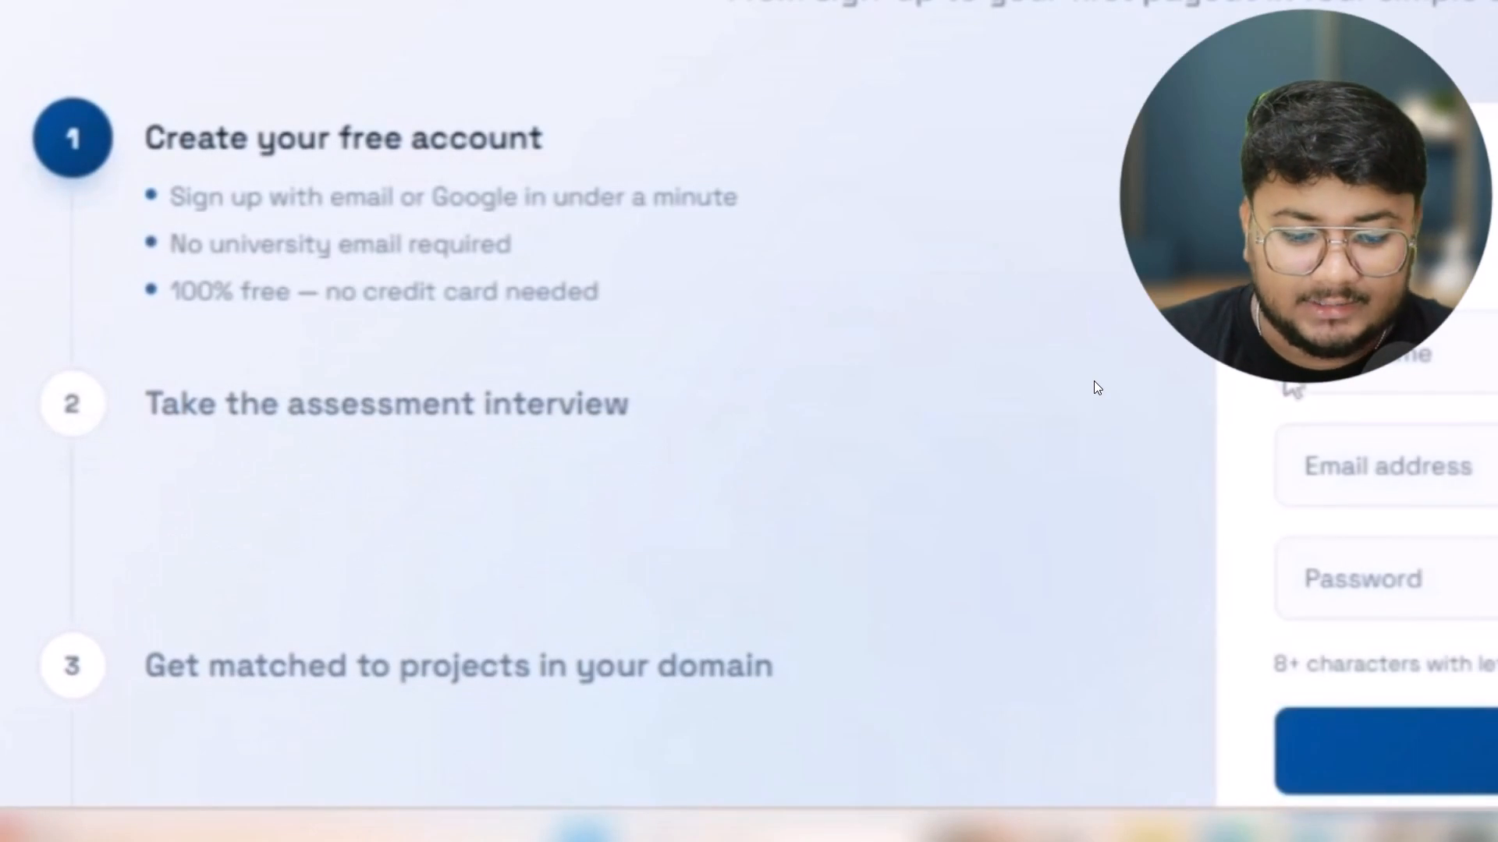
pyautogui.press('space')
pyautogui.click(1010, 756)
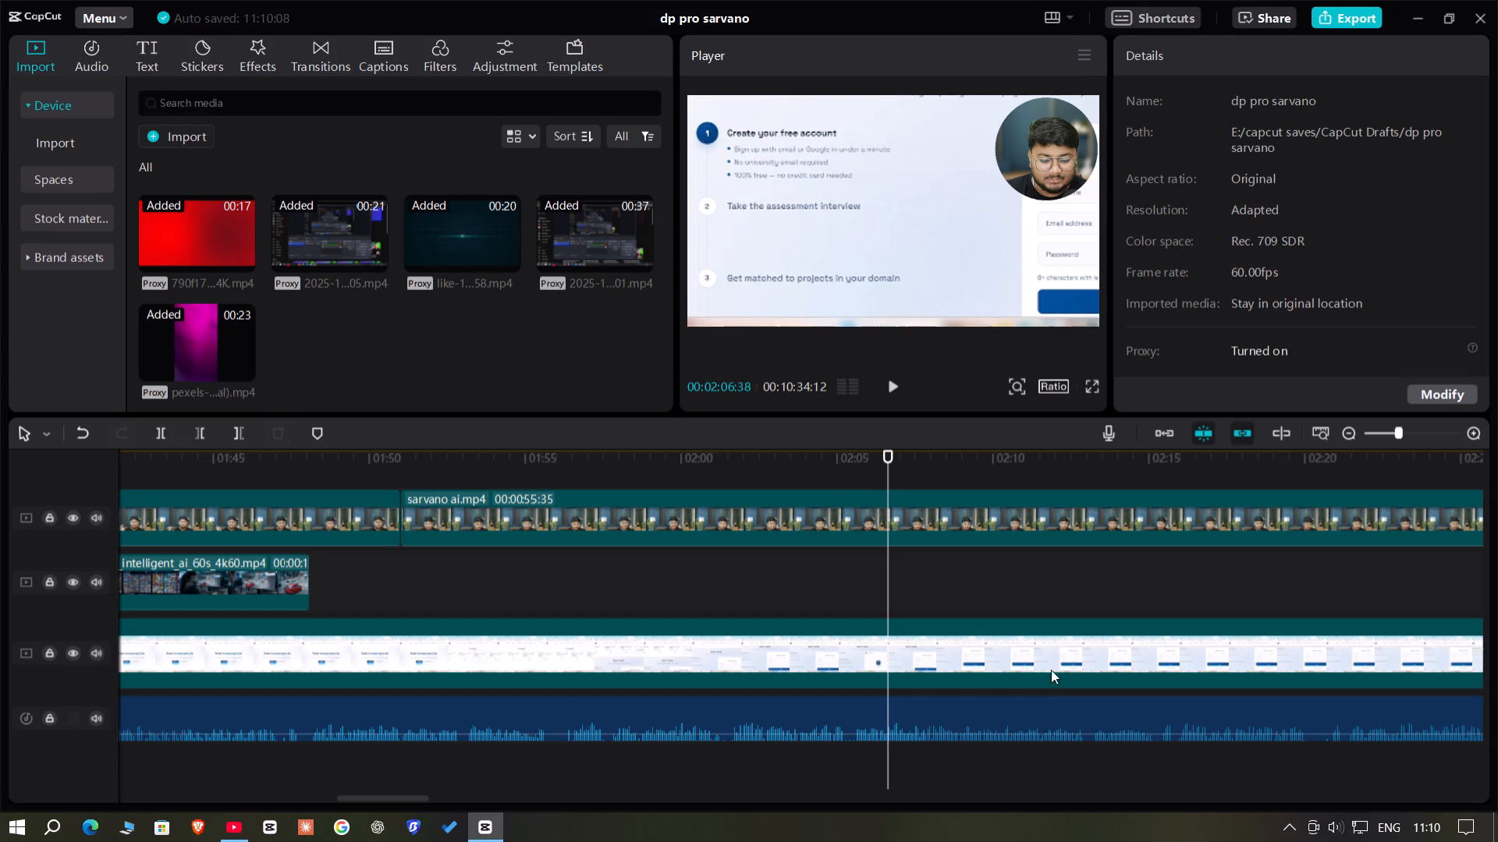
# Add transform keyframes to the browser recording at 00:02:05:55 and 00:02:05:23.
pyautogui.click(1043, 647)
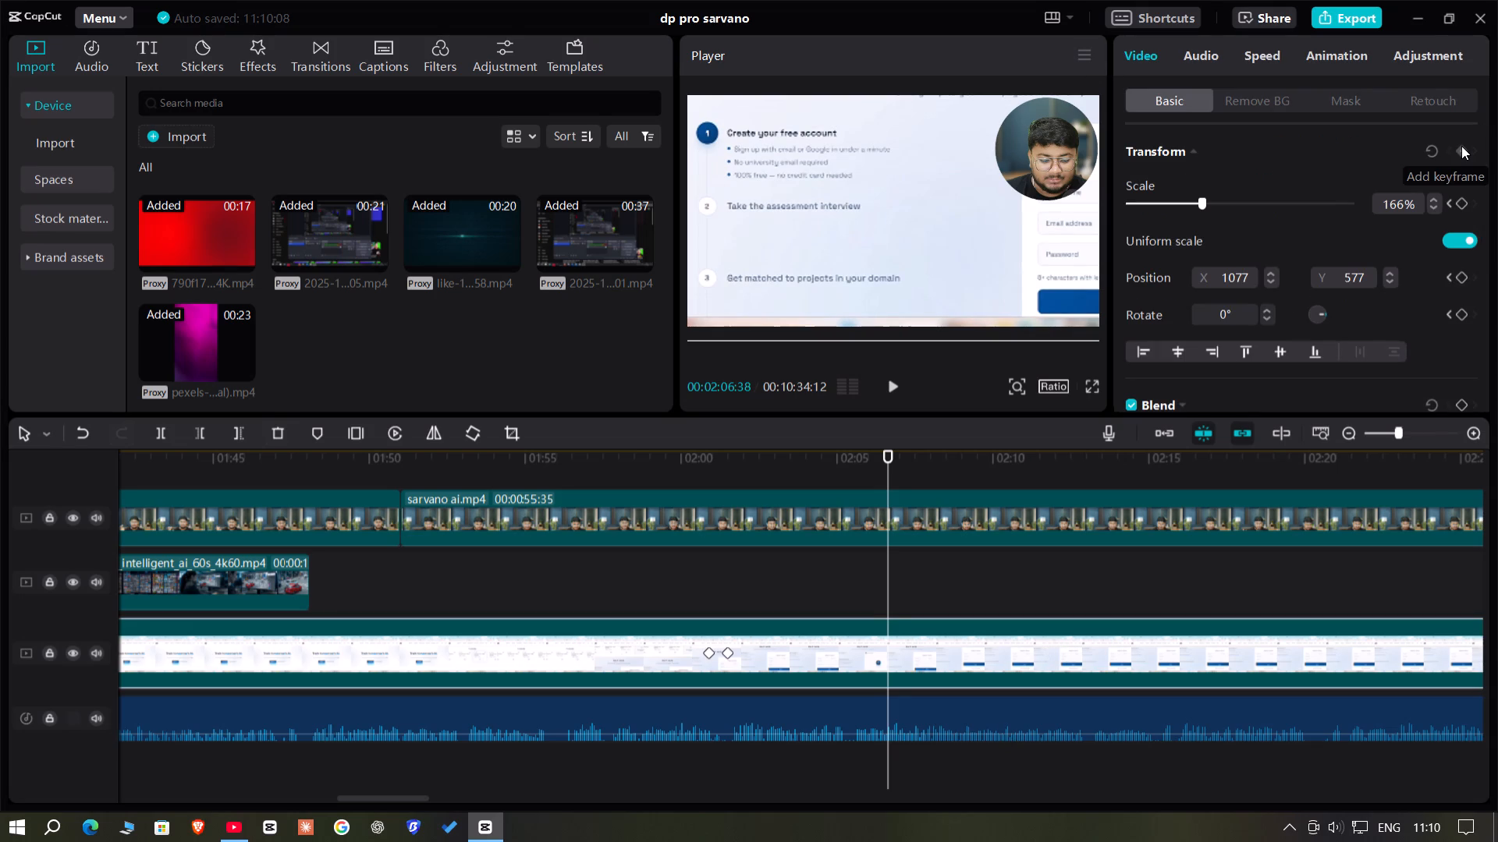
pyautogui.press('Left')
pyautogui.press('Left')
pyautogui.press('Left')
pyautogui.press('Left')
pyautogui.press('Left')
pyautogui.press('Left')
pyautogui.press('Left')
pyautogui.press('Left')
pyautogui.press('Left')
pyautogui.press('Left')
pyautogui.press('Left')
pyautogui.press('Left')
pyautogui.press('Left')
pyautogui.press('Left')
pyautogui.press('Left')
pyautogui.press('Left')
pyautogui.press('Left')
pyautogui.press('Left')
pyautogui.press('Left')
pyautogui.press('Left')
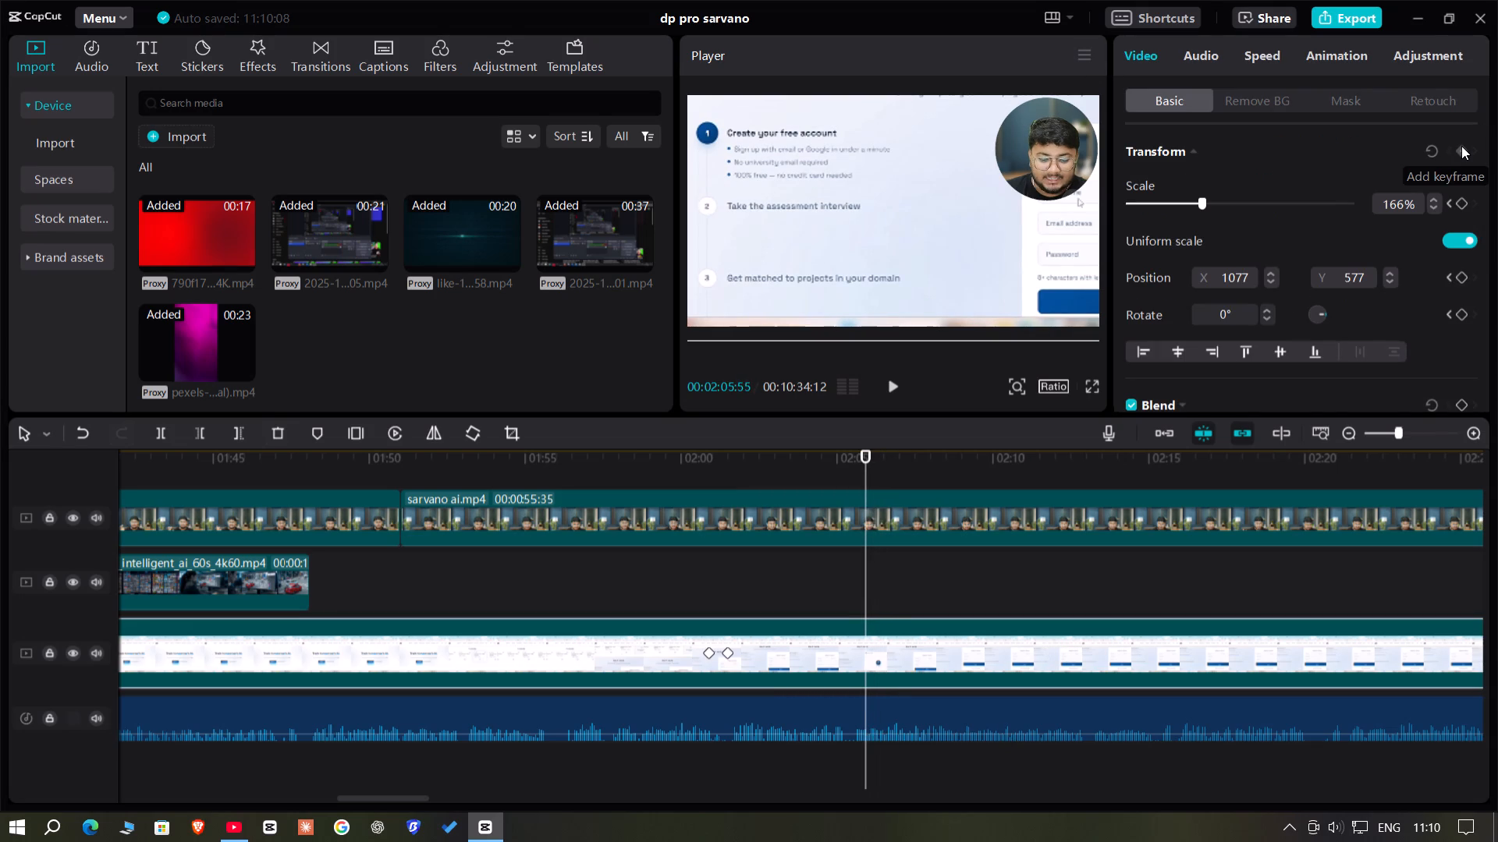
pyautogui.click(1461, 146)
pyautogui.press('Left')
pyautogui.press('Left')
pyautogui.press('Left')
pyautogui.press('Left')
pyautogui.press('Left')
pyautogui.press('Left')
pyautogui.press('Left')
pyautogui.press('Left')
pyautogui.press('Left')
pyautogui.press('Left')
pyautogui.press('Left')
pyautogui.press('Left')
pyautogui.press('Left')
pyautogui.press('Left')
pyautogui.press('Left')
pyautogui.press('Left')
pyautogui.press('Left')
pyautogui.press('Left')
pyautogui.press('Left')
pyautogui.press('Left')
pyautogui.click(1461, 146)
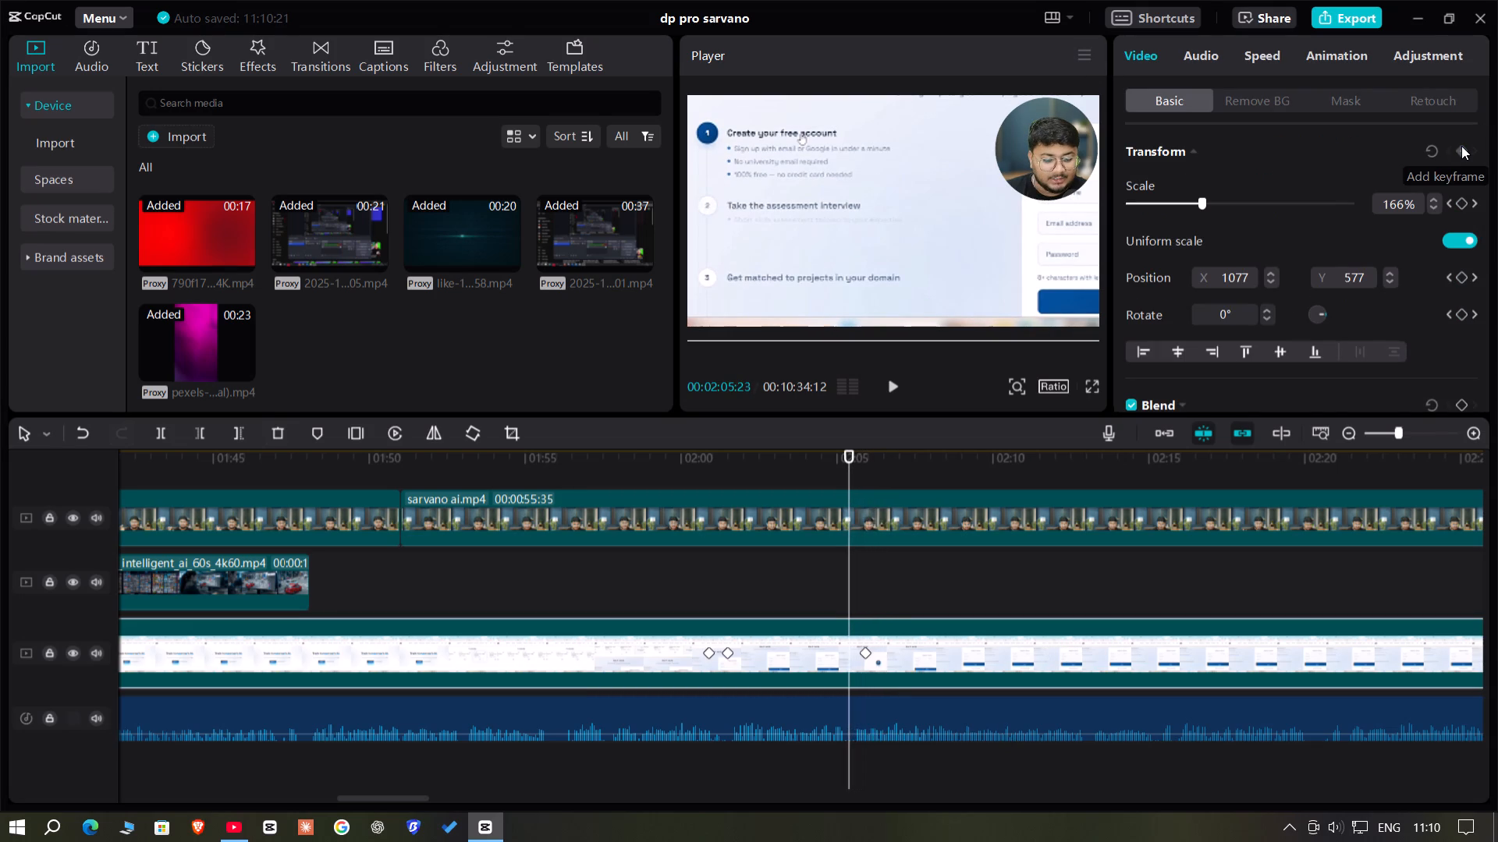
# At the 00:02:05:55 keyframe, reposition the recording to X -1263, Y 711 to frame the "Create your account" form.
pyautogui.click(870, 646)
pyautogui.moveTo(1009, 289); pyautogui.dragTo(754, 296)
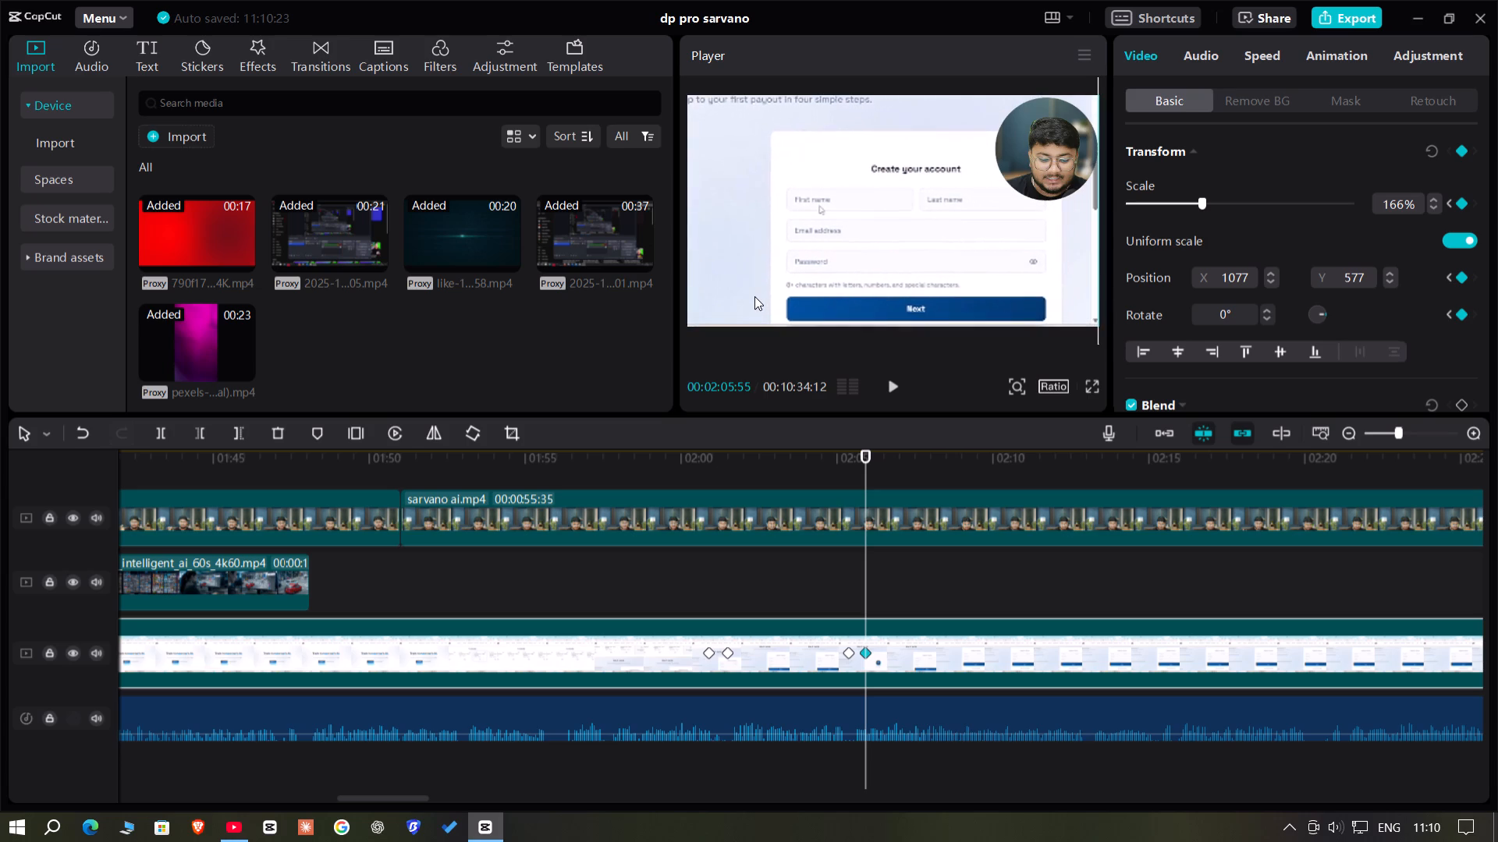
pyautogui.moveTo(754, 296); pyautogui.dragTo(760, 274)
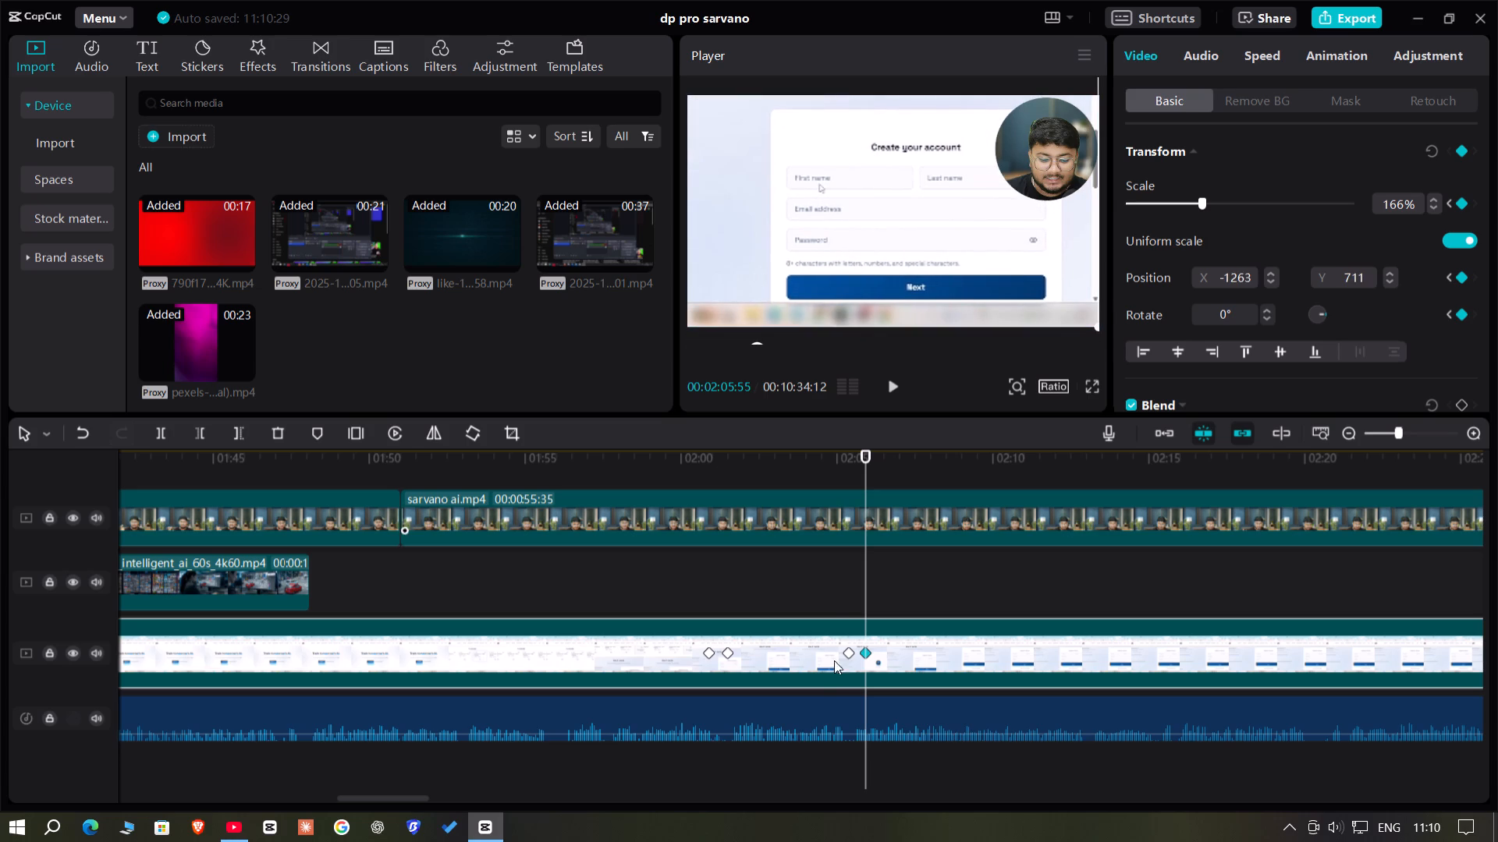
# Play back the pan to the form, and add transform keyframes to the recording at 00:02:09:54 and 00:02:10:31.
pyautogui.click(822, 586)
pyautogui.press('space')
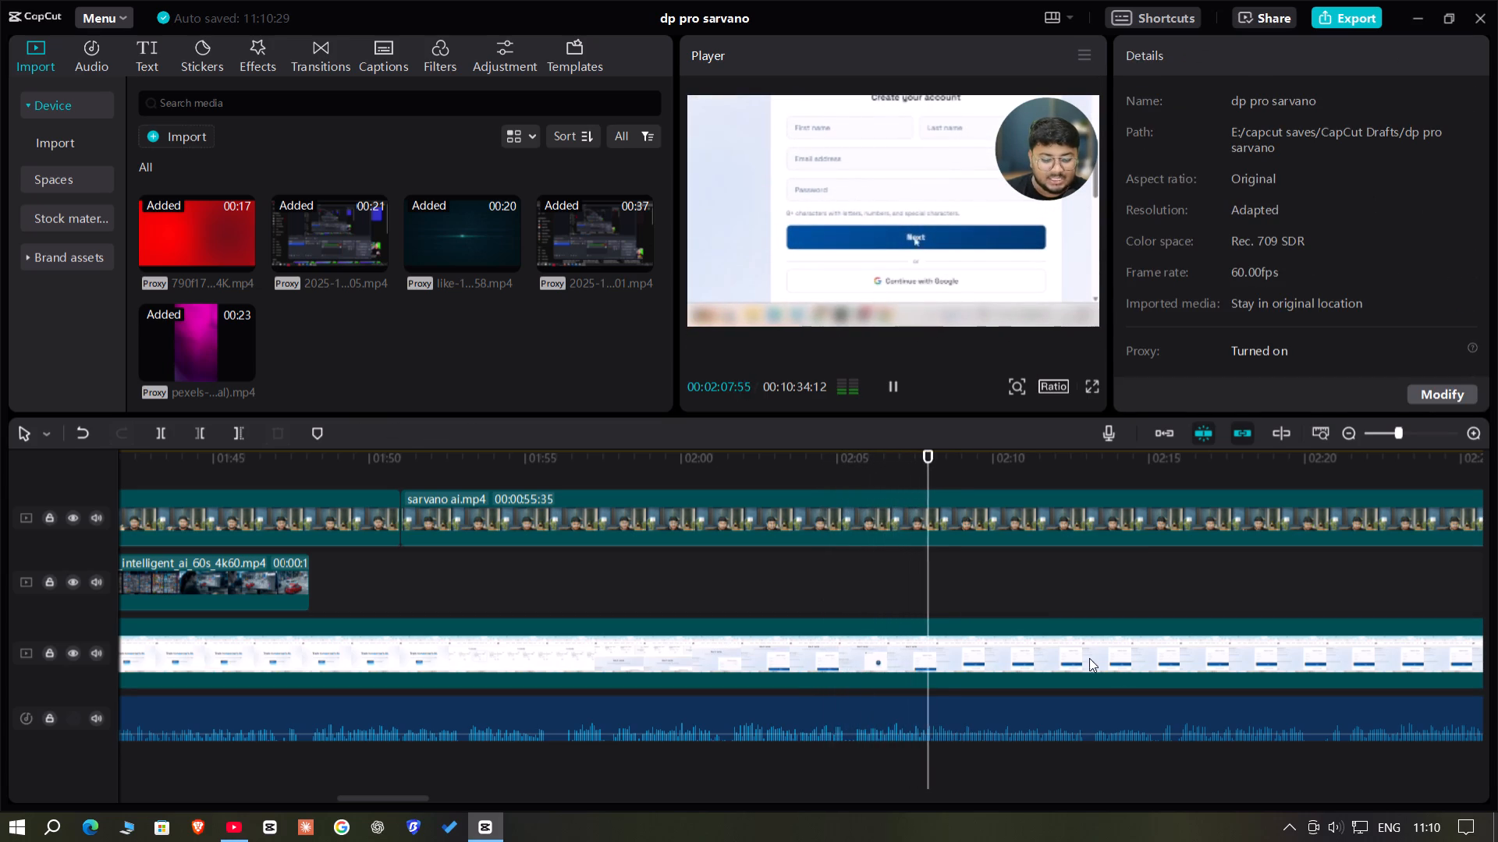
pyautogui.press('space')
pyautogui.press('space')
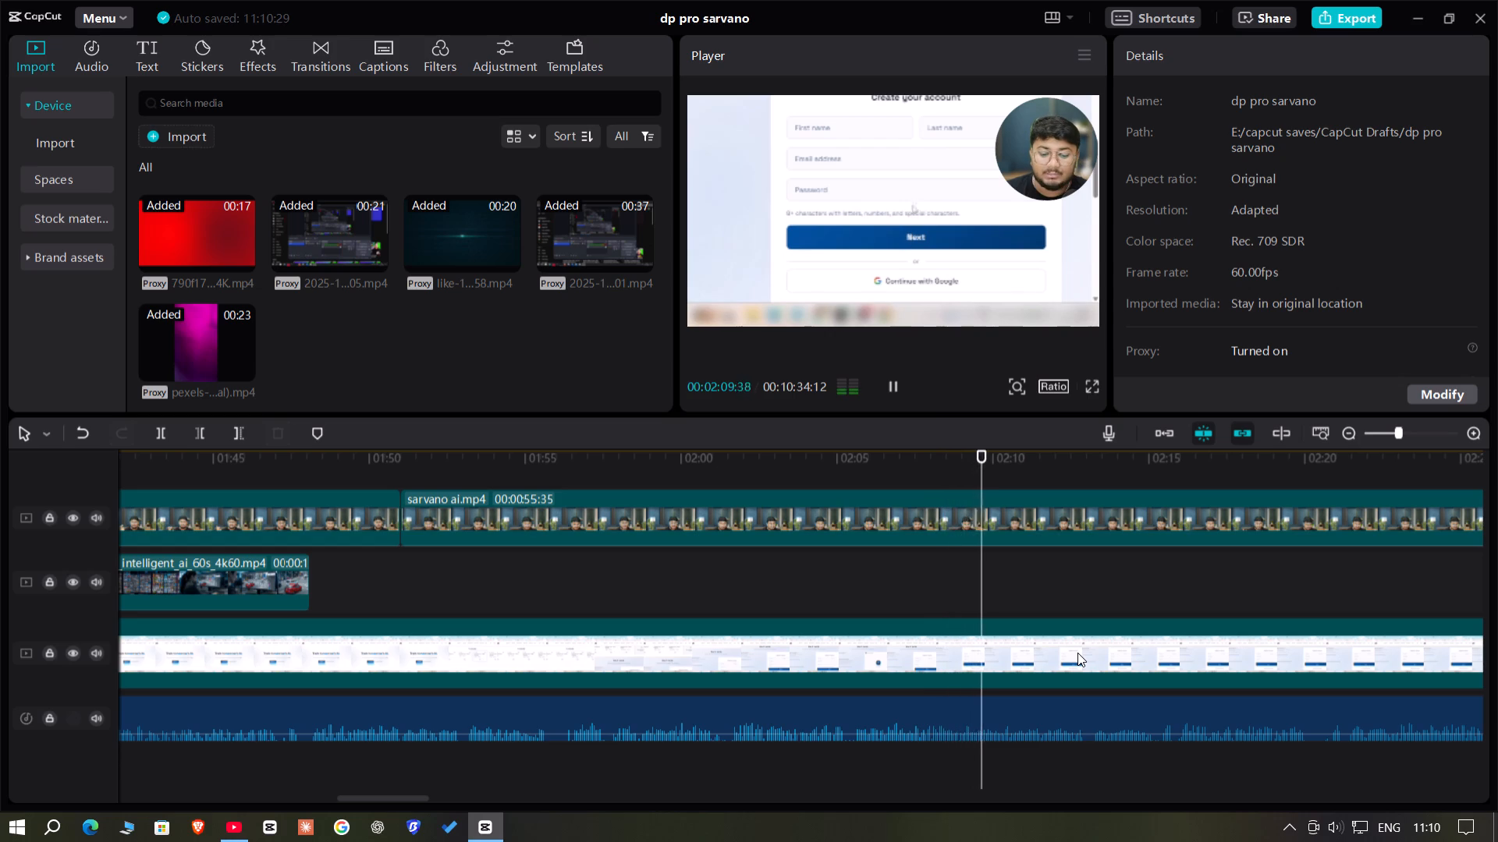
pyautogui.press('space')
pyautogui.click(1077, 653)
pyautogui.click(1460, 143)
pyautogui.press('Right')
pyautogui.press('Right')
pyautogui.press('Right')
pyautogui.press('Right')
pyautogui.press('Right')
pyautogui.press('Right')
pyautogui.press('Right')
pyautogui.press('Right')
pyautogui.press('Right')
pyautogui.press('Right')
pyautogui.press('Right')
pyautogui.press('Right')
pyautogui.press('Right')
pyautogui.press('Right')
pyautogui.press('Right')
pyautogui.press('Right')
pyautogui.press('Right')
pyautogui.press('Right')
pyautogui.press('Right')
pyautogui.press('Right')
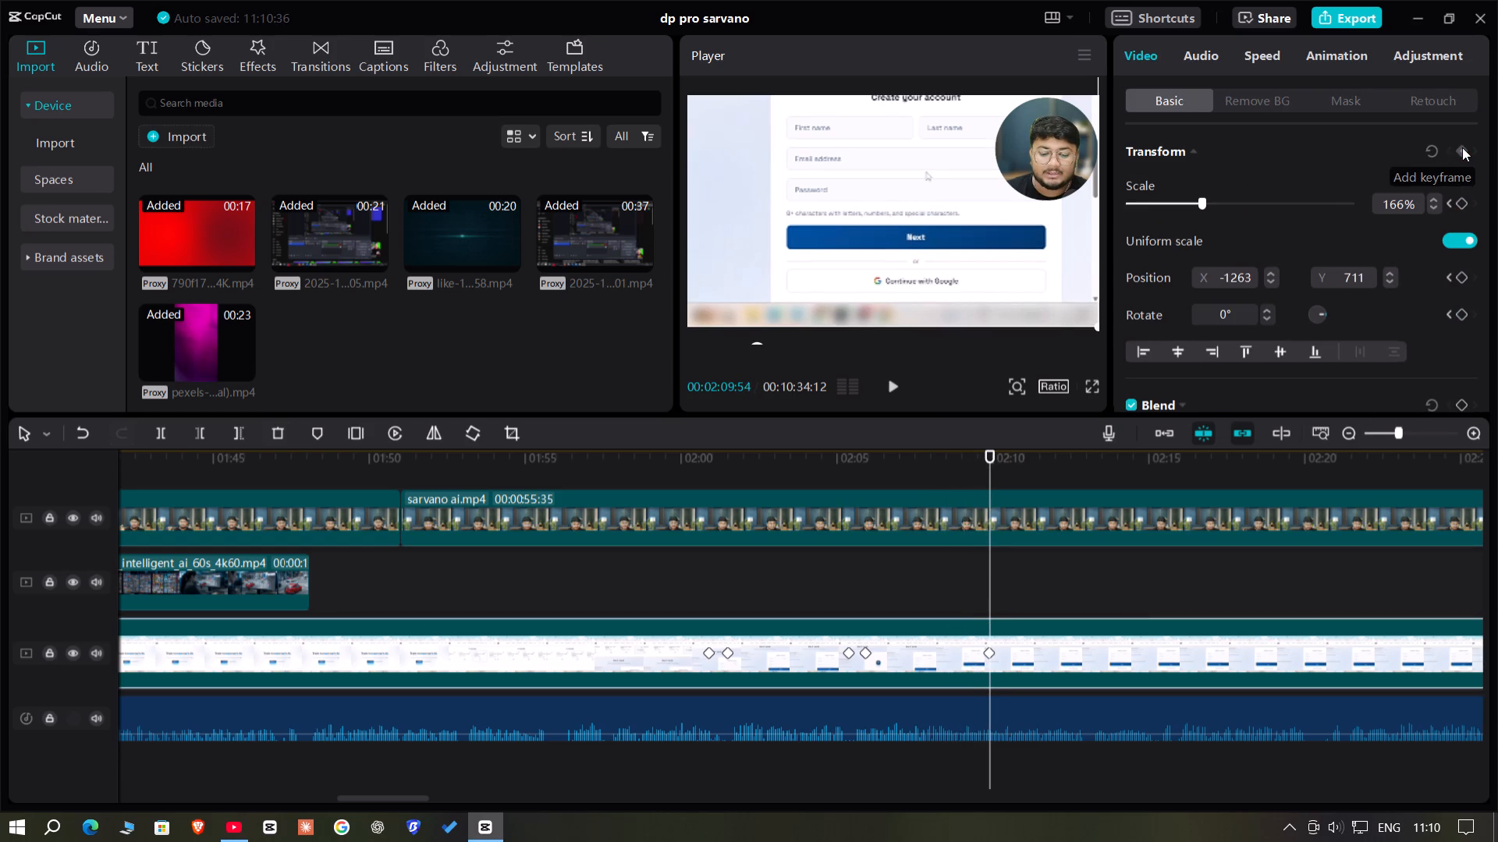
pyautogui.click(1462, 147)
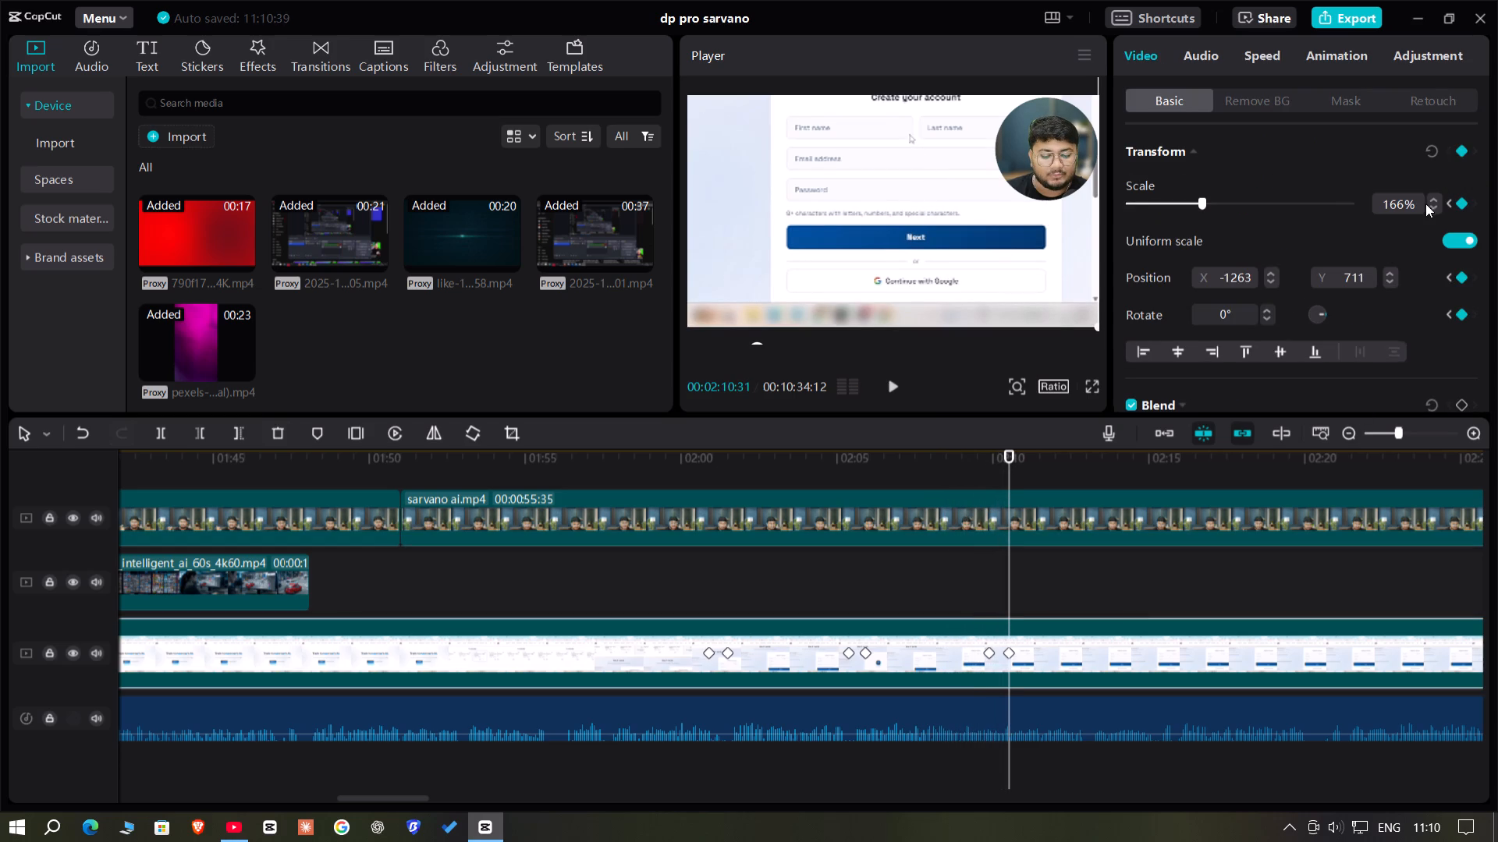
# Set the recording's scale to 100% and its position to X 0, Y 0 at the 00:02:10:31 keyframe.
pyautogui.doubleClick(1393, 203)
pyautogui.press('BackSpace')
pyautogui.write('100')
pyautogui.press('Return')
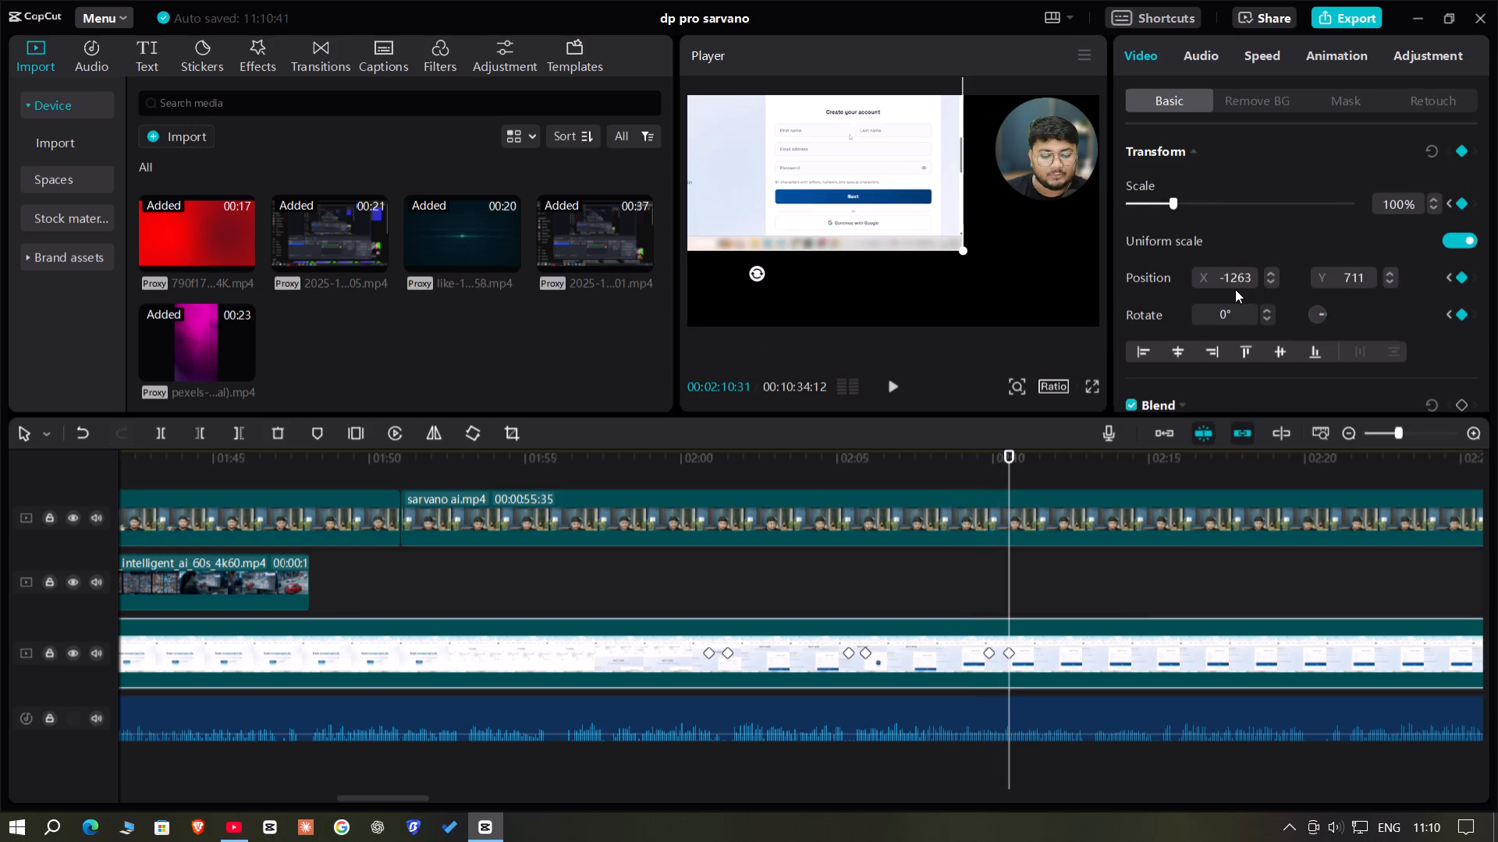
pyautogui.click(1235, 289)
pyautogui.doubleClick(1234, 276)
pyautogui.press('BackSpace')
pyautogui.press('0')
pyautogui.press('Return')
pyautogui.doubleClick(1355, 281)
pyautogui.press('BackSpace')
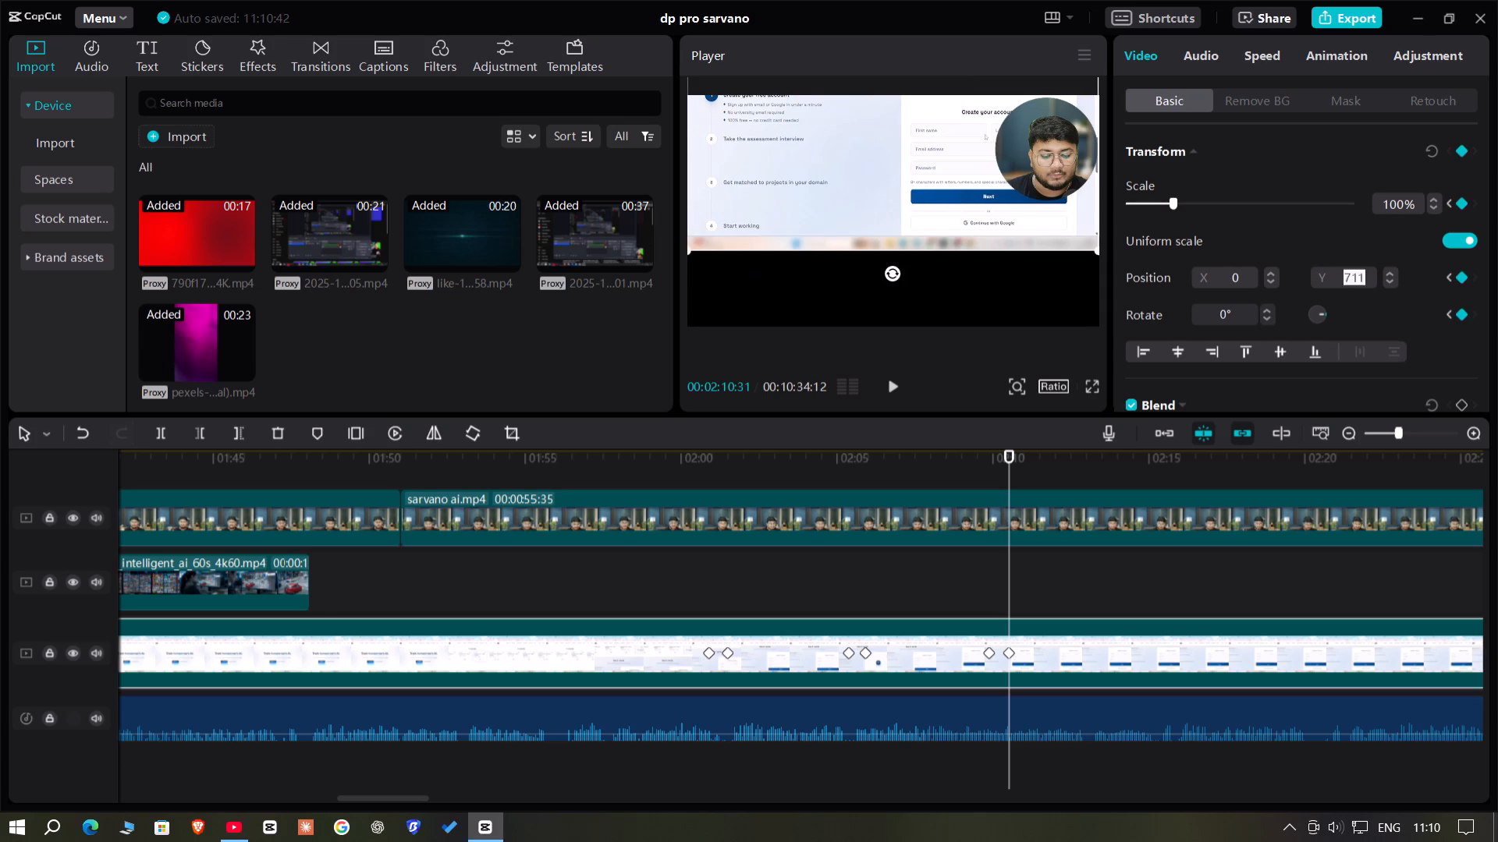
pyautogui.press('0')
pyautogui.press('Return')
# Find where "Take the assessment interview" opens, and add transform keyframes to the browser recording at 00:02:27:52 and slightly earlier.
pyautogui.click(981, 570)
pyautogui.press('space')
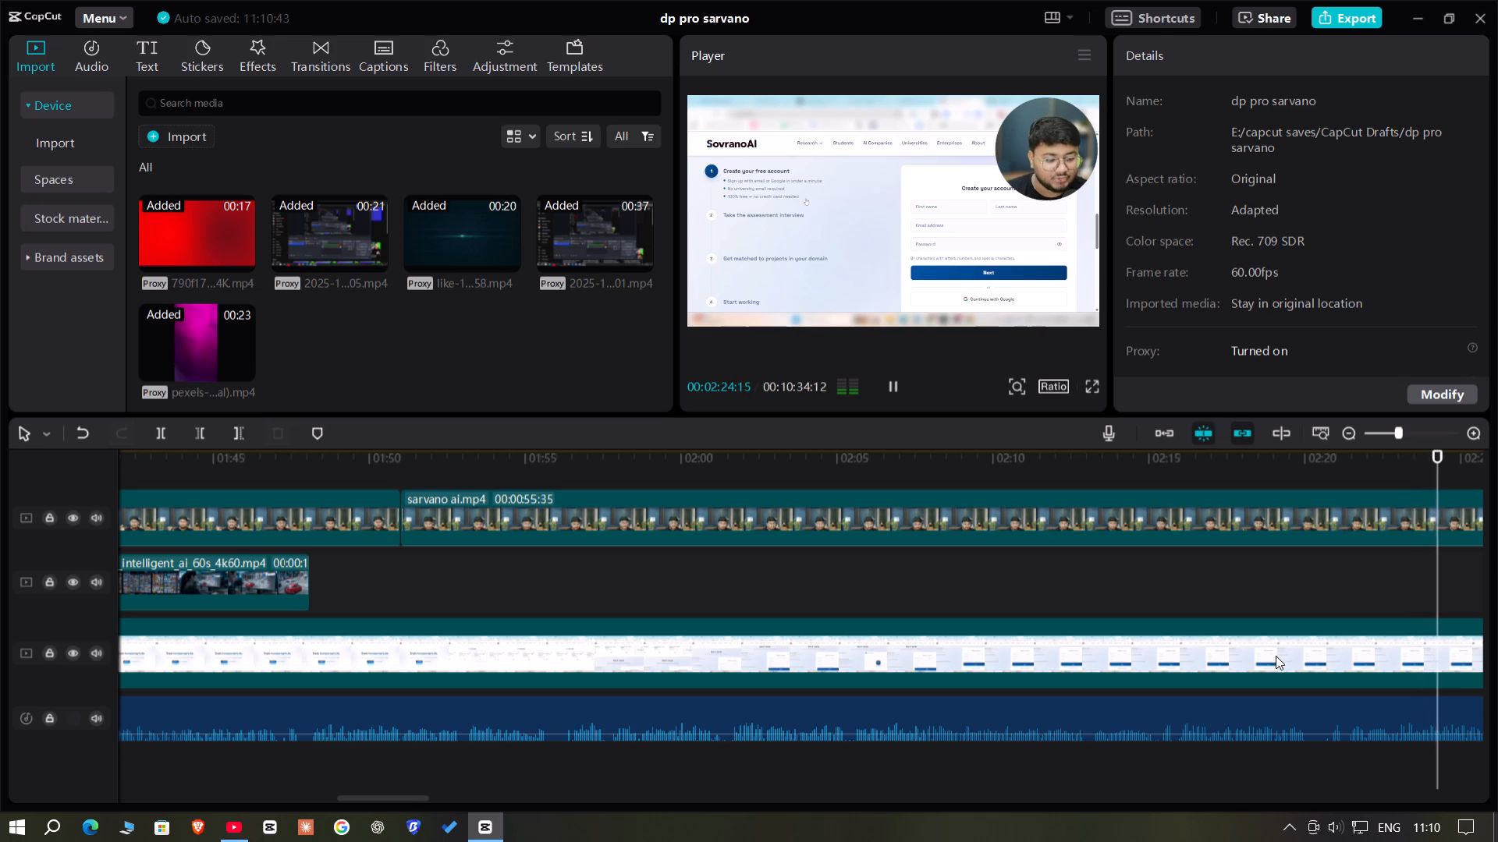
pyautogui.press('space')
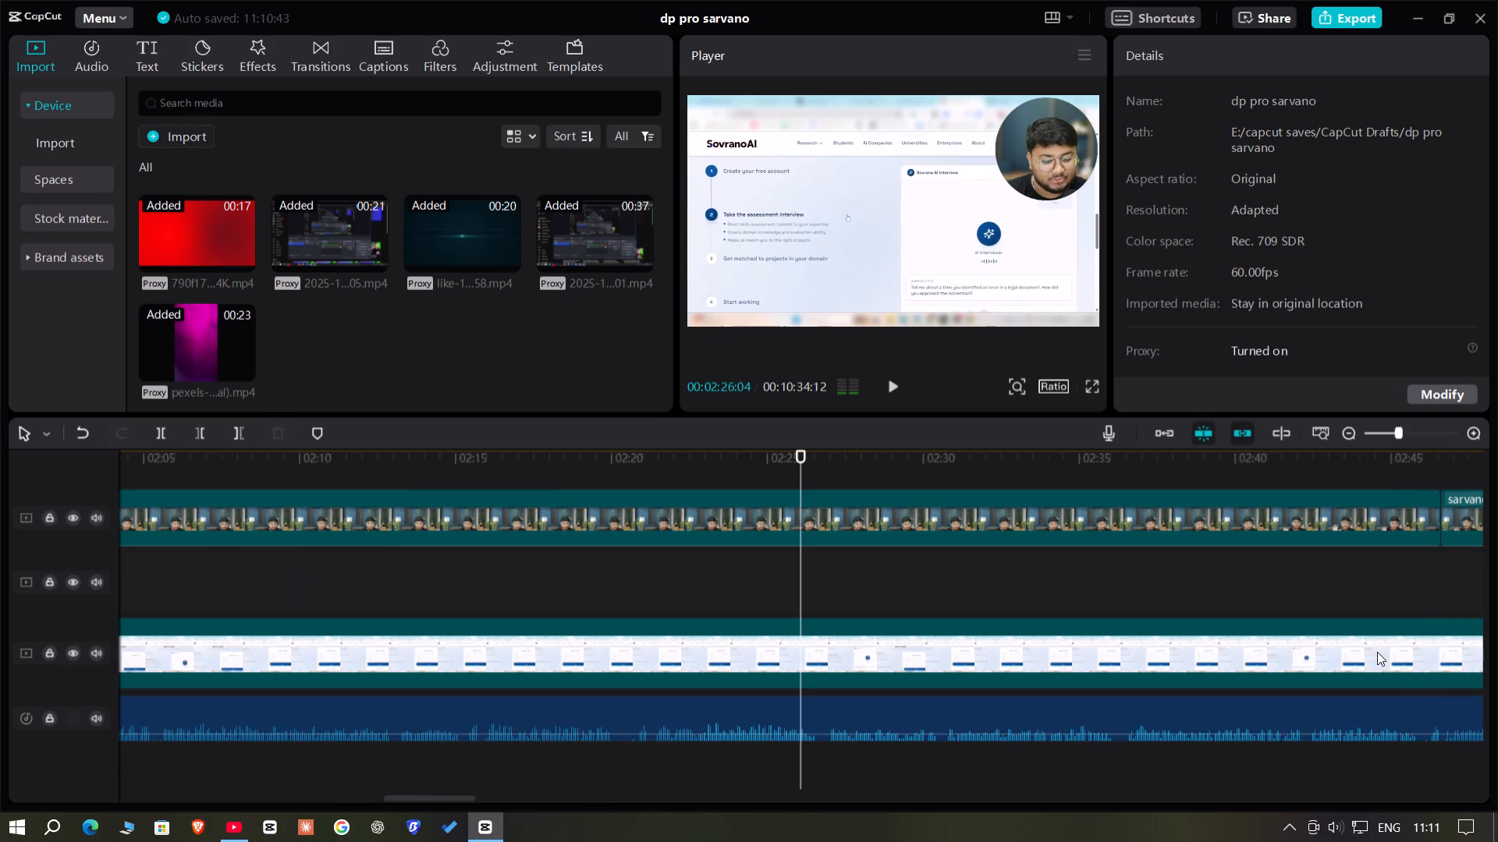
pyautogui.press('space')
pyautogui.press('space')
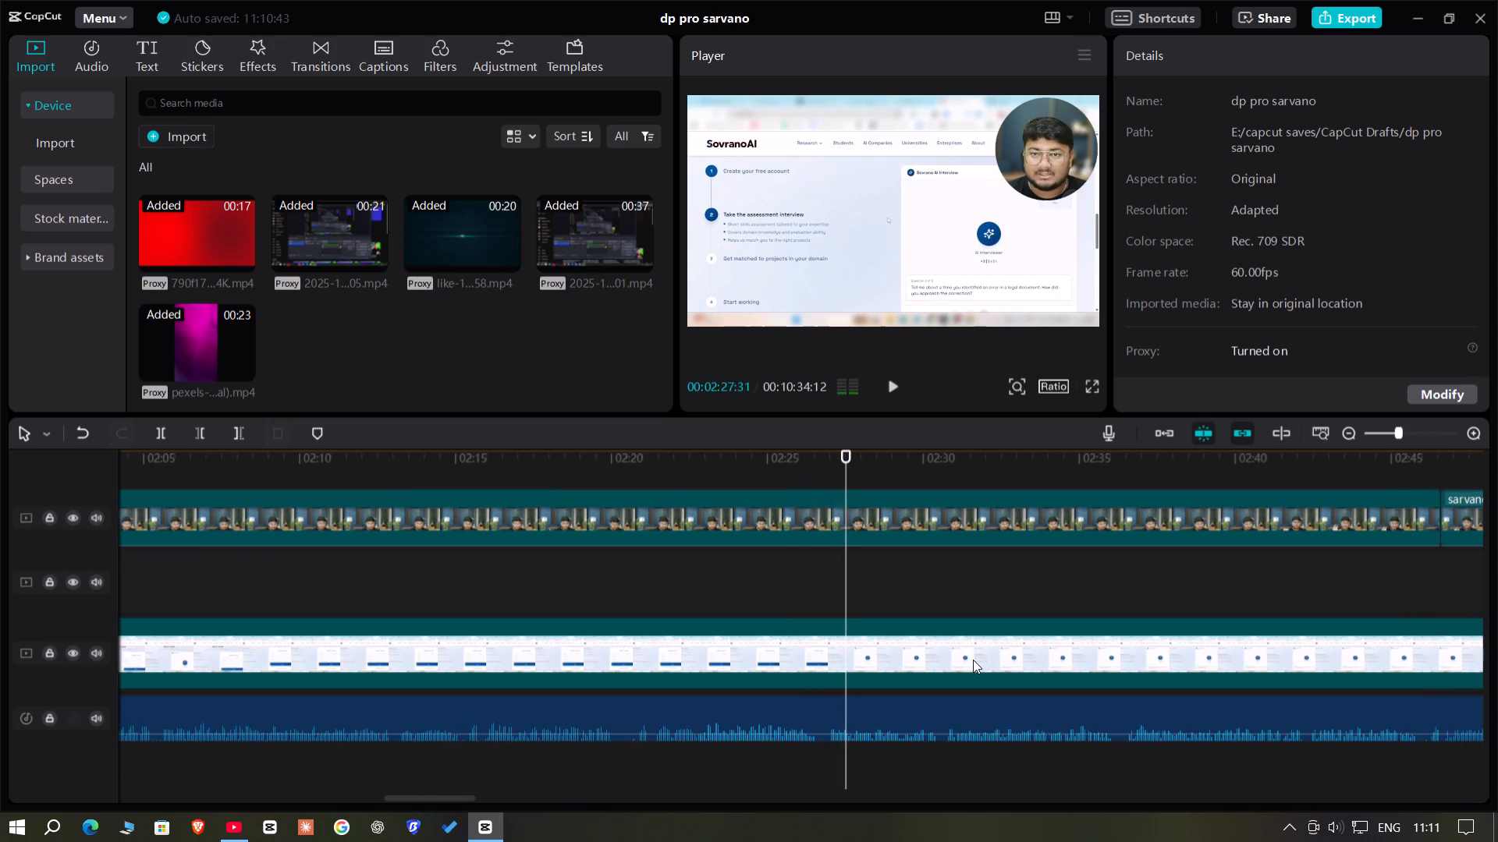
pyautogui.press('space')
pyautogui.press('space')
pyautogui.click(973, 660)
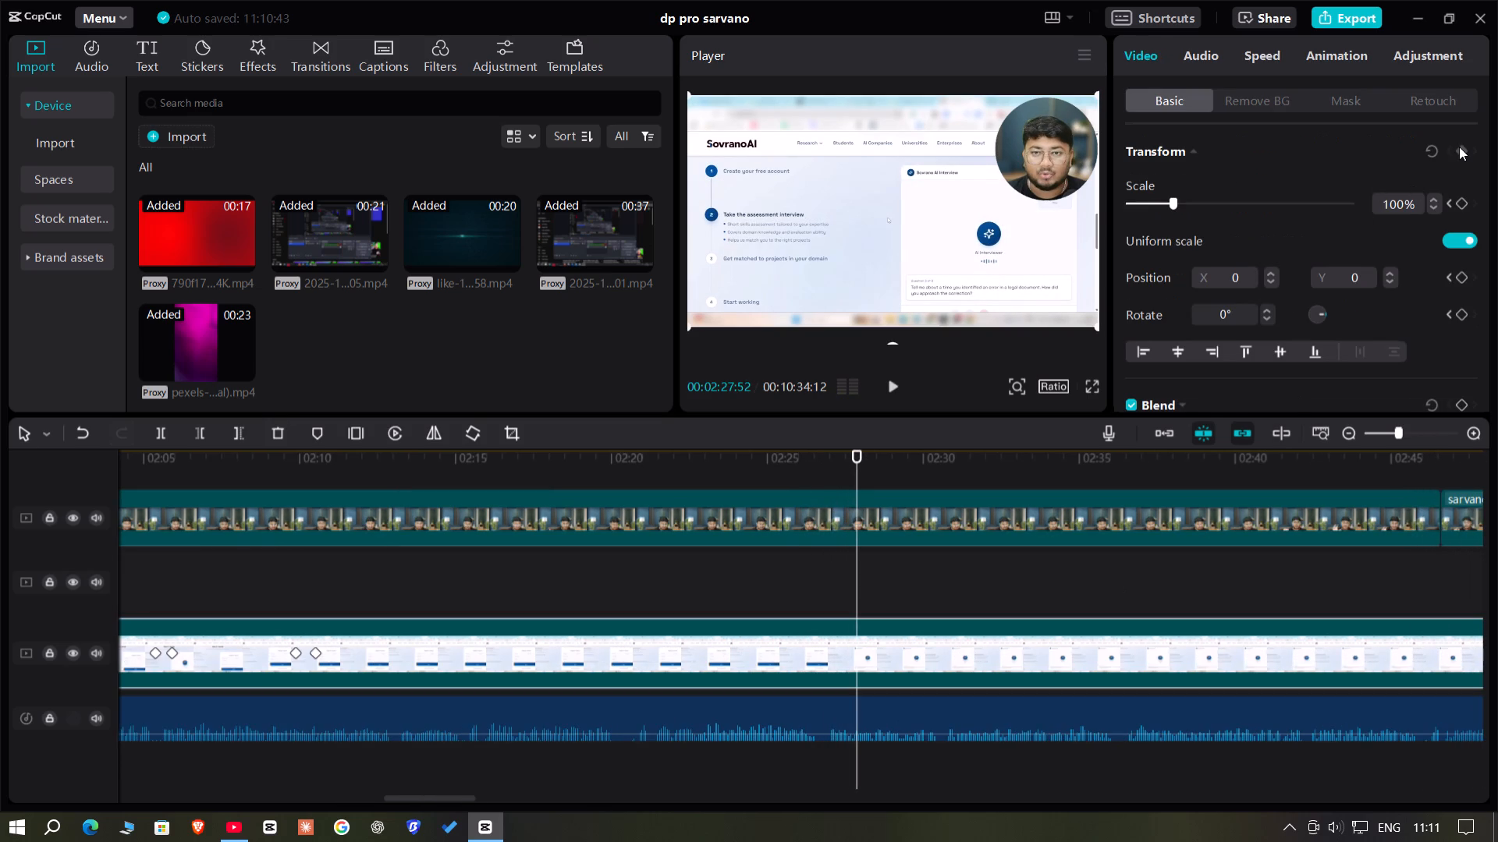
pyautogui.click(1459, 147)
pyautogui.press('Left')
pyautogui.press('Left')
pyautogui.press('Left')
pyautogui.press('Left')
pyautogui.press('Left')
pyautogui.press('Left')
pyautogui.press('Left')
pyautogui.press('Left')
pyautogui.press('Left')
pyautogui.press('Left')
pyautogui.press('Left')
pyautogui.press('Left')
pyautogui.press('Left')
pyautogui.press('Left')
pyautogui.press('Left')
pyautogui.press('Left')
pyautogui.press('Left')
pyautogui.press('Left')
pyautogui.press('Left')
pyautogui.press('Left')
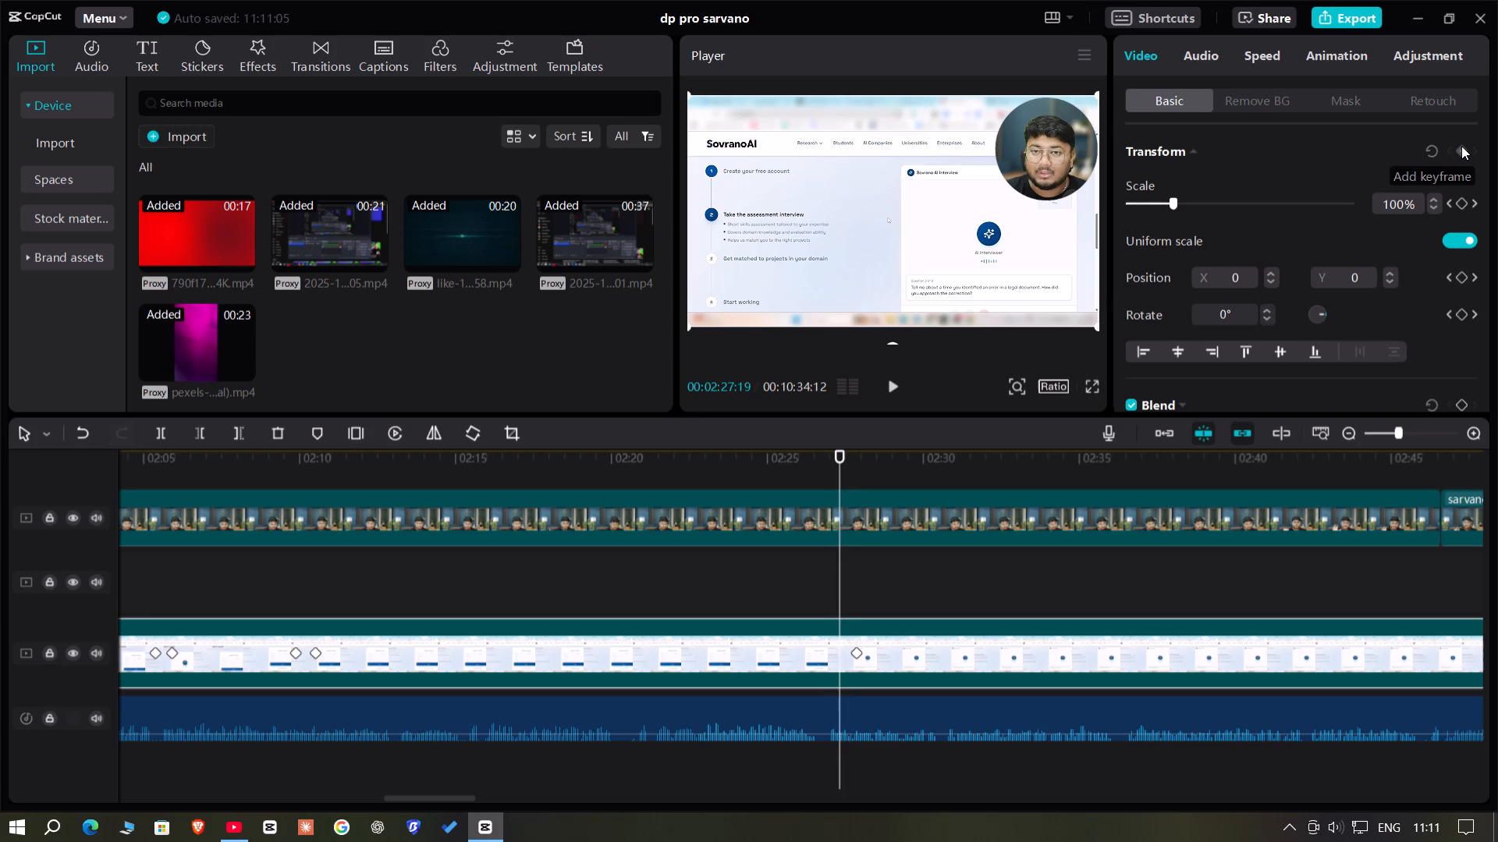
pyautogui.click(1461, 146)
# At the 00:02:27:52 keyframe, scale the recording to 173% and move it to X 1236, Y 486 to frame the assessment interview step.
pyautogui.click(864, 653)
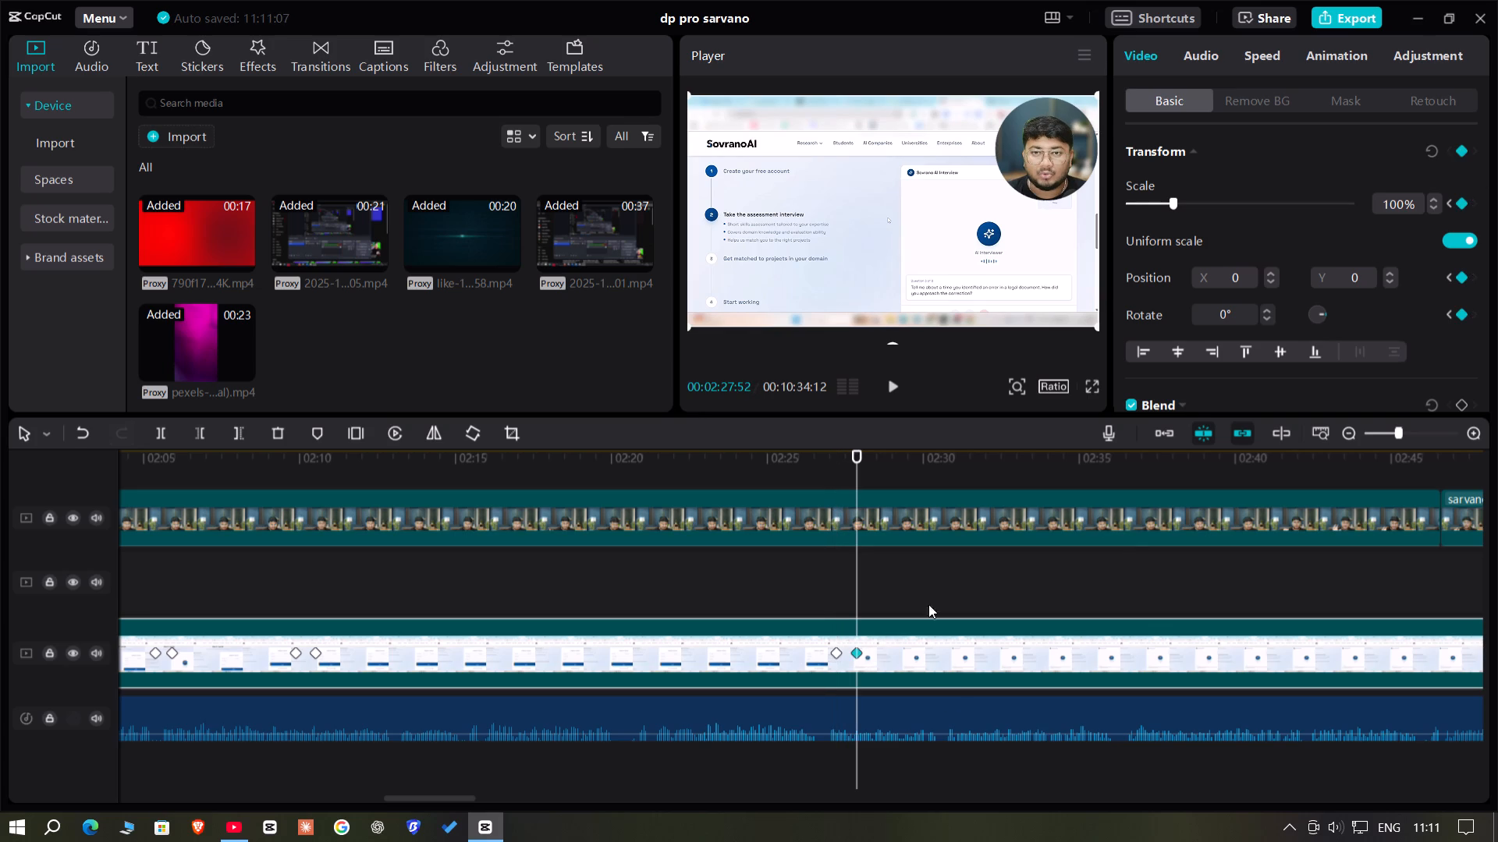
pyautogui.moveTo(1095, 325); pyautogui.dragTo(1249, 562)
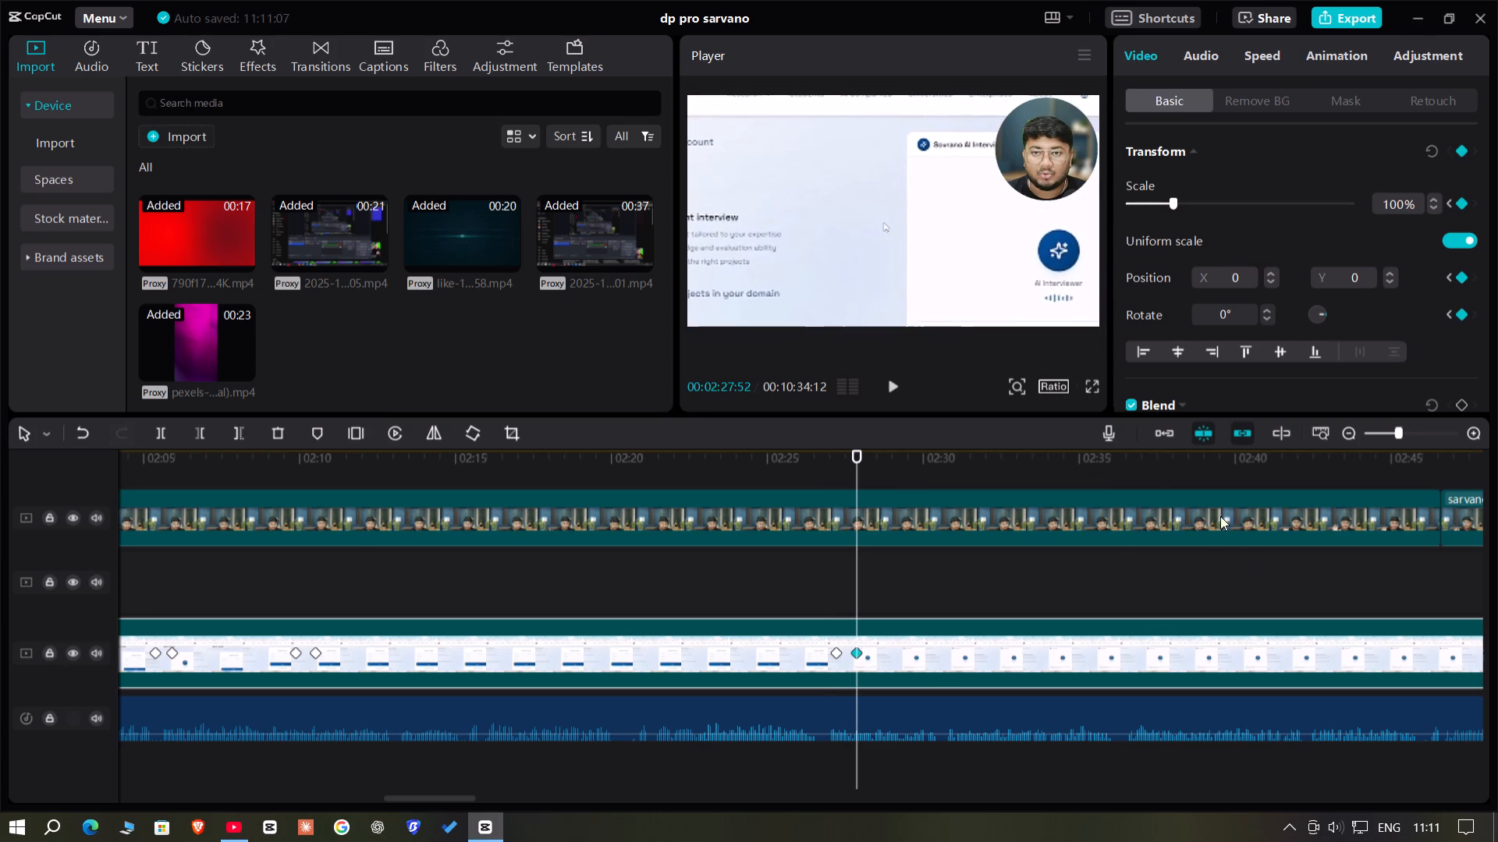
pyautogui.moveTo(936, 306); pyautogui.dragTo(1060, 253)
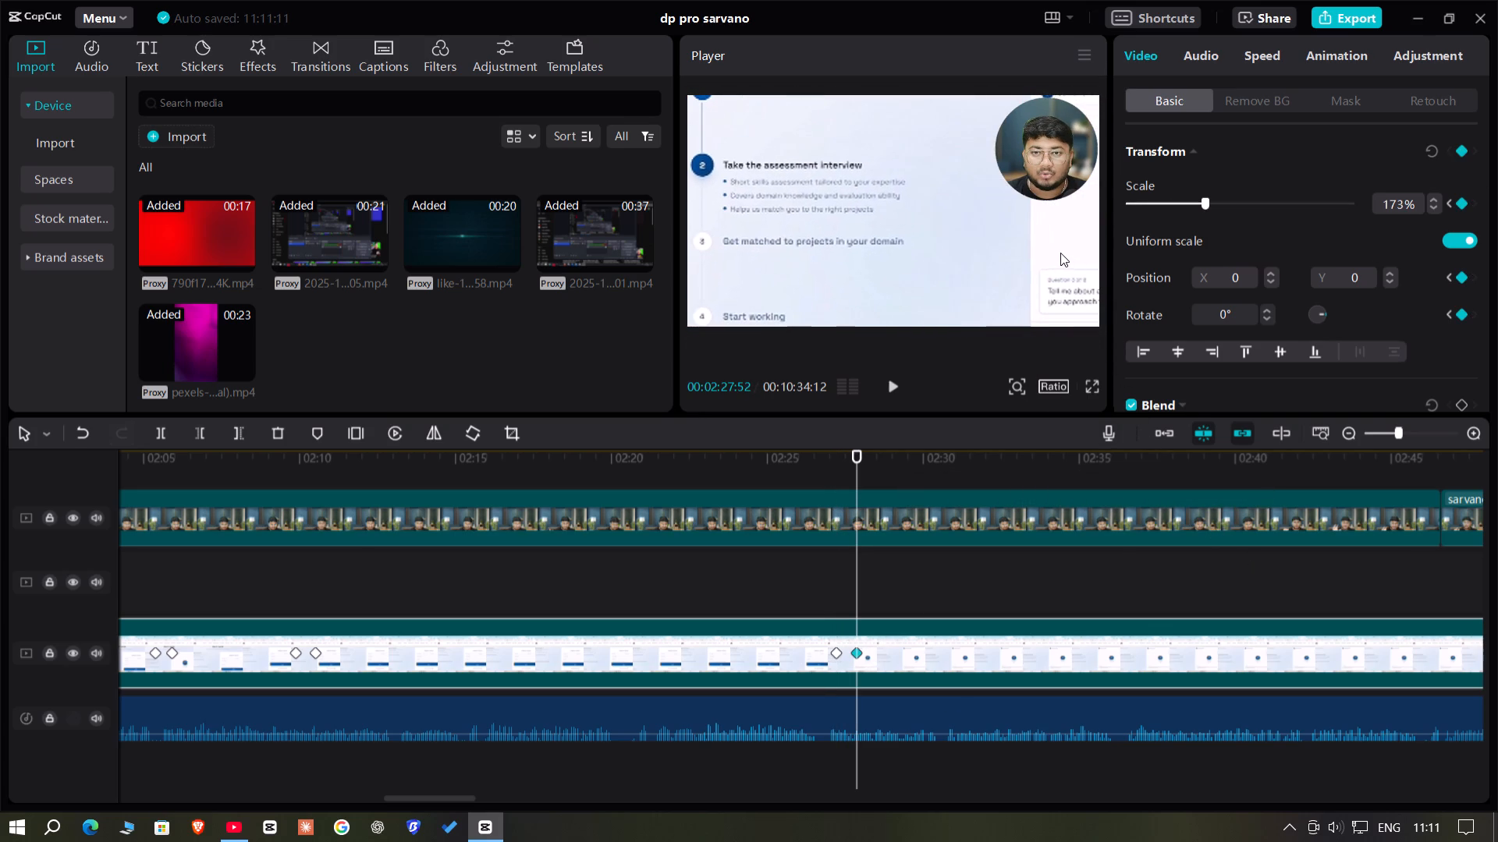
pyautogui.moveTo(1060, 253); pyautogui.dragTo(1069, 253)
# Play back the zoom onto the assessment interview step in full screen.
pyautogui.click(783, 591)
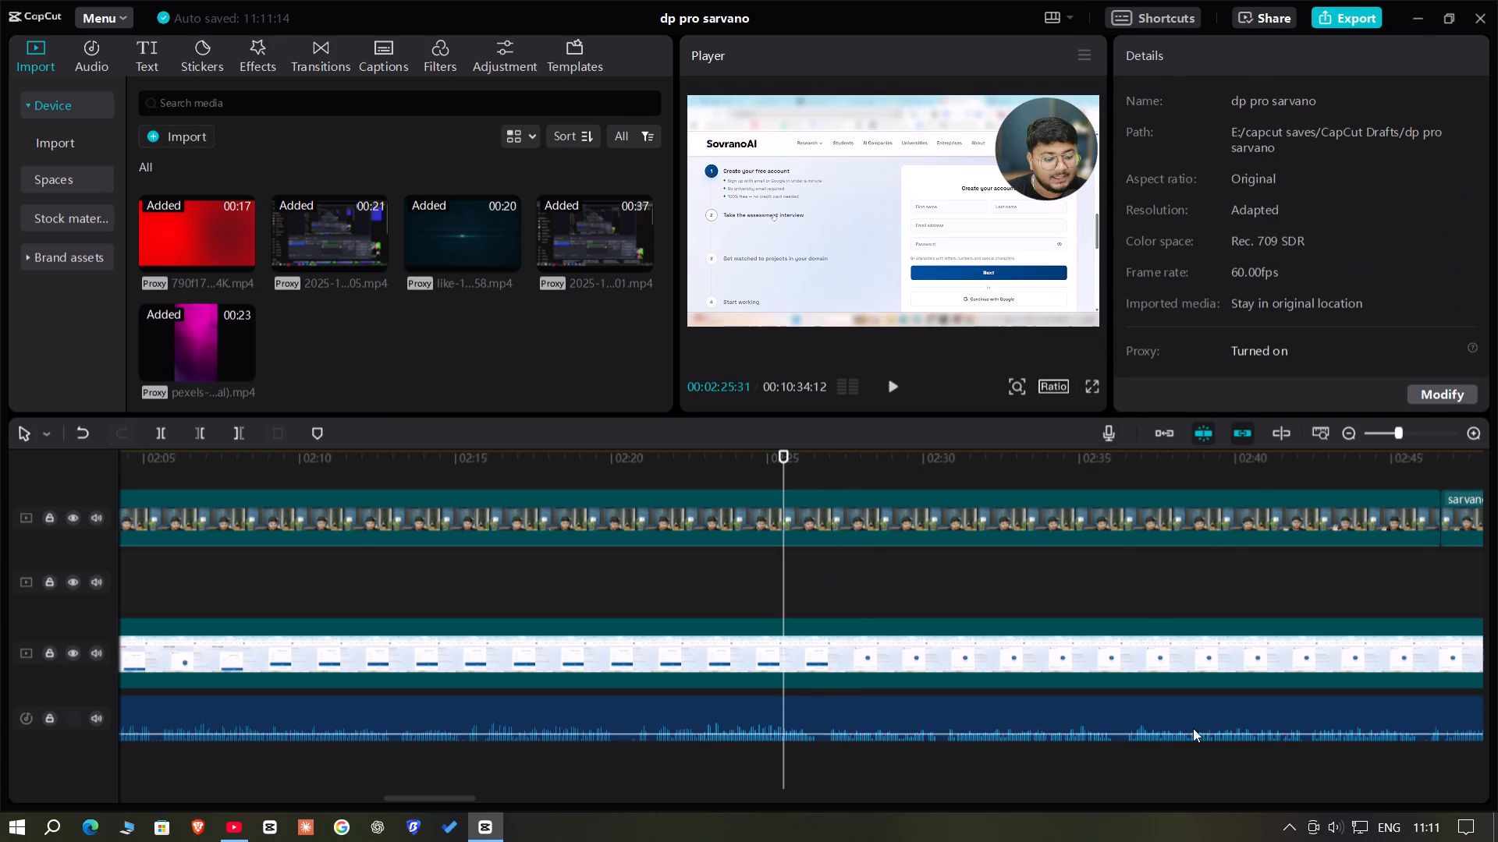
pyautogui.press('space')
pyautogui.click(1293, 841)
pyautogui.click(1293, 841)
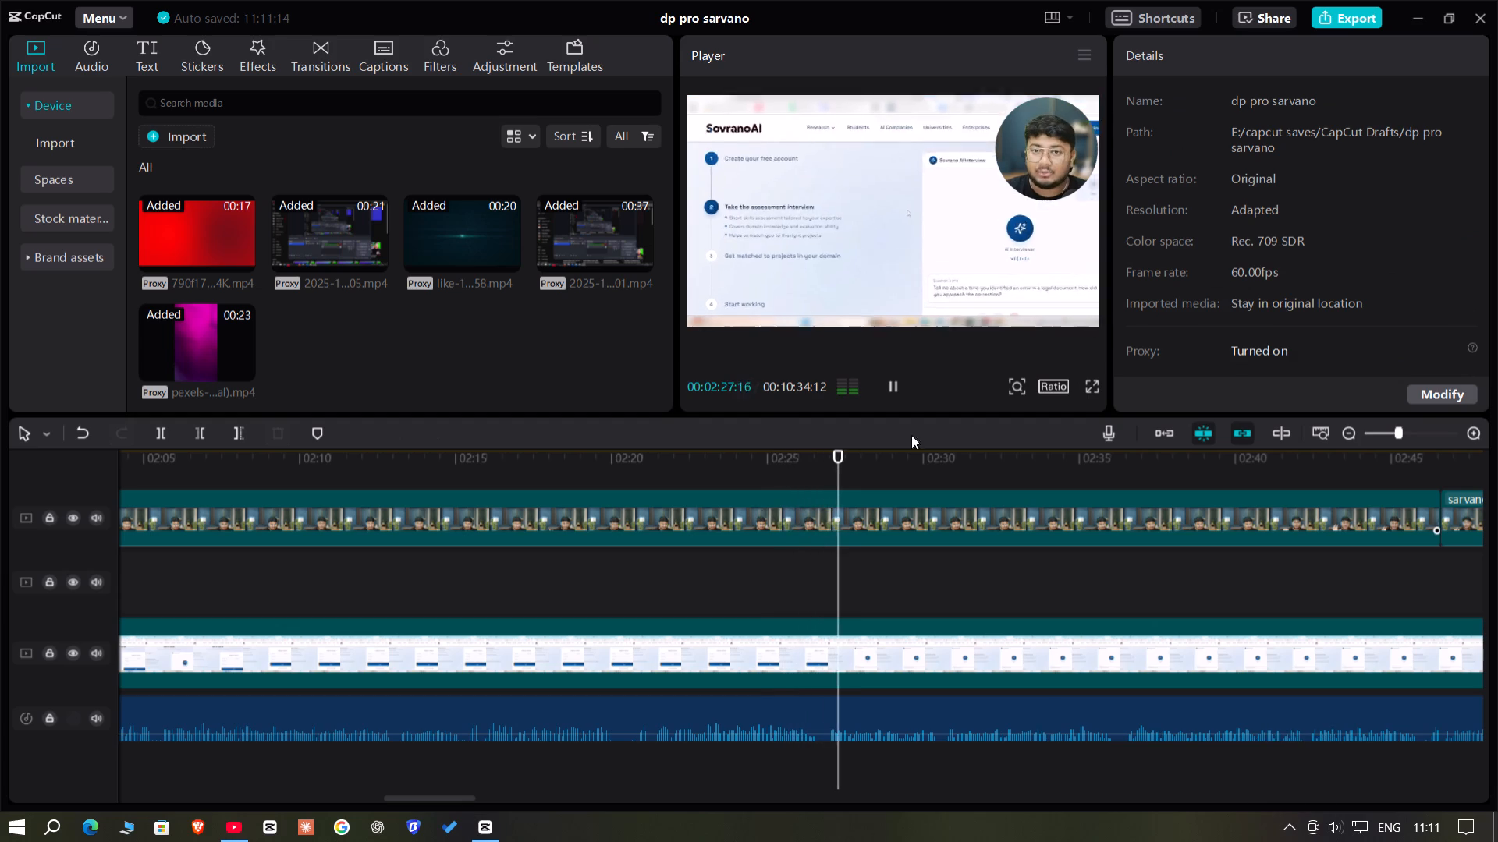
pyautogui.click(1091, 380)
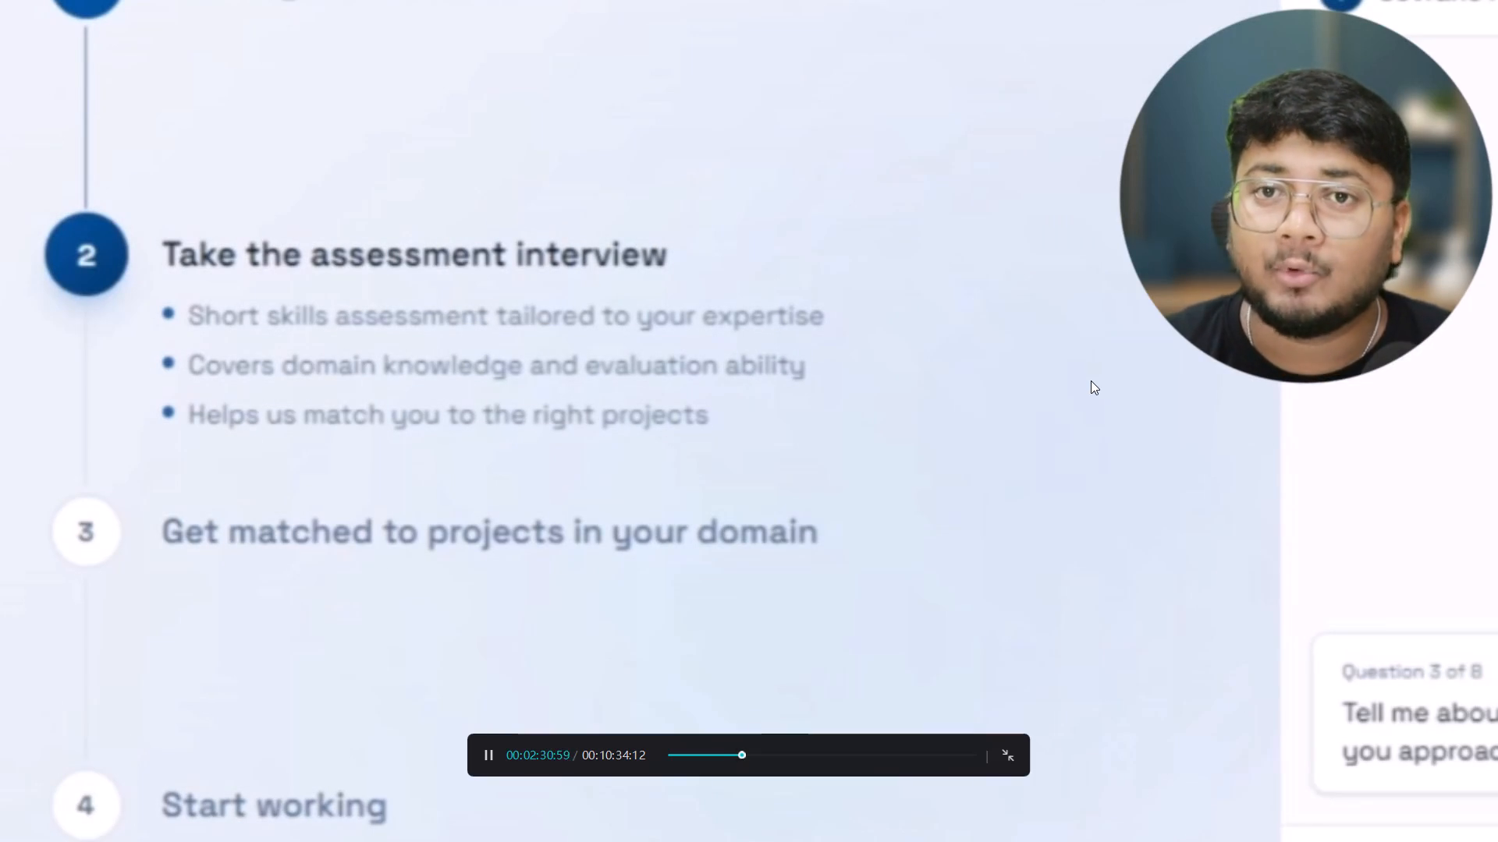
pyautogui.click(1012, 773)
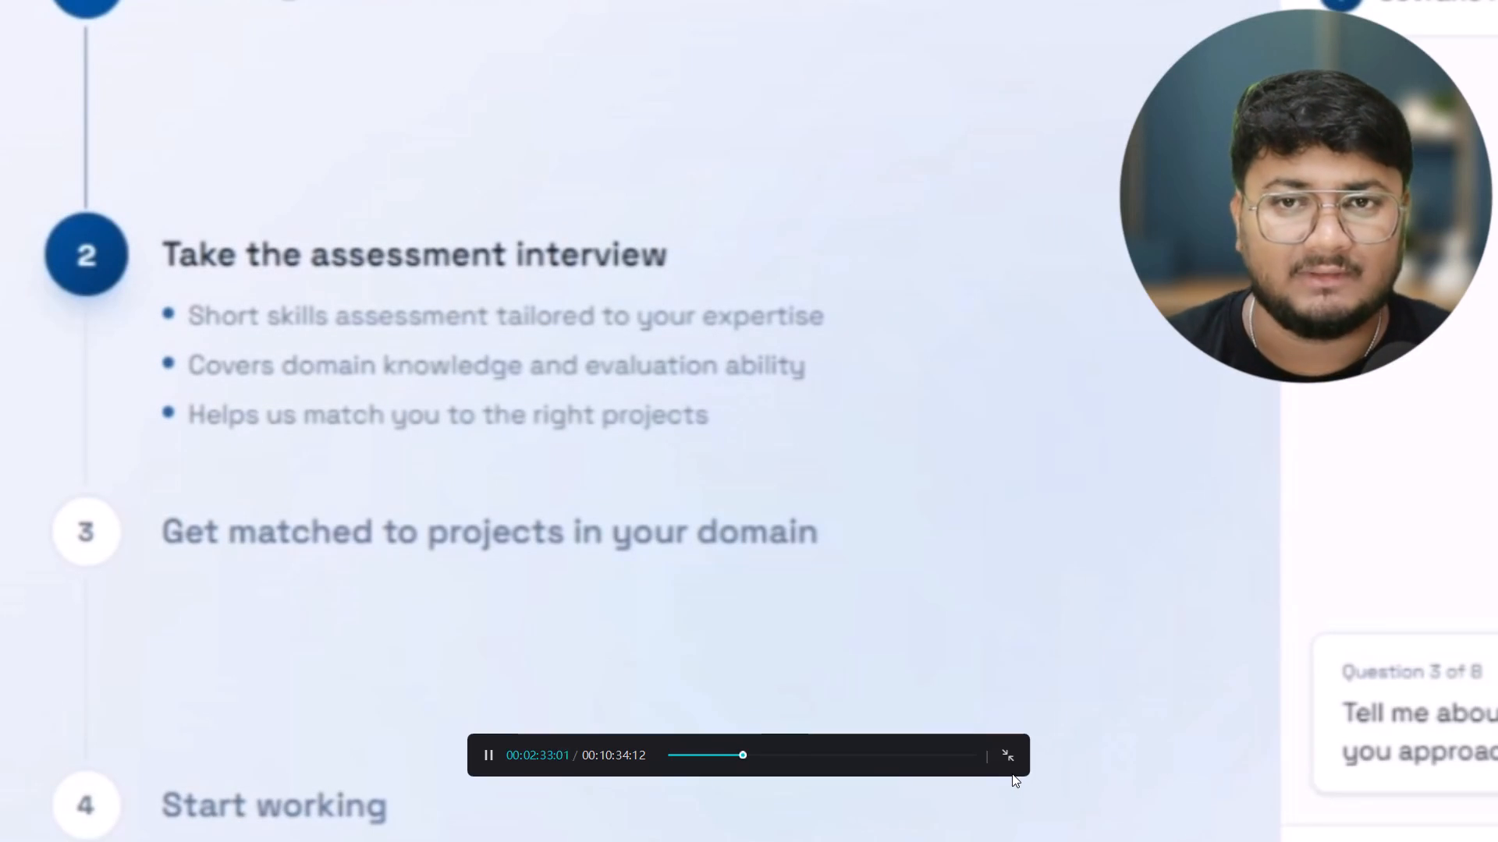
pyautogui.click(1012, 759)
pyautogui.press('space')
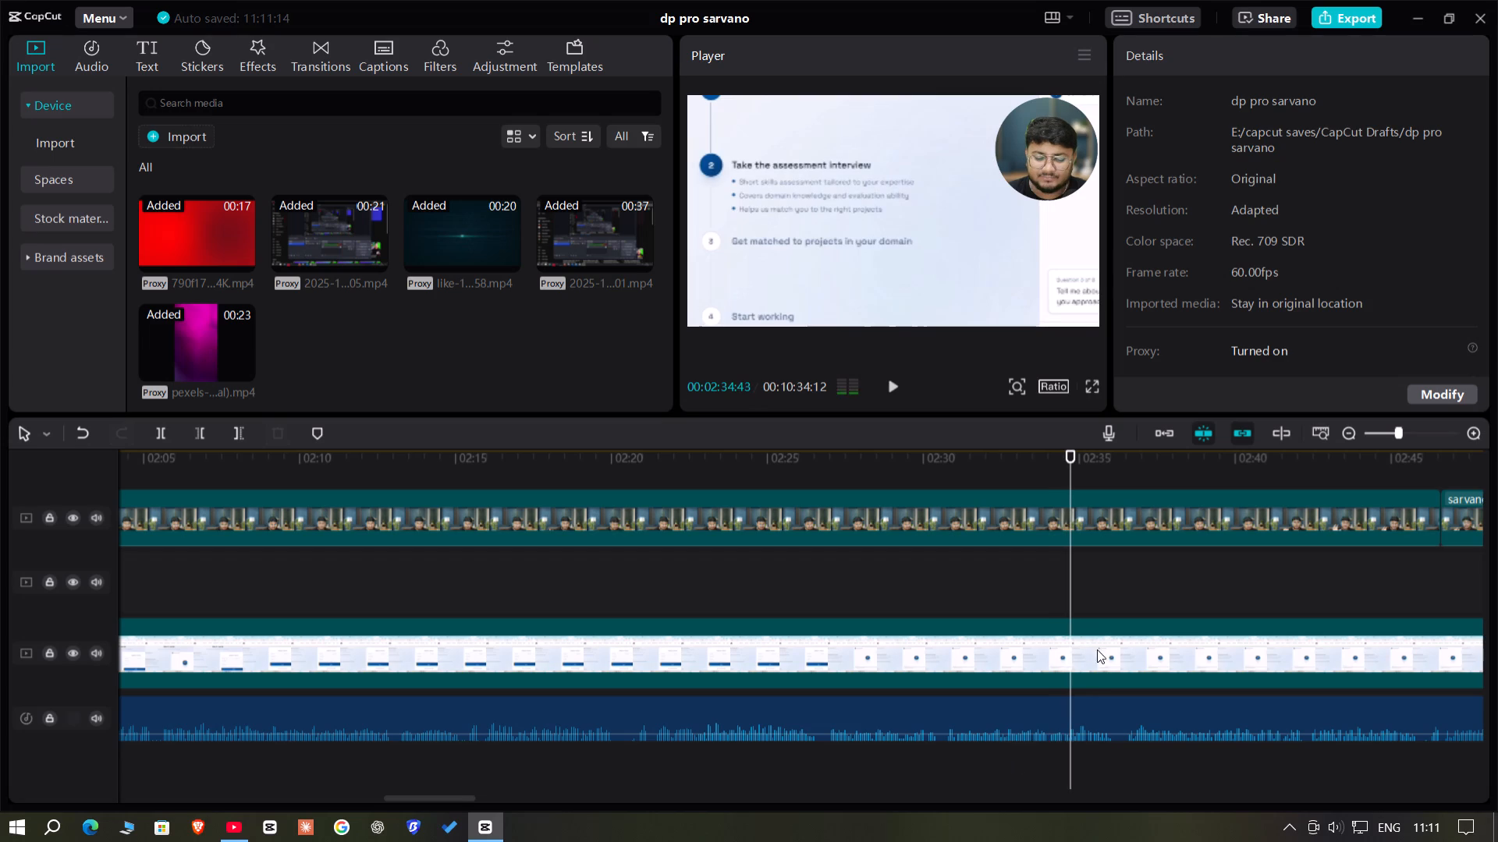
# Add transform keyframes to the browser recording at 00:02:36:18 and 00:02:37:02.
pyautogui.press('space')
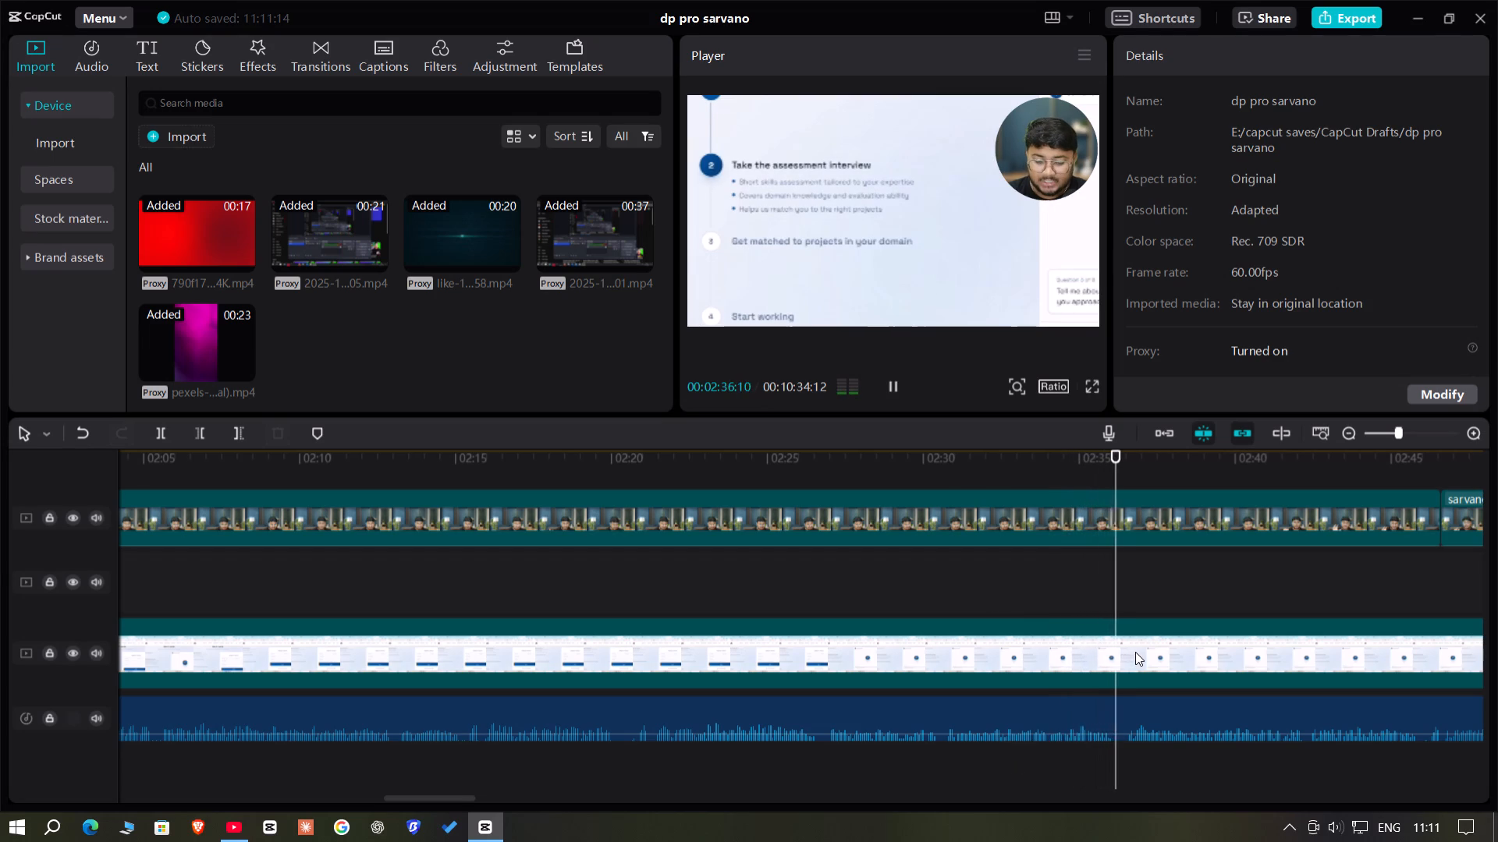
pyautogui.press('space')
pyautogui.click(1135, 652)
pyautogui.click(1467, 147)
pyautogui.press('Right')
pyautogui.press('Right')
pyautogui.press('Right')
pyautogui.press('Right')
pyautogui.press('Right')
pyautogui.press('Right')
pyautogui.press('Right')
pyautogui.press('Right')
pyautogui.press('Right')
pyautogui.press('Right')
pyautogui.press('Right')
pyautogui.press('Right')
pyautogui.press('Right')
pyautogui.press('Right')
pyautogui.press('Right')
pyautogui.press('Right')
pyautogui.press('Right')
pyautogui.press('Right')
pyautogui.press('Right')
pyautogui.press('Right')
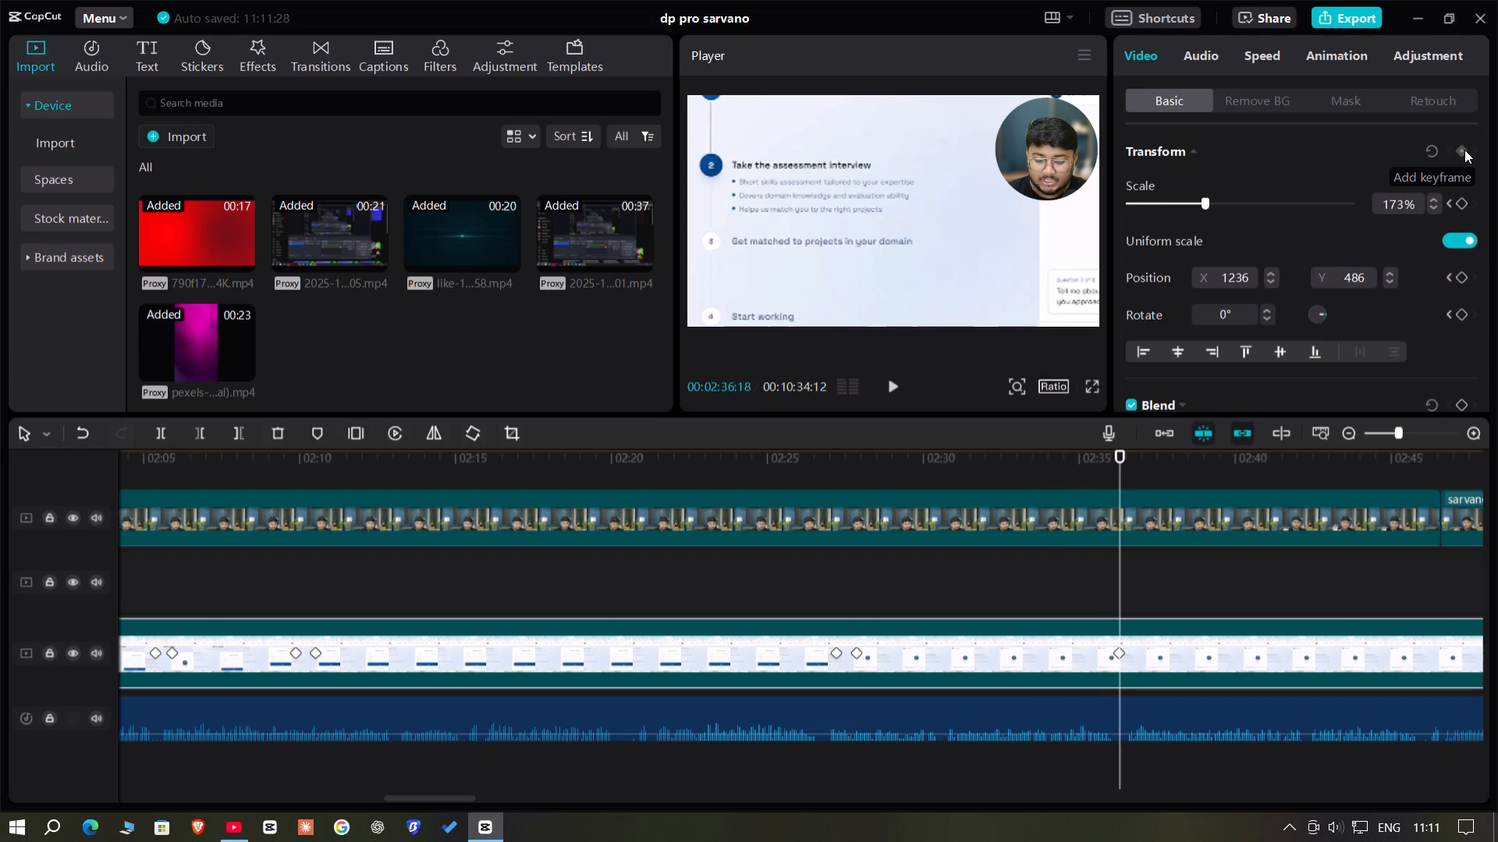
pyautogui.click(1464, 150)
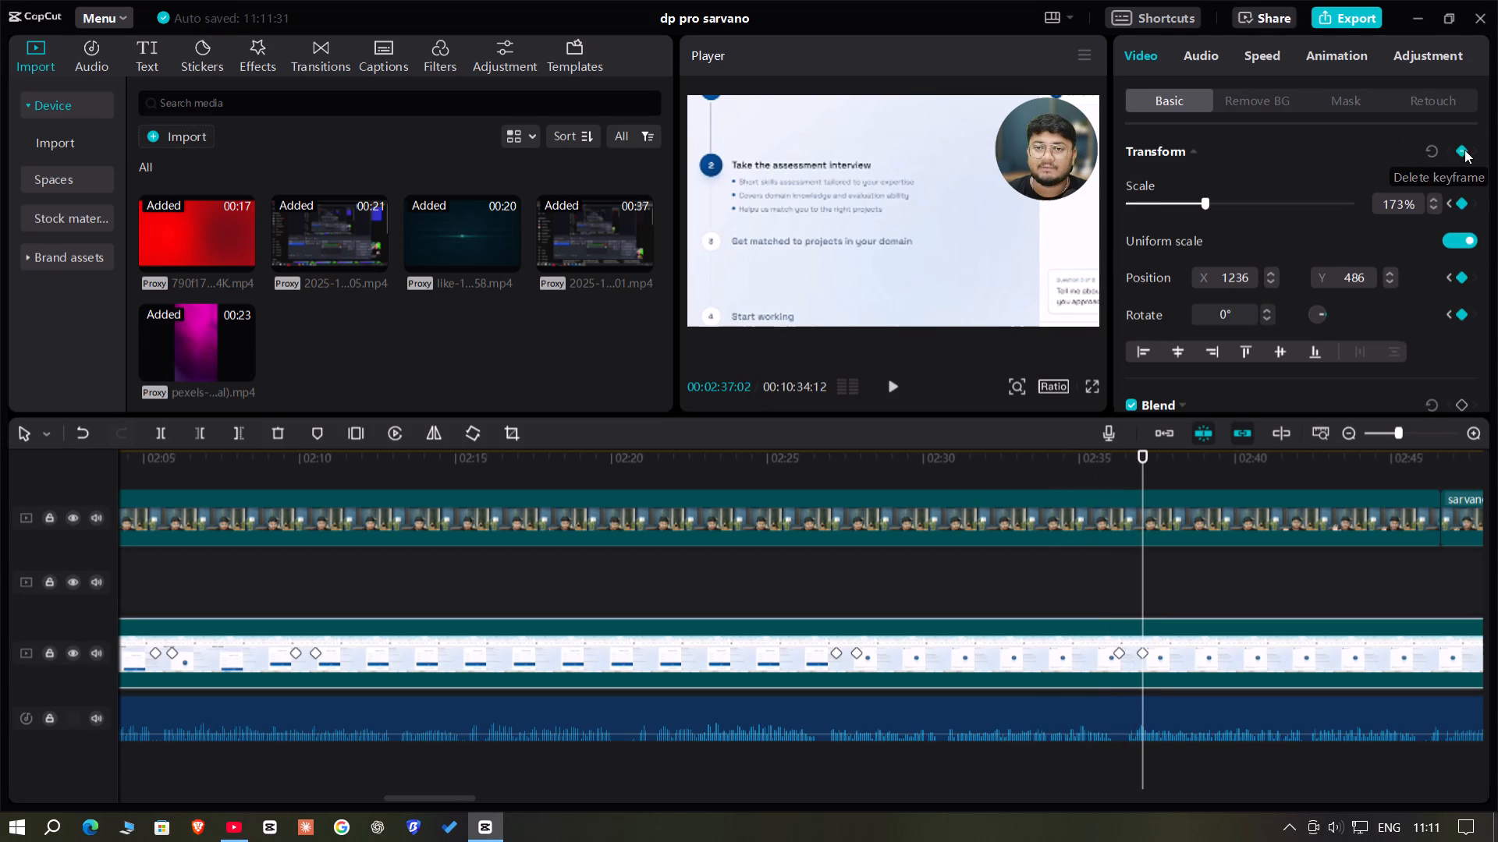
# Set the recording's scale to 100% and its position to X 0, Y 0 at the 00:02:37:02 keyframe.
pyautogui.doubleClick(1403, 201)
pyautogui.press('BackSpace')
pyautogui.write('100')
pyautogui.press('Return')
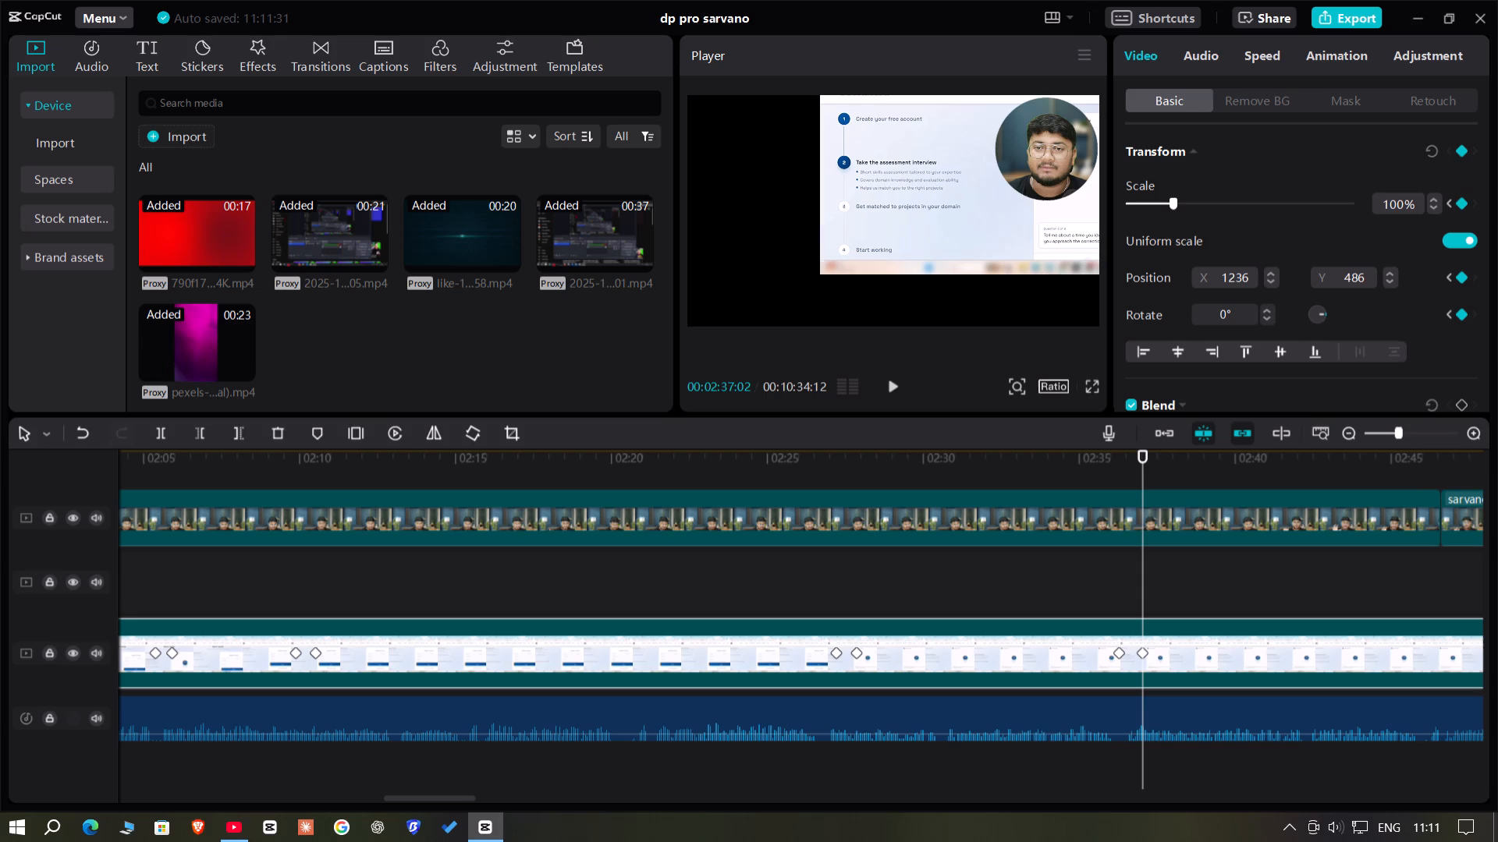
pyautogui.doubleClick(1230, 284)
pyautogui.press('BackSpace')
pyautogui.press('0')
pyautogui.doubleClick(1236, 278)
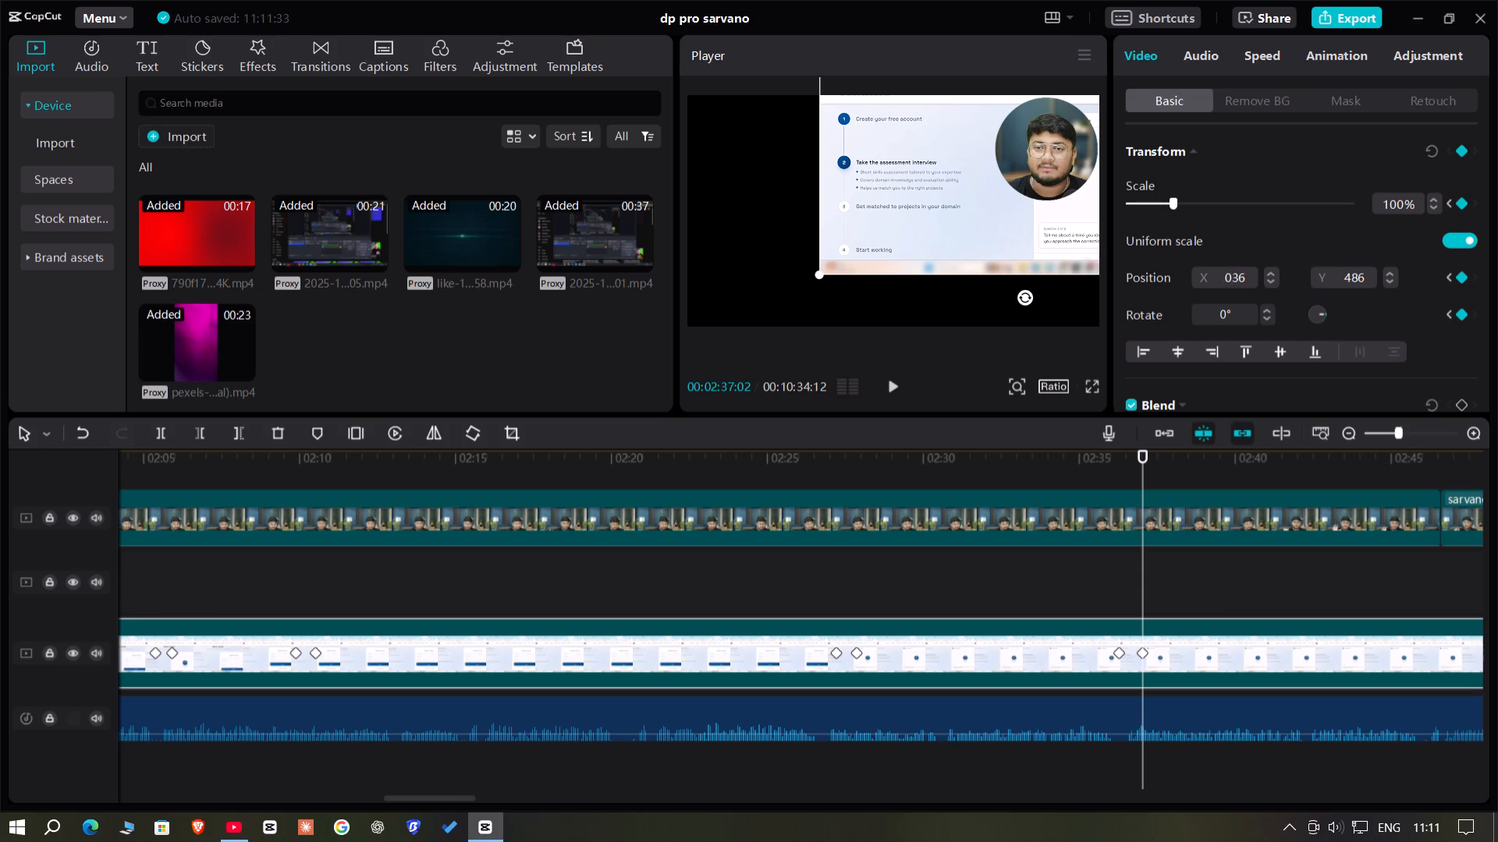
pyautogui.press('BackSpace')
pyautogui.press('0')
pyautogui.press('Return')
pyautogui.doubleClick(1362, 270)
pyautogui.press('BackSpace')
pyautogui.press('0')
pyautogui.press('Return')
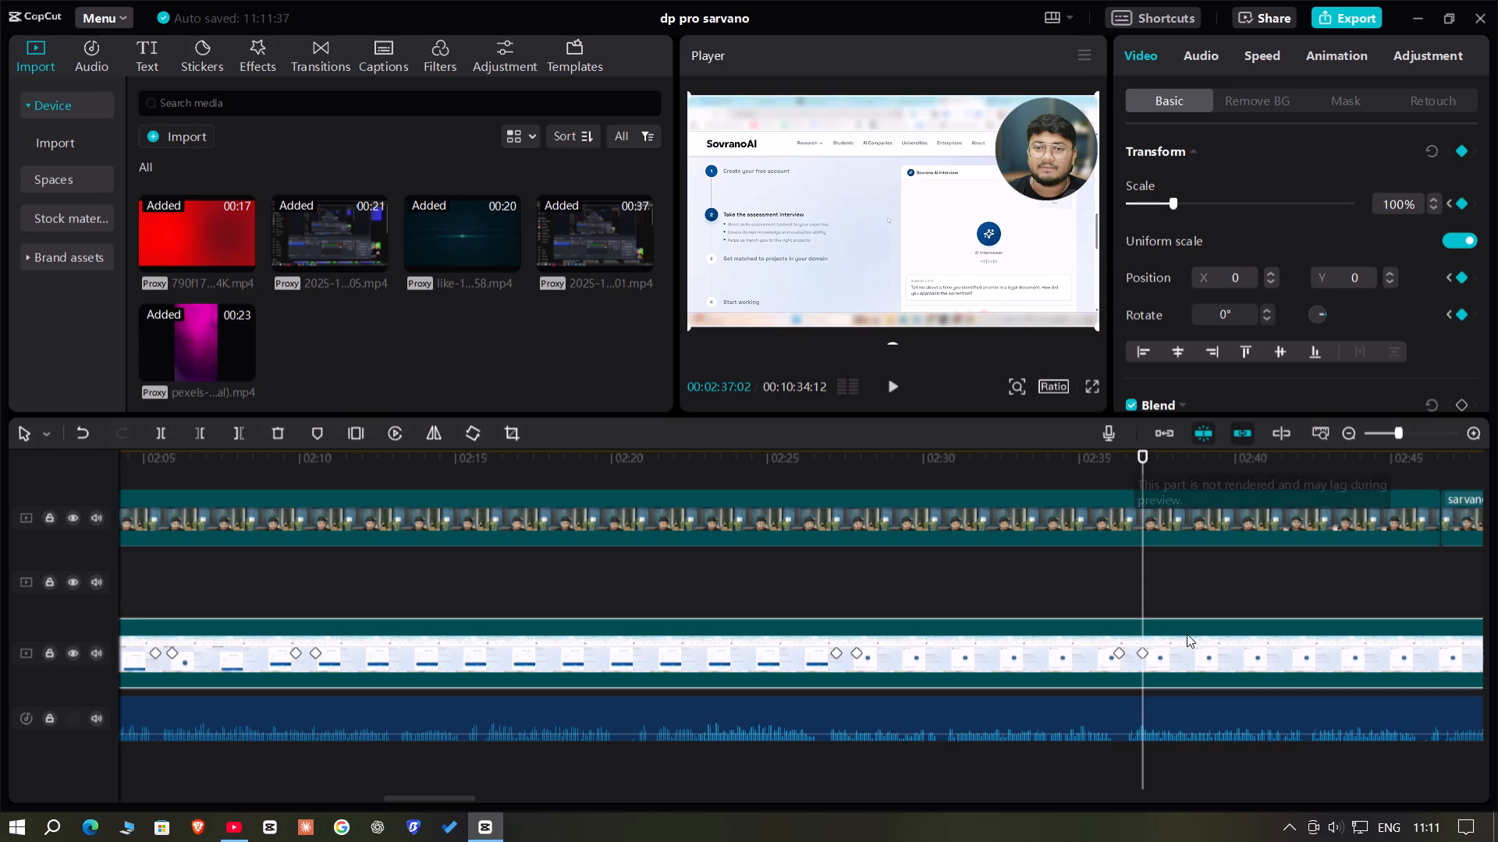
# Play back the zoom-out and the following assessment interview section, partly in full screen.
pyautogui.click(1094, 611)
pyautogui.press('space')
pyautogui.click(1091, 384)
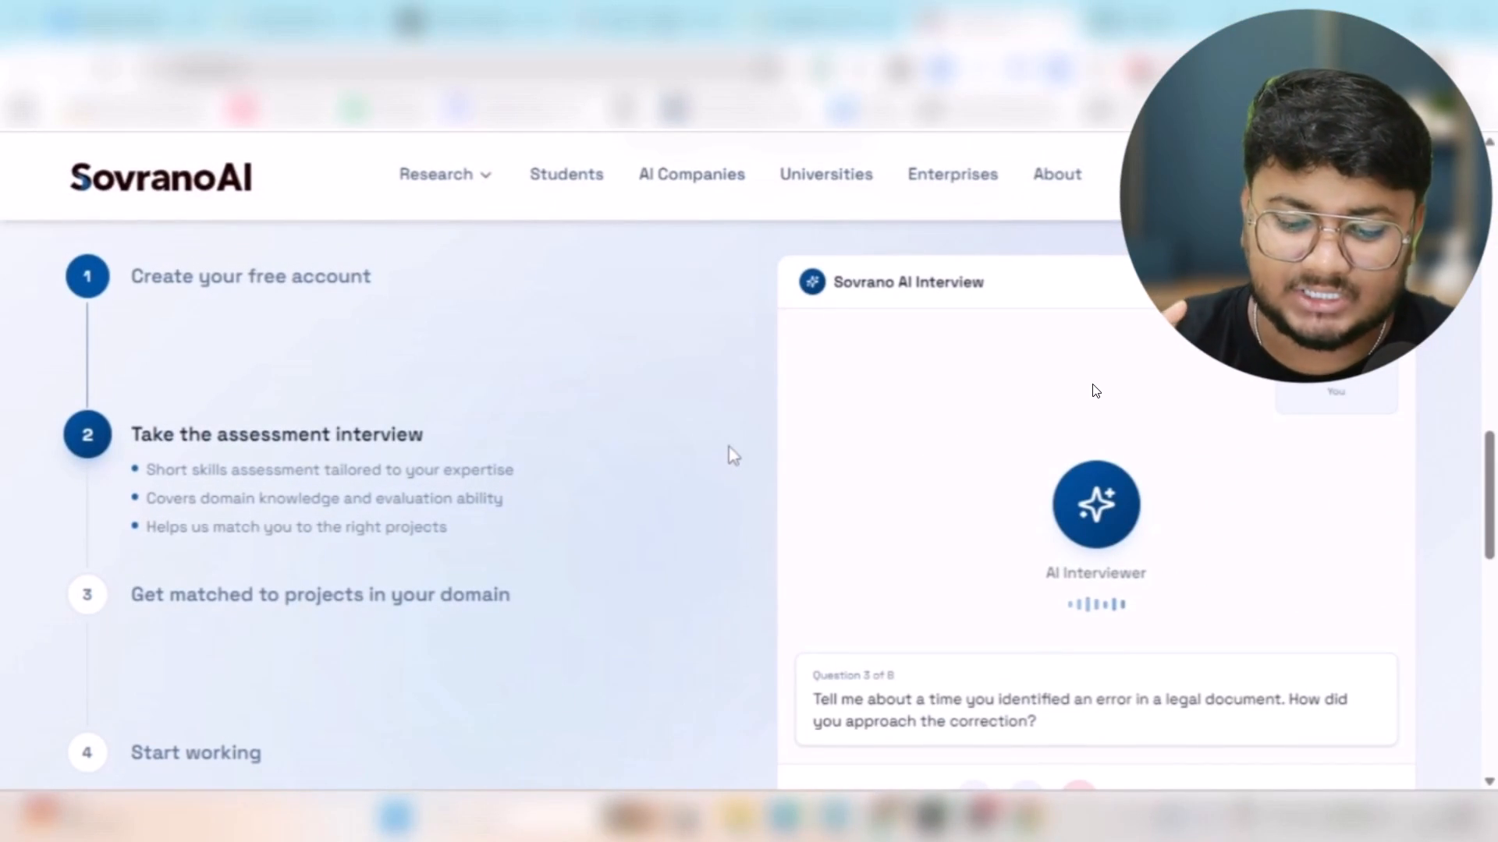
pyautogui.click(1092, 384)
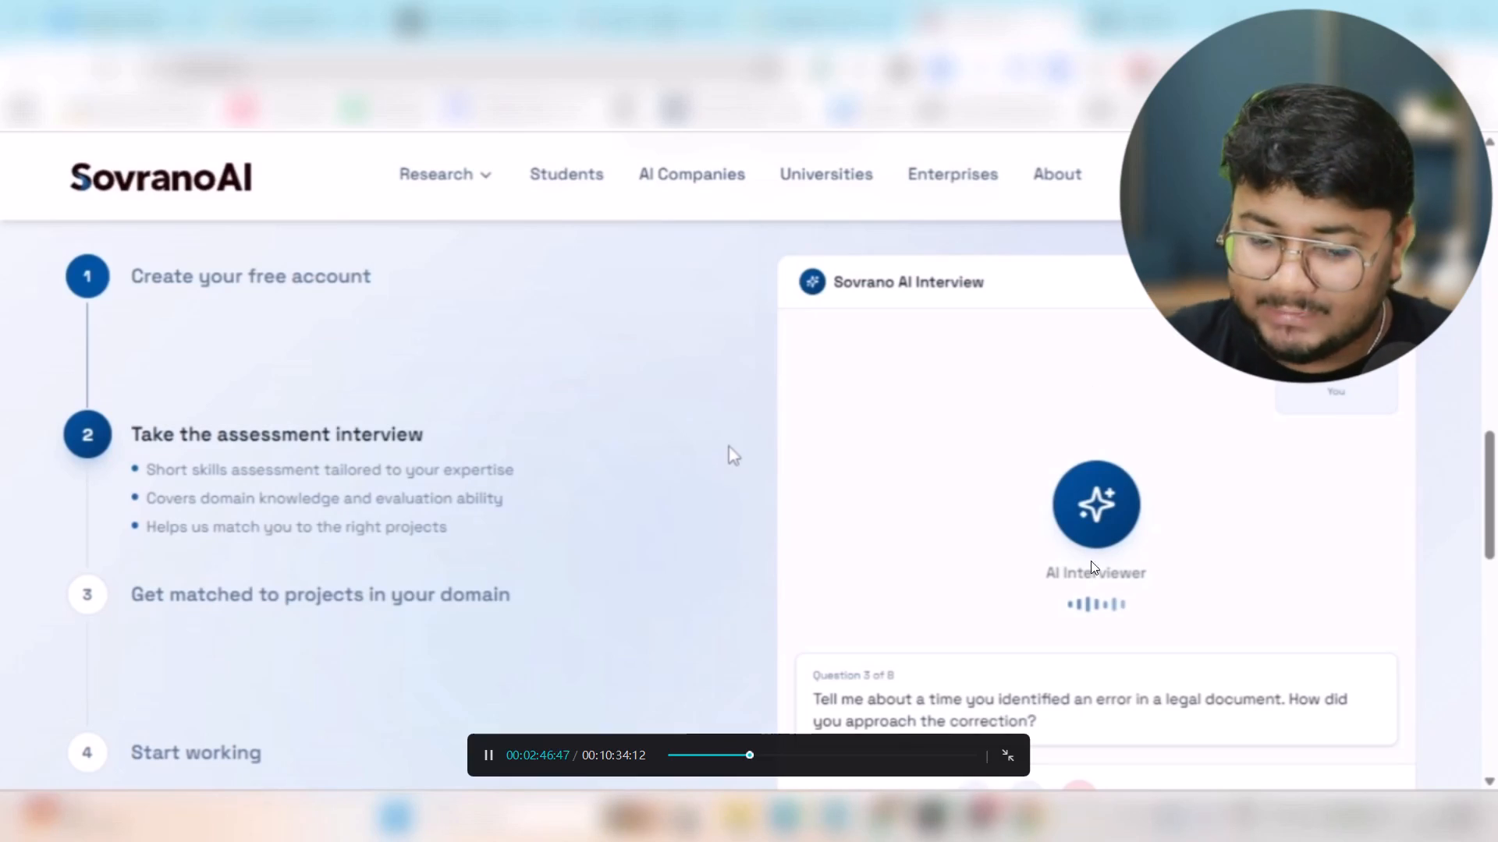
pyautogui.click(1010, 756)
pyautogui.press('space')
pyautogui.press('space')
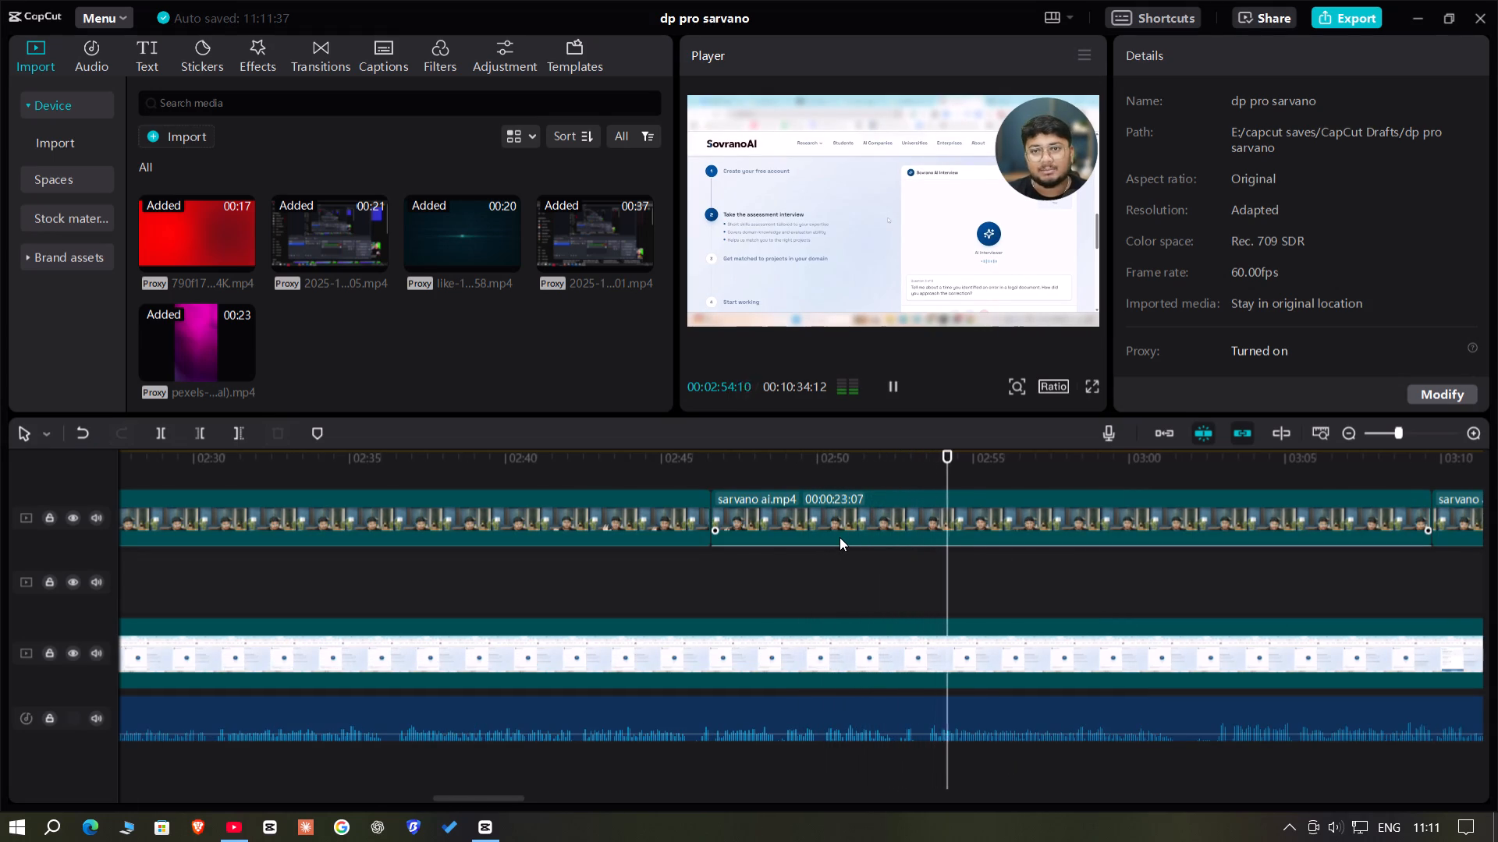
pyautogui.press('space')
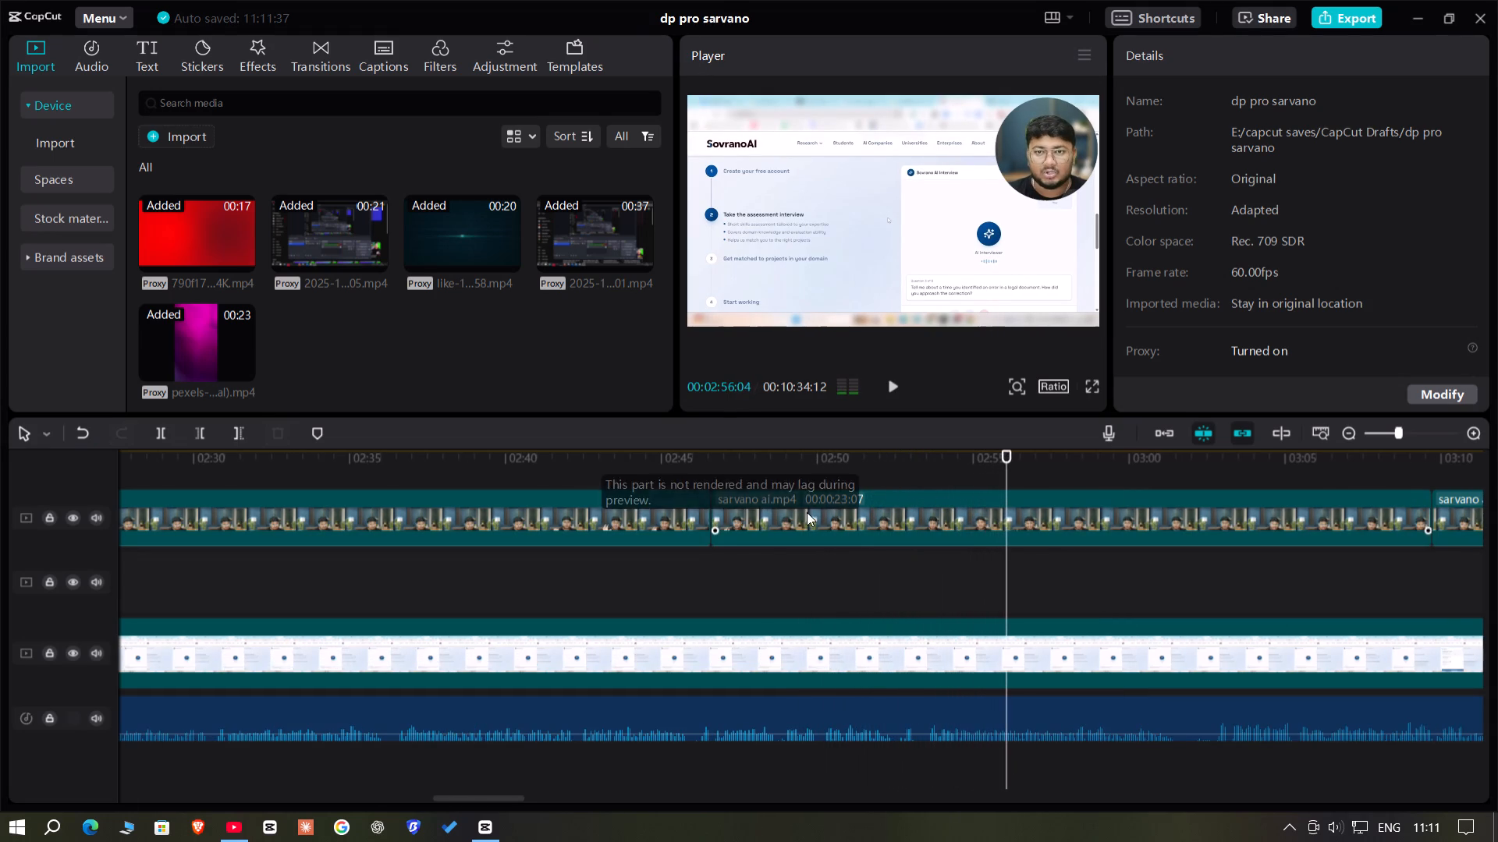
# Place the Dark Red Gradient Loop clip on the track above the browser recording, starting at 00:02:53:31.
pyautogui.click(873, 596)
pyautogui.press('space')
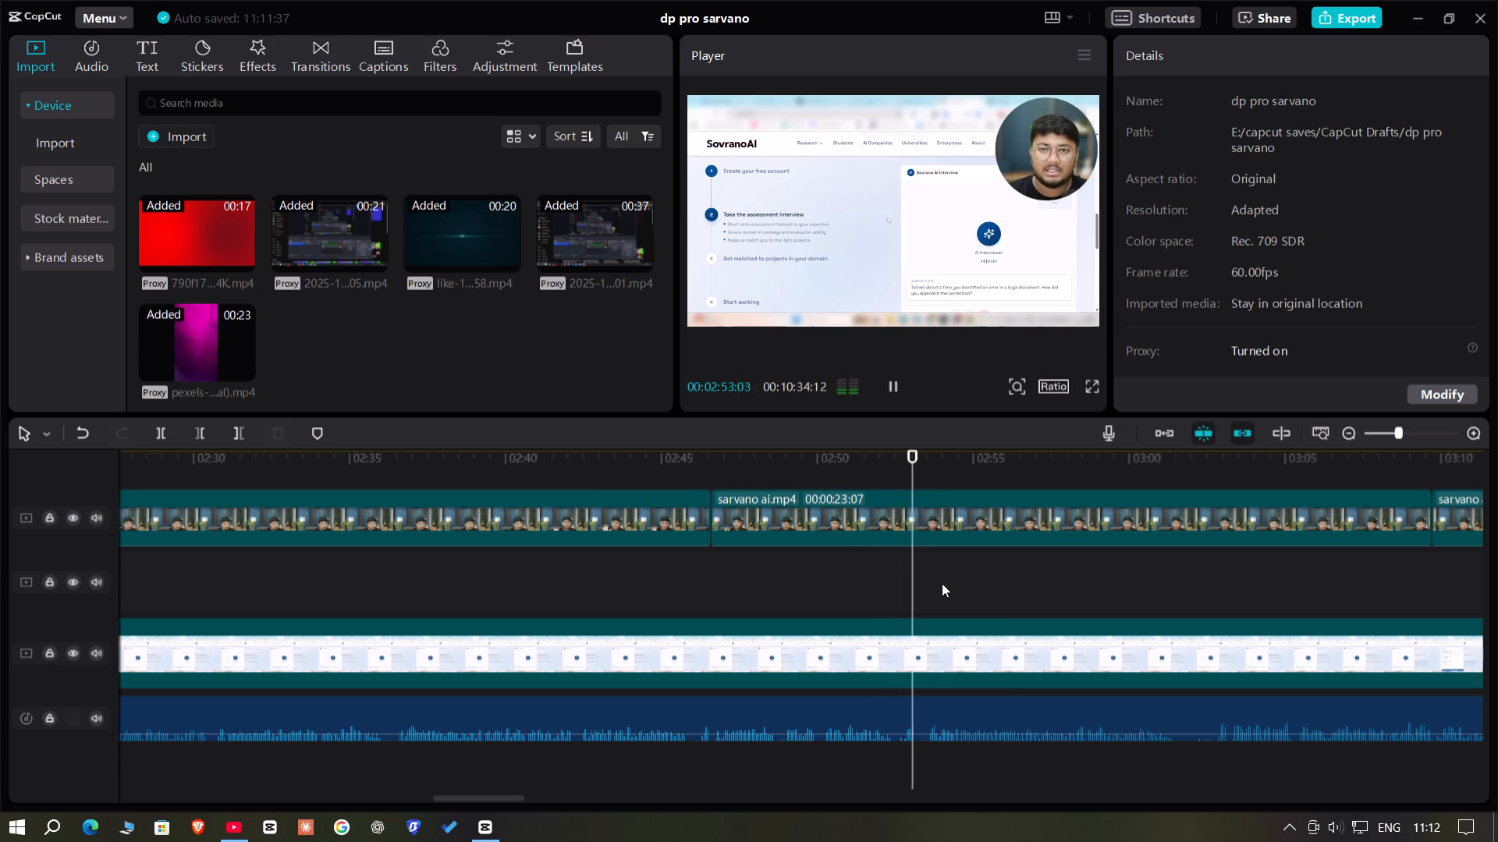
pyautogui.press('space')
pyautogui.scroll(5, 230, 298)
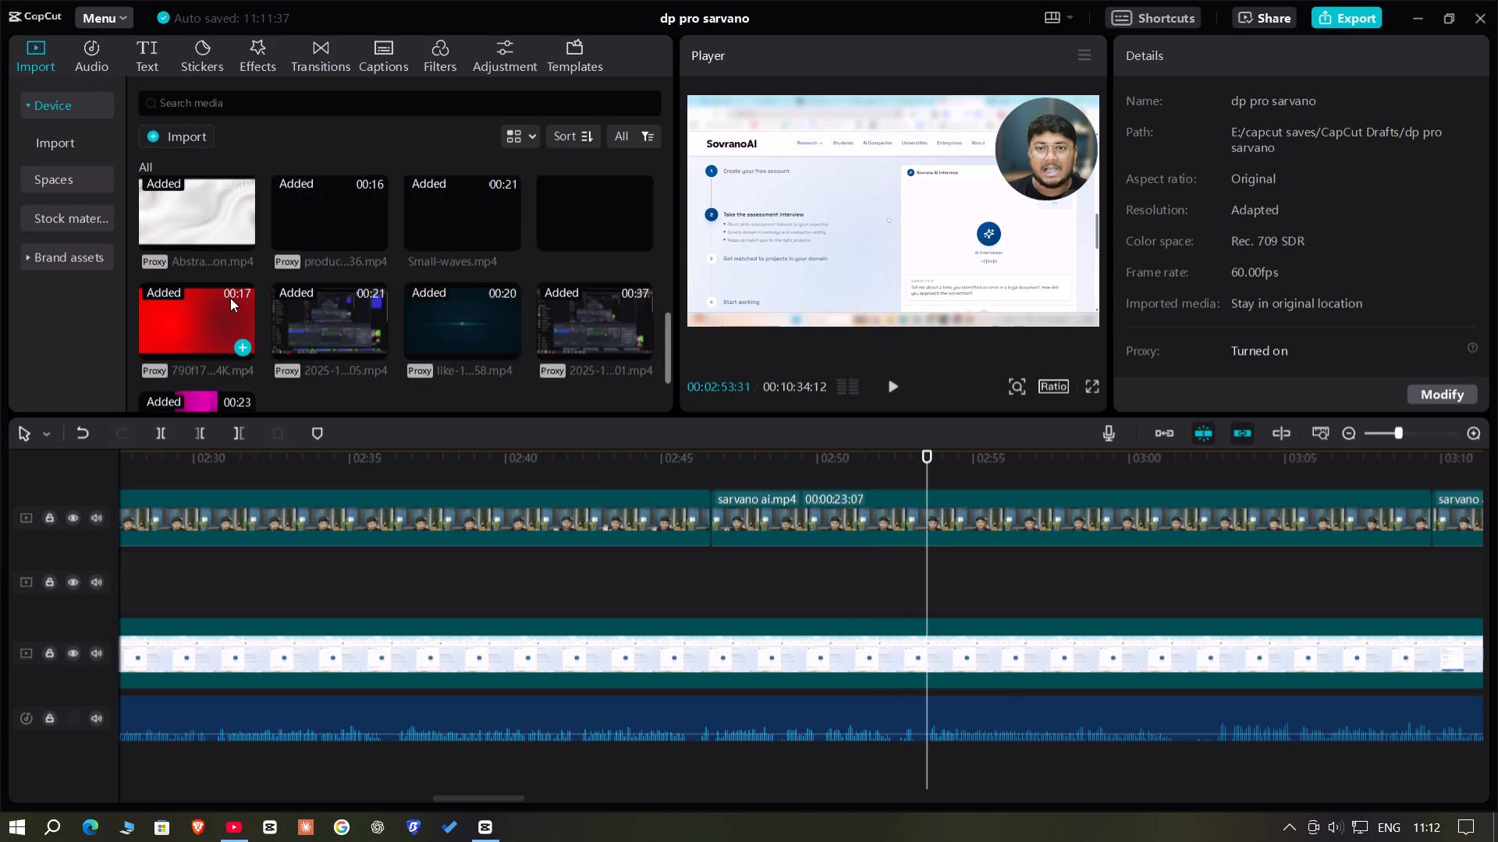
pyautogui.scroll(-3, 238, 306)
pyautogui.scroll(-2, 201, 394)
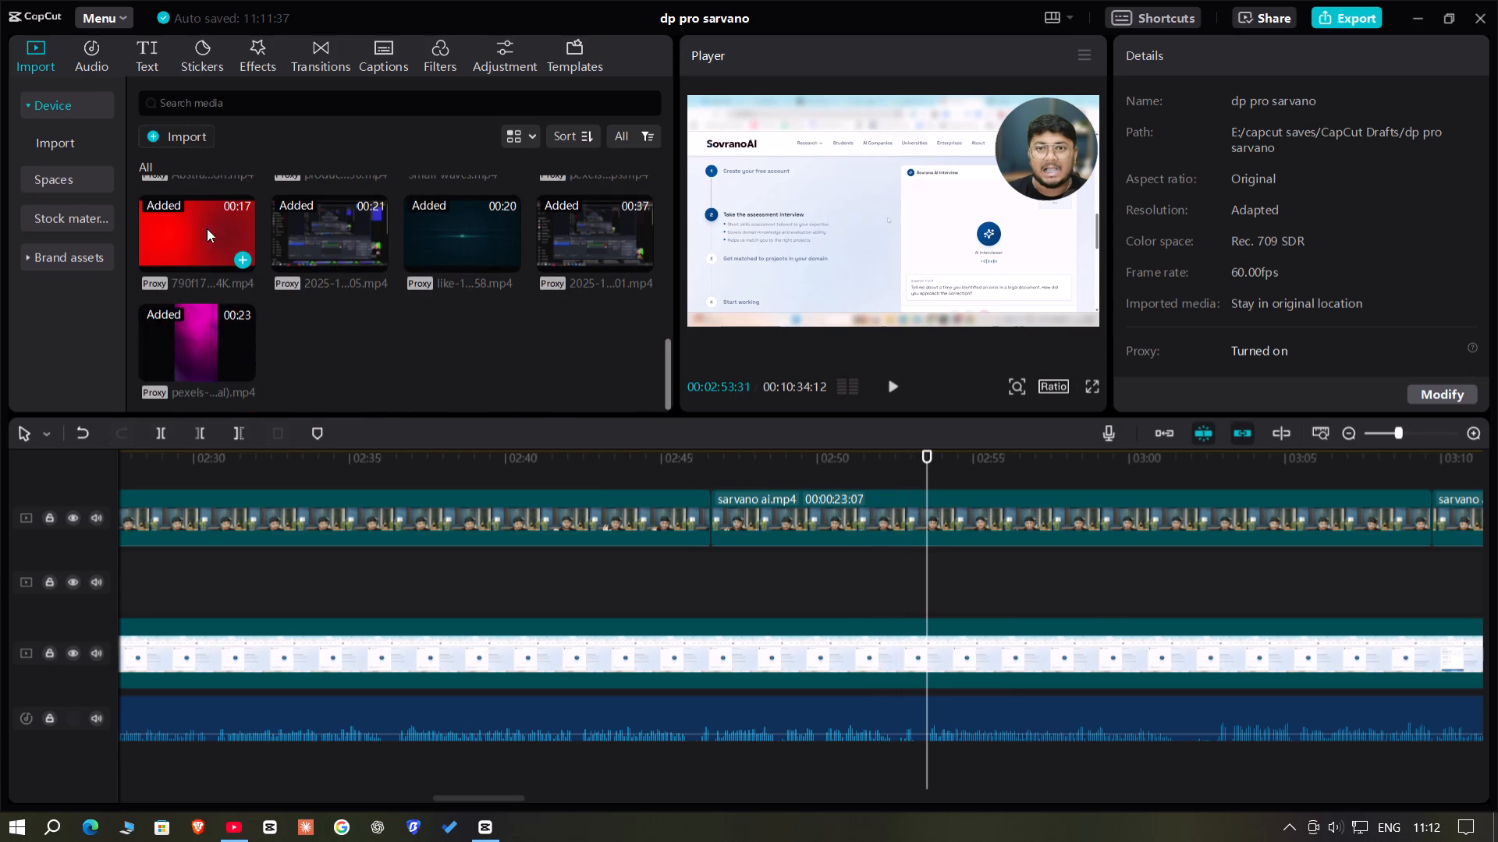
pyautogui.moveTo(197, 221); pyautogui.dragTo(923, 586)
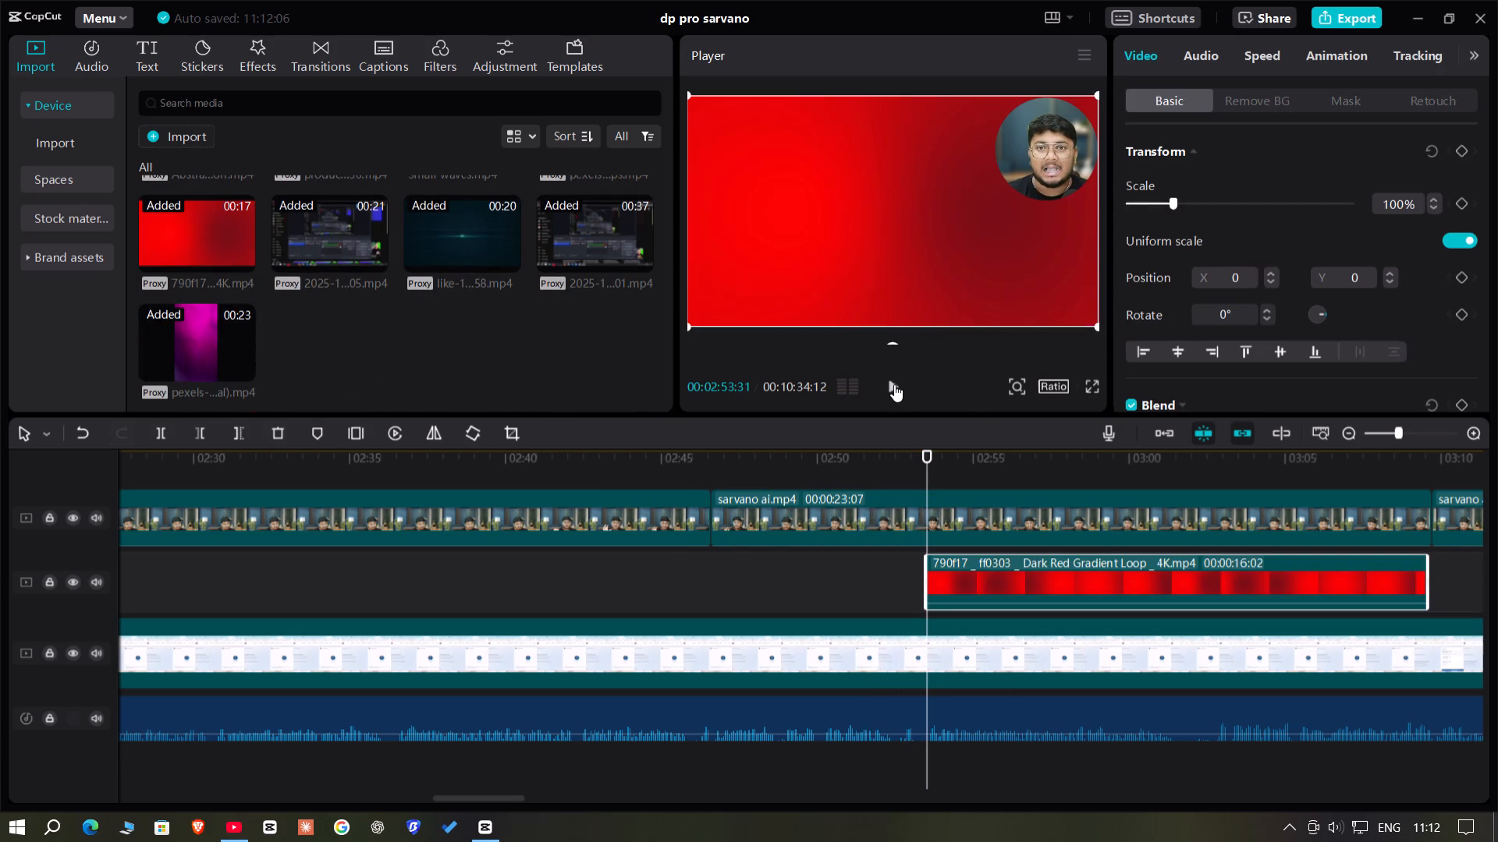
# Trim the end of the Dark Red Gradient Loop clip back to about 00:03:02.
pyautogui.click(893, 384)
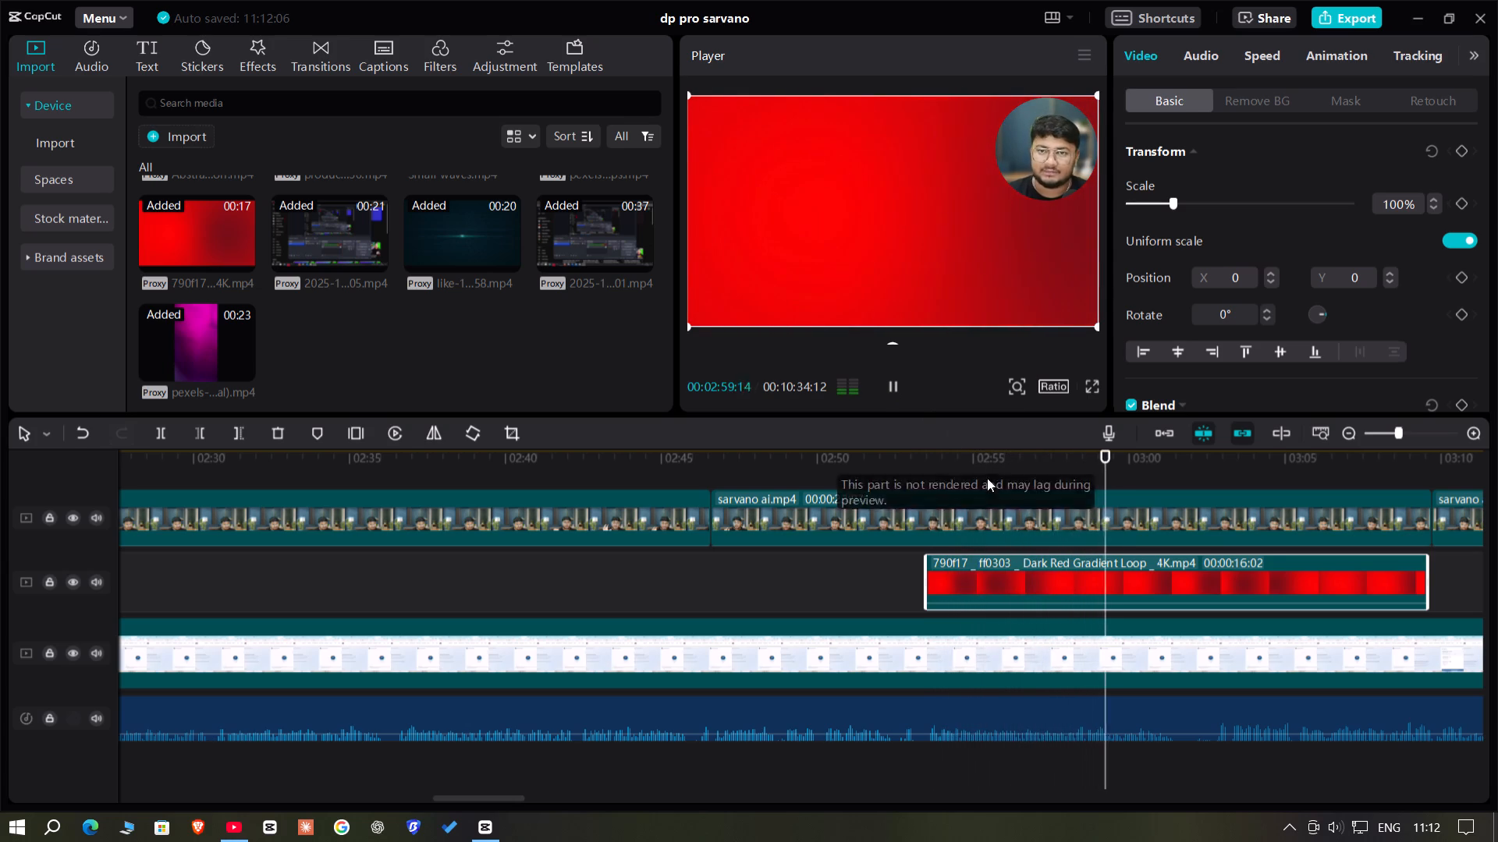
pyautogui.click(1143, 479)
pyautogui.moveTo(1143, 479); pyautogui.dragTo(1224, 540)
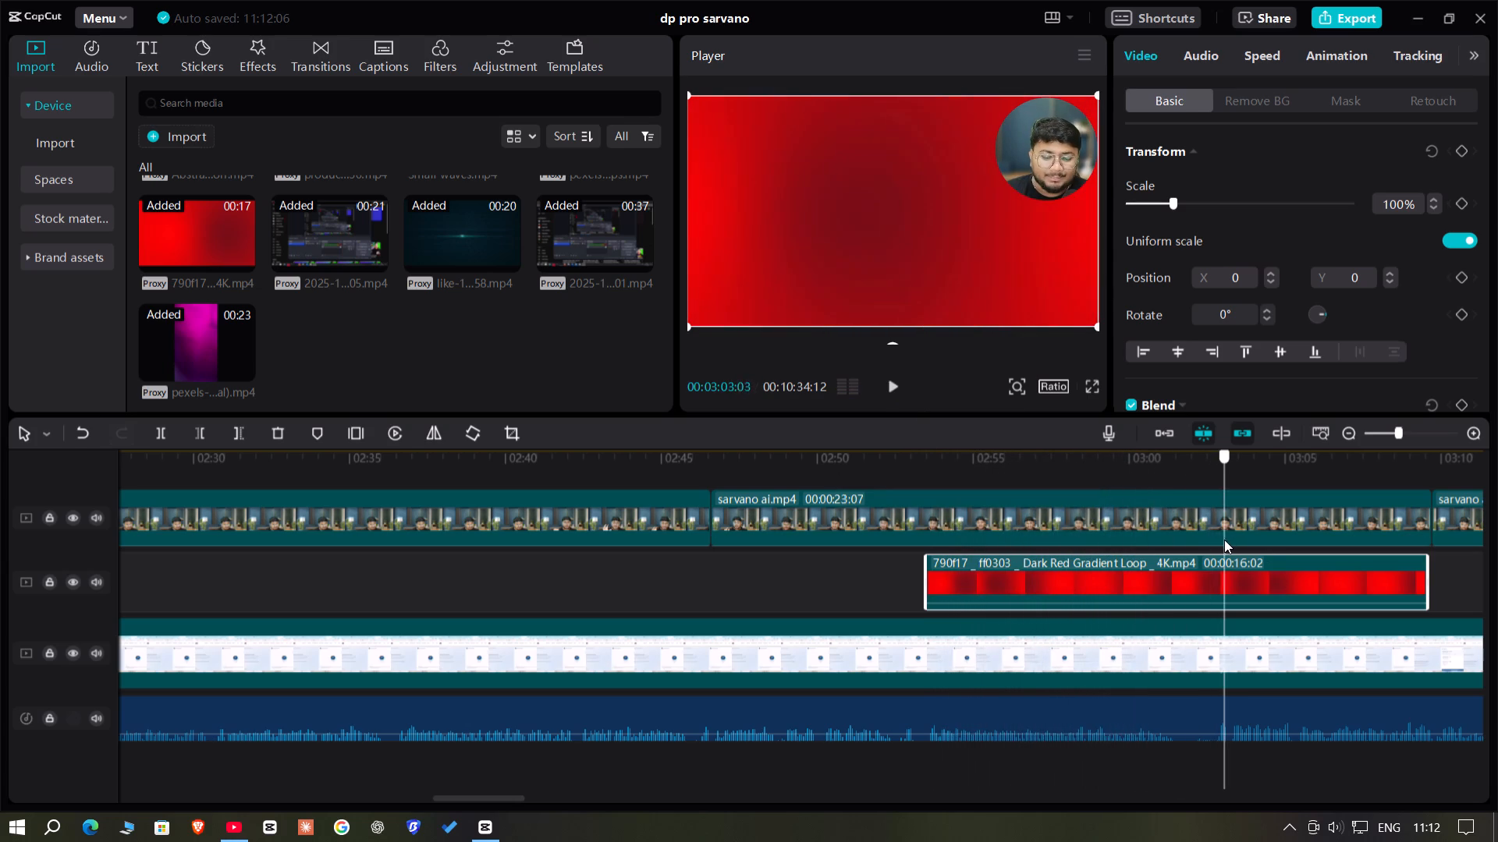
pyautogui.moveTo(1224, 540); pyautogui.dragTo(1213, 540)
pyautogui.click(1219, 607)
pyautogui.click(233, 424)
# Find where "Get matched to projects in your domain" opens, and add transform keyframes to the browser recording at 00:03:10:06 and 00:03:09:27.
pyautogui.press('space')
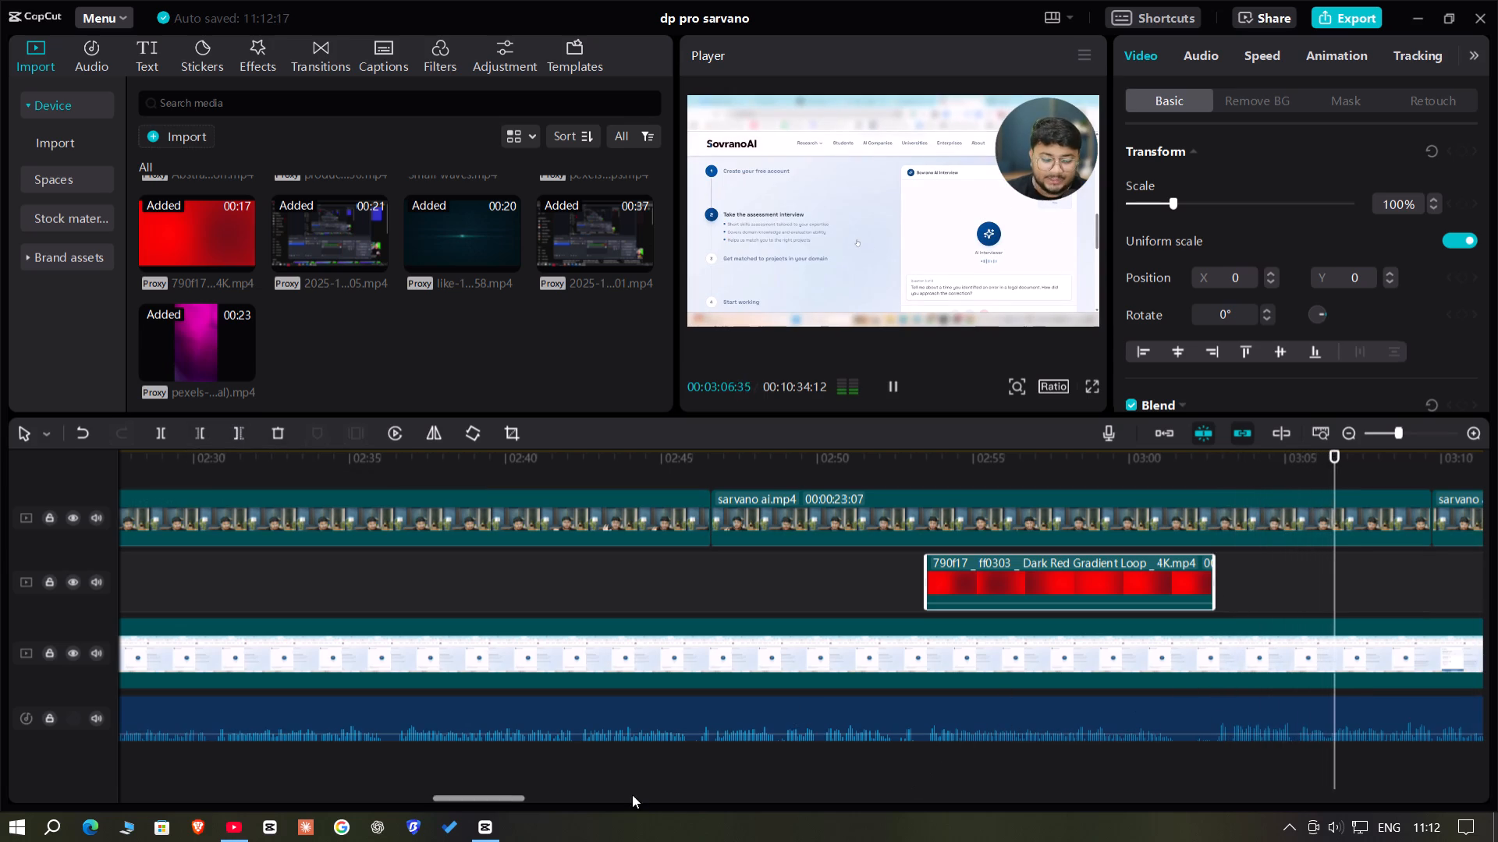
pyautogui.moveTo(500, 798); pyautogui.dragTo(515, 805)
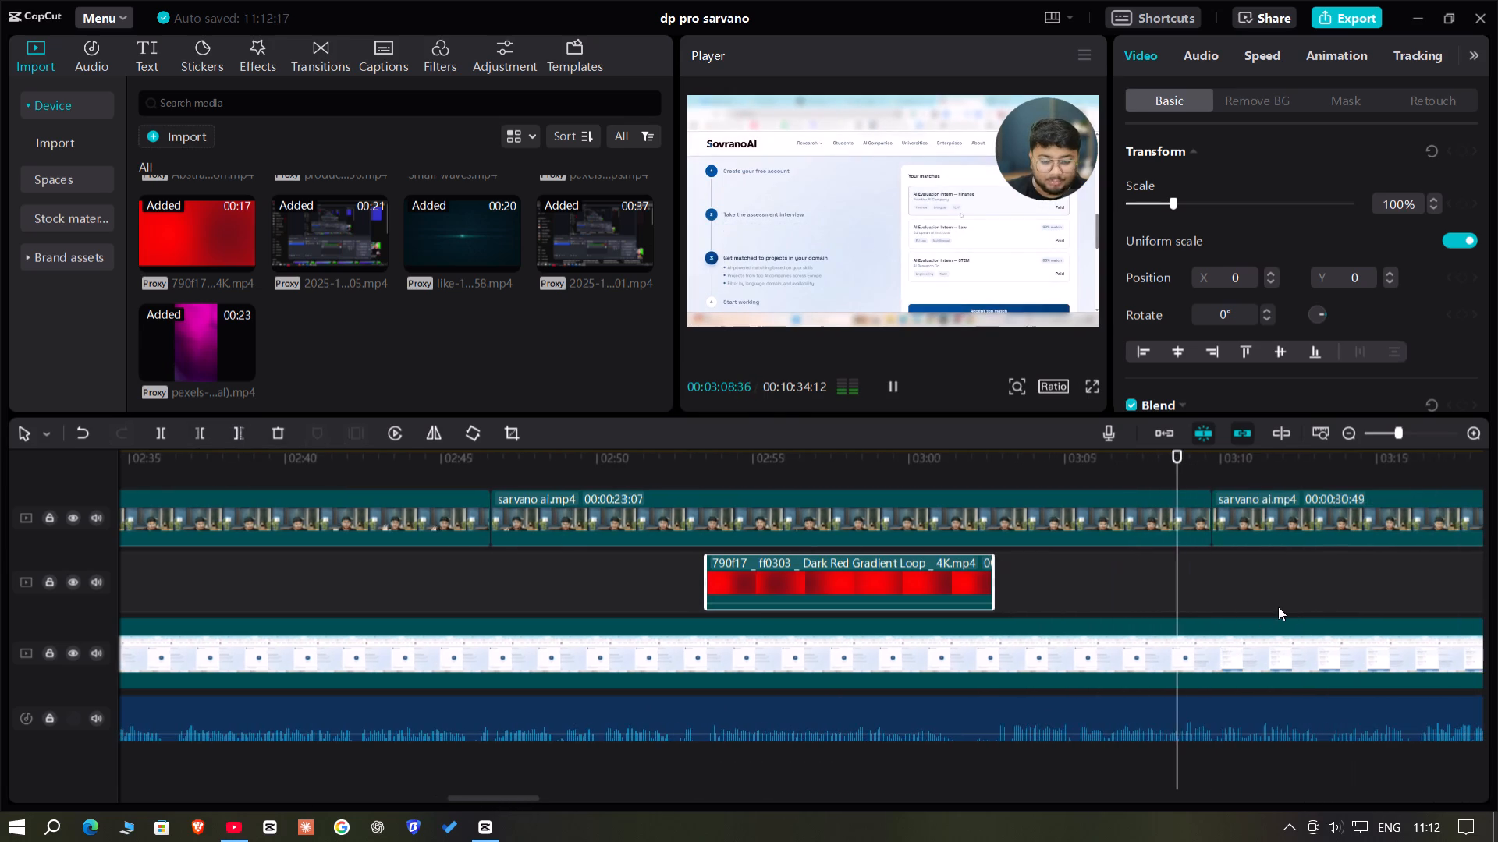
pyautogui.press('space')
pyautogui.click(1240, 675)
pyautogui.press('space')
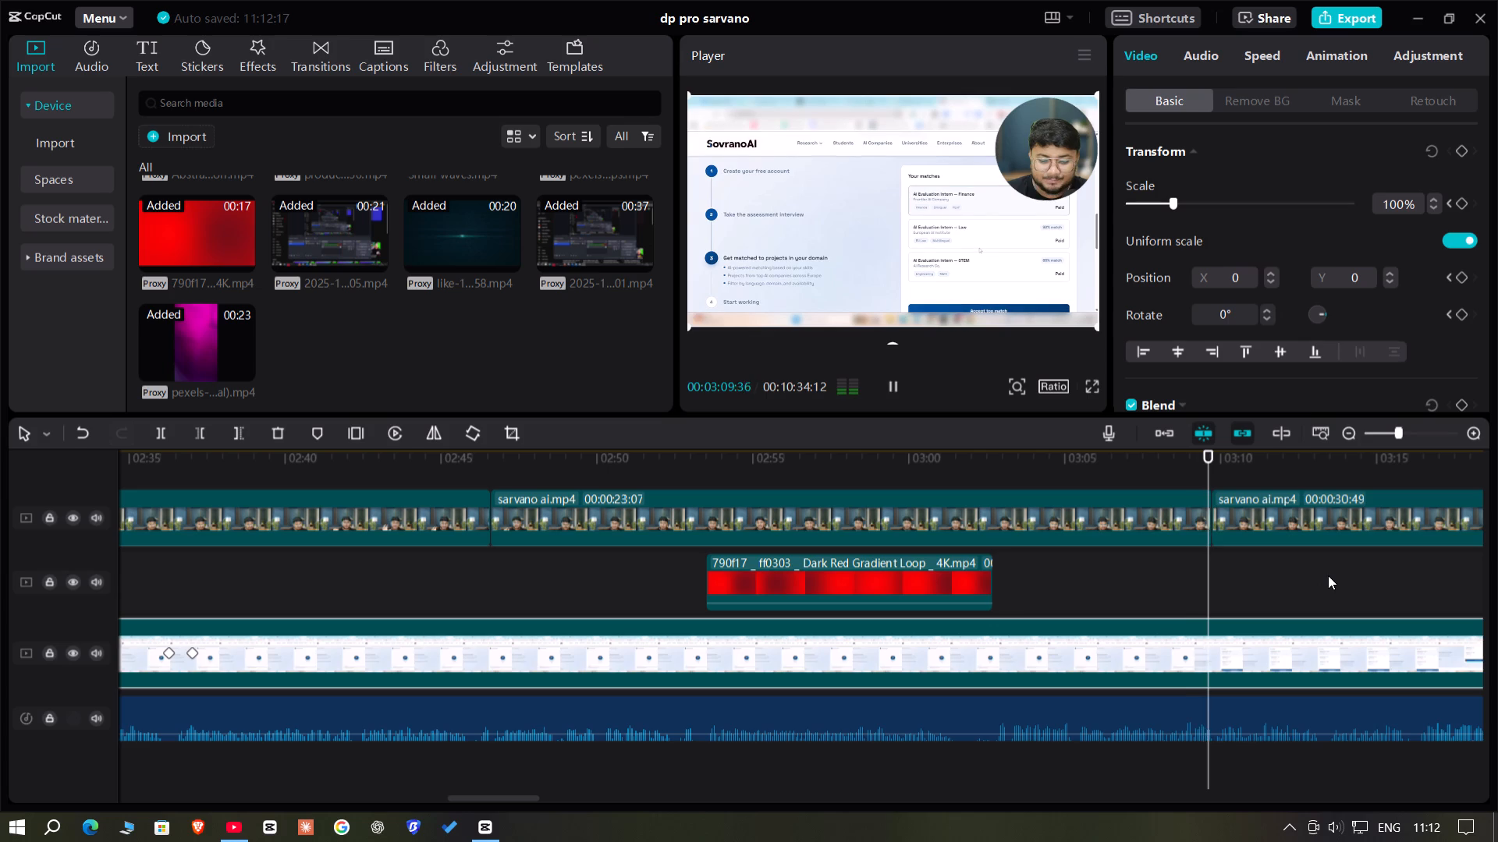
pyautogui.press('space')
pyautogui.click(1463, 150)
pyautogui.press('Left')
pyautogui.press('Left')
pyautogui.press('Left')
pyautogui.press('Left')
pyautogui.press('Left')
pyautogui.press('Left')
pyautogui.press('Left')
pyautogui.press('Left')
pyautogui.press('Left')
pyautogui.press('Left')
pyautogui.press('Left')
pyautogui.press('Left')
pyautogui.press('Left')
pyautogui.press('Left')
pyautogui.press('Left')
pyautogui.press('Left')
pyautogui.press('Left')
pyautogui.press('Left')
pyautogui.press('Left')
pyautogui.press('Left')
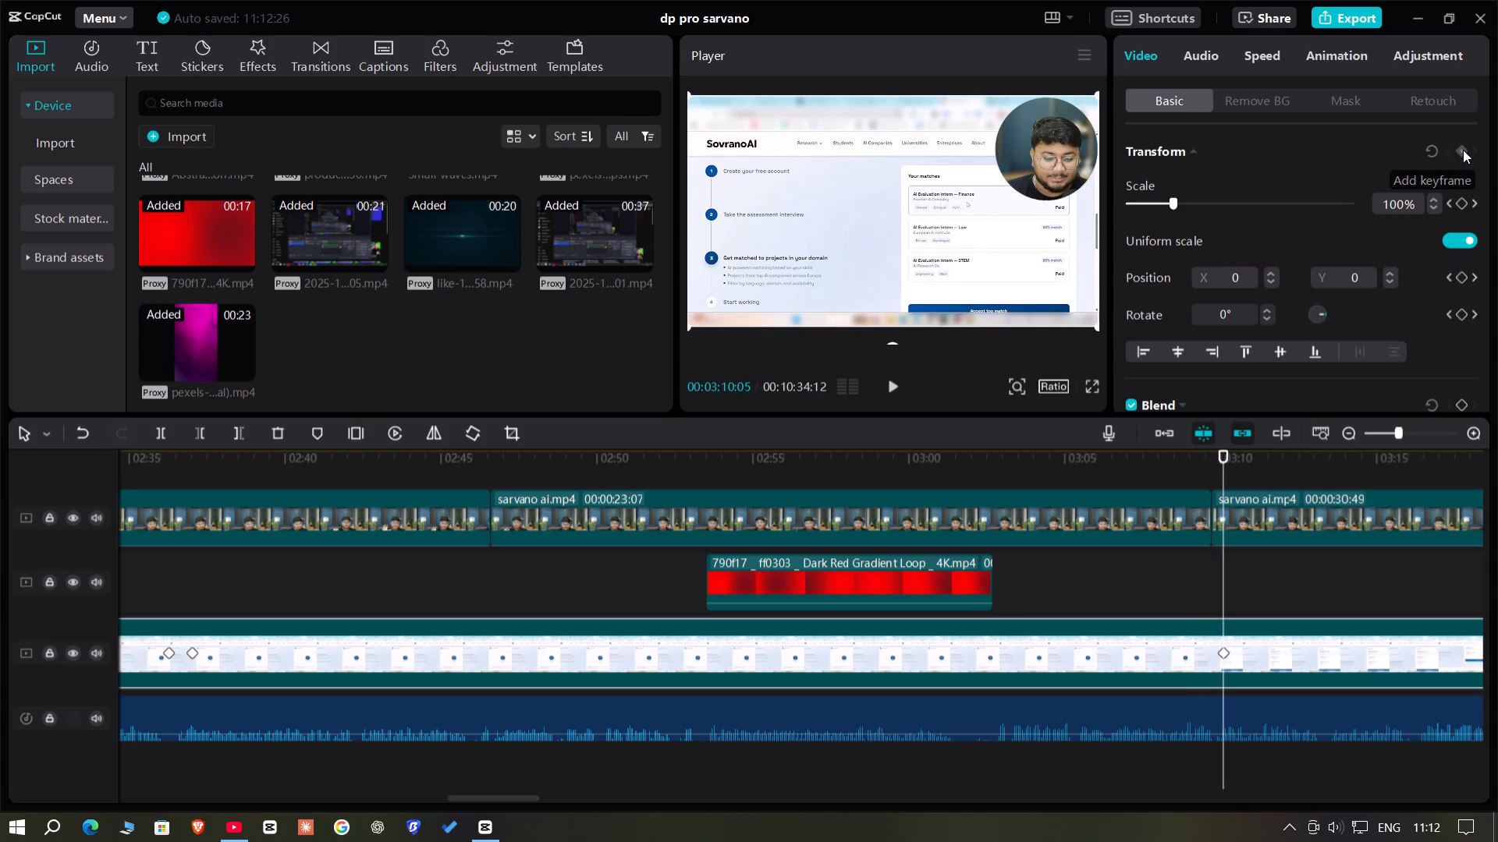
pyautogui.click(1463, 150)
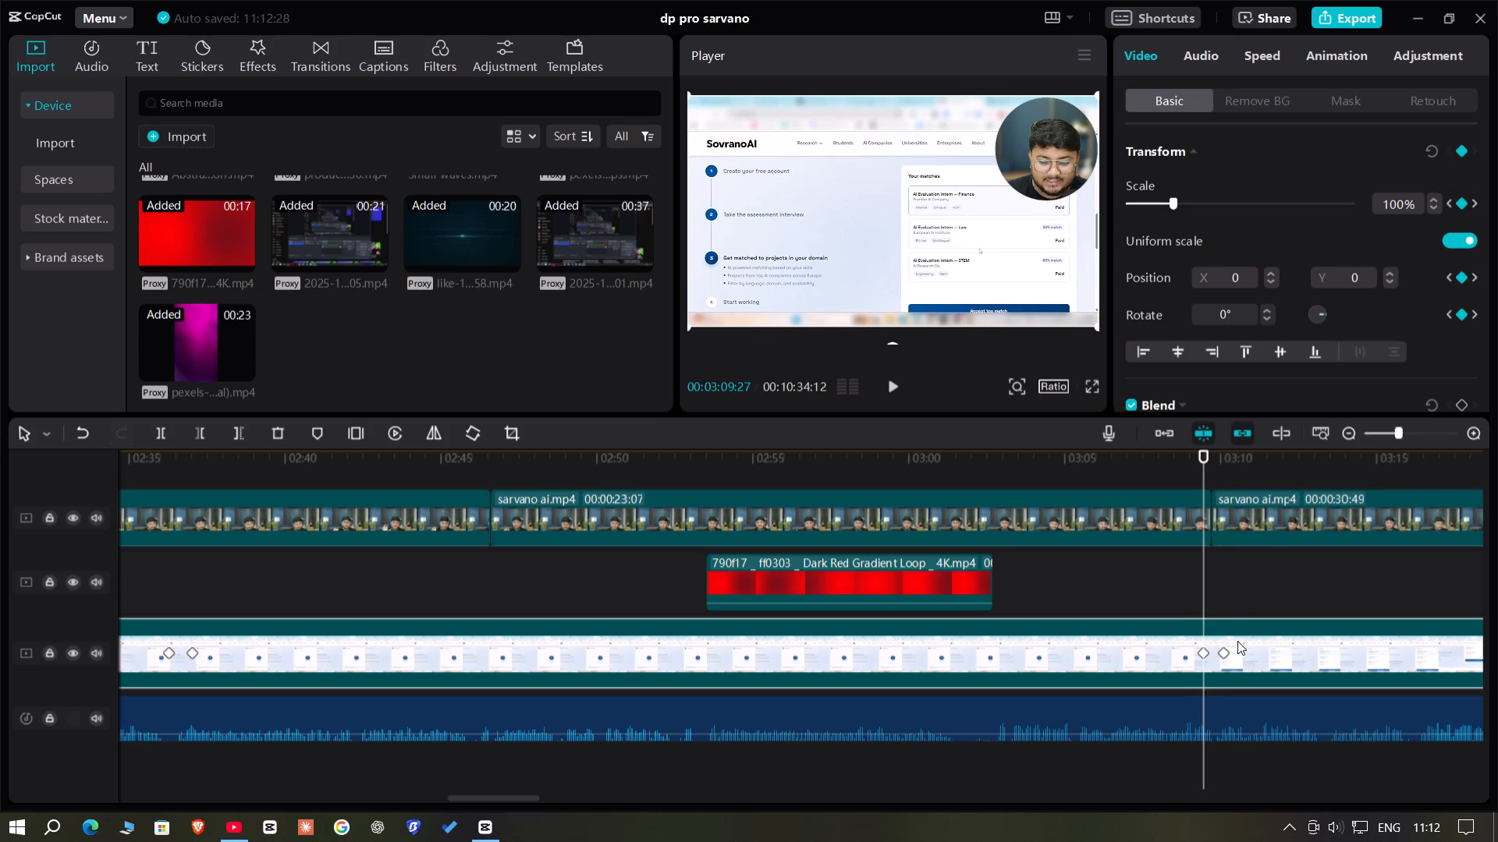
# At the 00:03:10:06 keyframe, enlarge the browser recording to 160% and reposition it at X -1150, Y 377 over the "Your matches" card.
pyautogui.click(1225, 655)
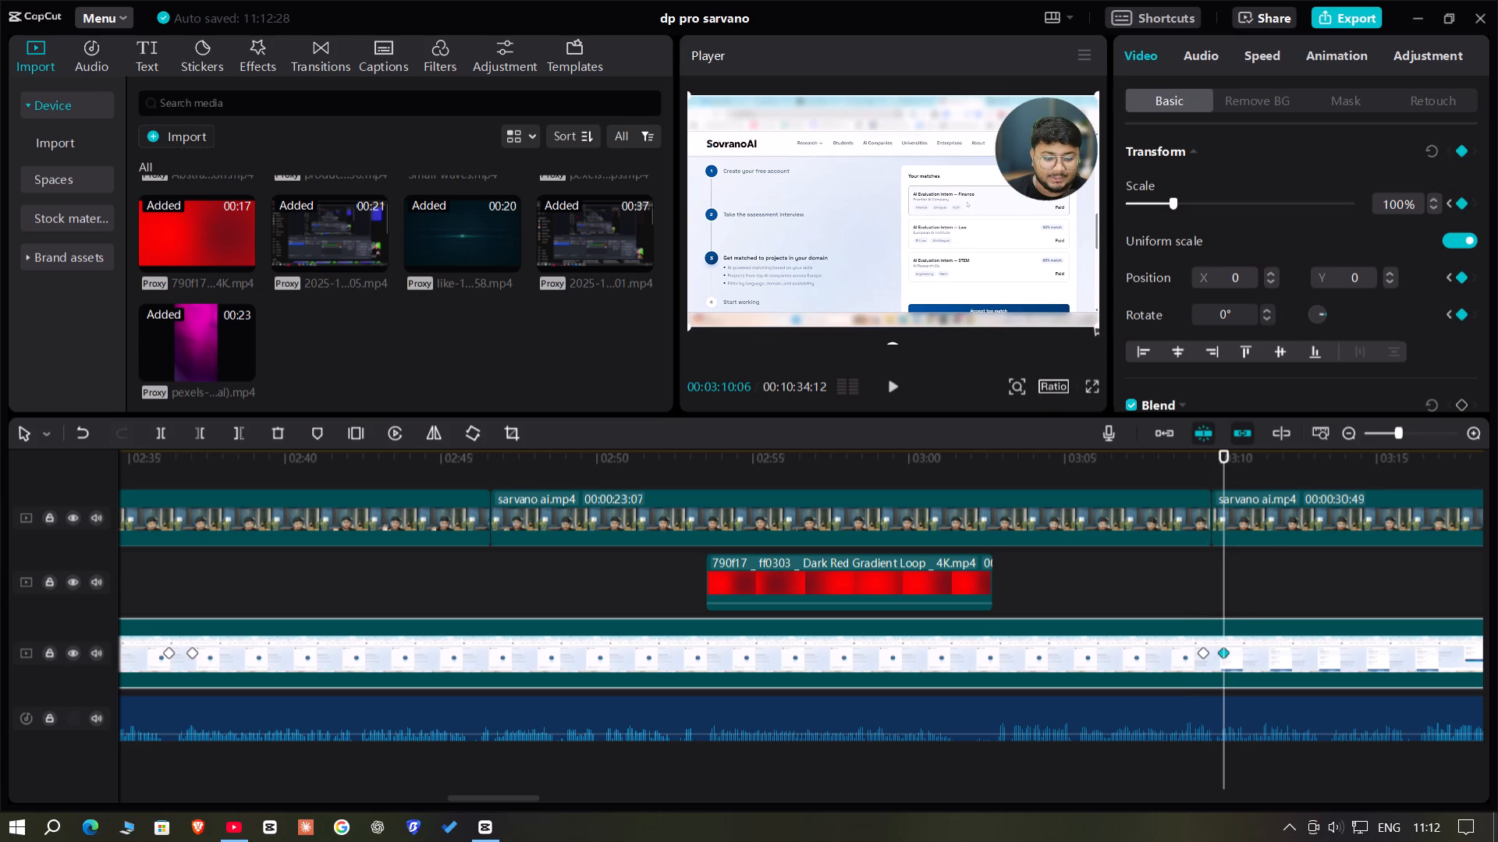
pyautogui.moveTo(1097, 331); pyautogui.dragTo(1236, 508)
pyautogui.moveTo(1017, 251); pyautogui.dragTo(1003, 243)
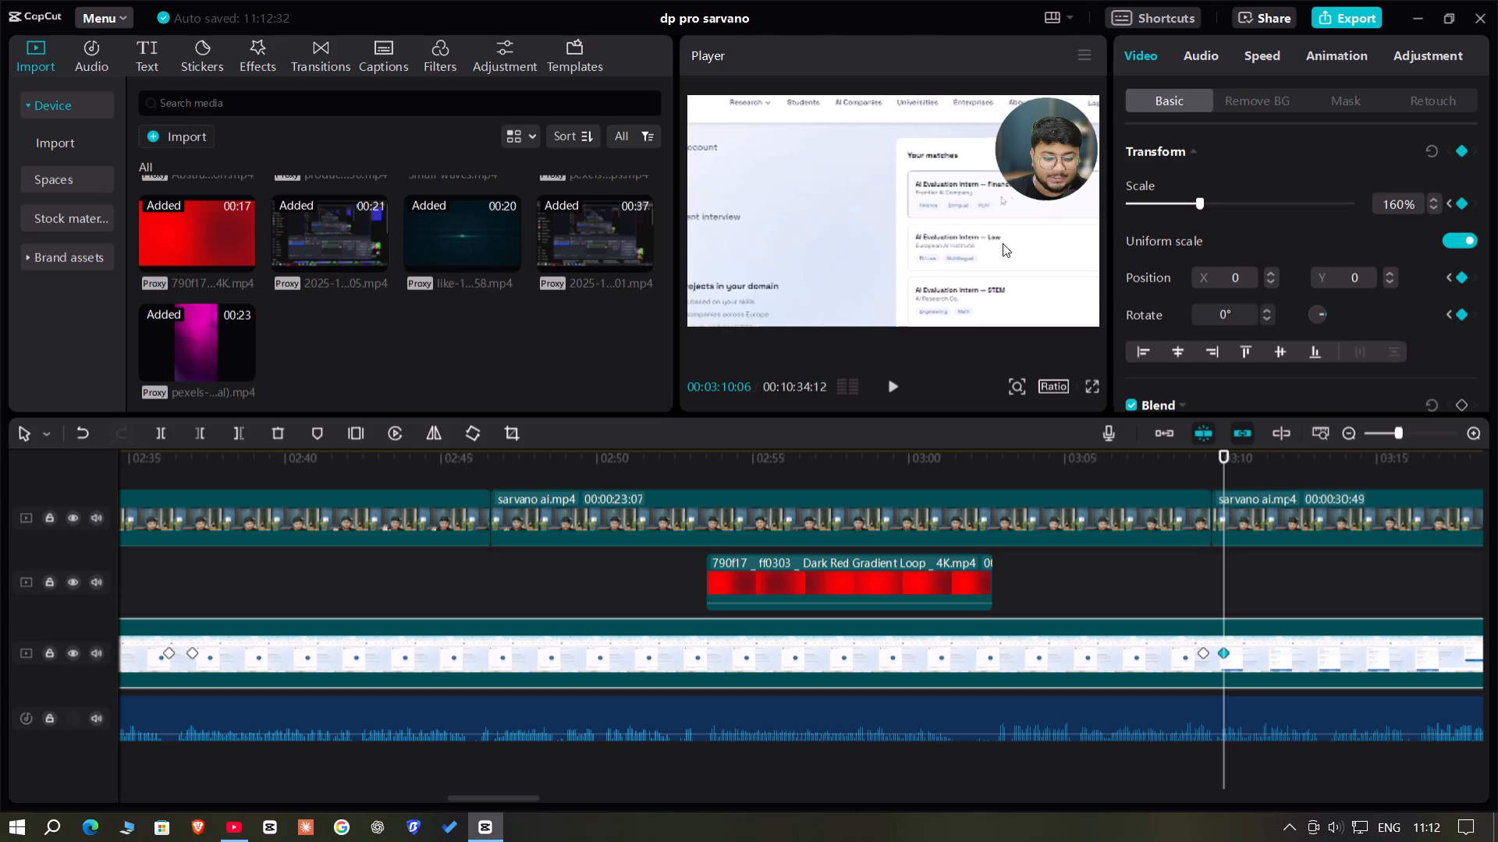
pyautogui.moveTo(1003, 243); pyautogui.dragTo(918, 195)
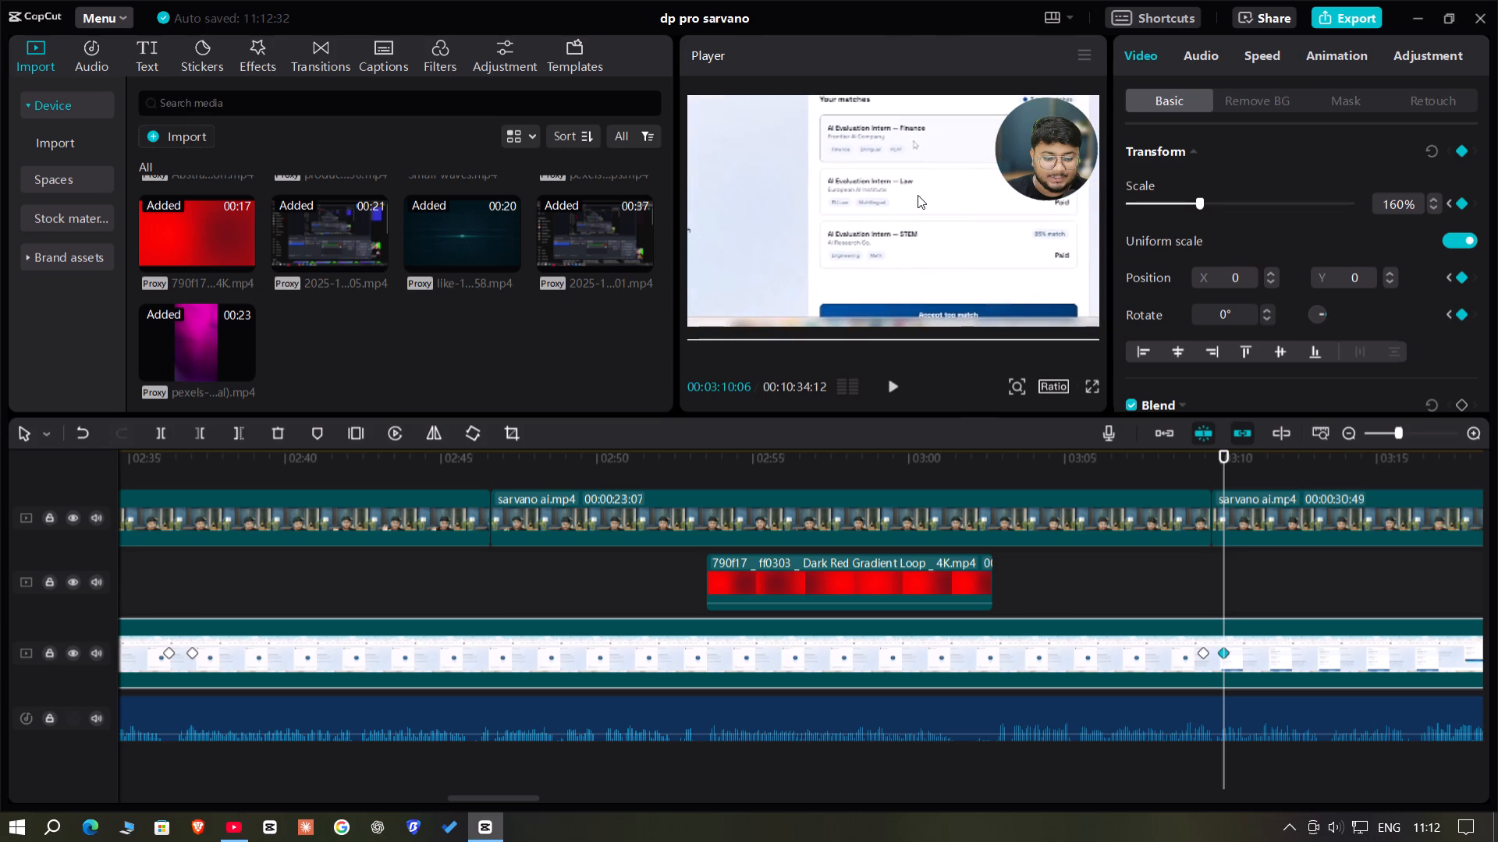
pyautogui.moveTo(918, 195); pyautogui.dragTo(895, 210)
# Play back the zoom-in on the "Your matches" card in full screen.
pyautogui.click(1158, 580)
pyautogui.press('space')
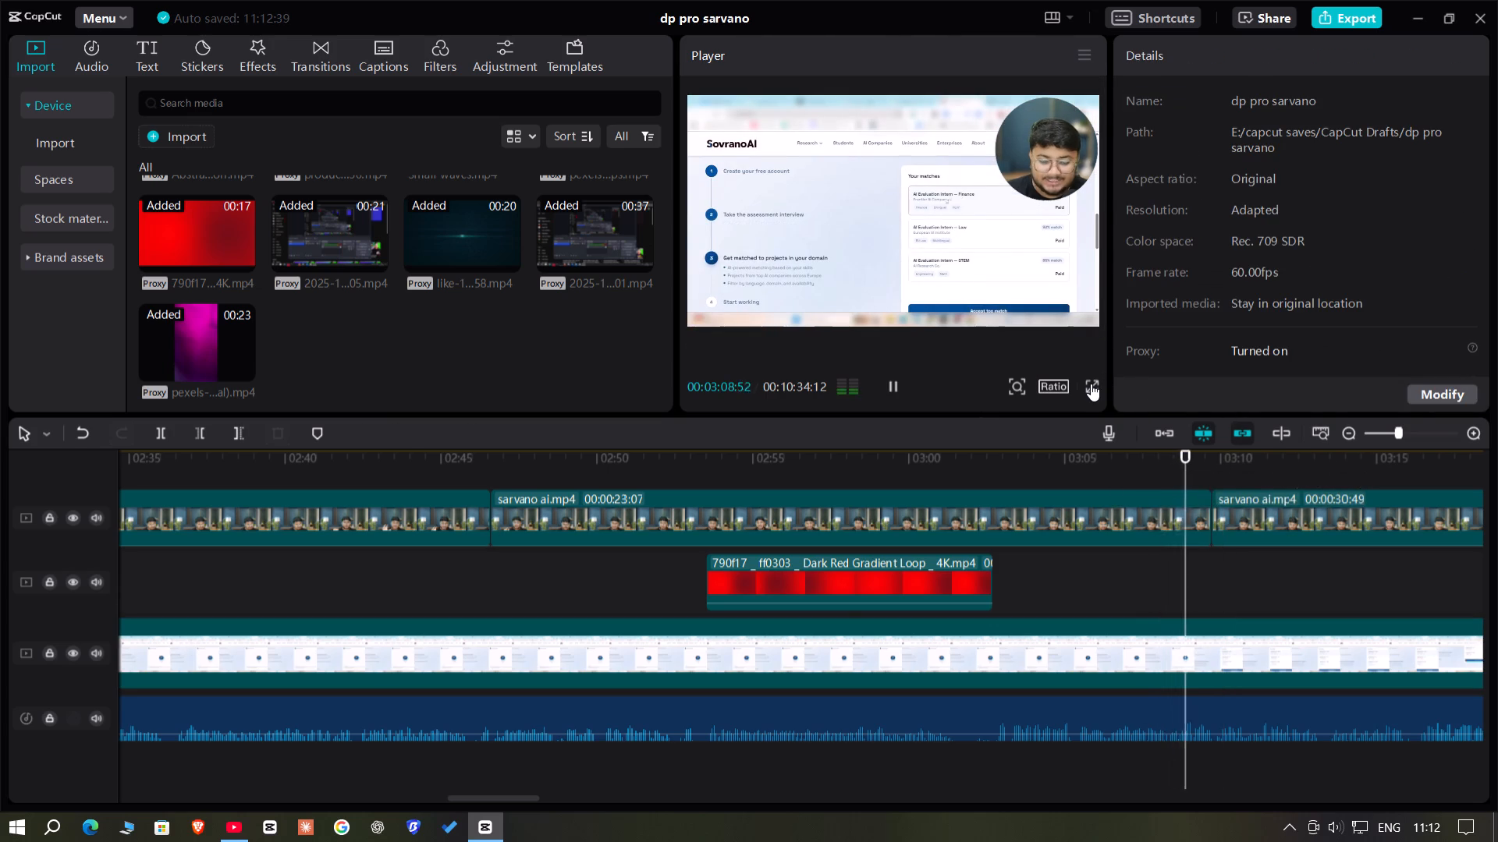
pyautogui.click(1091, 384)
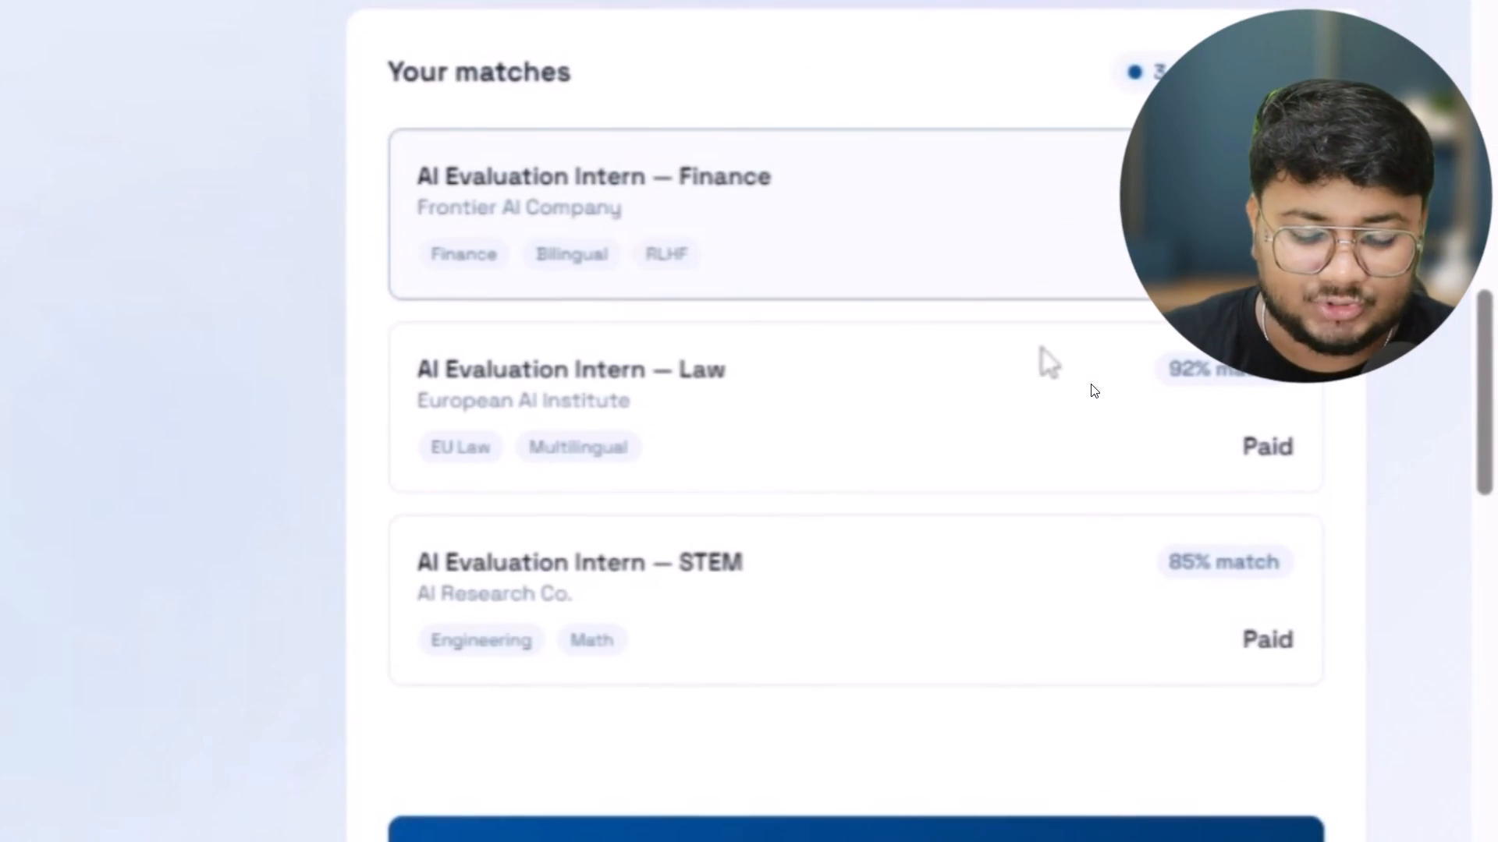
pyautogui.click(1170, 788)
pyautogui.press('space')
pyautogui.click(1007, 767)
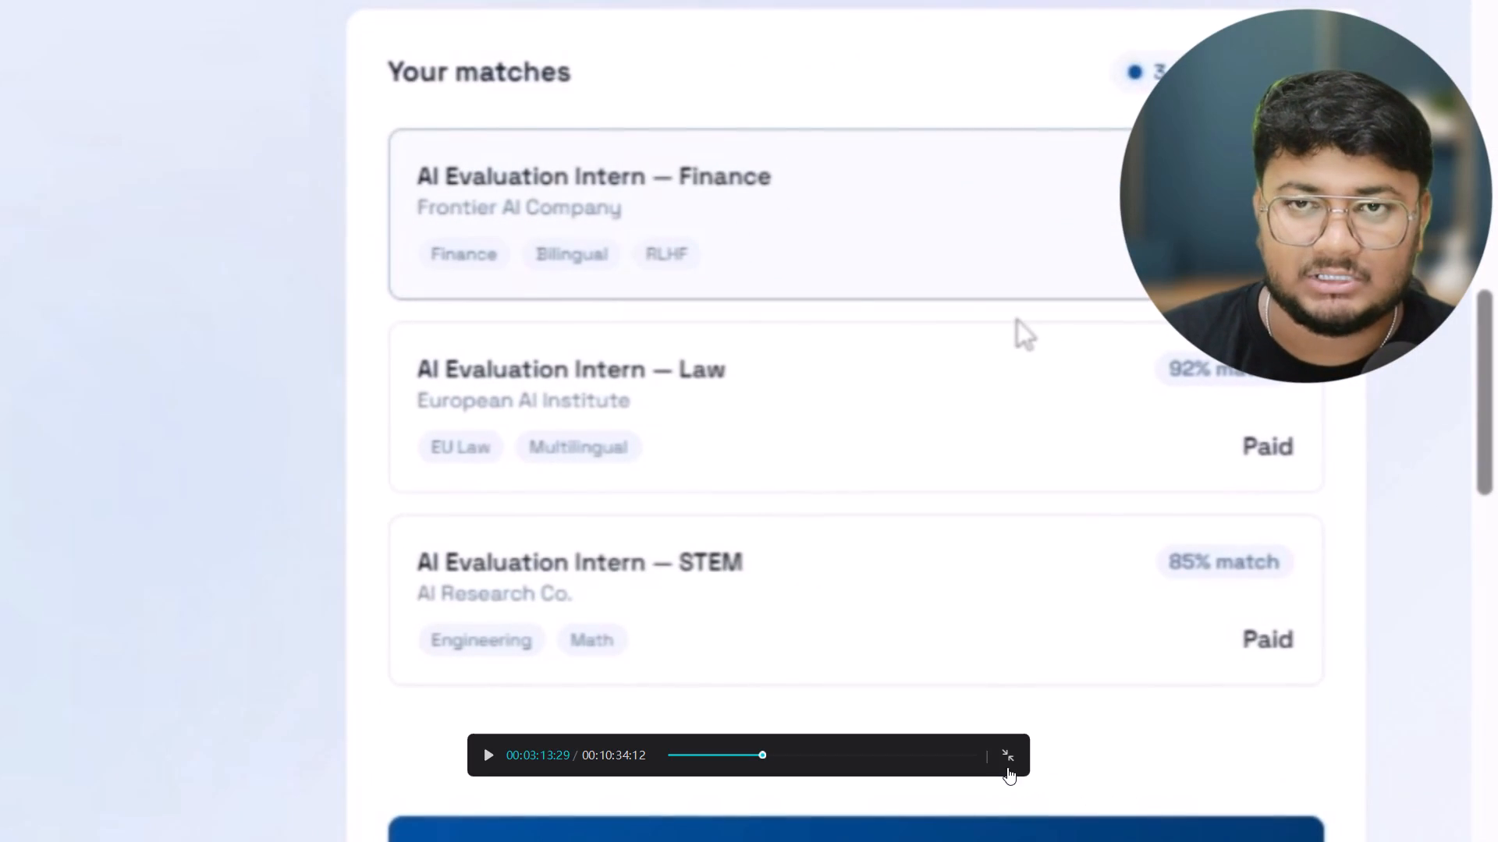
# Reduce the scale at the 00:03:10:06 keyframe to 134% and reposition the browser recording at X -648, Y 365.
pyautogui.click(1251, 656)
pyautogui.click(1227, 658)
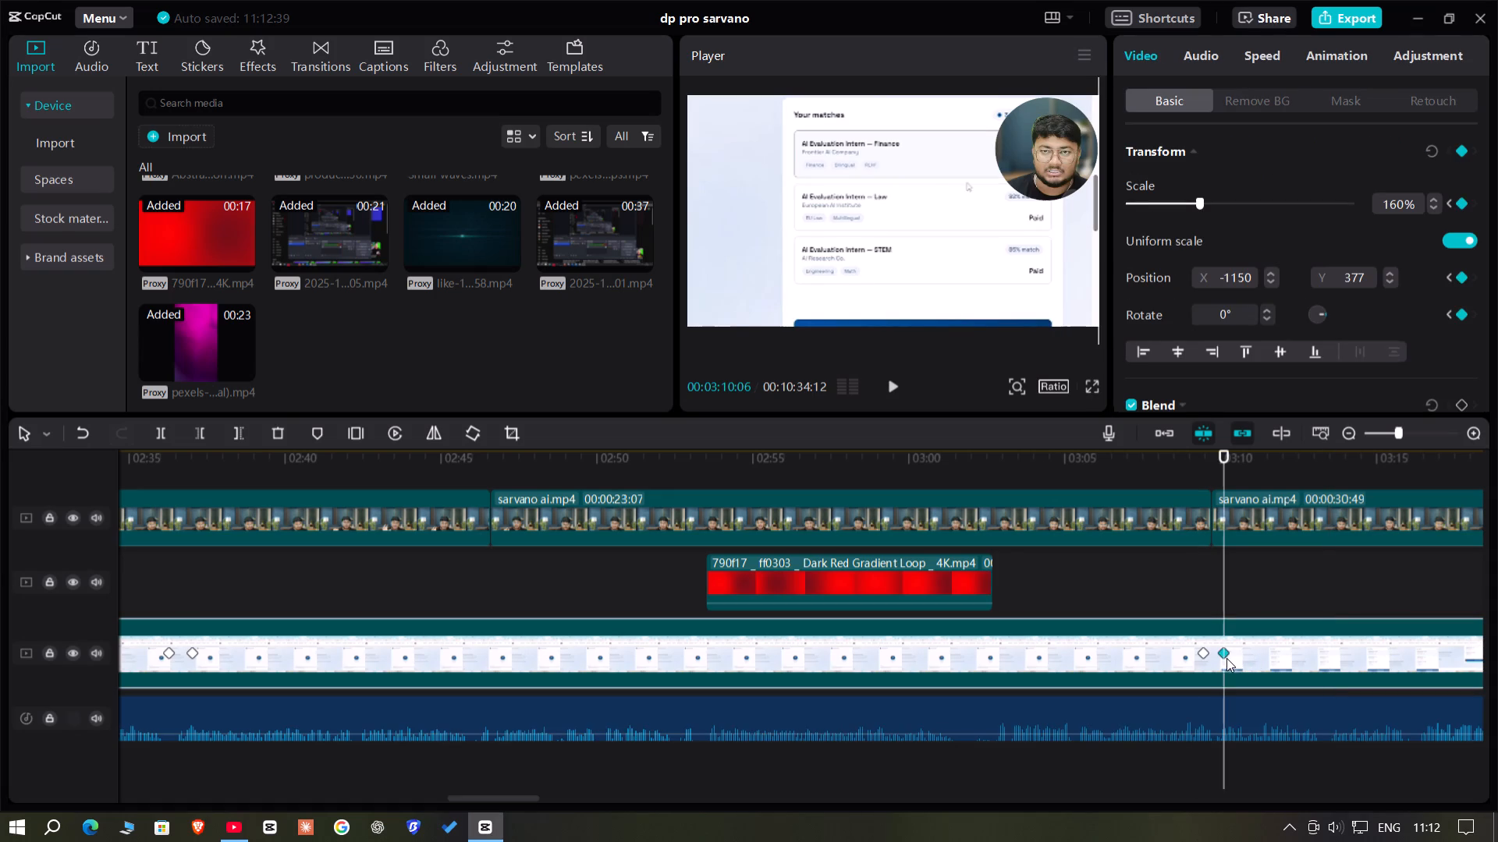
pyautogui.click(1194, 203)
pyautogui.moveTo(1012, 218); pyautogui.dragTo(1065, 218)
# Play back the adjusted zoom-in in full screen and continue through the end of the "Your matches" section.
pyautogui.click(1178, 611)
pyautogui.press('space')
pyautogui.click(1089, 379)
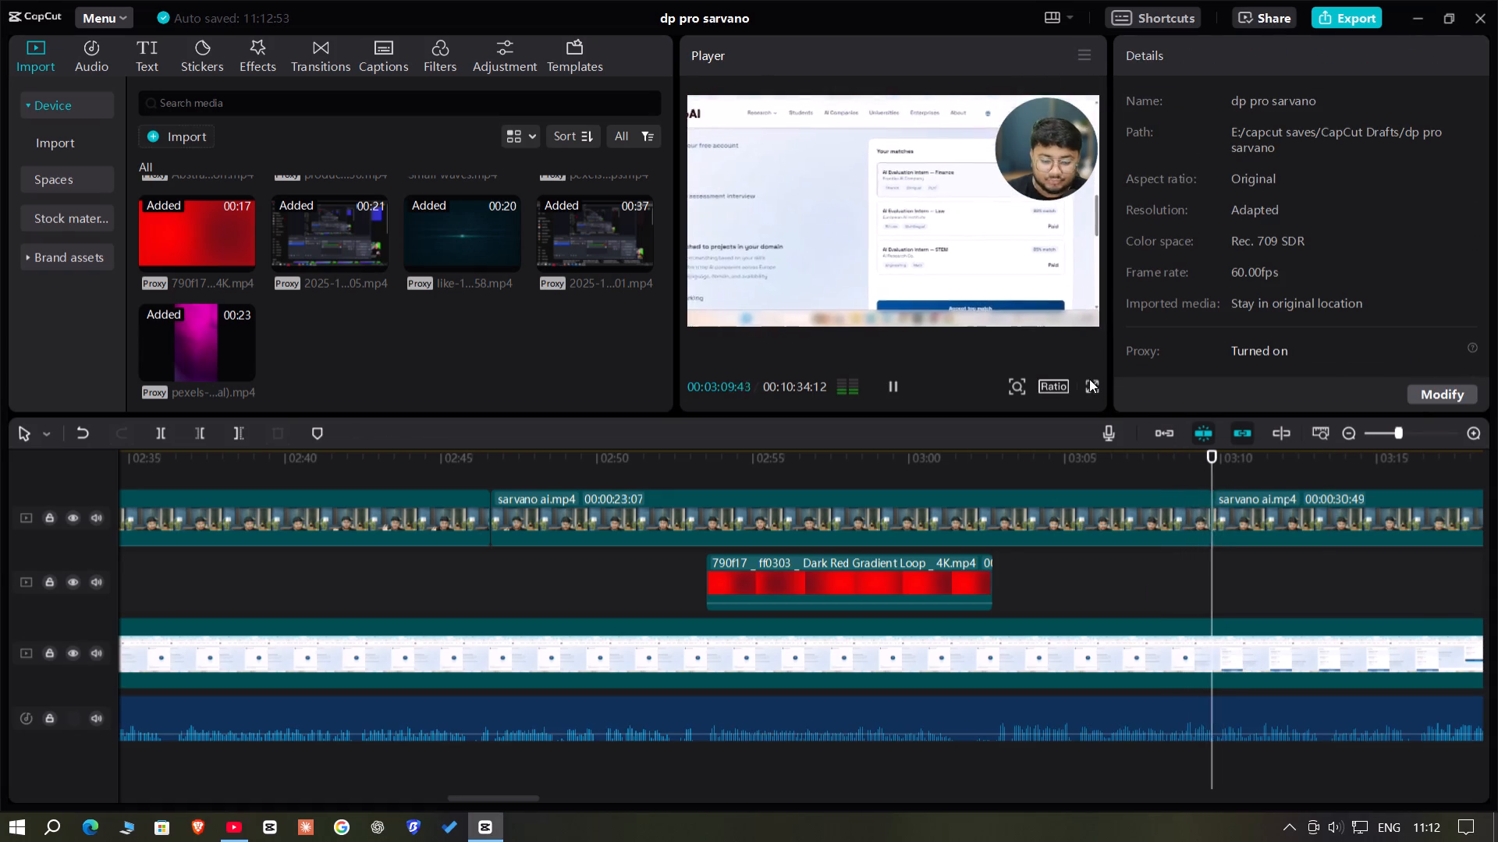
pyautogui.click(1088, 381)
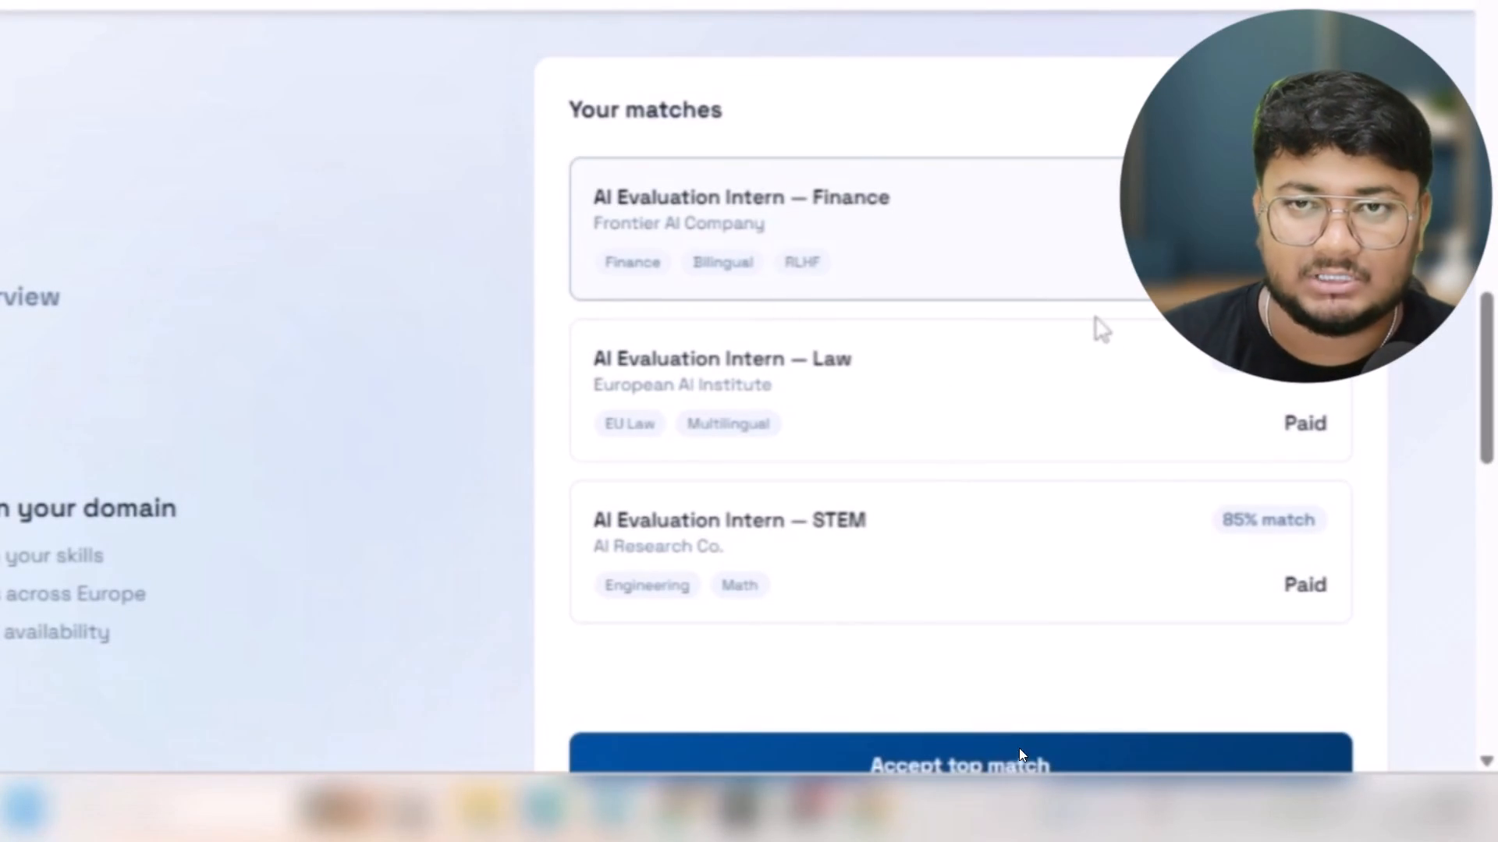
pyautogui.click(1013, 806)
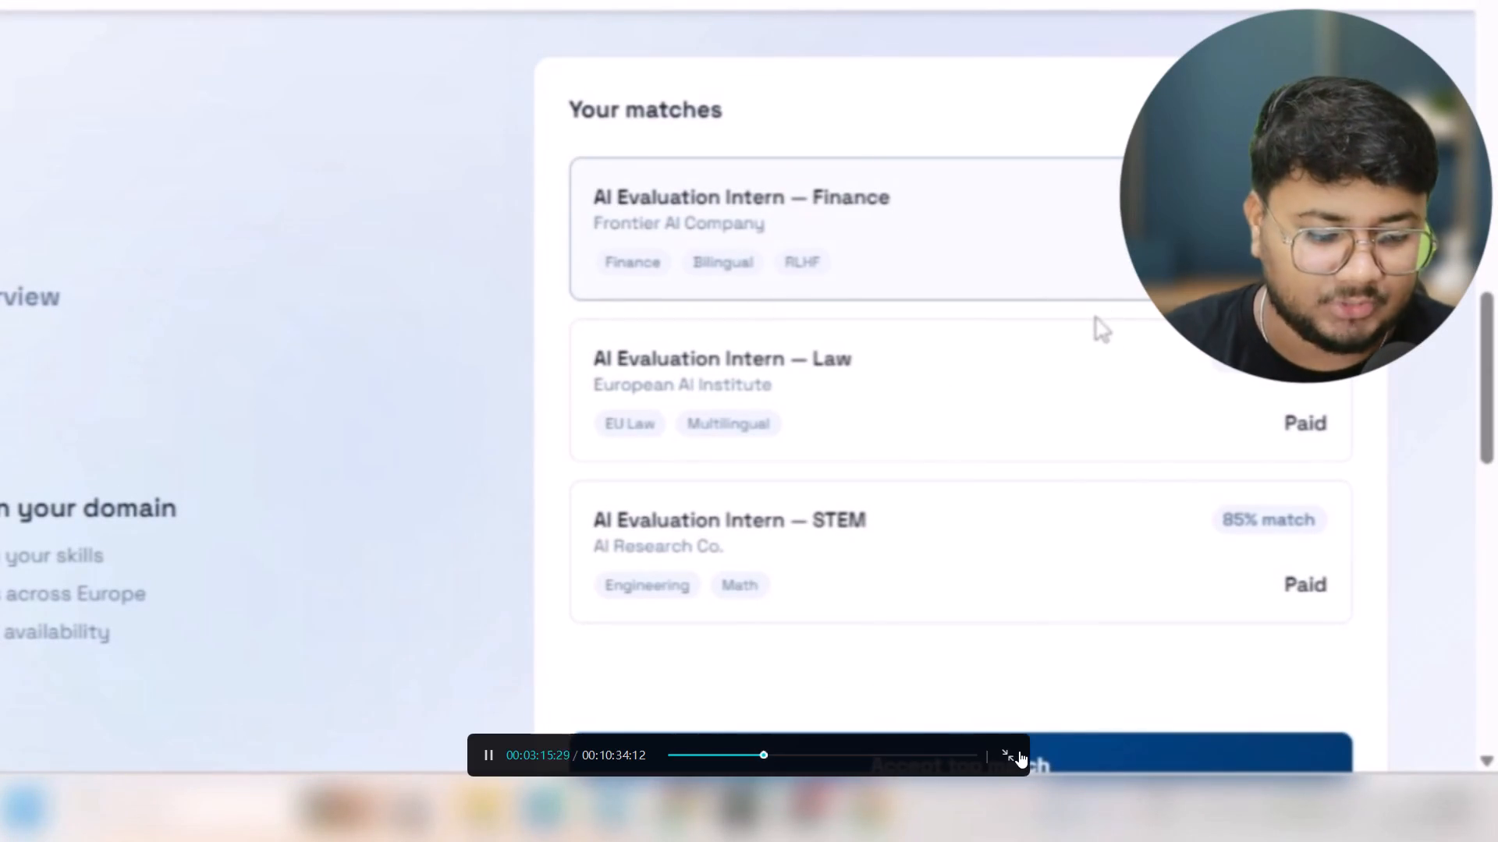
pyautogui.click(1018, 750)
pyautogui.press('space')
pyautogui.press('space')
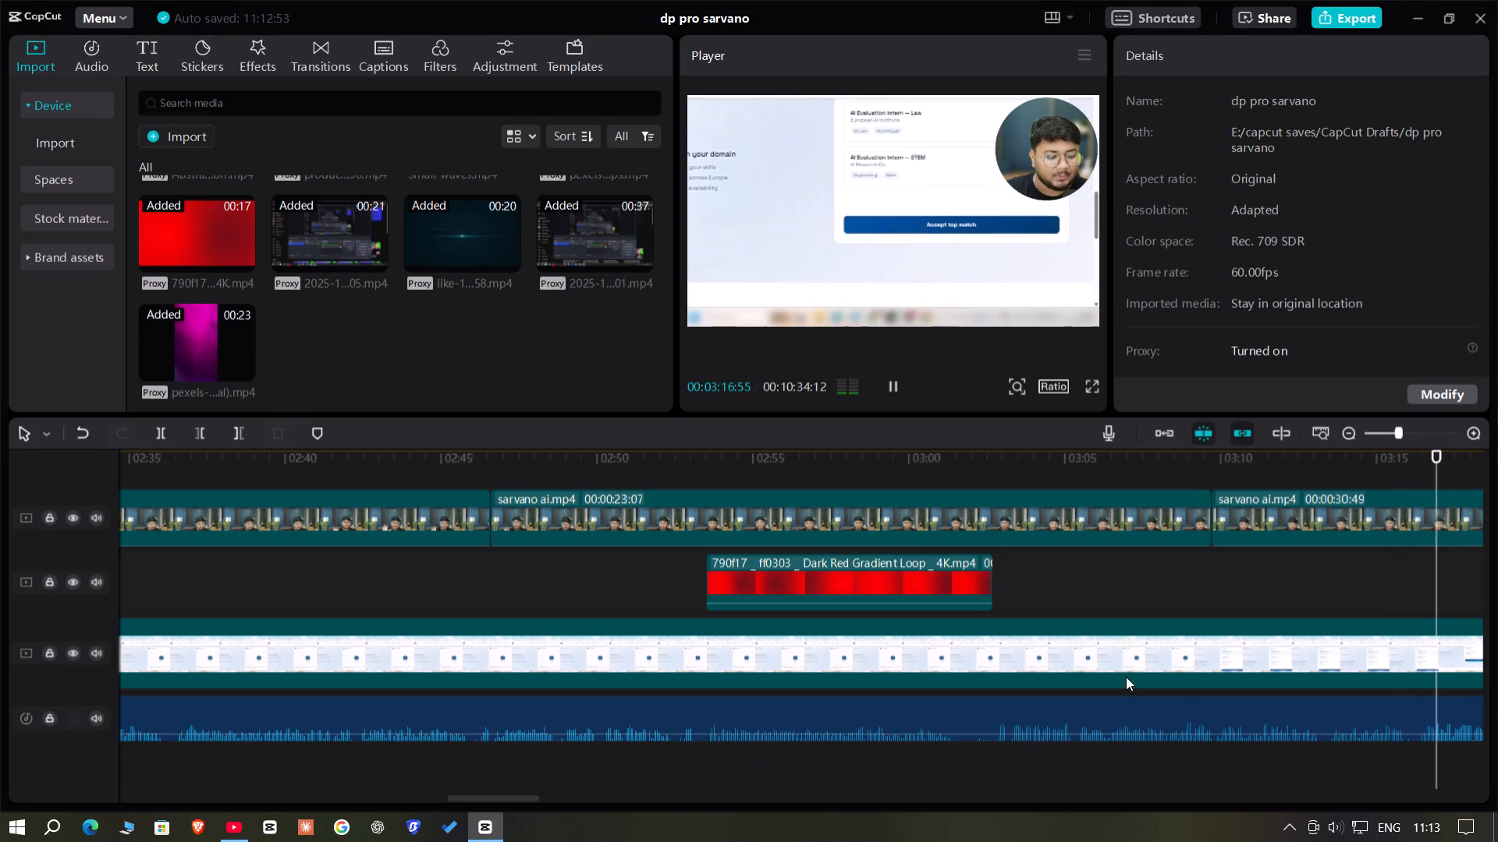
# Add transform keyframes to the browser recording at 00:03:17:47 and 00:03:17:08, where the page changes to the "Start working" section.
pyautogui.press('space')
pyautogui.click(1425, 650)
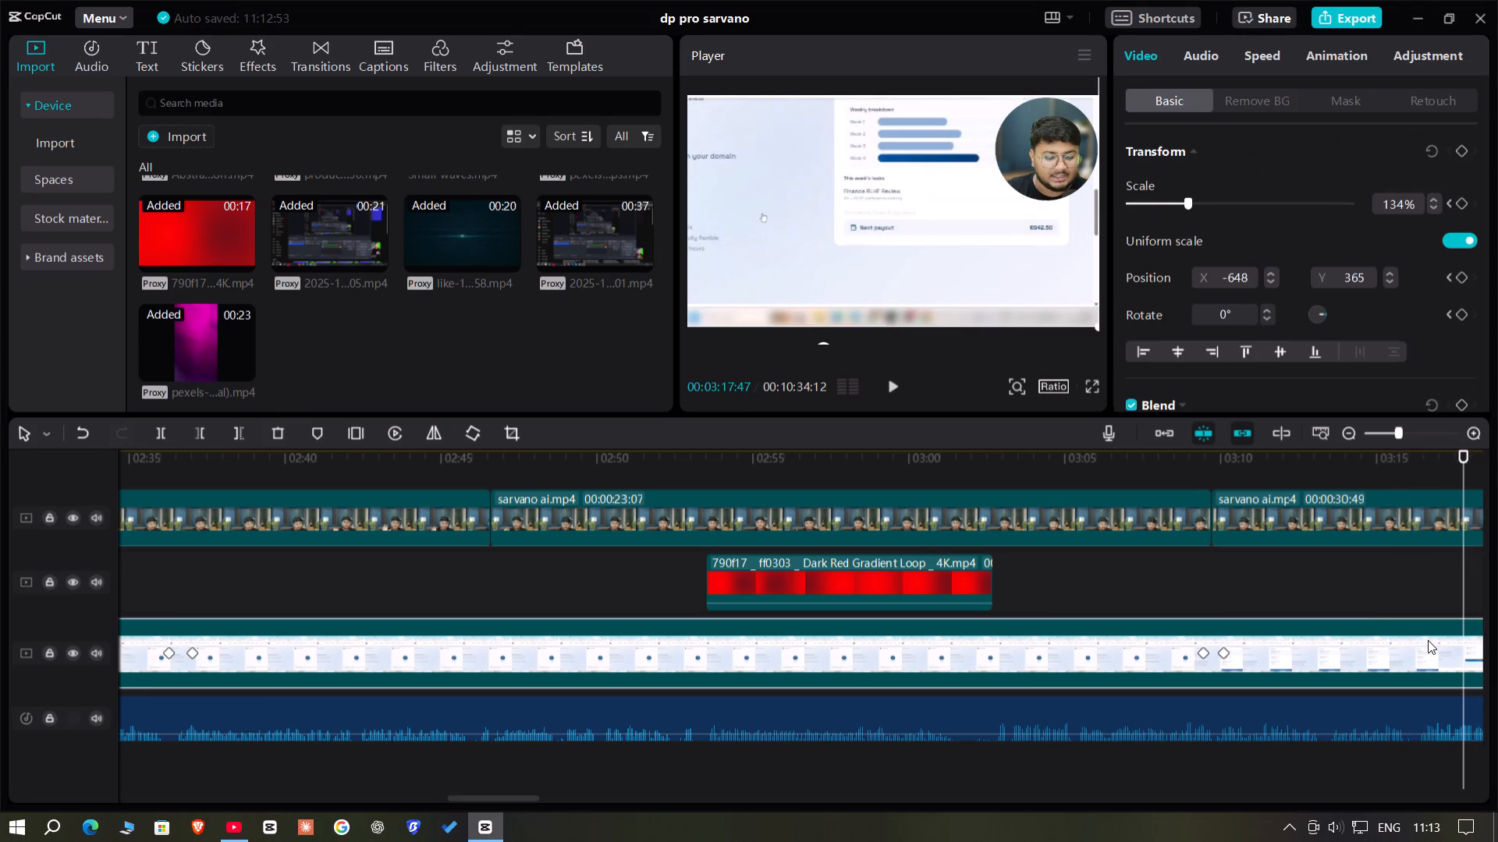
pyautogui.click(1464, 151)
pyautogui.press('Left')
pyautogui.press('Left')
pyautogui.press('Left')
pyautogui.press('Left')
pyautogui.press('Left')
pyautogui.press('Left')
pyautogui.press('Left')
pyautogui.press('Left')
pyautogui.press('Left')
pyautogui.press('Left')
pyautogui.press('Left')
pyautogui.press('Left')
pyautogui.press('Left')
pyautogui.press('Left')
pyautogui.press('Left')
pyautogui.press('Left')
pyautogui.press('Left')
pyautogui.press('Left')
pyautogui.press('Left')
pyautogui.press('Left')
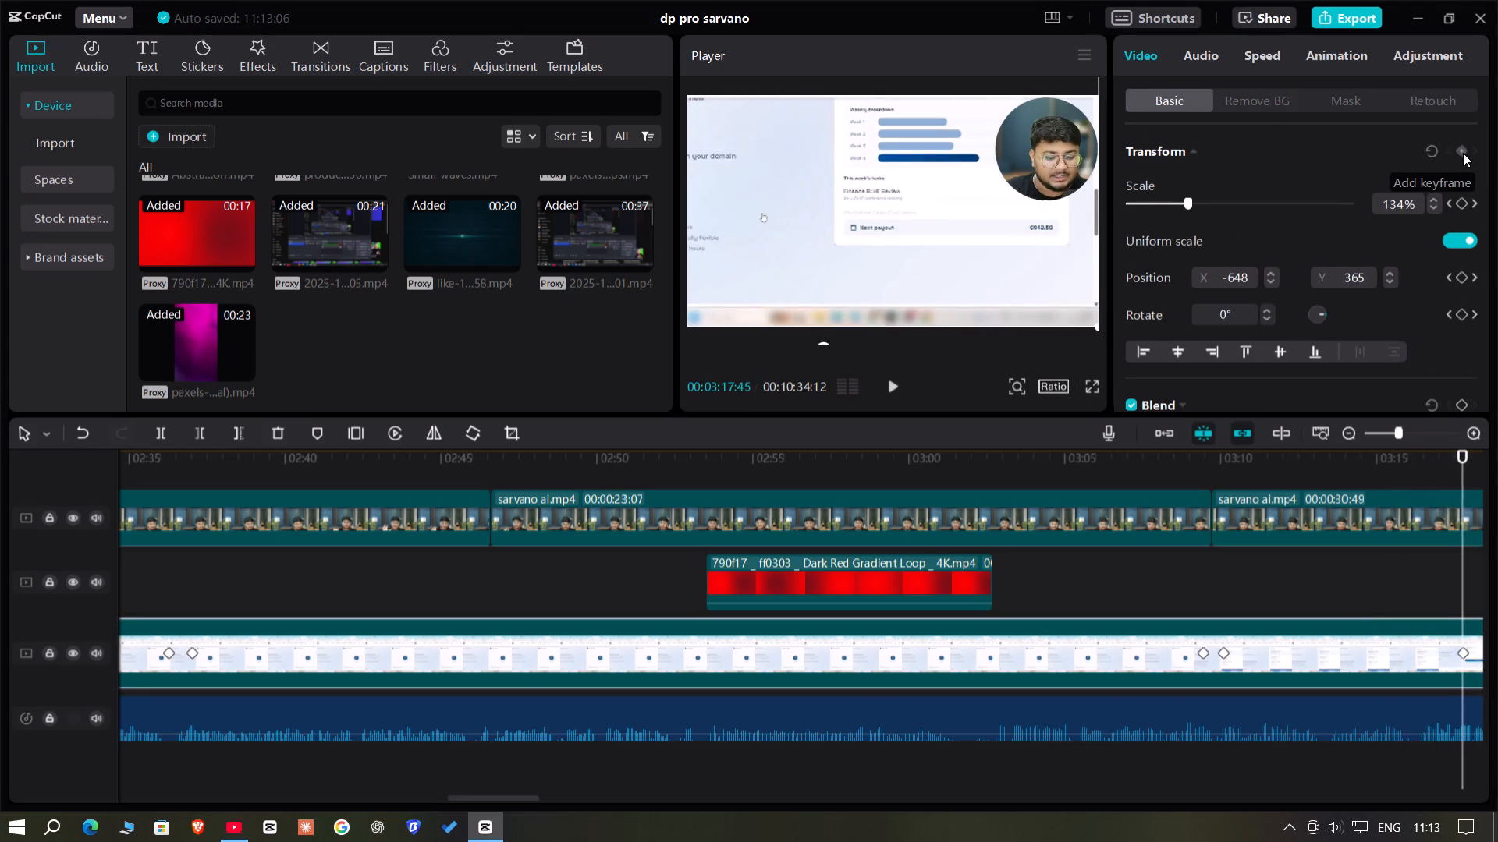
pyautogui.click(1463, 153)
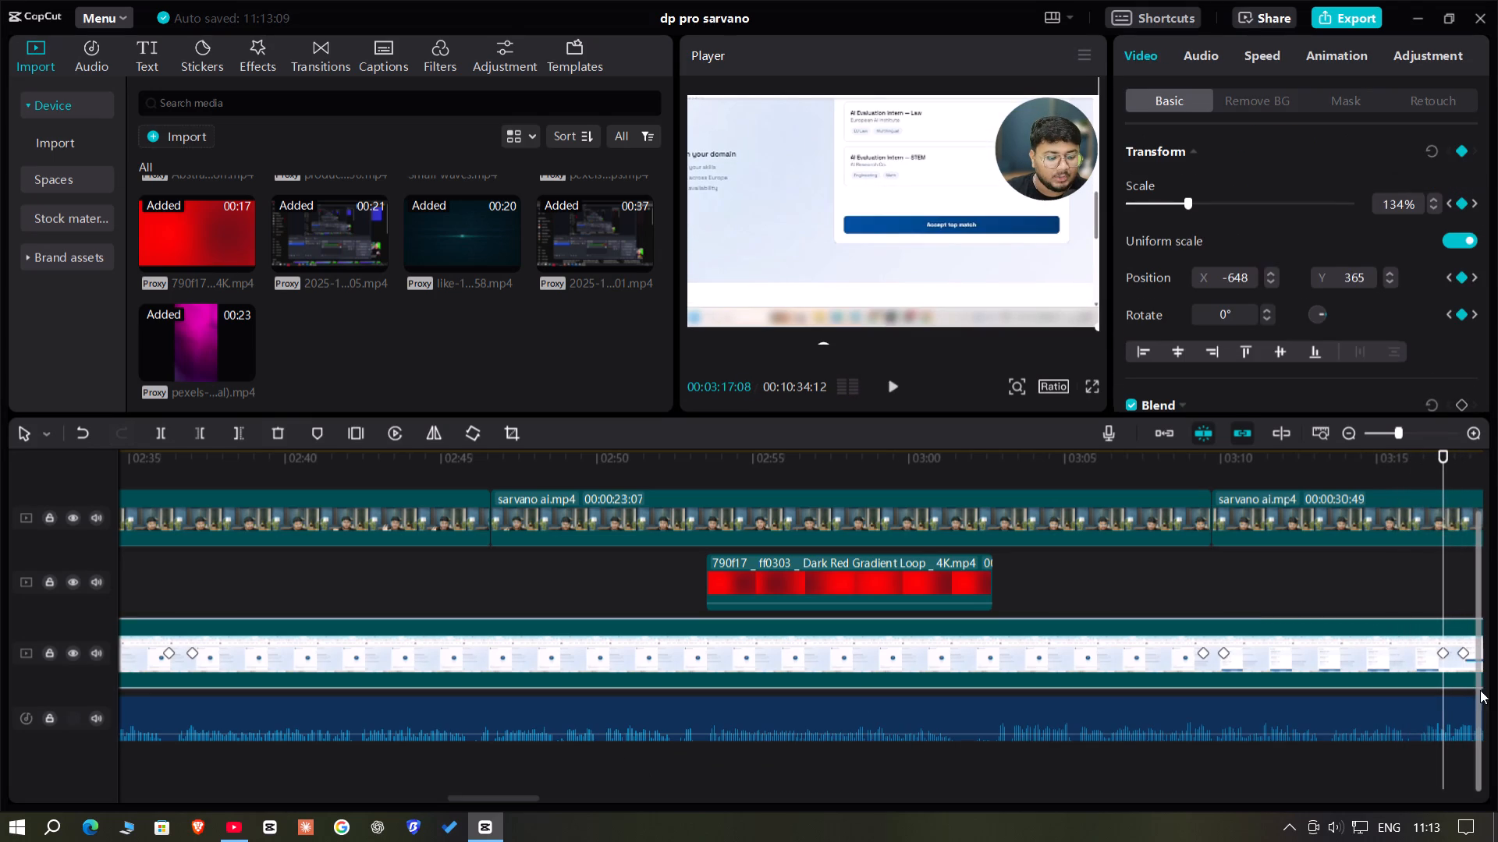
# Shift both new keyframes earlier, the first by about half a second and the second to 00:03:17:17.
pyautogui.click(1462, 659)
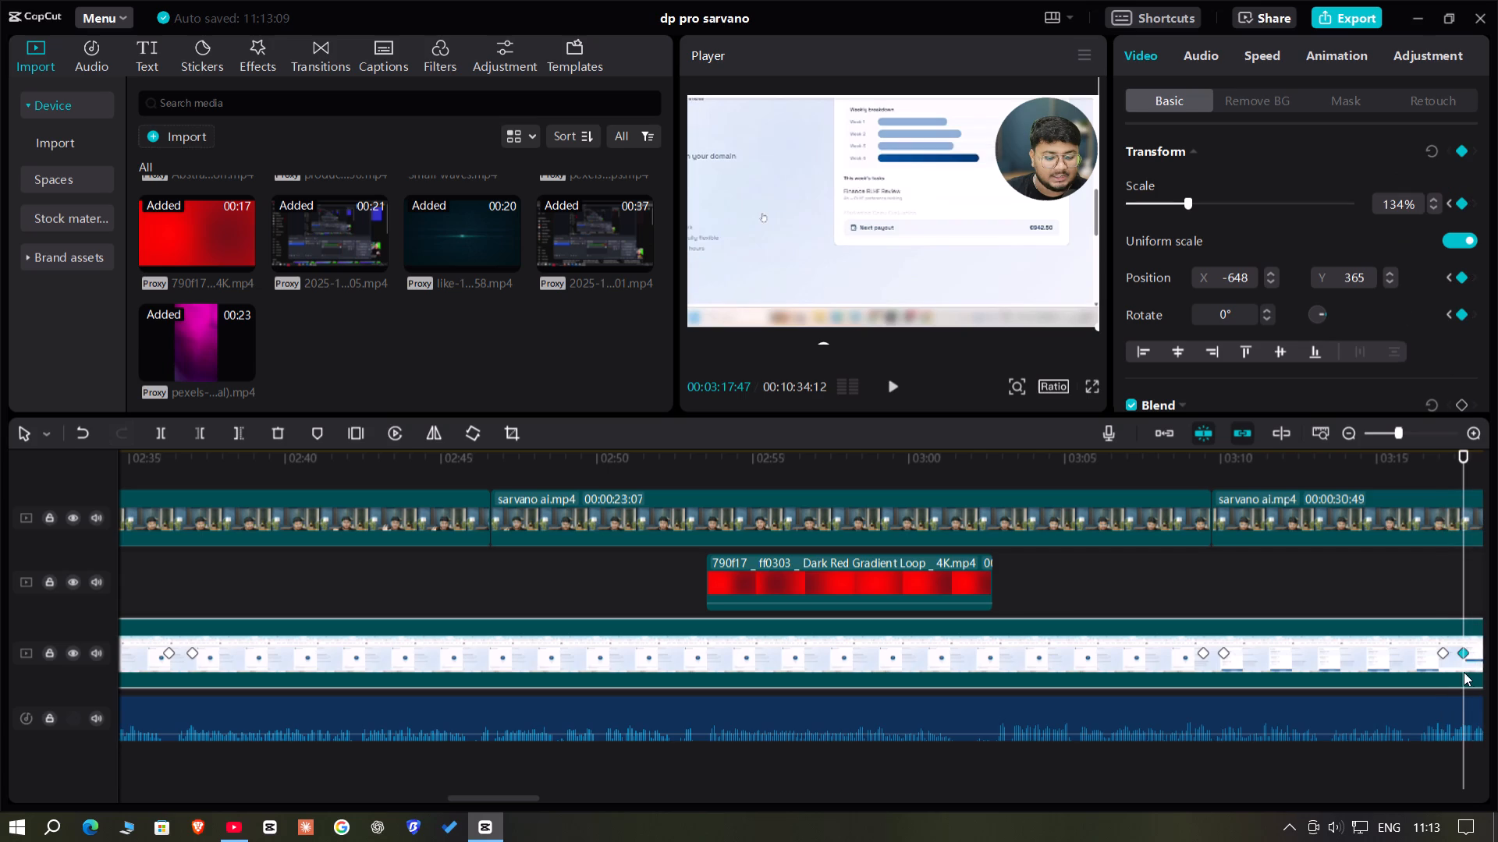
pyautogui.moveTo(1446, 657); pyautogui.dragTo(1425, 655)
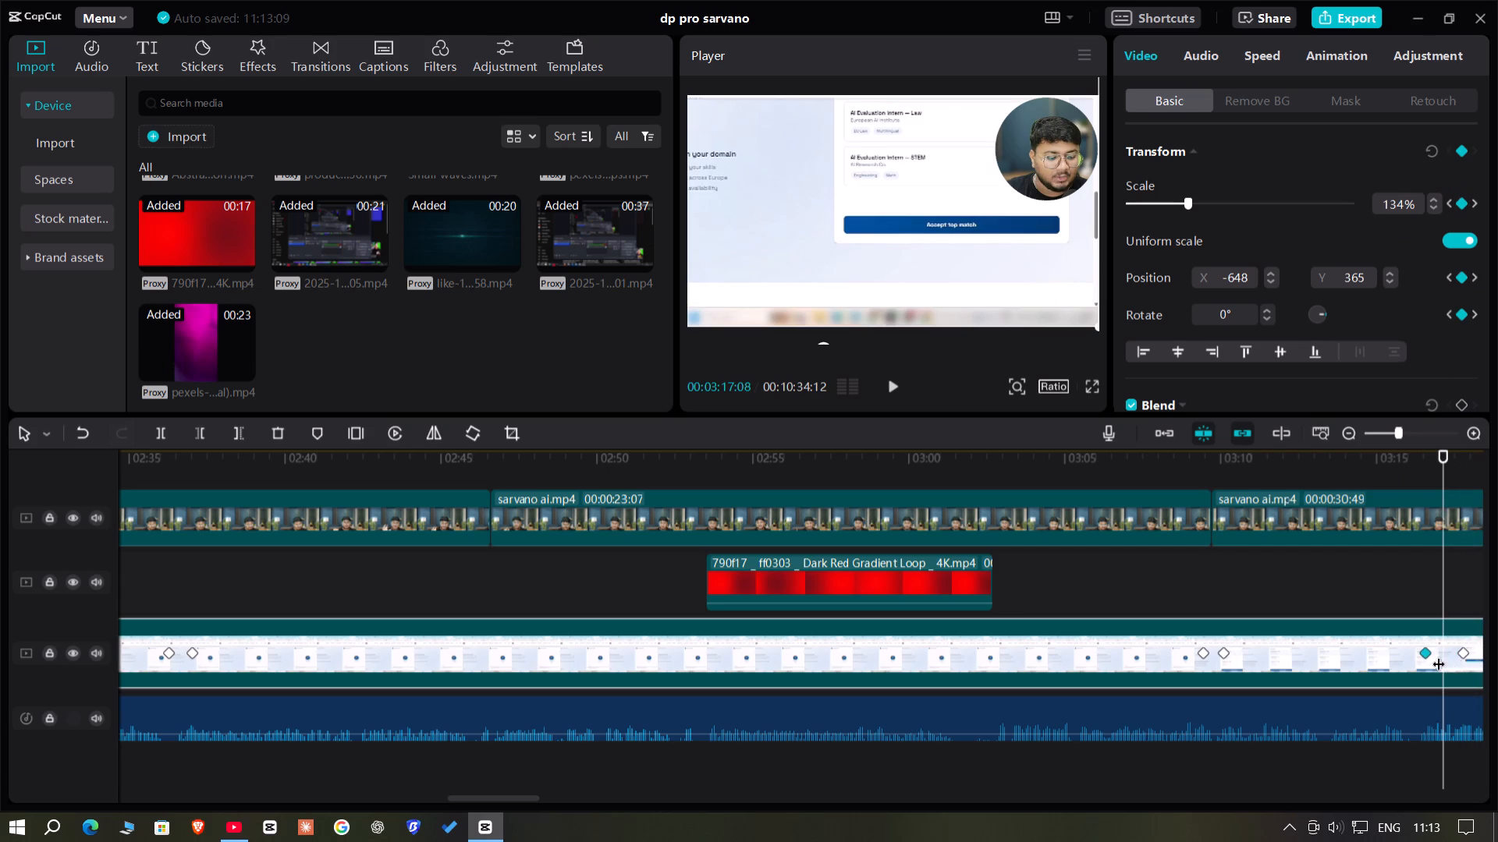
pyautogui.moveTo(1461, 654); pyautogui.dragTo(1447, 653)
pyautogui.click(1447, 653)
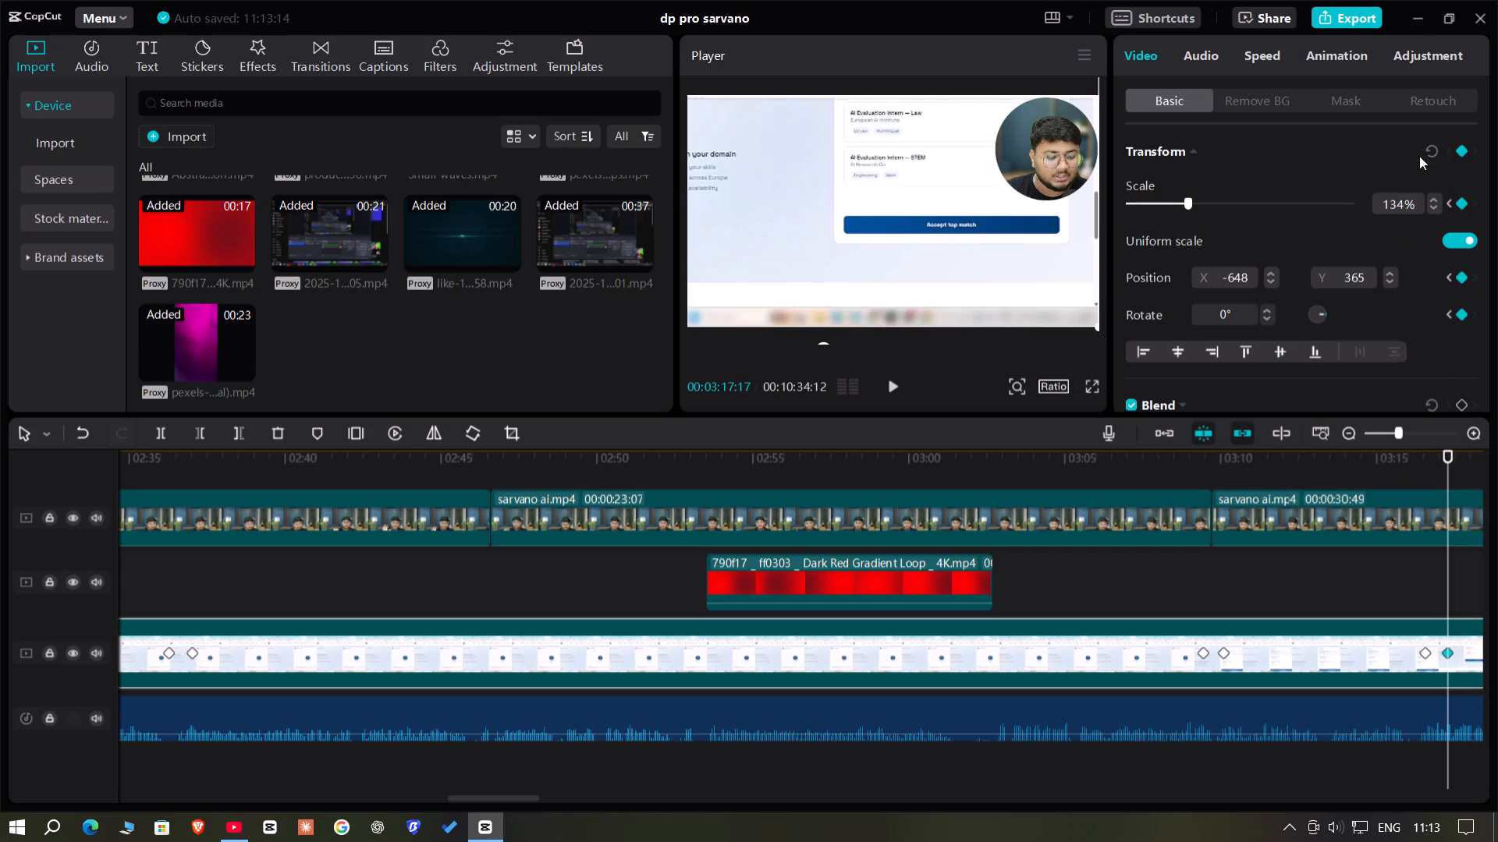
# At the 00:03:17:17 keyframe, set the browser recording's scale to 100% and its position to X 0, Y 0.
pyautogui.doubleClick(1401, 203)
pyautogui.press('BackSpace')
pyautogui.write('100')
pyautogui.press('Return')
pyautogui.doubleClick(1357, 286)
pyautogui.press('BackSpace')
pyautogui.press('0')
pyautogui.press('Return')
pyautogui.doubleClick(1244, 273)
pyautogui.press('BackSpace')
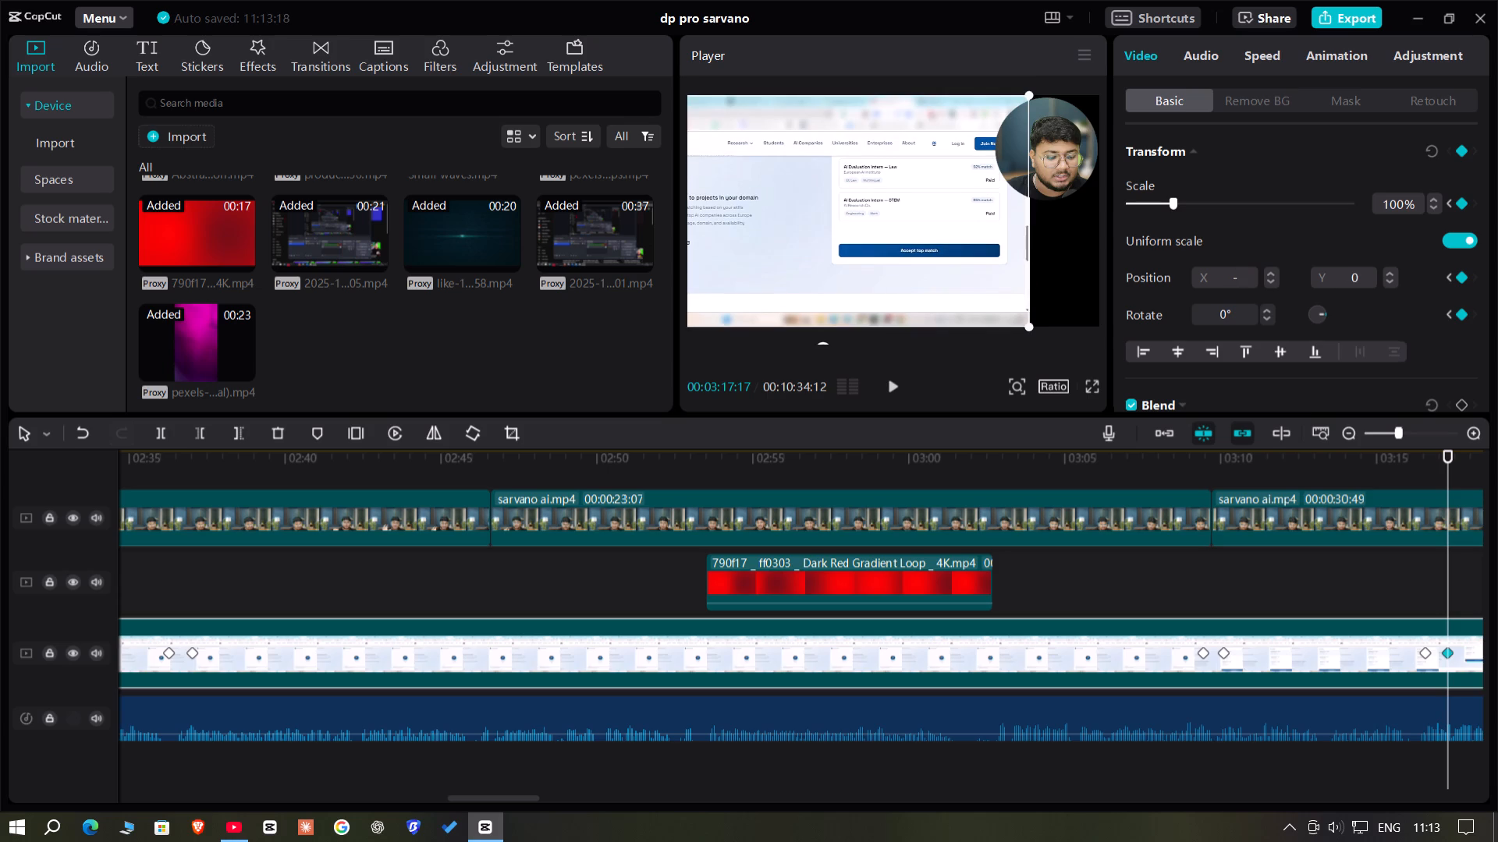
pyautogui.press('0')
pyautogui.press('Return')
# Play back the zoom-out and the following sections through the "Explore opportunities" page, partly in full screen.
pyautogui.click(1381, 589)
pyautogui.press('space')
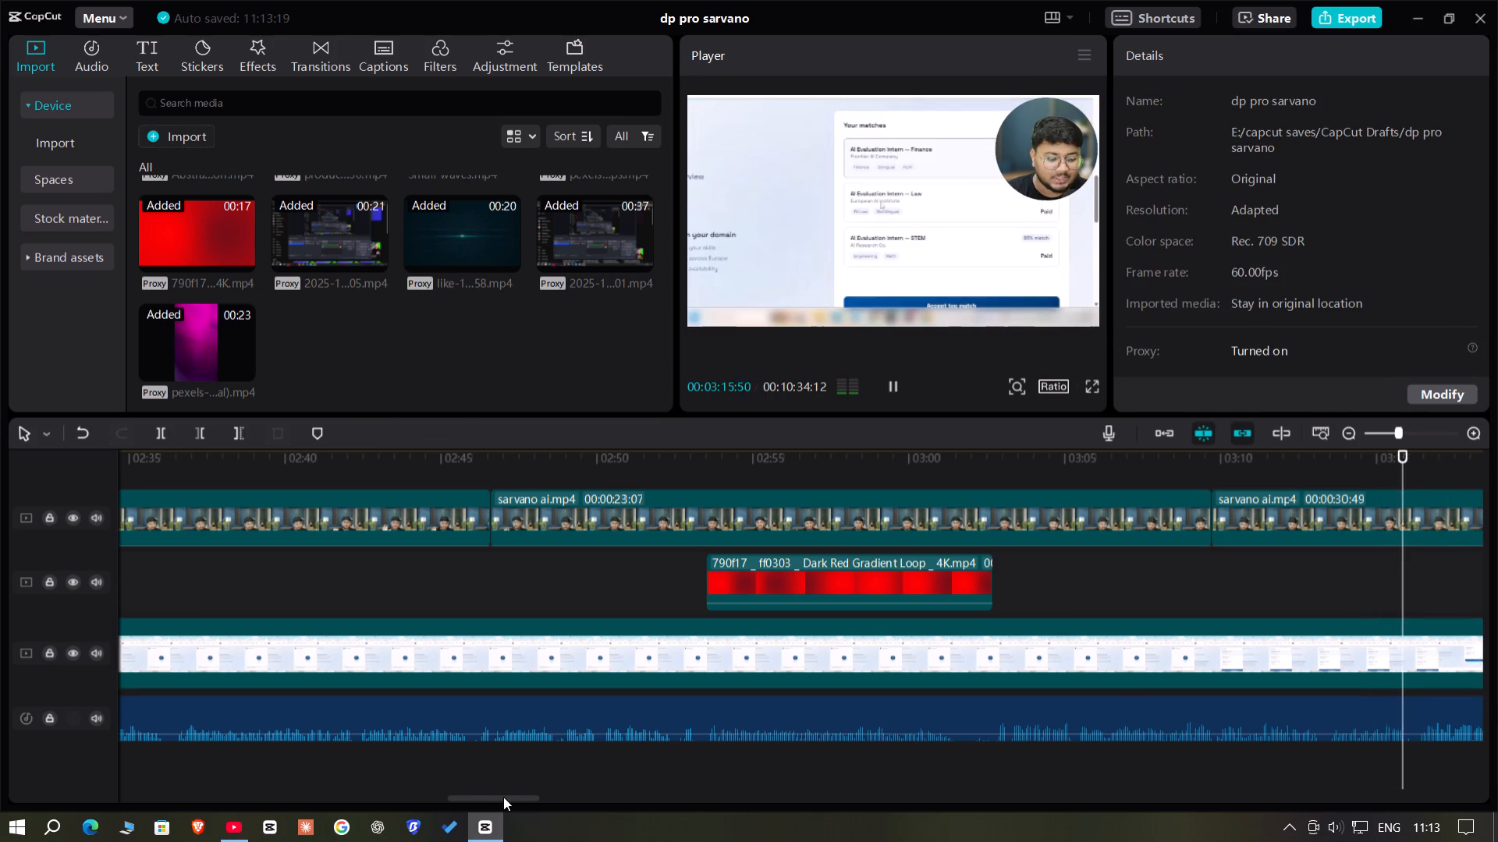
pyautogui.moveTo(504, 797); pyautogui.dragTo(542, 797)
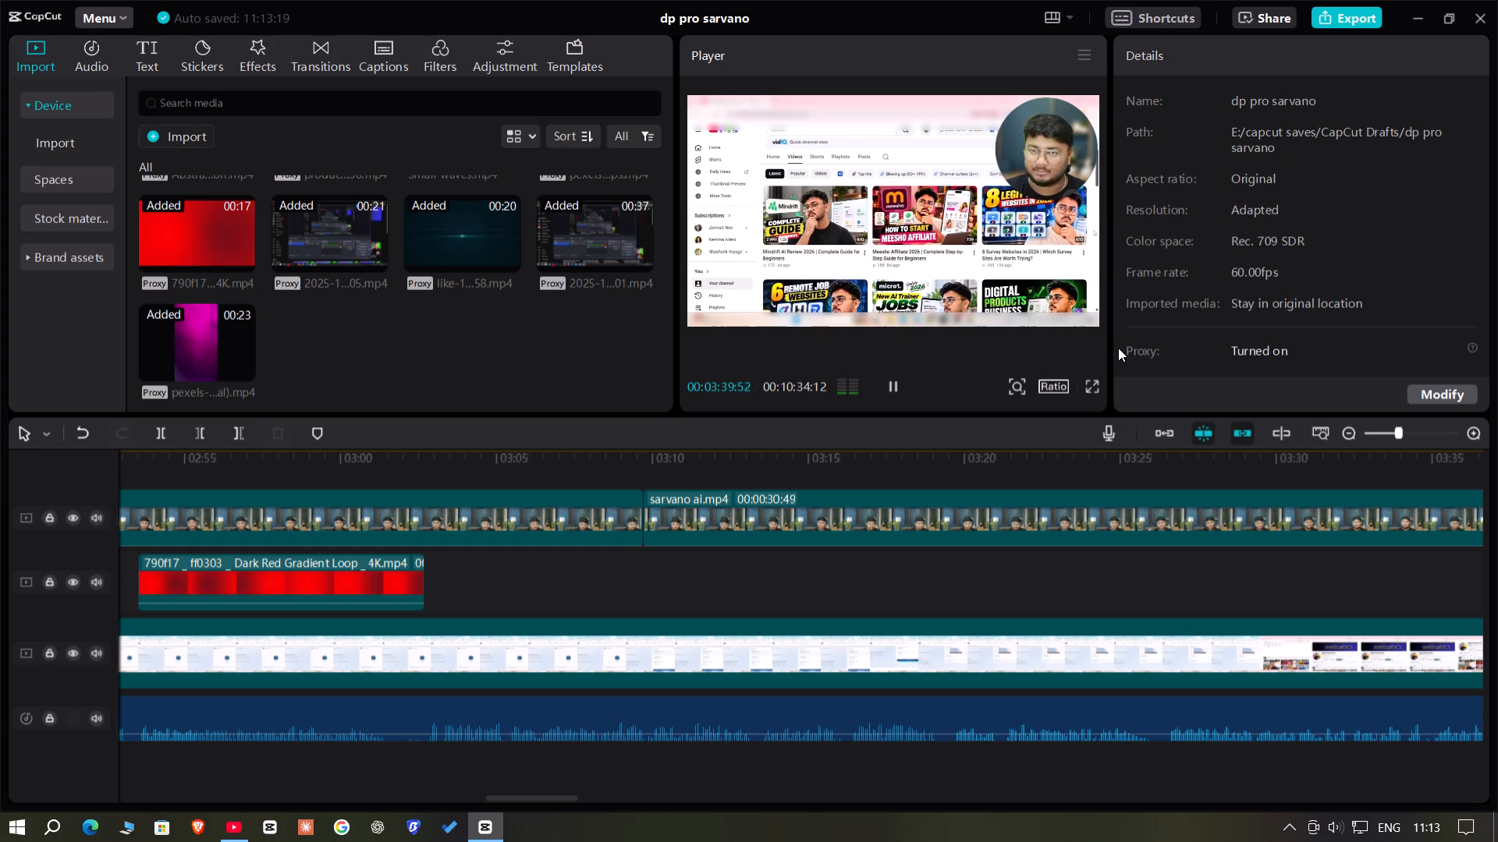
pyautogui.press('space')
pyautogui.press('space')
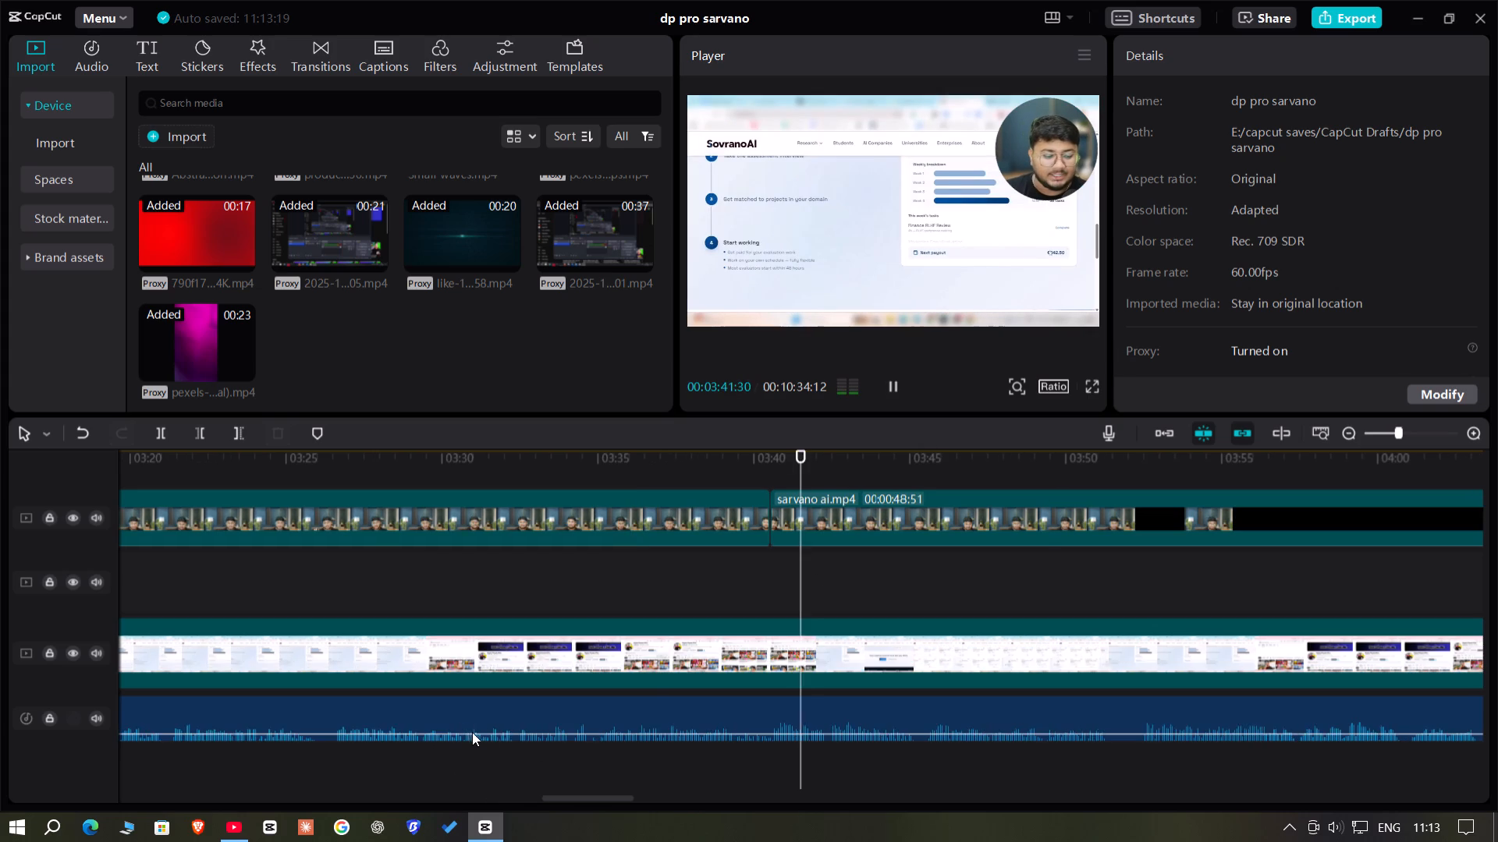
pyautogui.click(1093, 387)
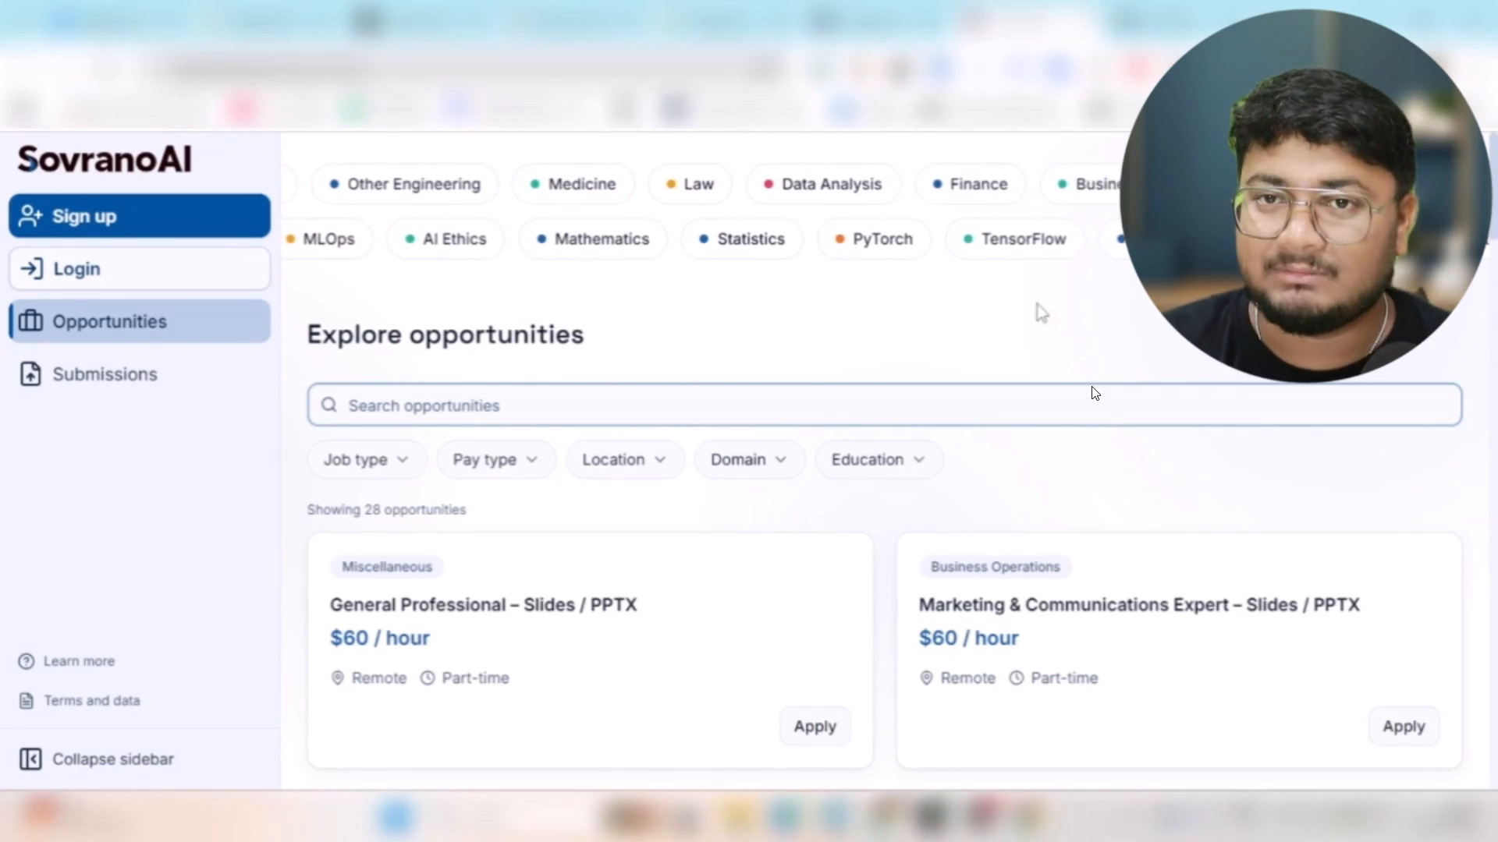
pyautogui.click(1084, 313)
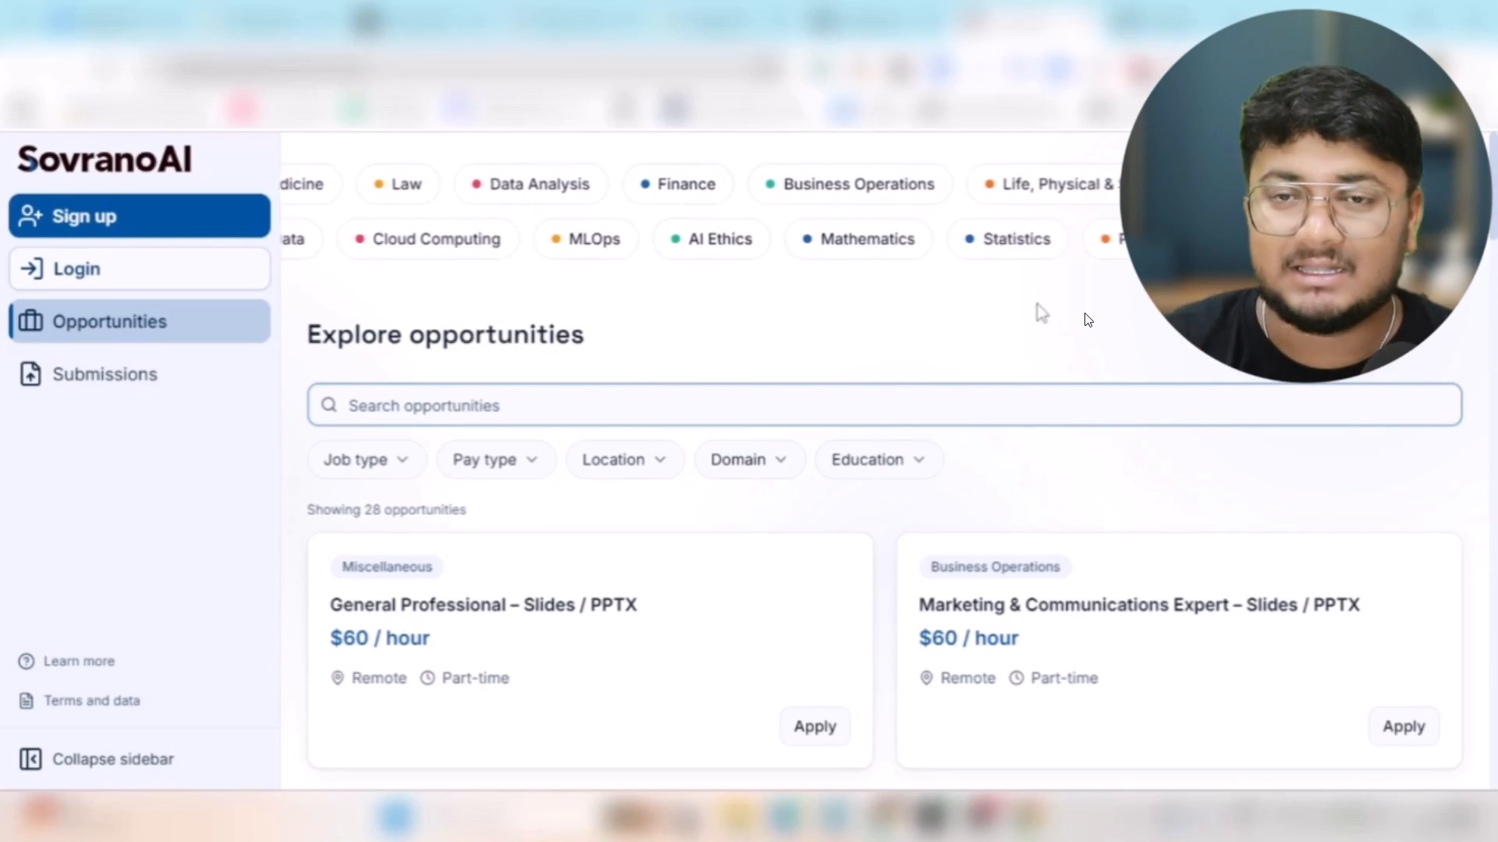
pyautogui.click(1002, 761)
pyautogui.press('space')
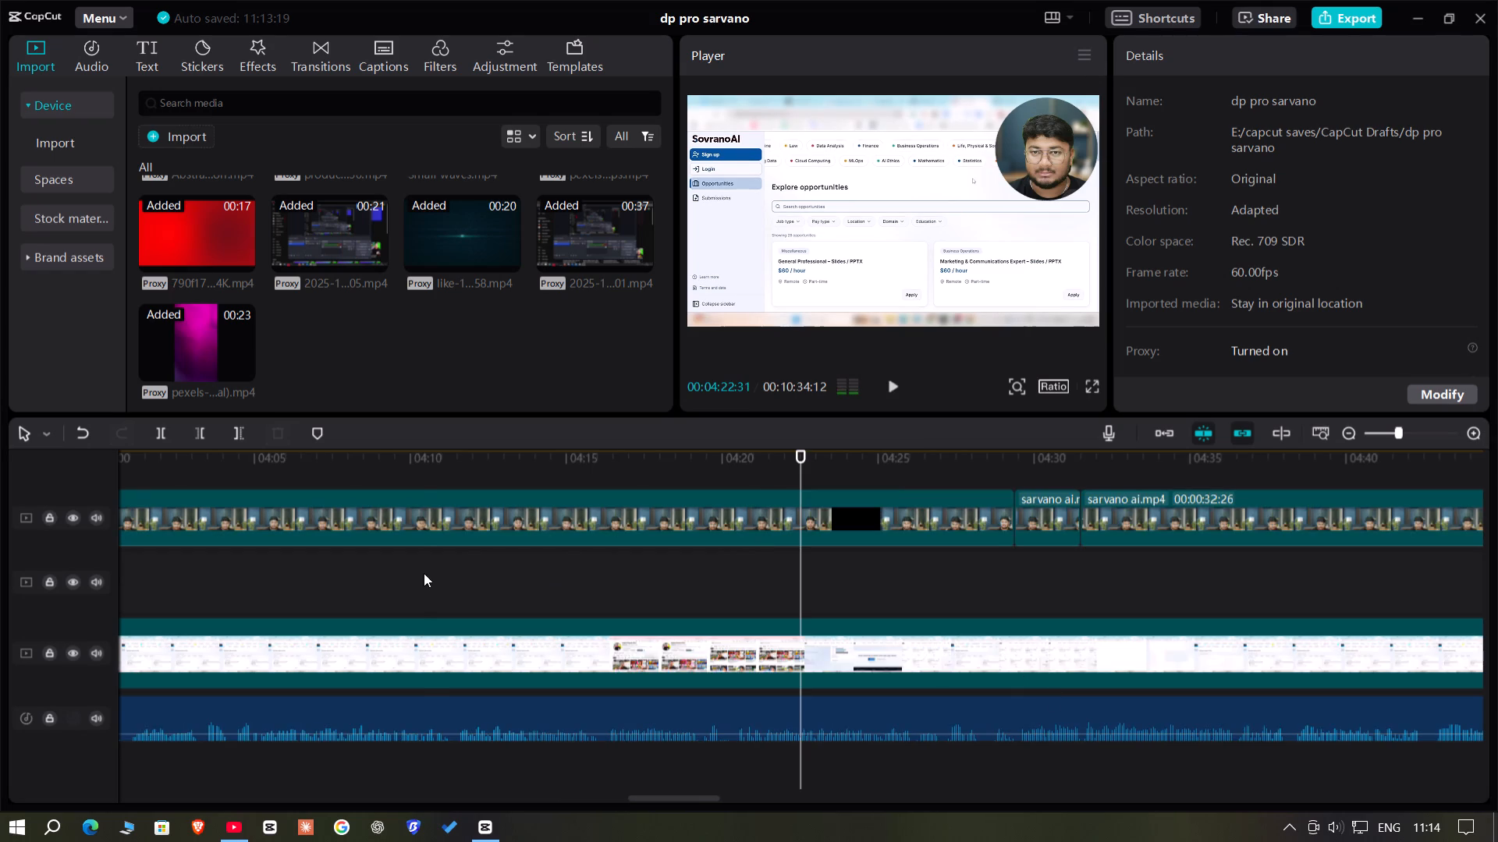
# Import the guess (14) clip from the Pexels Videos folder and place it on the track above the browser recording, starting at 00:04:16:14.
pyautogui.click(424, 573)
pyautogui.press('space')
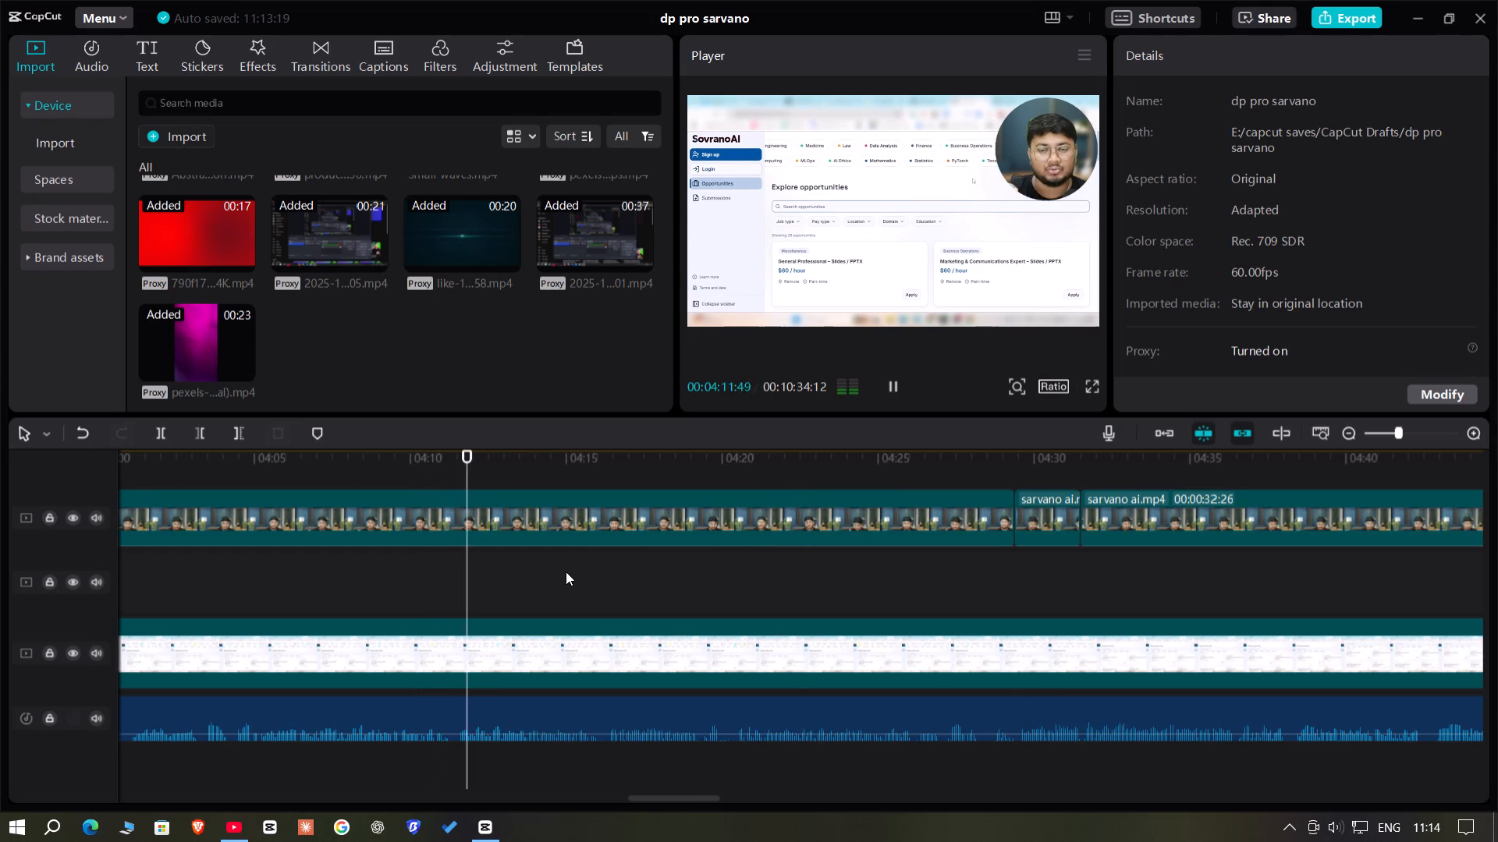
pyautogui.click(566, 571)
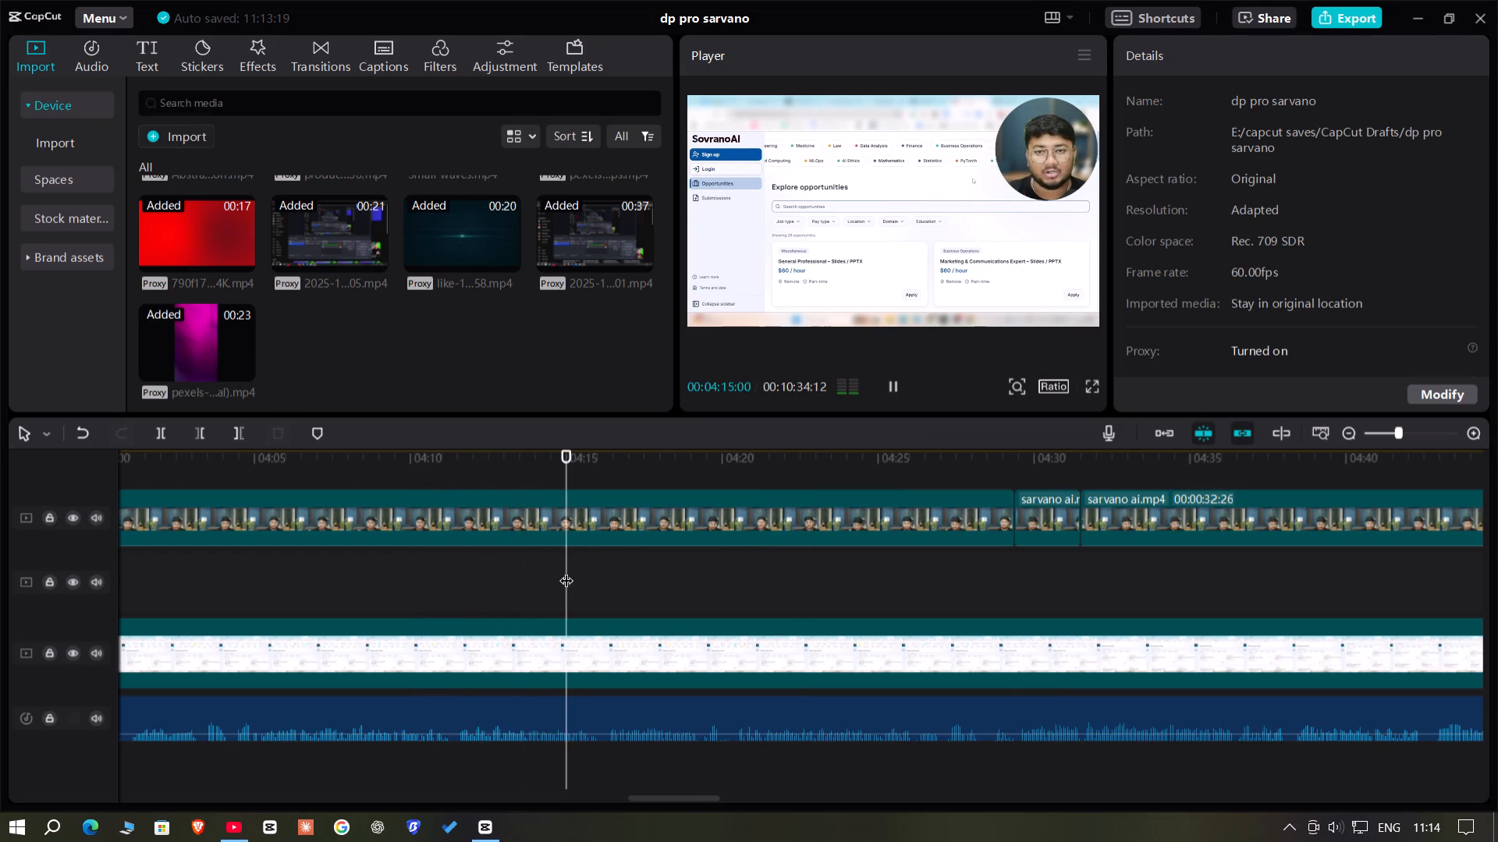
pyautogui.moveTo(566, 571); pyautogui.dragTo(605, 610)
pyautogui.click(183, 129)
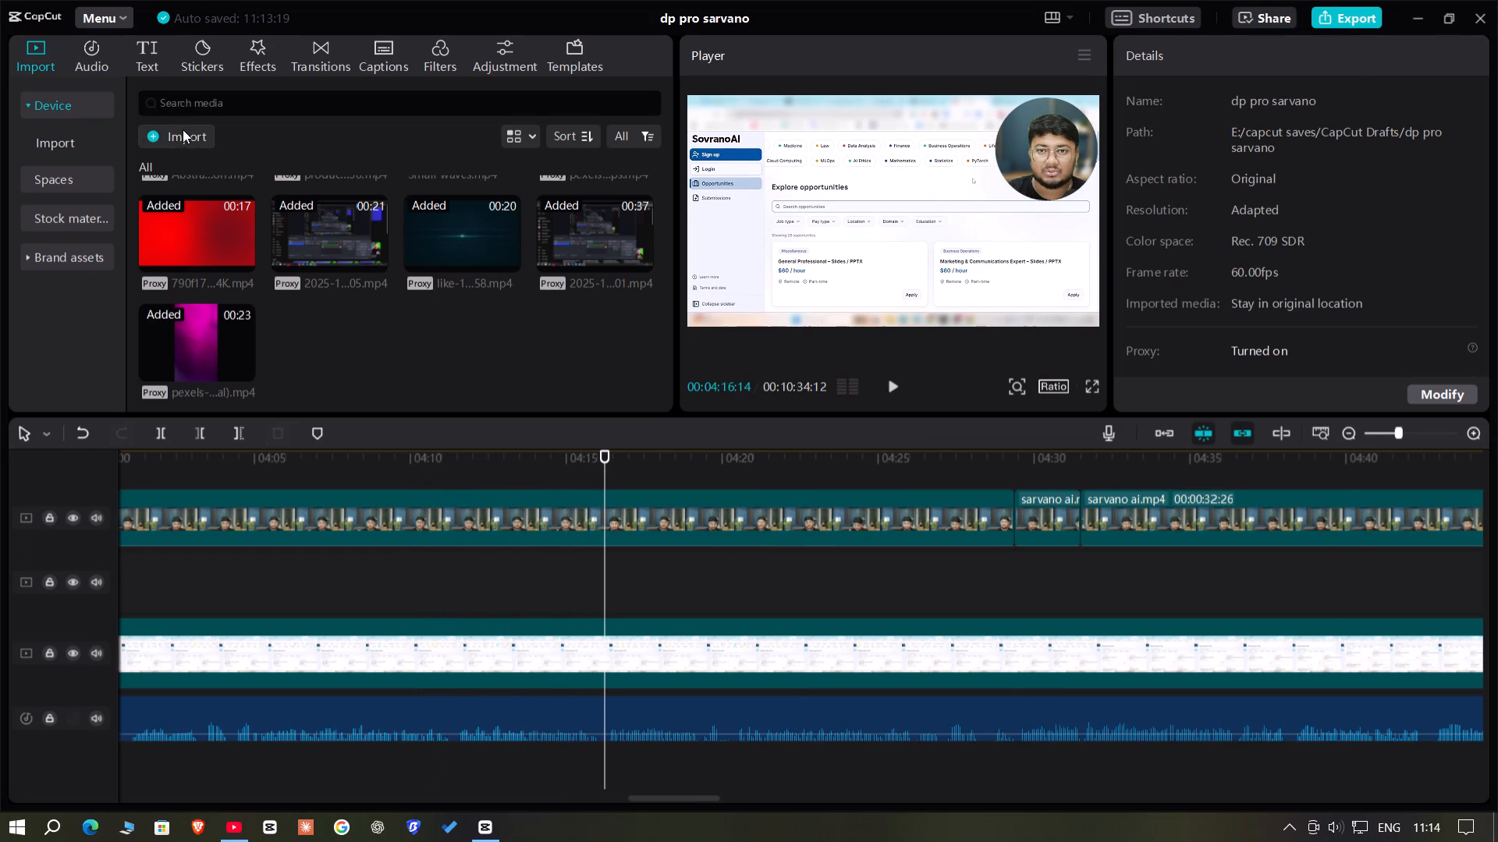
pyautogui.click(101, 188)
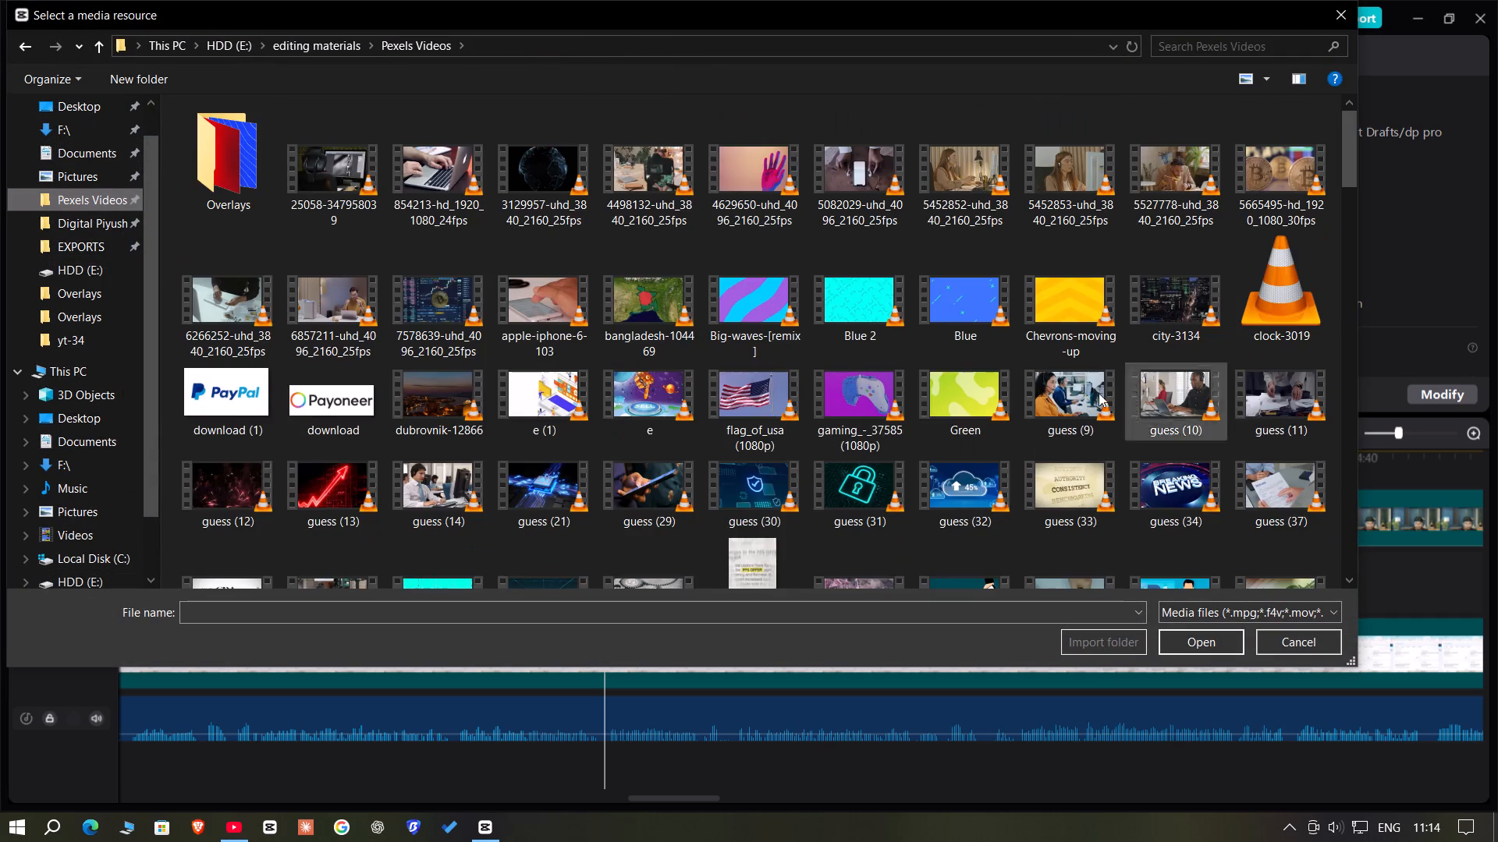
pyautogui.scroll(-1, 947, 393)
pyautogui.doubleClick(442, 246)
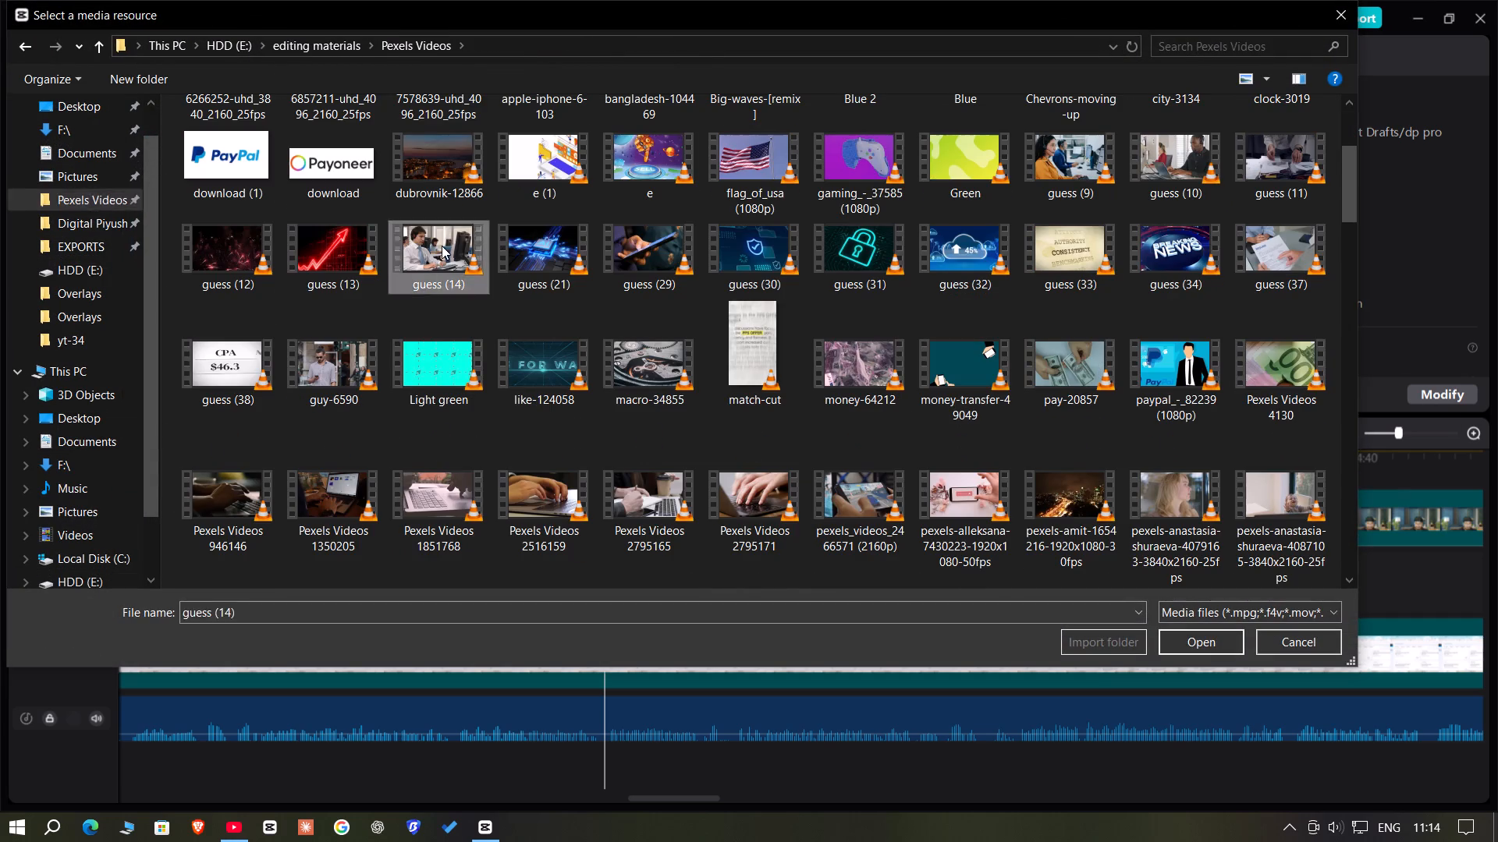
pyautogui.moveTo(340, 349); pyautogui.dragTo(629, 597)
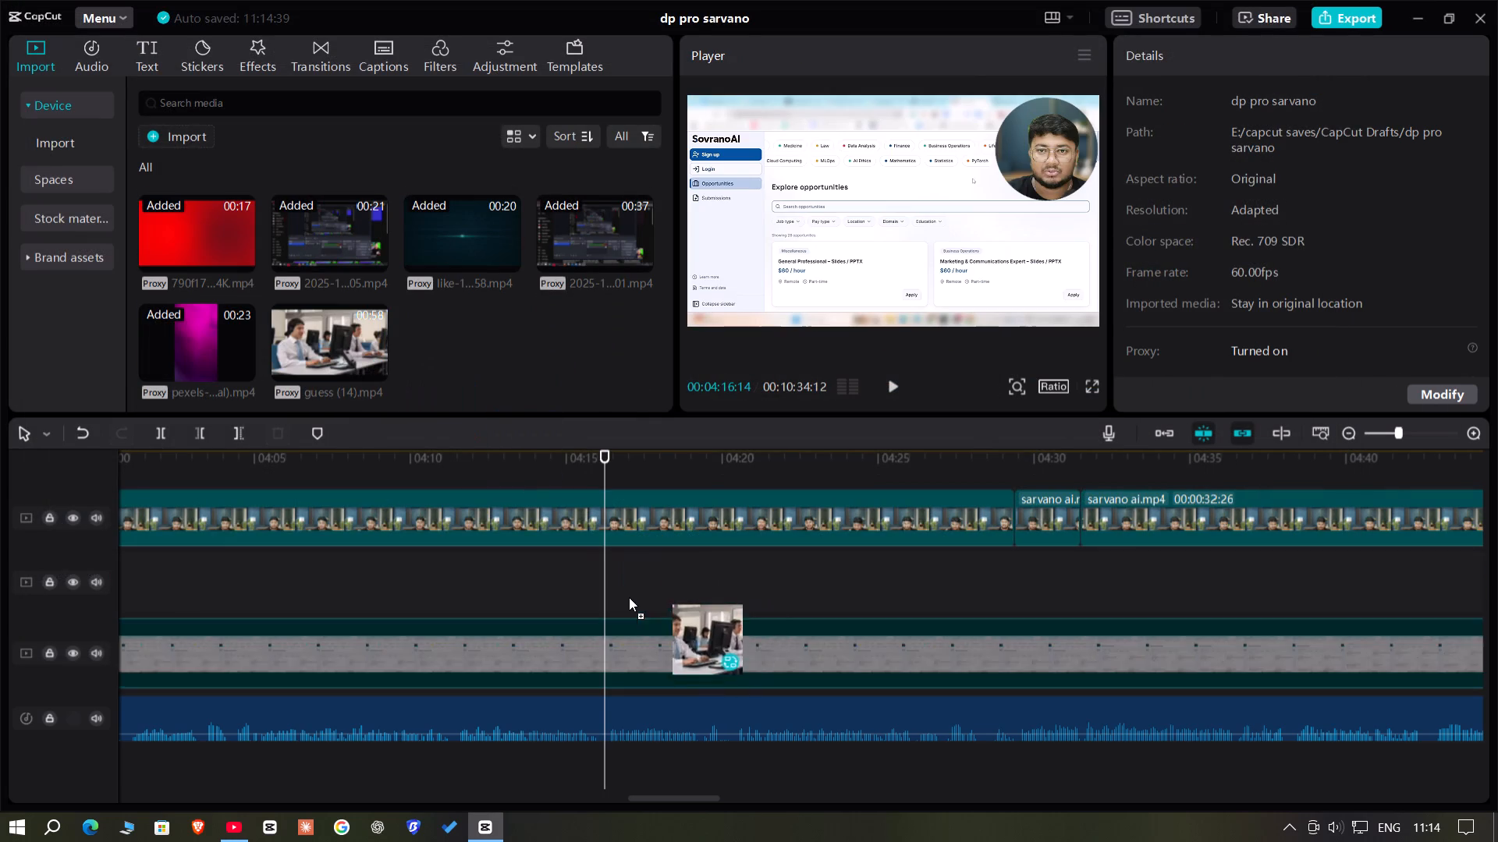
pyautogui.moveTo(629, 597); pyautogui.dragTo(602, 585)
# Play back the office b-roll and move the guess (14) clip so it starts at 00:04:20:25.
pyautogui.click(891, 375)
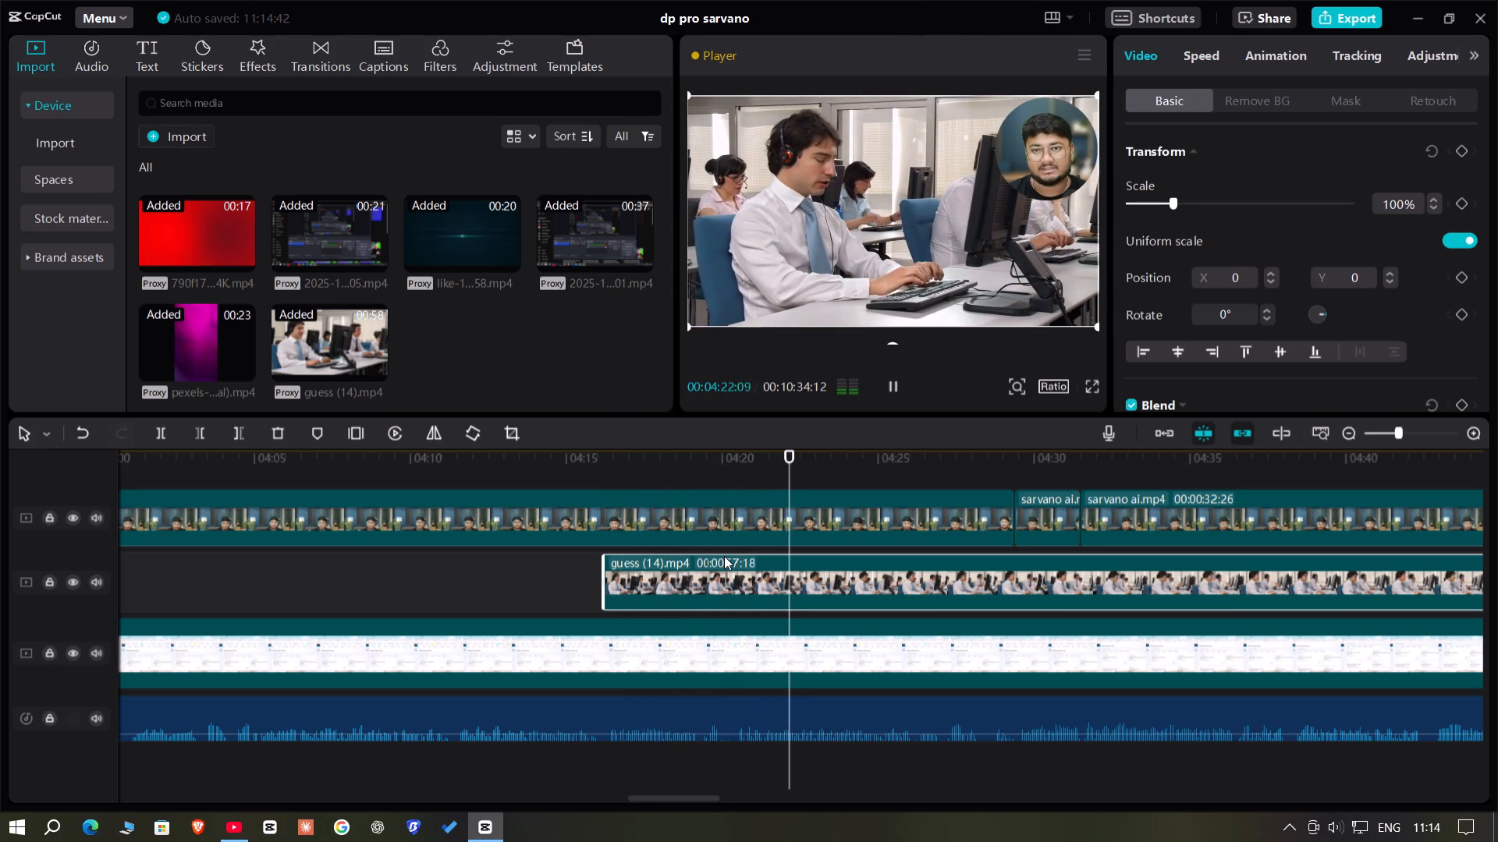
pyautogui.press('space')
pyautogui.click(730, 457)
pyautogui.moveTo(730, 457); pyautogui.dragTo(735, 477)
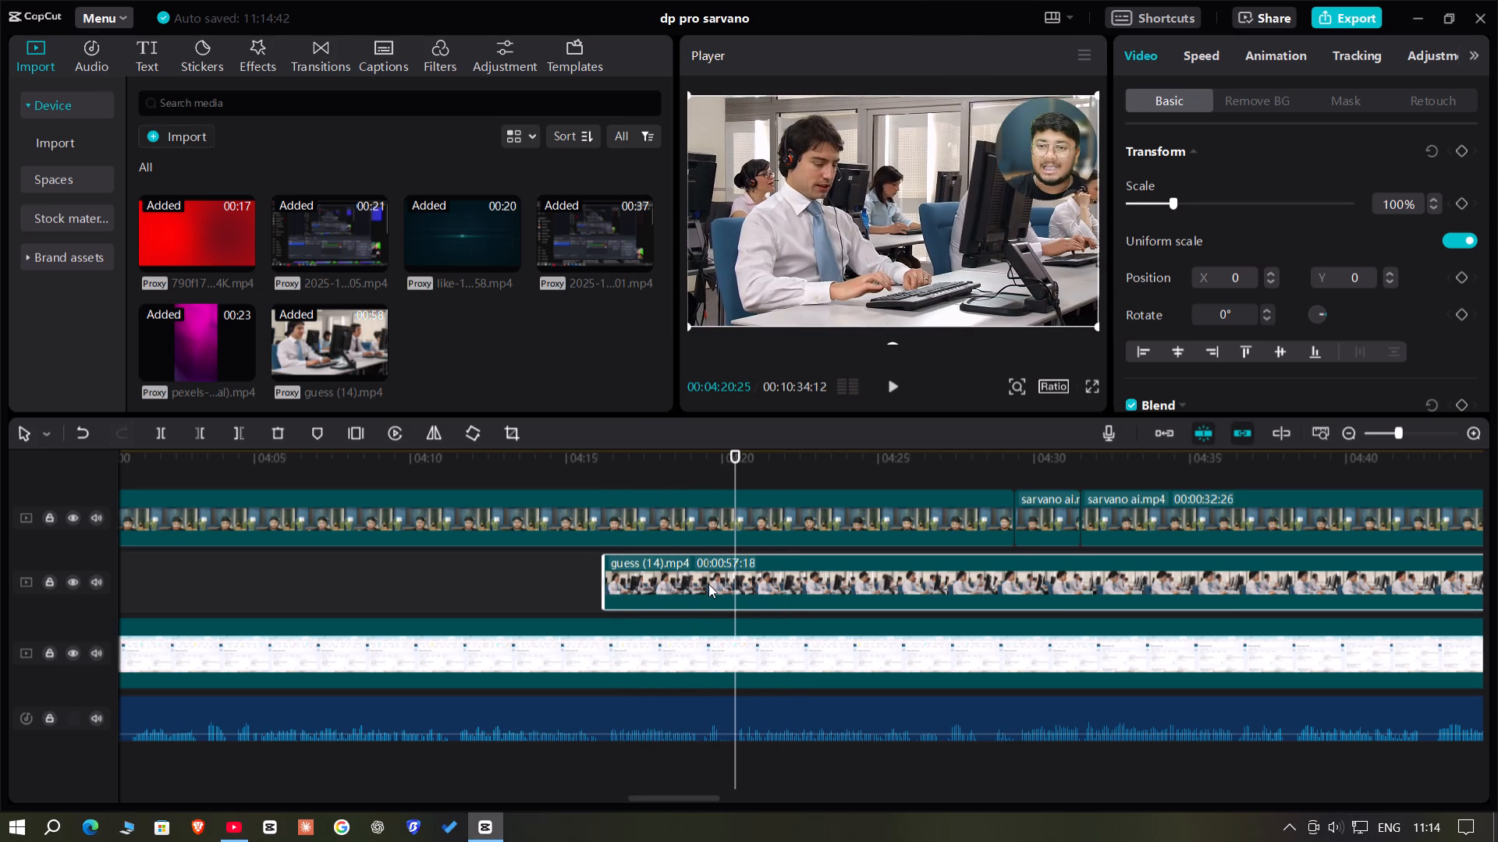
pyautogui.moveTo(708, 584); pyautogui.dragTo(838, 584)
# Play back the office b-roll and trim the end of the guess (14) clip to 00:04:28:24.
pyautogui.press('space')
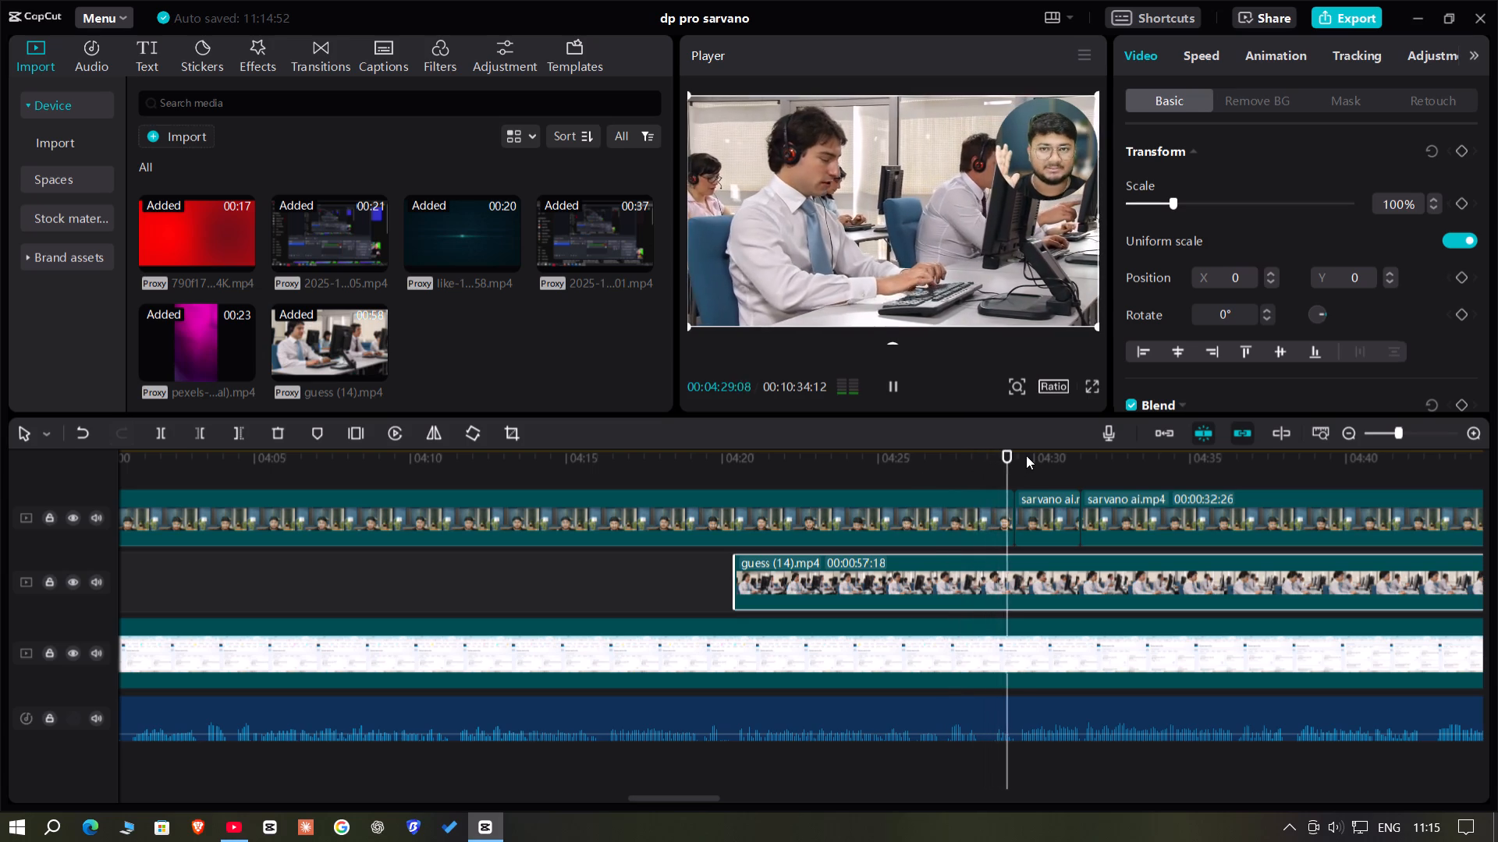
pyautogui.click(971, 455)
pyautogui.press('space')
pyautogui.press('space')
pyautogui.press('space')
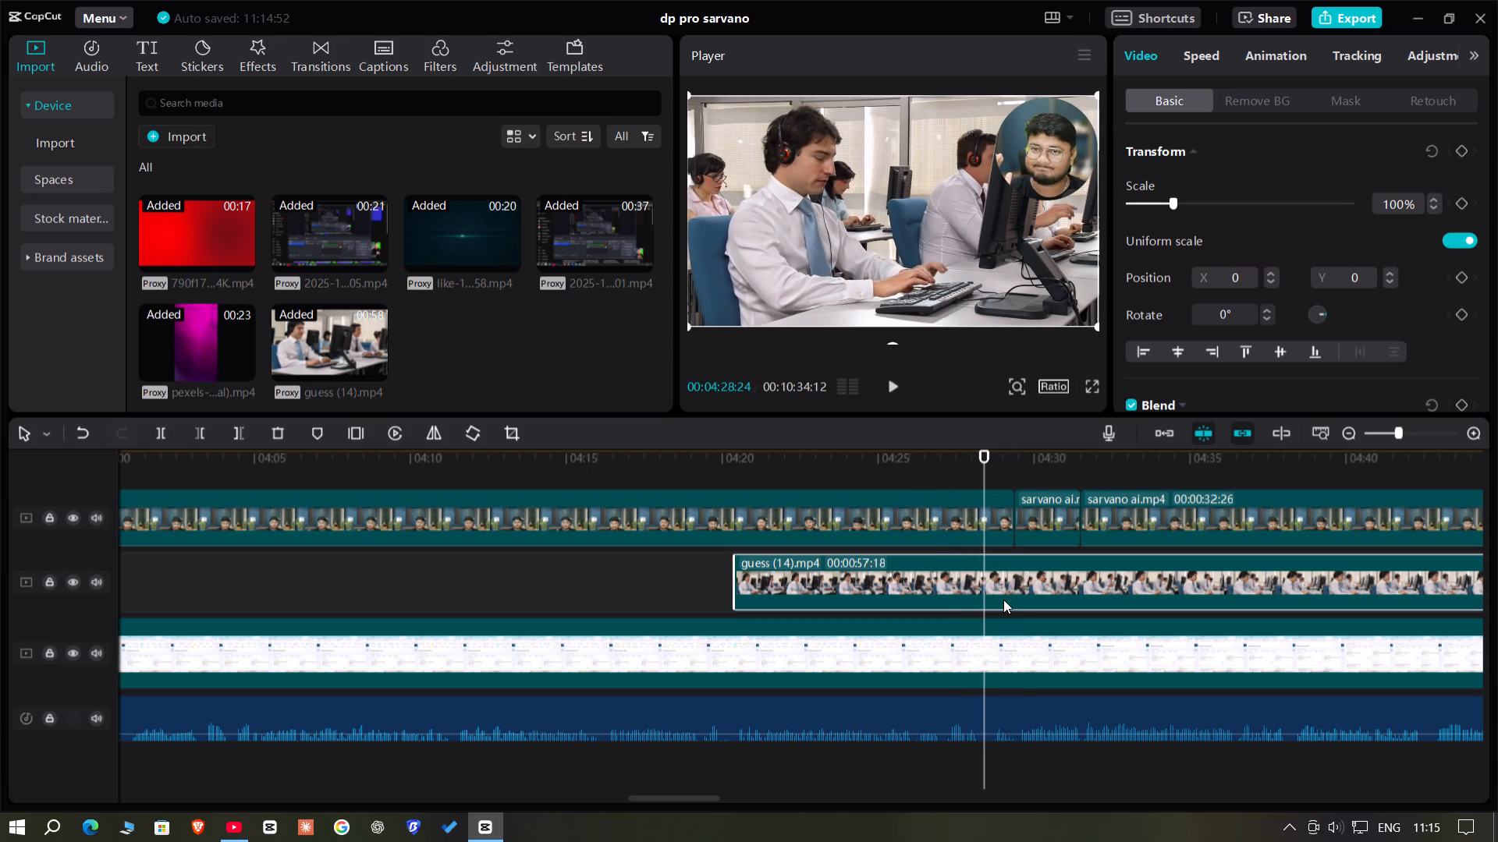
pyautogui.click(1003, 600)
pyautogui.click(240, 435)
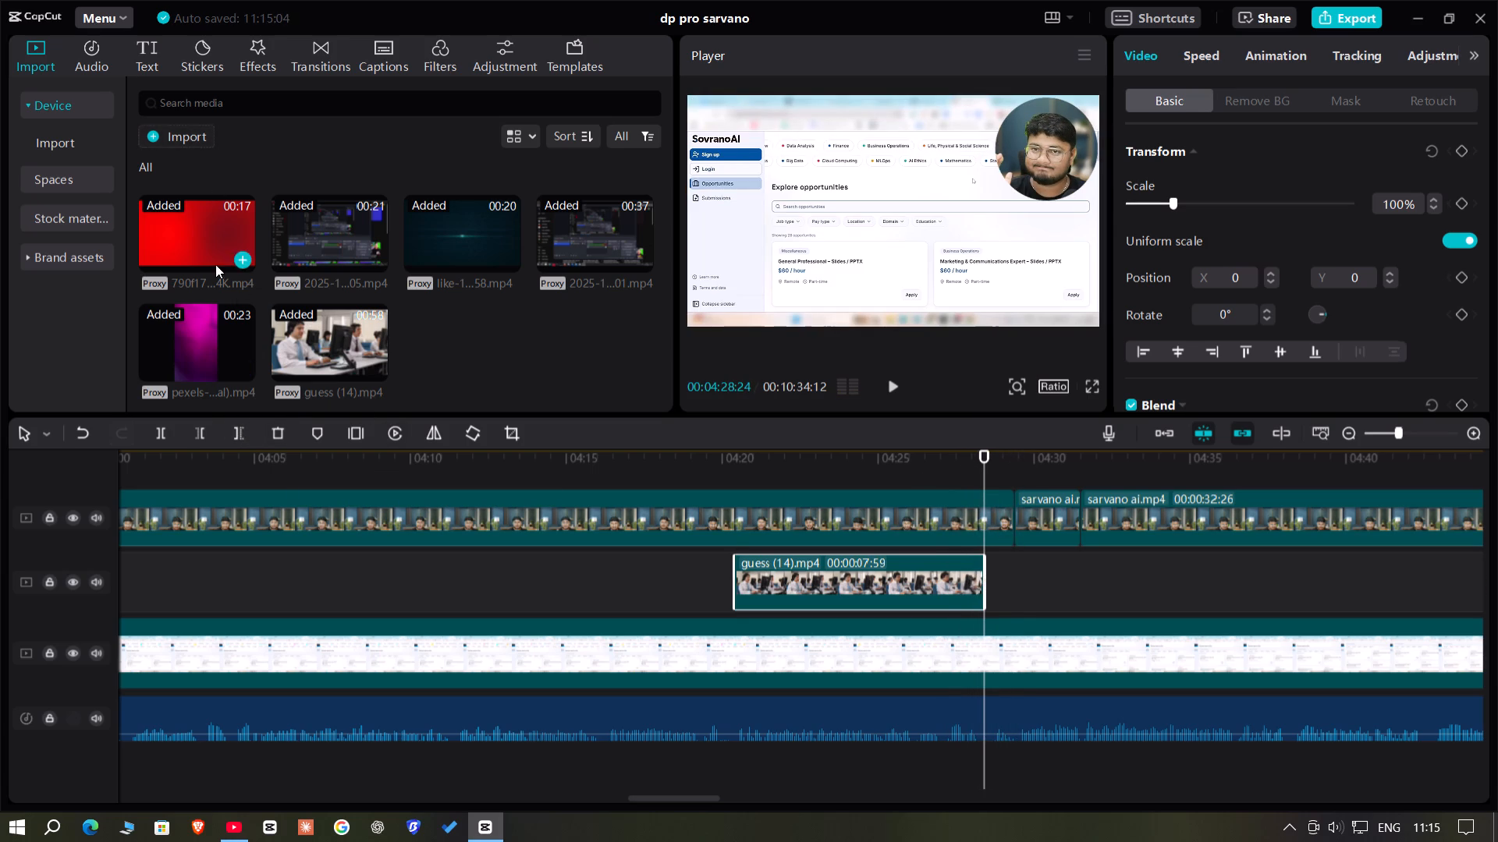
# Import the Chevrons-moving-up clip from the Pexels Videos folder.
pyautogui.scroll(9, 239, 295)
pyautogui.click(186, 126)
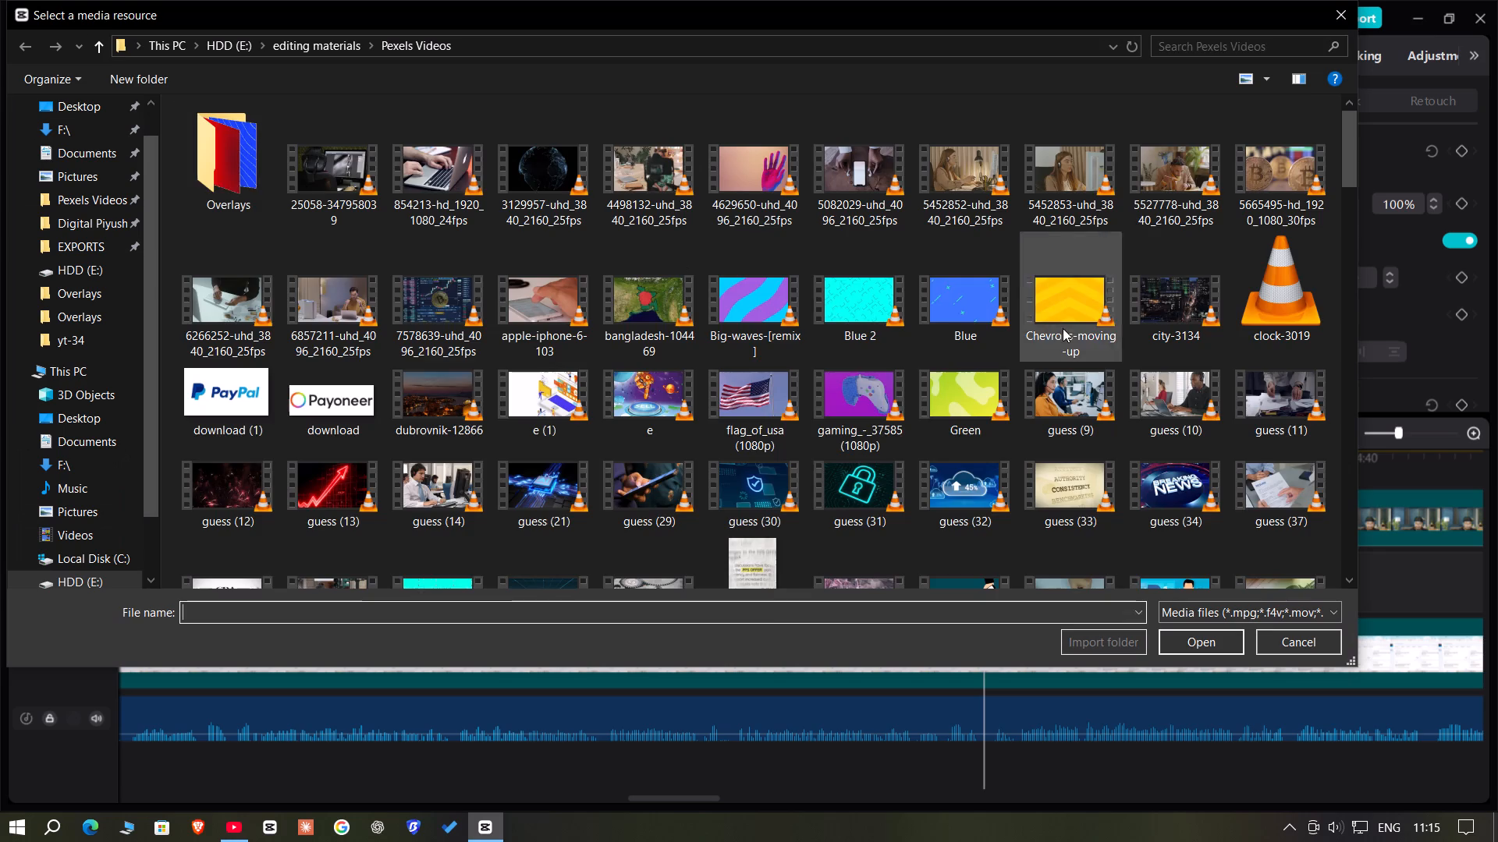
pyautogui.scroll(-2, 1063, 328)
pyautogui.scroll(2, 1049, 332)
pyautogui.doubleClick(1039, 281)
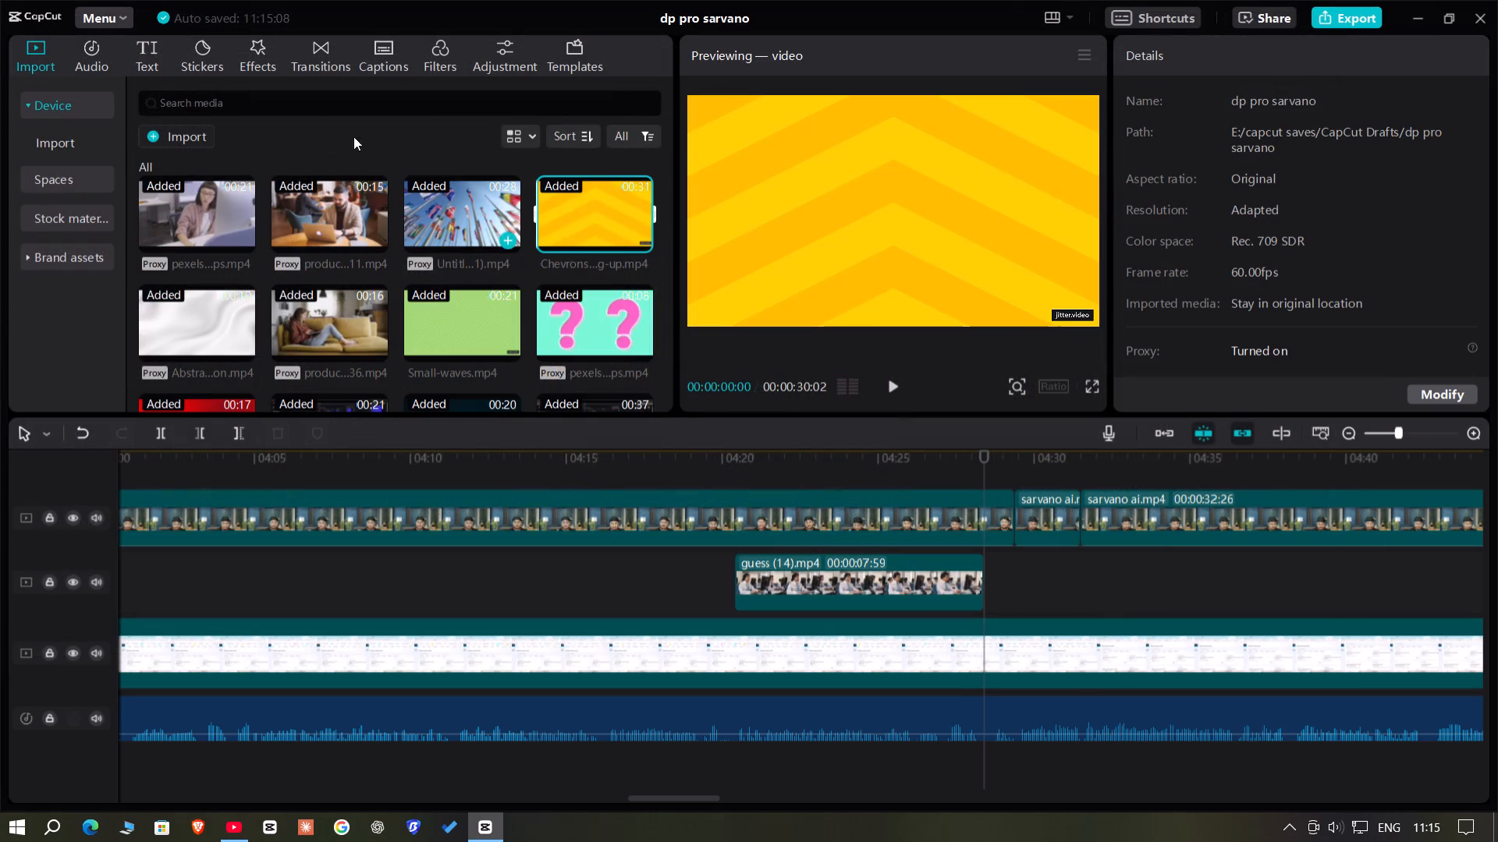
# Import the Stripes clip from the Pexels Videos folder and place it directly after the guess (14) clip at 00:04:28:24.
pyautogui.click(178, 142)
pyautogui.scroll(-7, 847, 251)
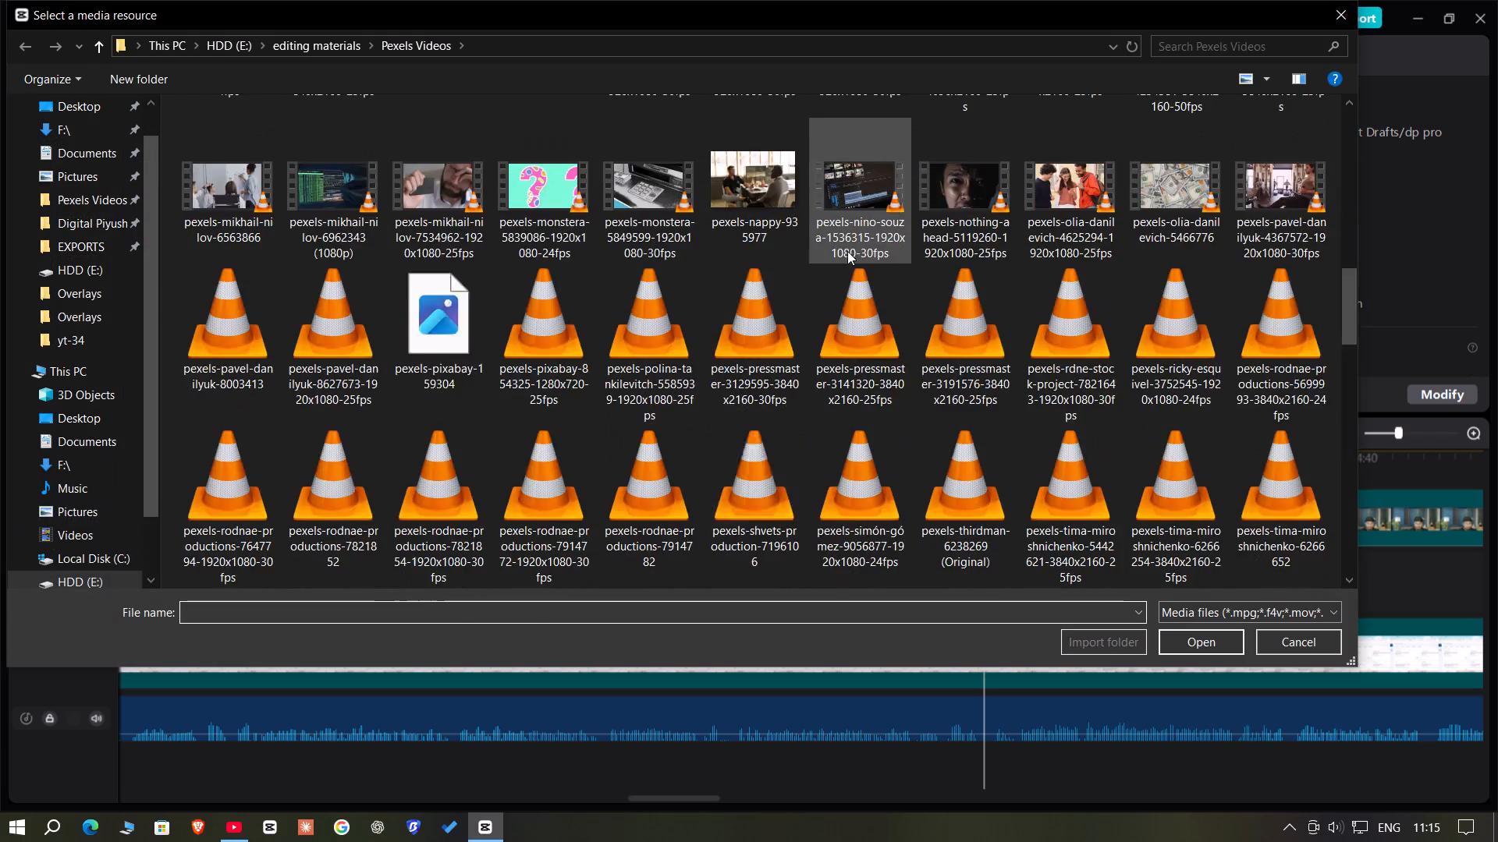
pyautogui.scroll(-16, 855, 257)
pyautogui.scroll(2, 857, 286)
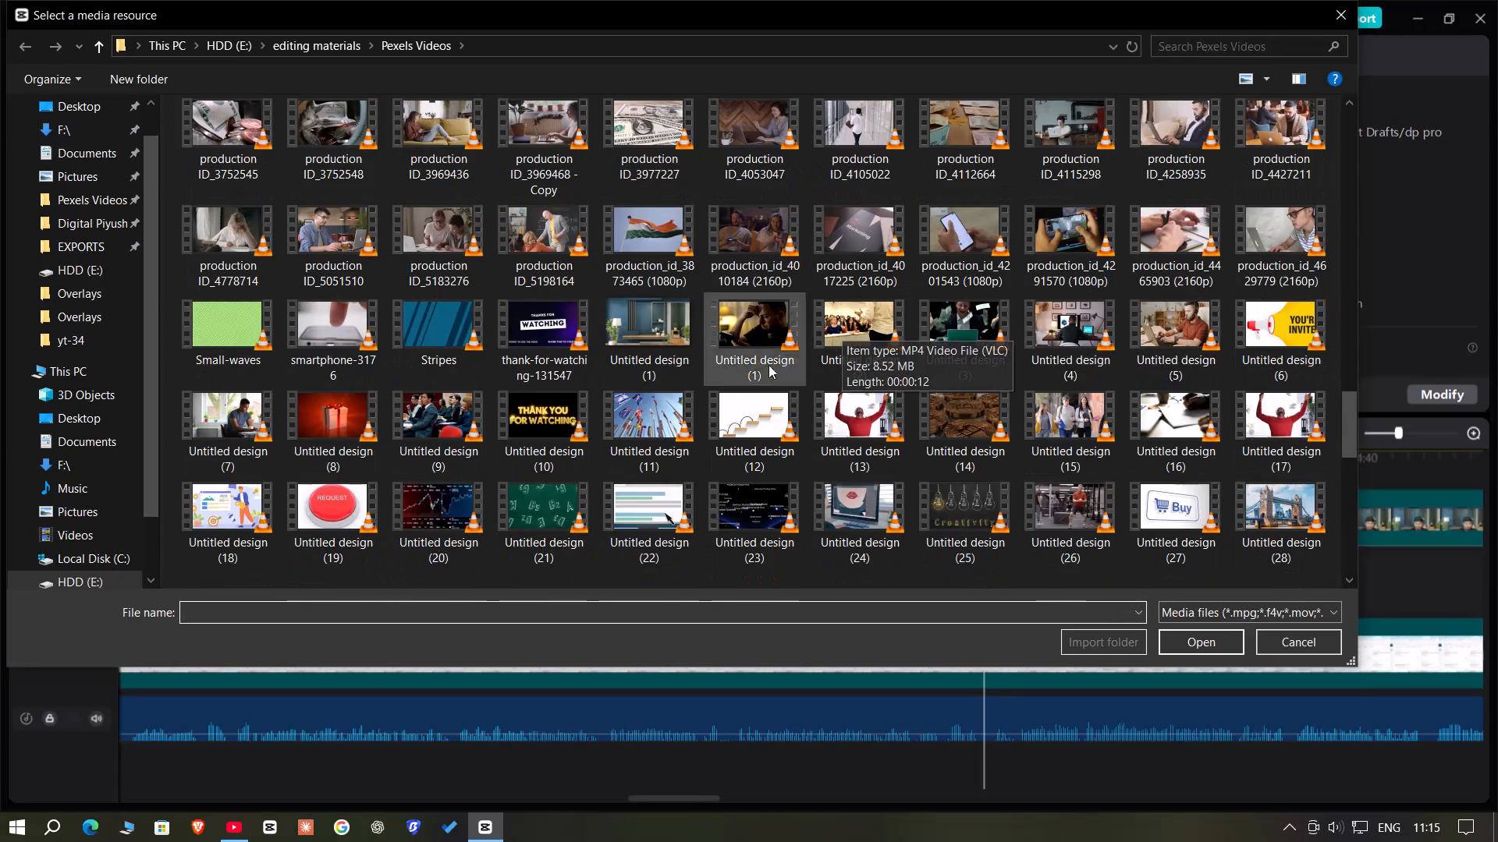
pyautogui.doubleClick(437, 331)
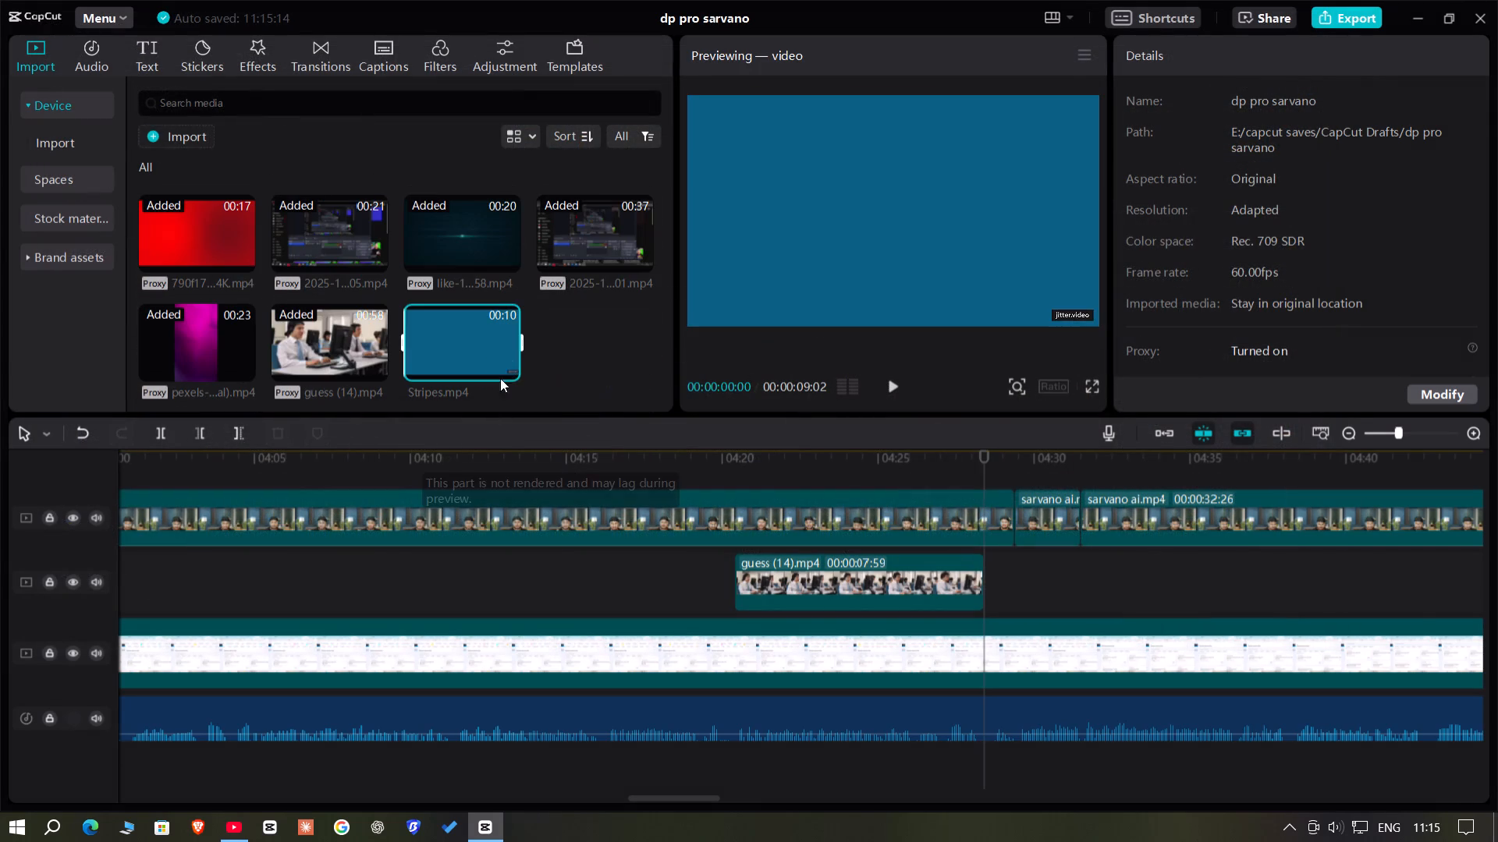
pyautogui.moveTo(472, 324); pyautogui.dragTo(985, 582)
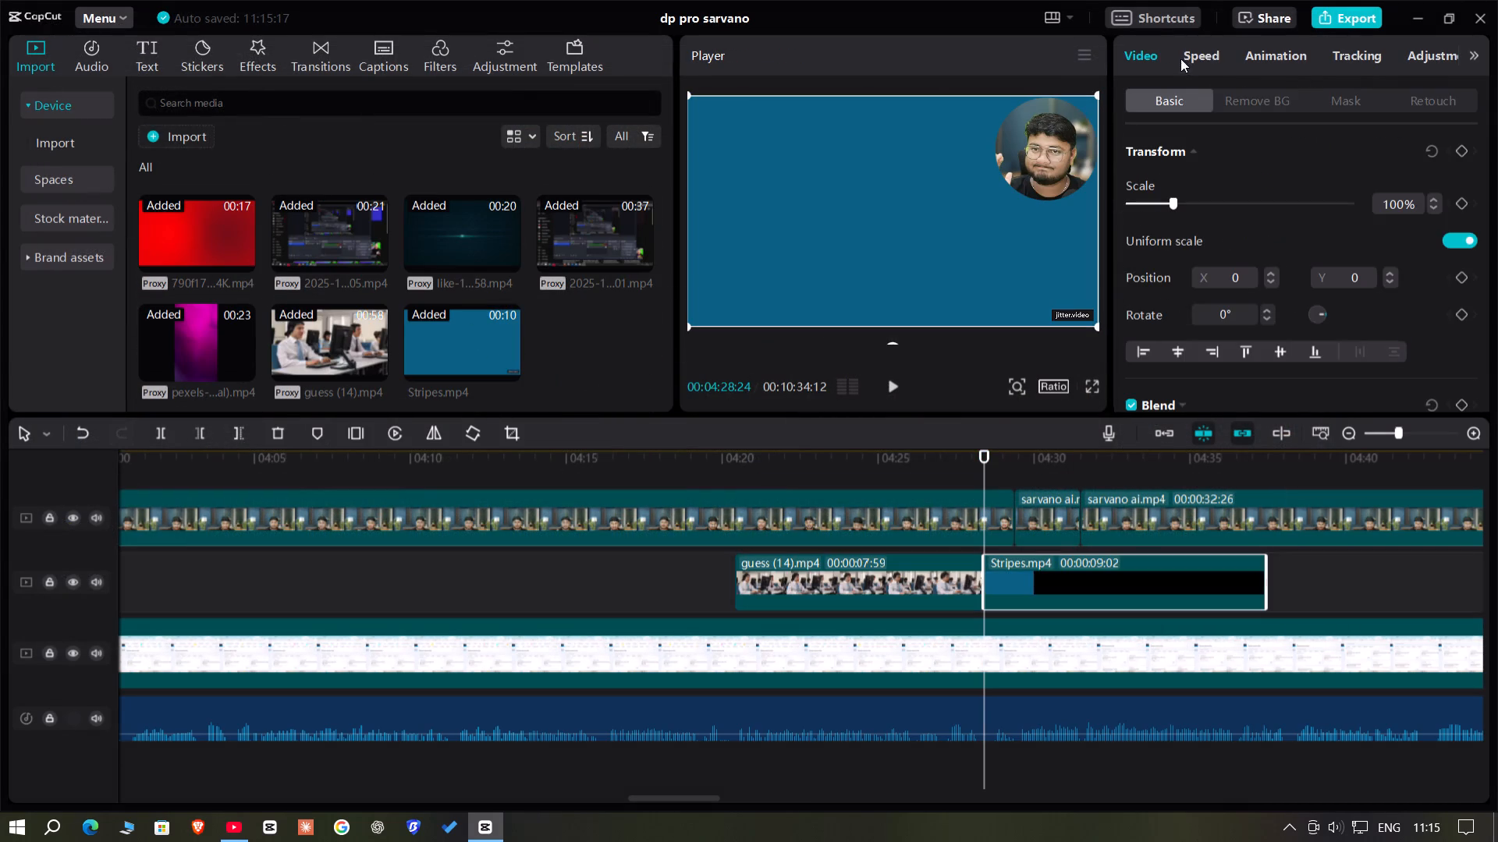
# Set the Stripes clip's speed to 2.0x and enlarge it until its corner watermark is outside the frame.
pyautogui.click(1219, 47)
pyautogui.click(1233, 175)
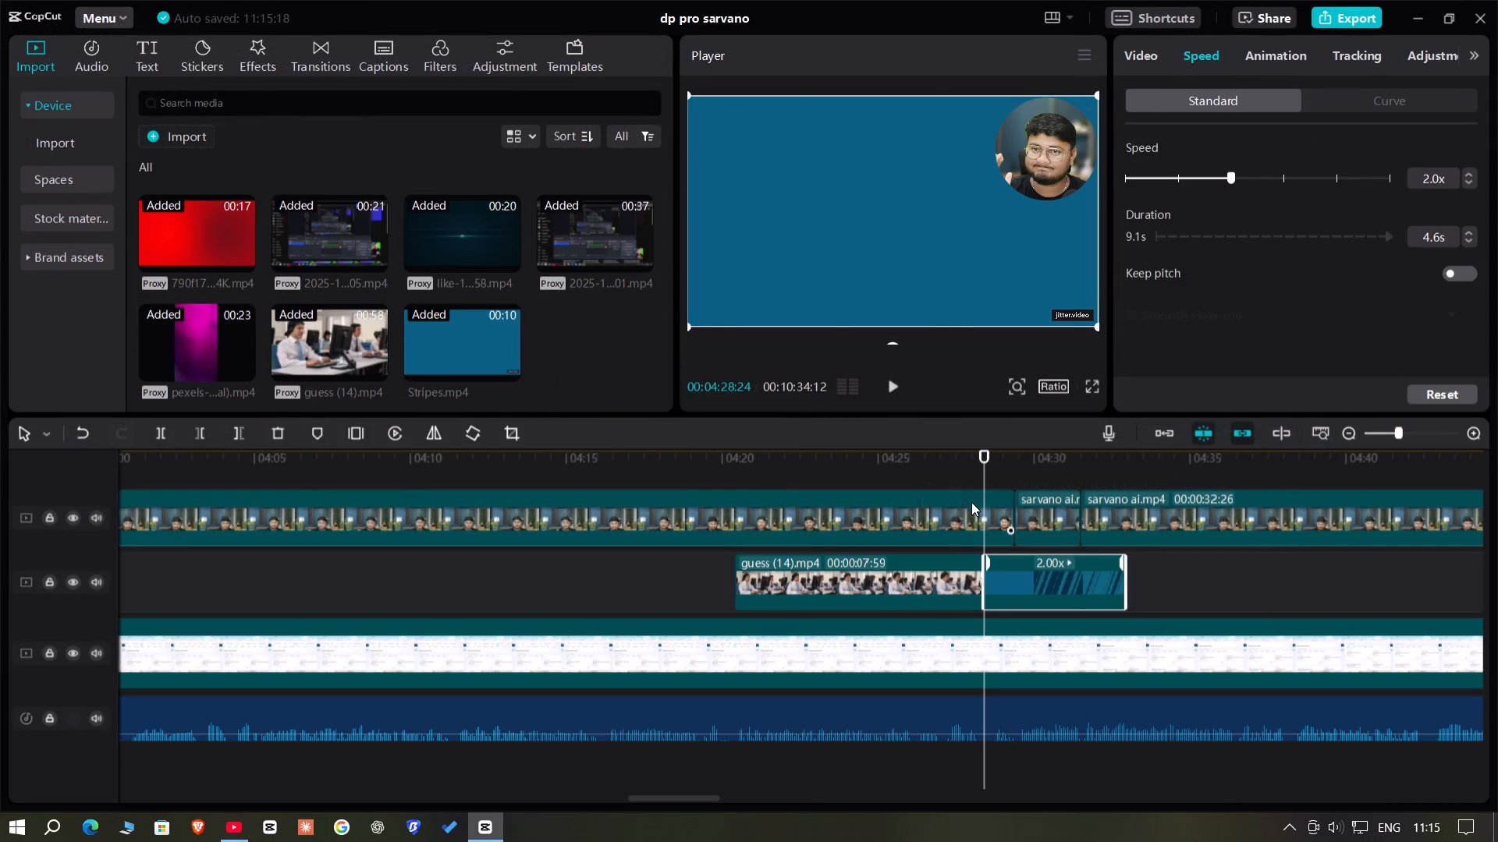
pyautogui.press('space')
pyautogui.moveTo(1096, 327); pyautogui.dragTo(1141, 363)
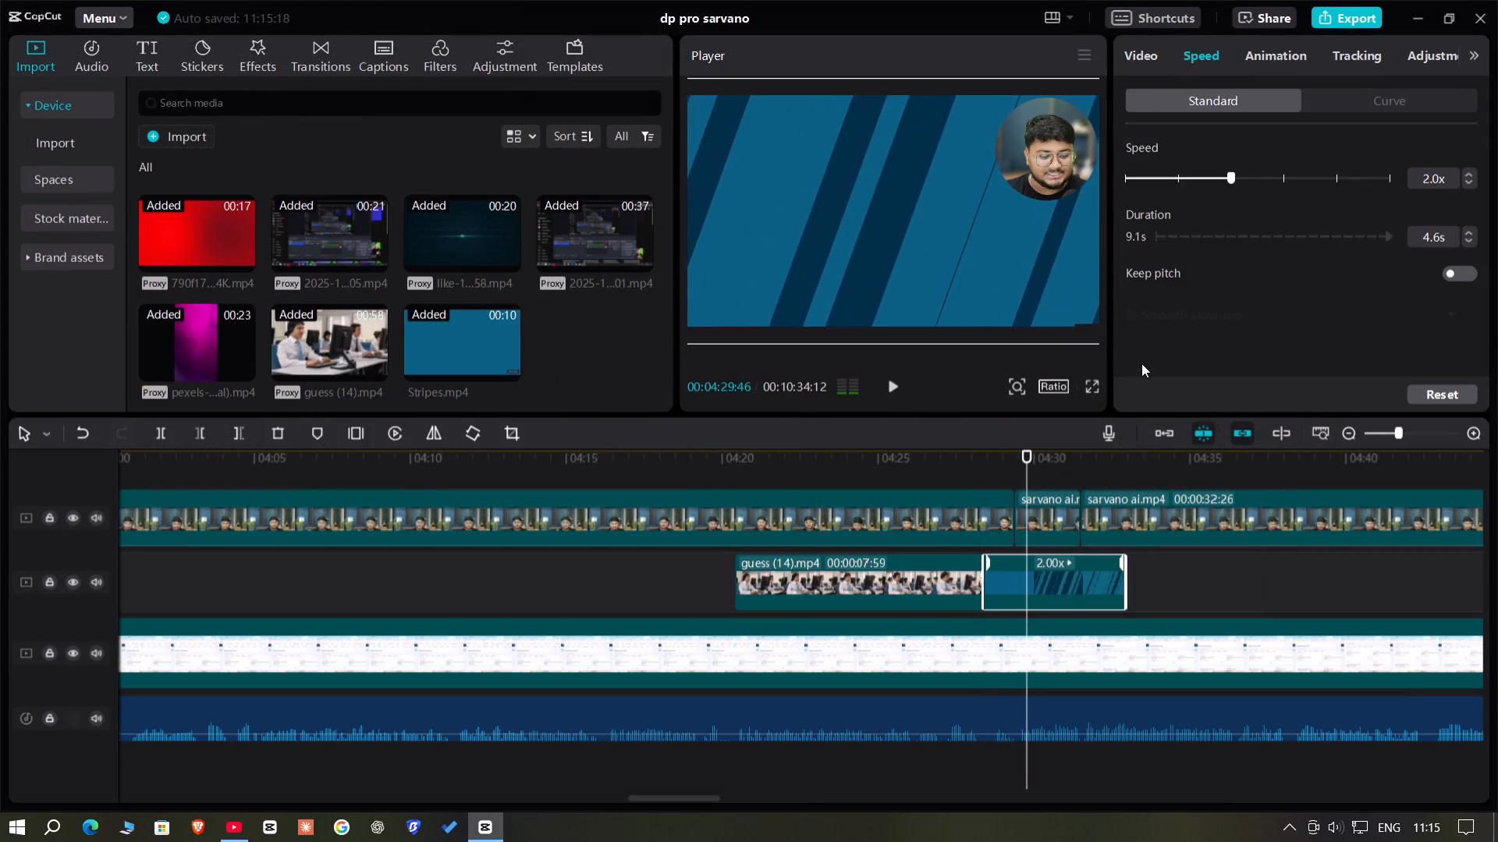
pyautogui.moveTo(1141, 363); pyautogui.dragTo(1160, 397)
# Trim the end of the Stripes clip to 00:04:29:23, where the webcam clip above is cut.
pyautogui.doubleClick(1017, 458)
pyautogui.click(1044, 583)
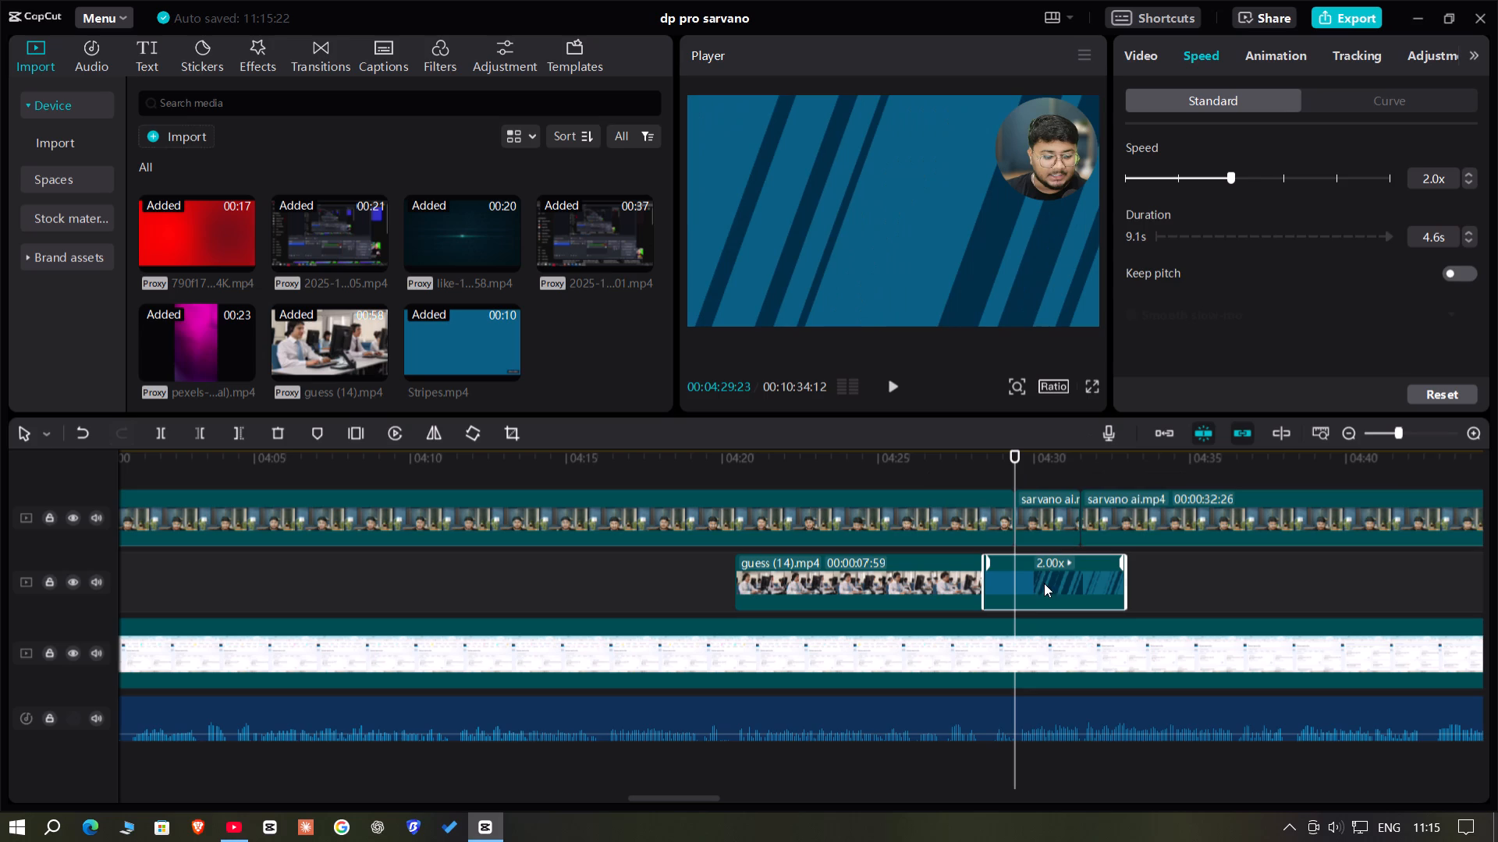
pyautogui.click(241, 414)
pyautogui.click(241, 430)
# Add transform keyframes to the browser recording at 00:04:32:43 and 00:04:32:08 on the "Explore opportunities" page.
pyautogui.press('space')
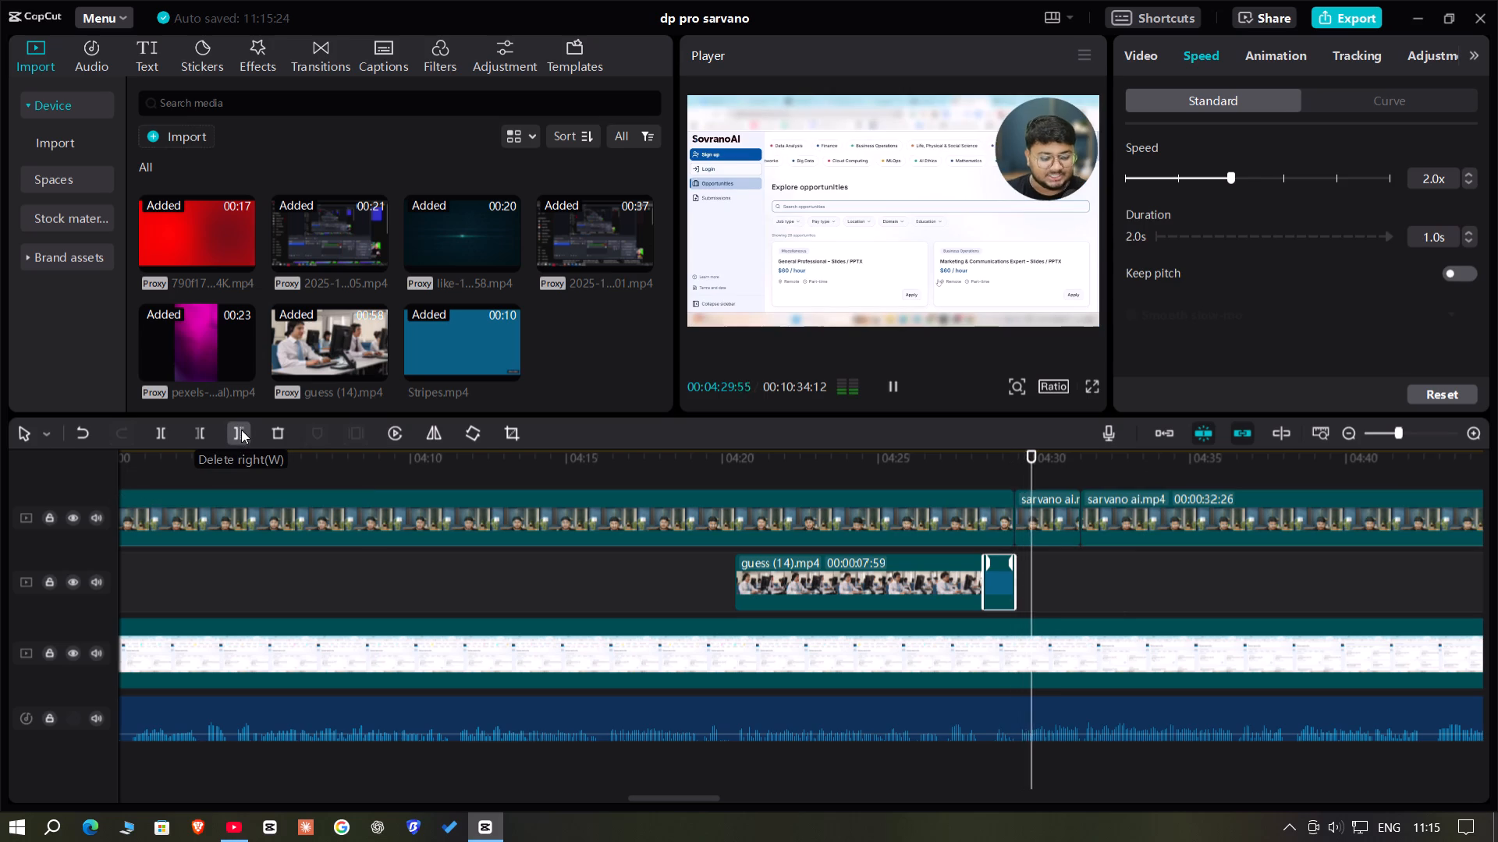
pyautogui.press('space')
pyautogui.press('space')
pyautogui.press('space')
pyautogui.click(1186, 667)
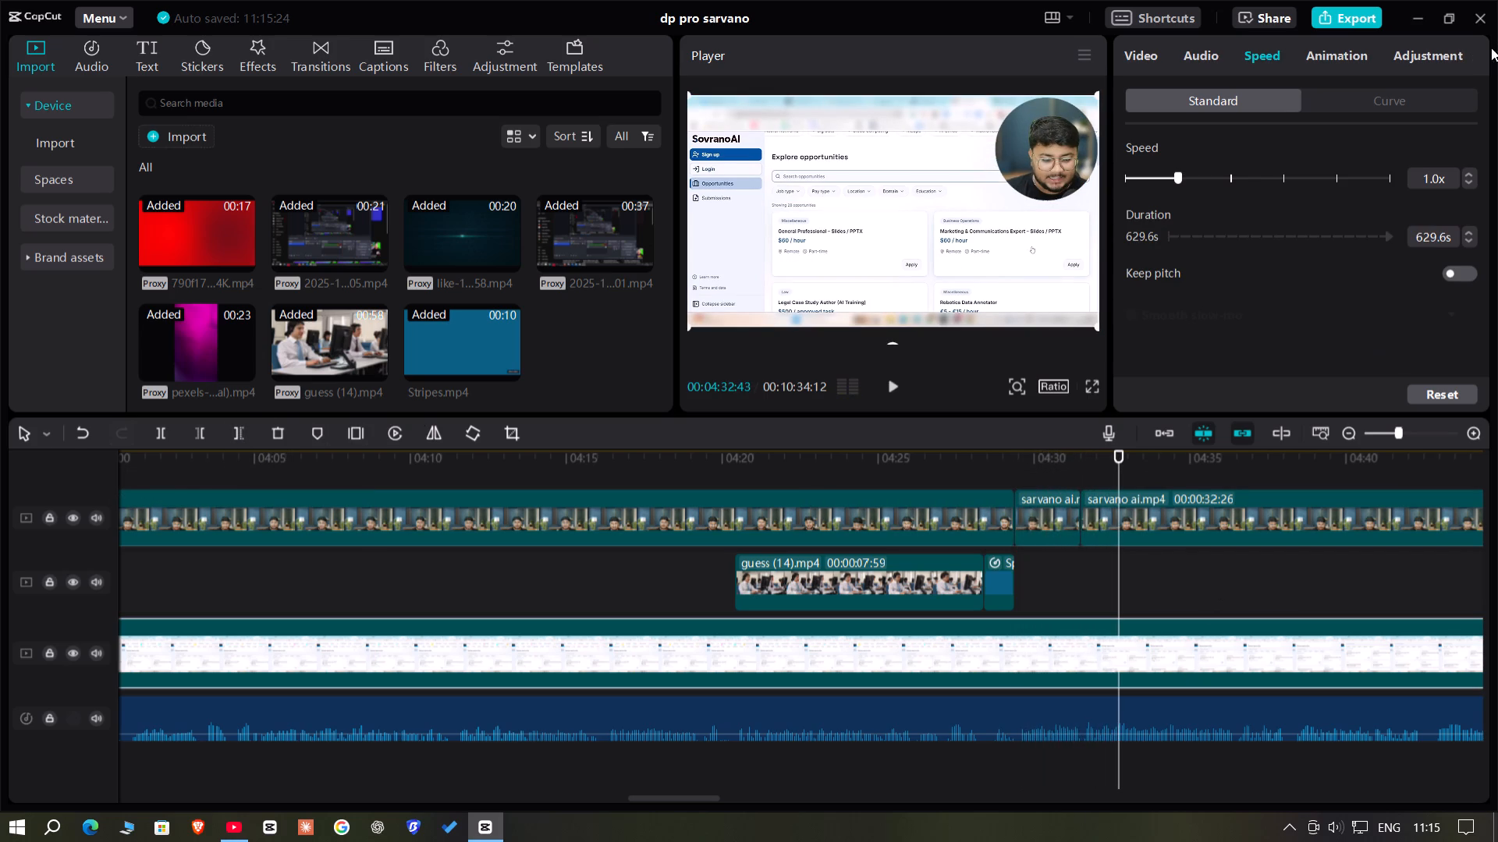
pyautogui.click(1123, 59)
pyautogui.click(1459, 153)
pyautogui.press('Left')
pyautogui.press('Left')
pyautogui.press('Left')
pyautogui.press('Left')
pyautogui.press('Left')
pyautogui.press('Left')
pyautogui.press('Left')
pyautogui.press('Left')
pyautogui.press('Left')
pyautogui.press('Left')
pyautogui.press('Left')
pyautogui.press('Left')
pyautogui.press('Left')
pyautogui.press('Left')
pyautogui.press('Left')
pyautogui.press('Left')
pyautogui.press('Left')
pyautogui.press('Left')
pyautogui.press('Left')
pyautogui.press('Left')
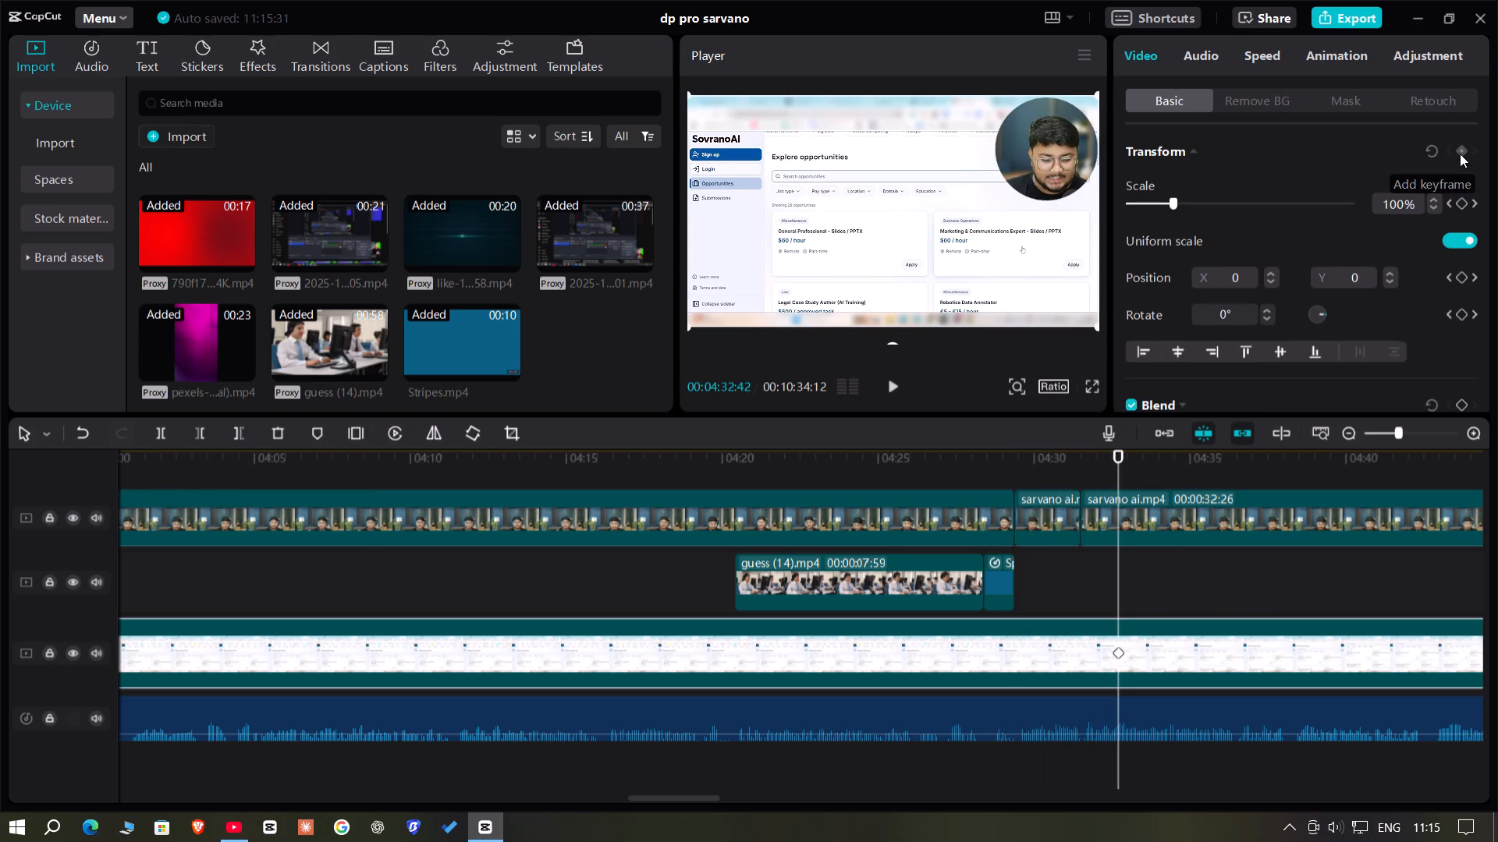
pyautogui.click(1460, 154)
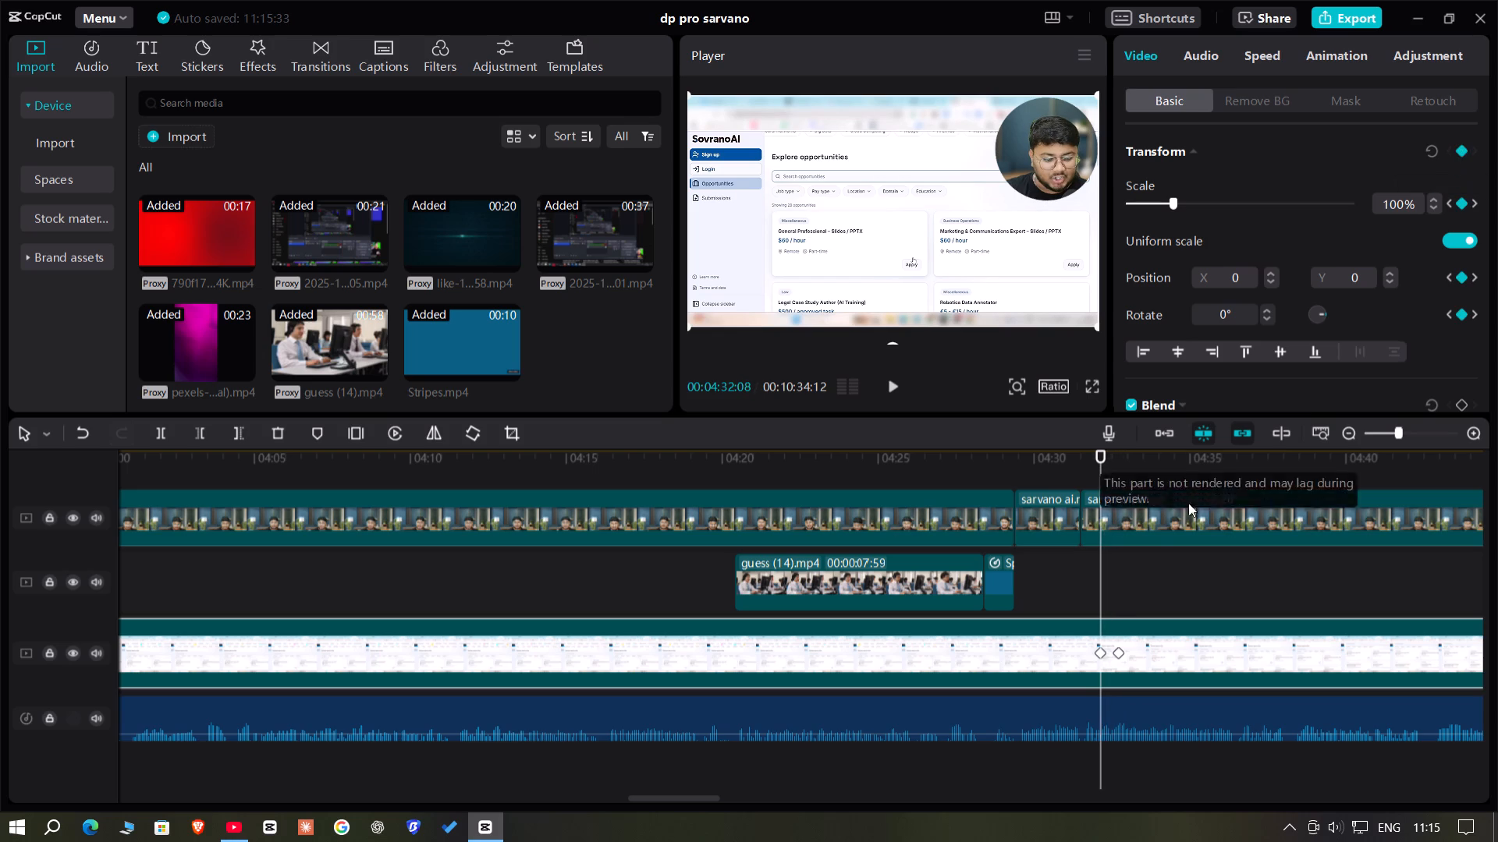
# At the 00:04:32:43 keyframe, scale the browser recording to 141% and shift it up and left to frame the $60 / hour job cards.
pyautogui.click(1123, 653)
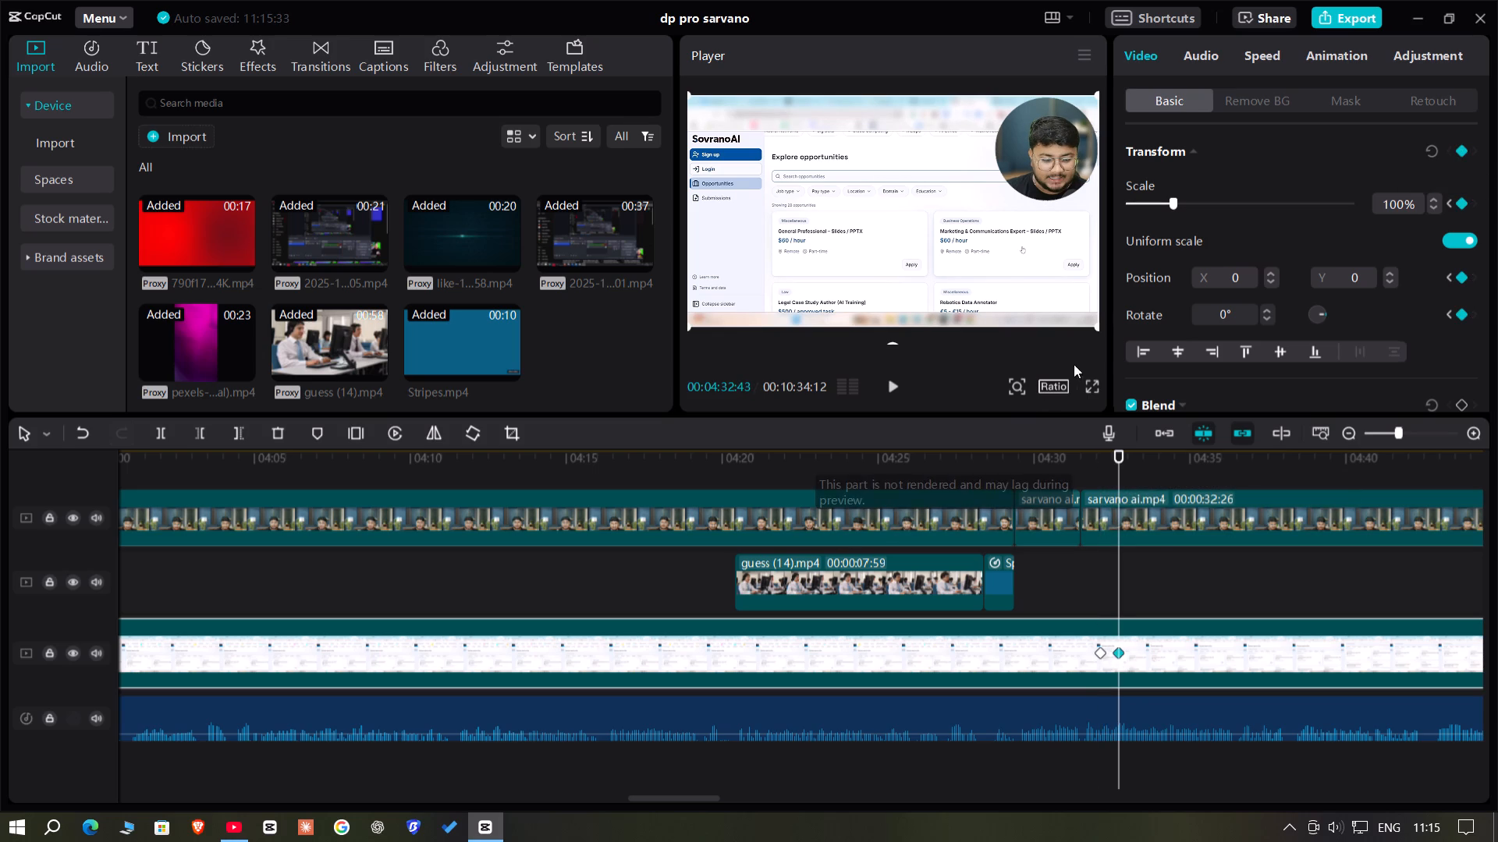
pyautogui.moveTo(1095, 331); pyautogui.dragTo(1165, 405)
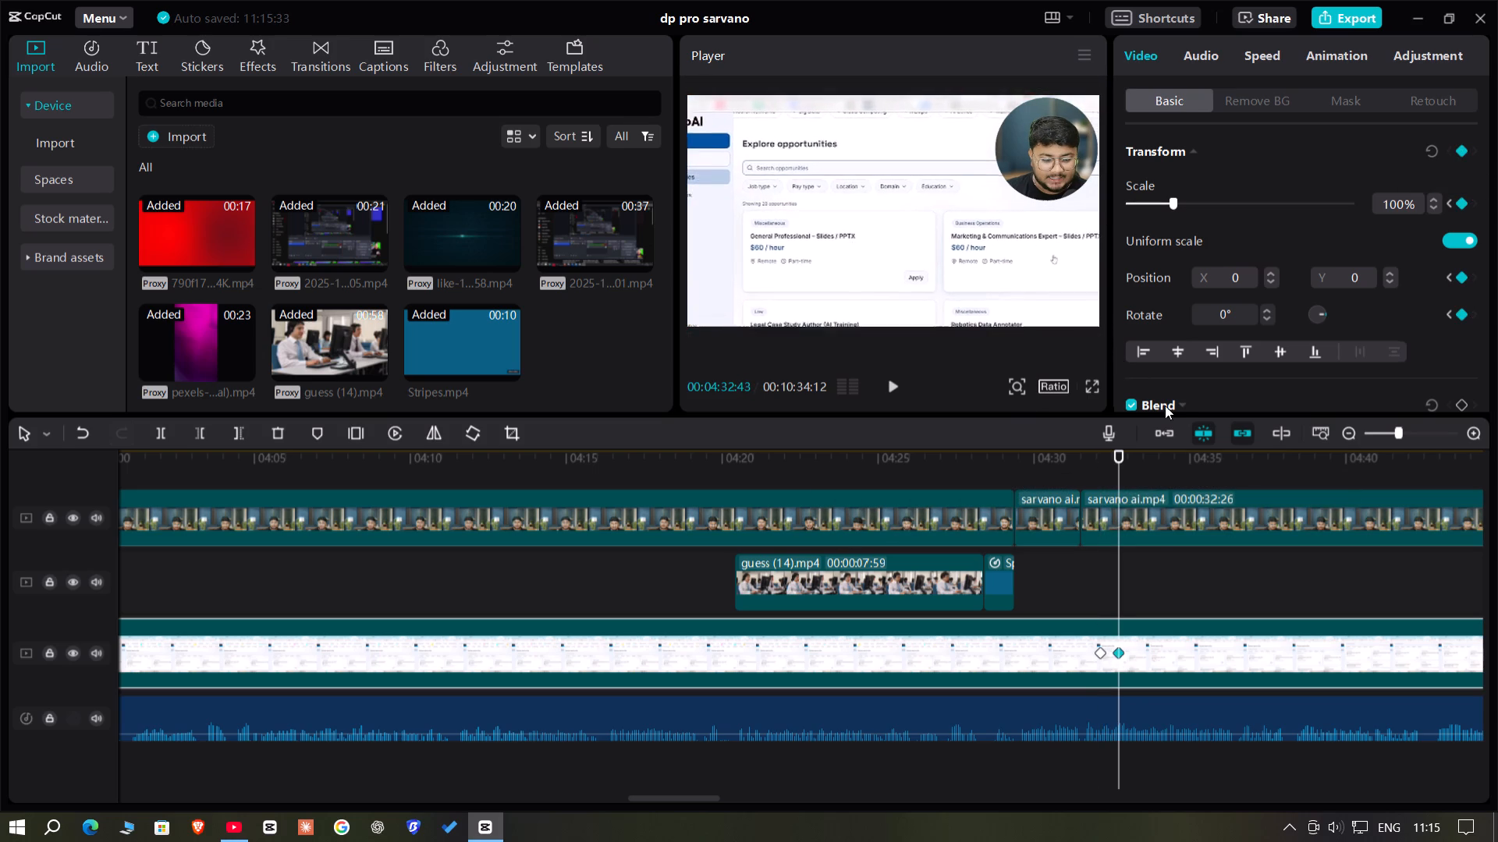
pyautogui.moveTo(1165, 405); pyautogui.dragTo(1195, 437)
pyautogui.moveTo(1075, 278); pyautogui.dragTo(1061, 268)
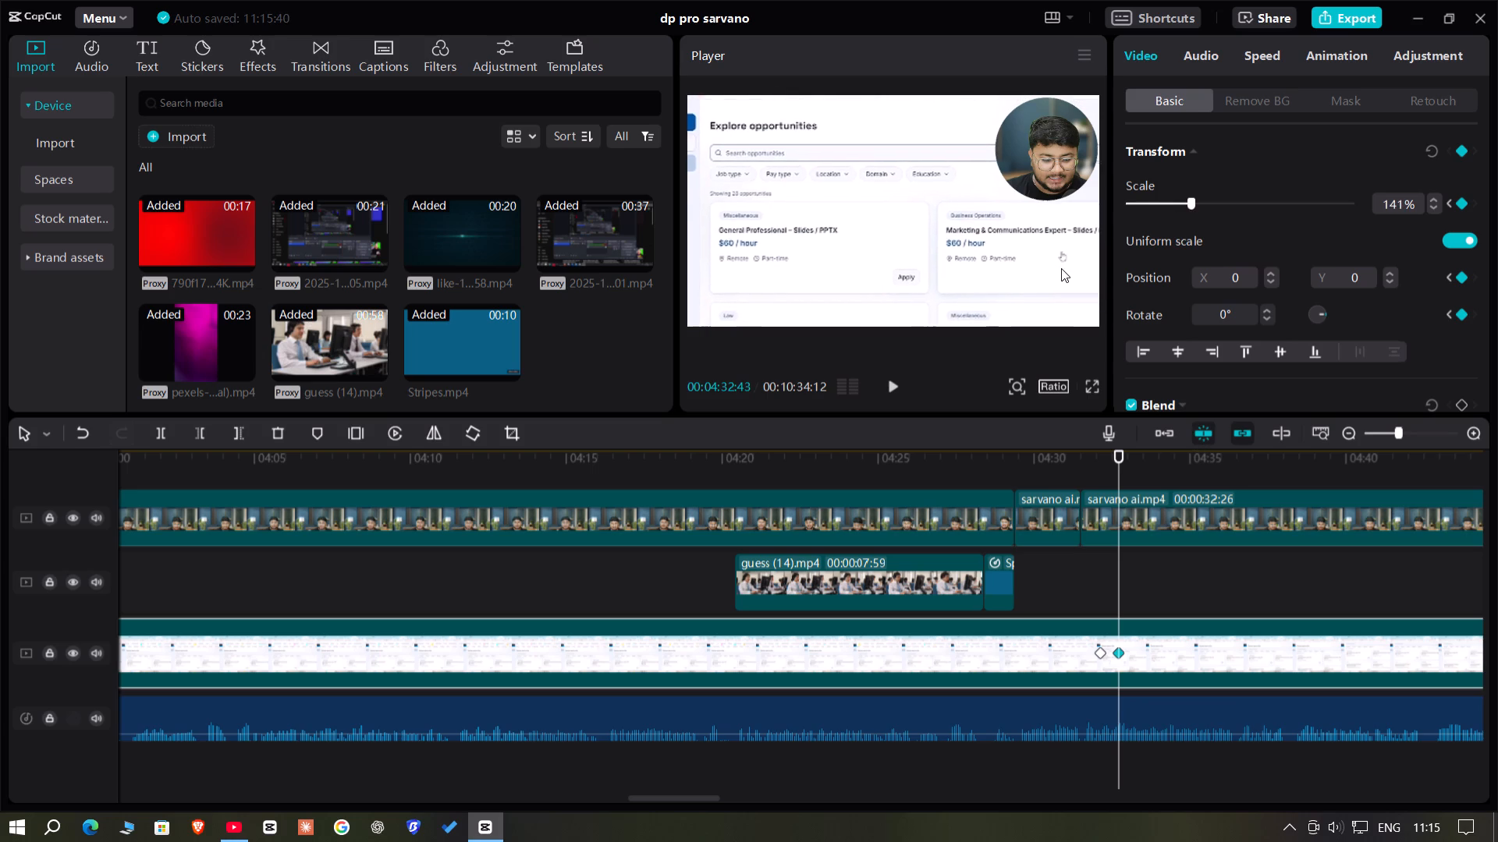
pyautogui.moveTo(1061, 268); pyautogui.dragTo(1039, 230)
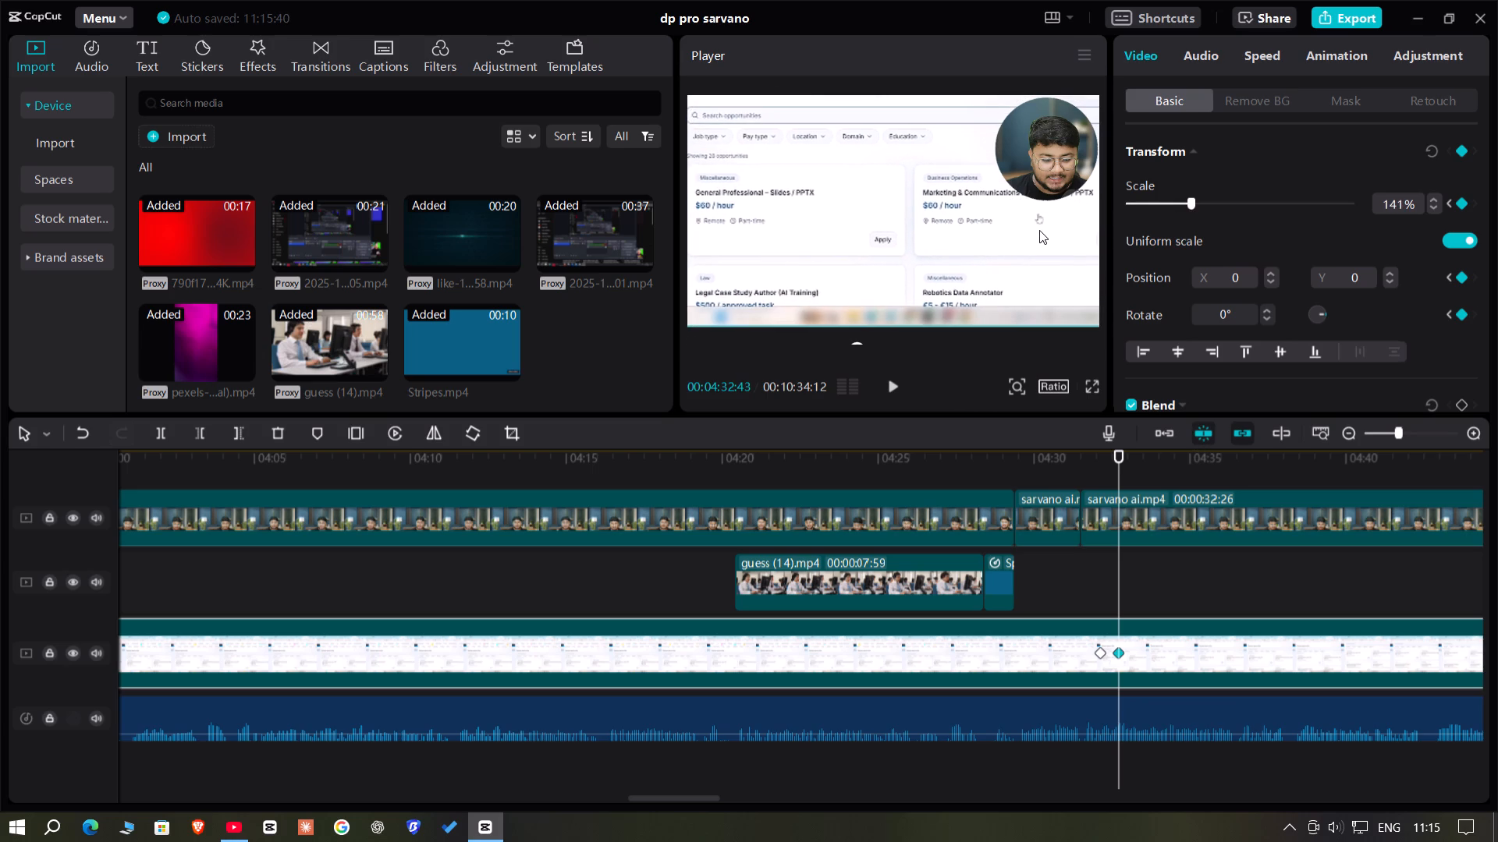
pyautogui.moveTo(1039, 230); pyautogui.dragTo(1038, 230)
pyautogui.moveTo(1038, 230); pyautogui.dragTo(1036, 235)
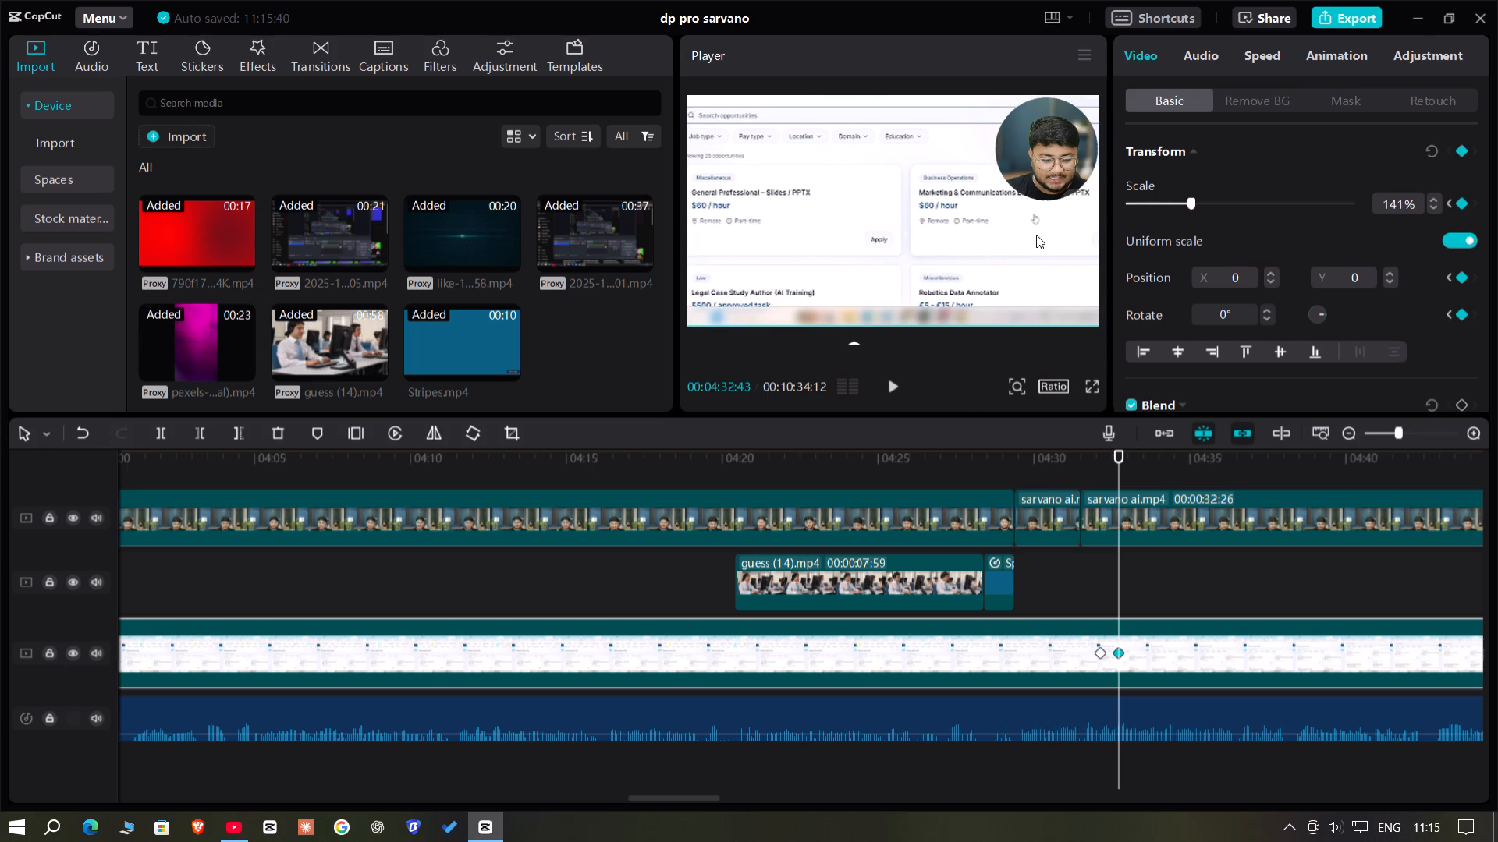
pyautogui.moveTo(1036, 235); pyautogui.dragTo(1039, 230)
# Play back the zoom into the job cards in full screen.
pyautogui.click(1080, 593)
pyautogui.press('space')
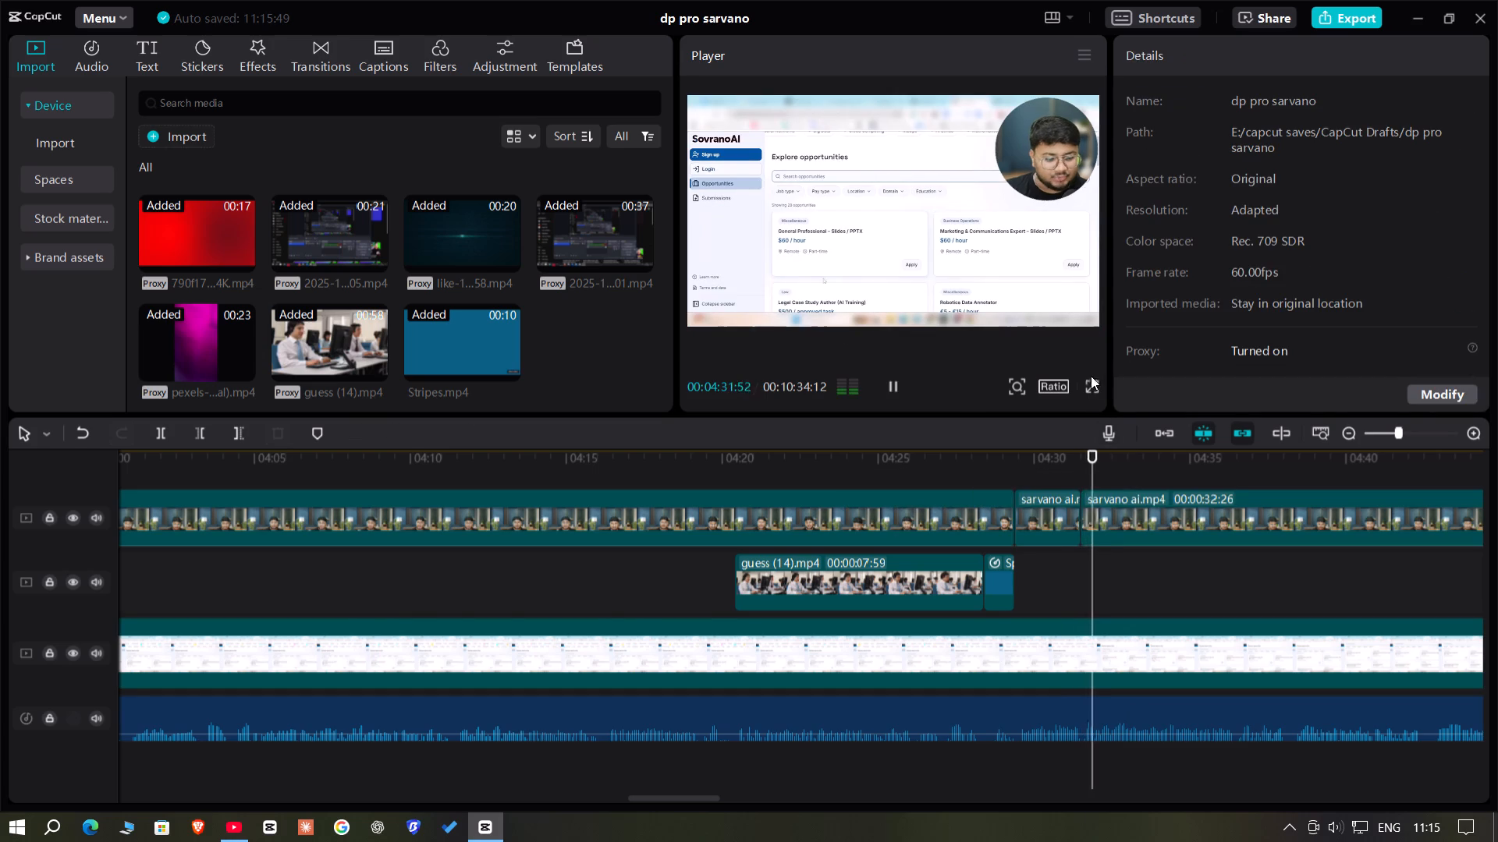
pyautogui.click(1088, 384)
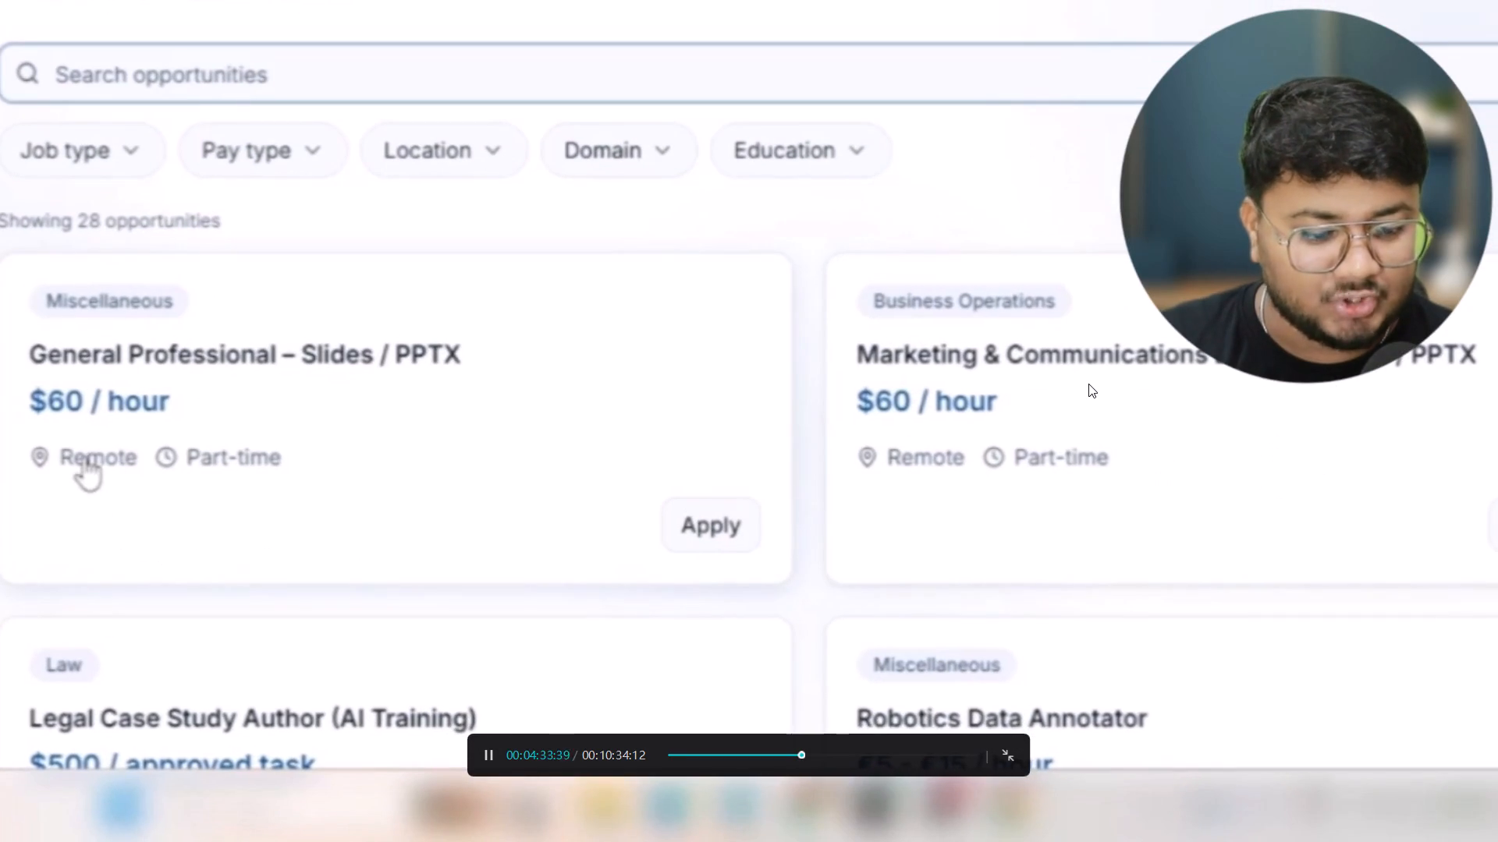
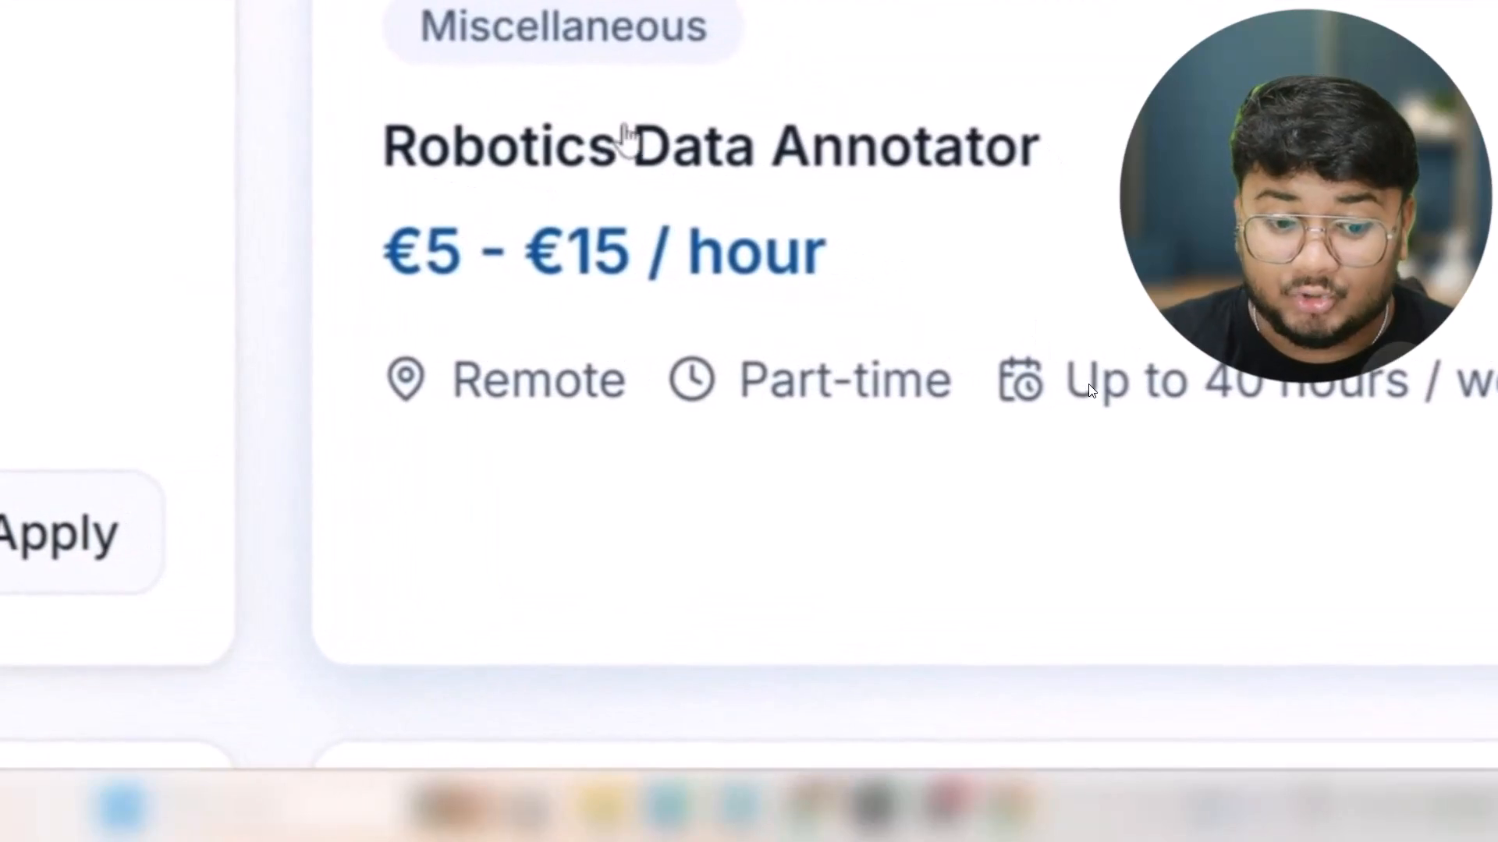
# Play back the Robotics Data Annotator section in full screen and return to the editing view.
pyautogui.press('space')
pyautogui.press('space')
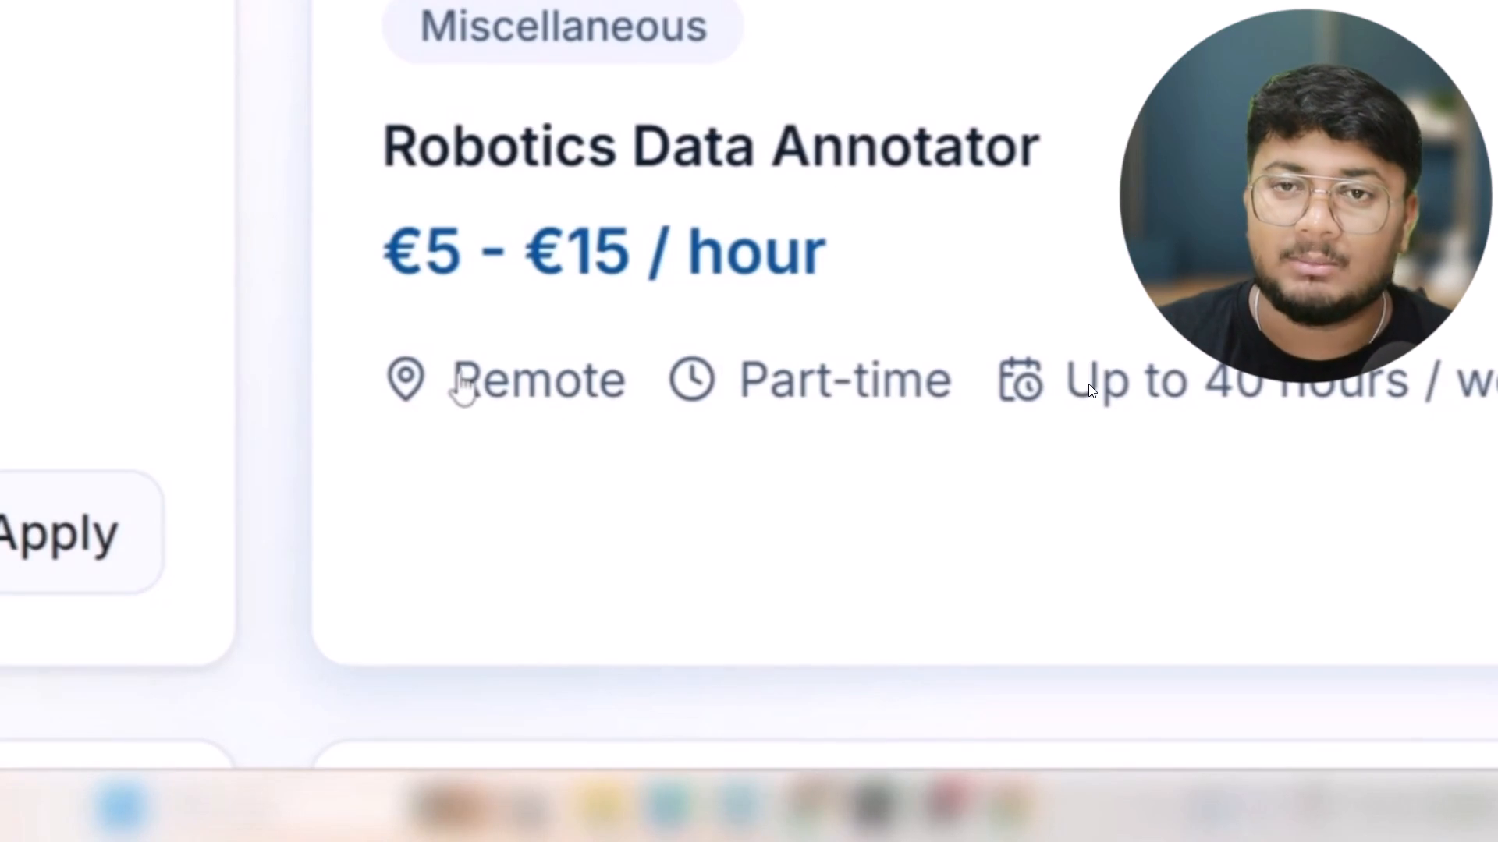
pyautogui.press('space')
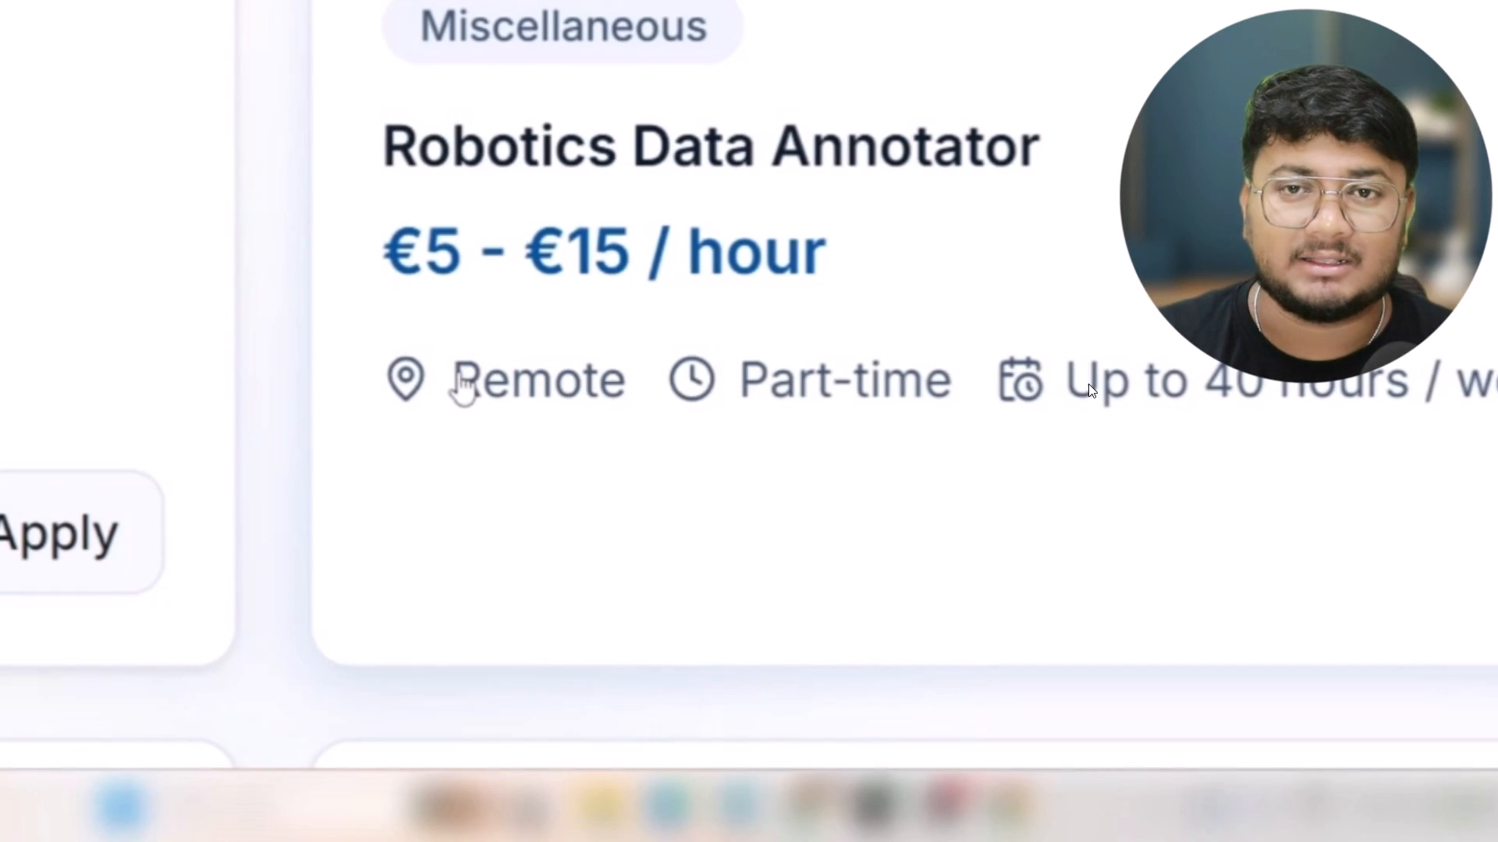
pyautogui.click(1106, 374)
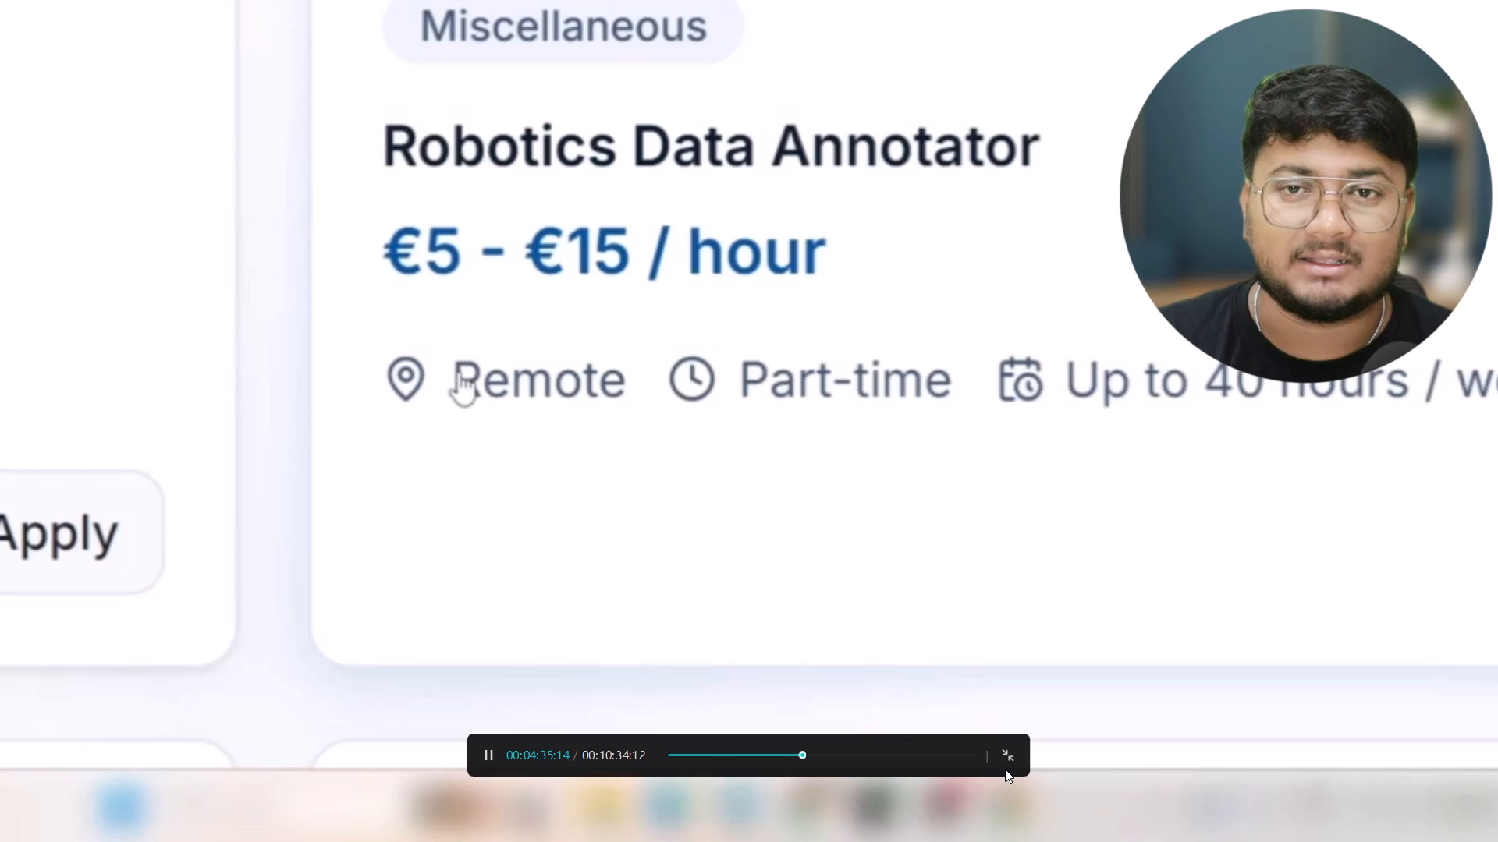
pyautogui.click(1005, 769)
pyautogui.click(1010, 741)
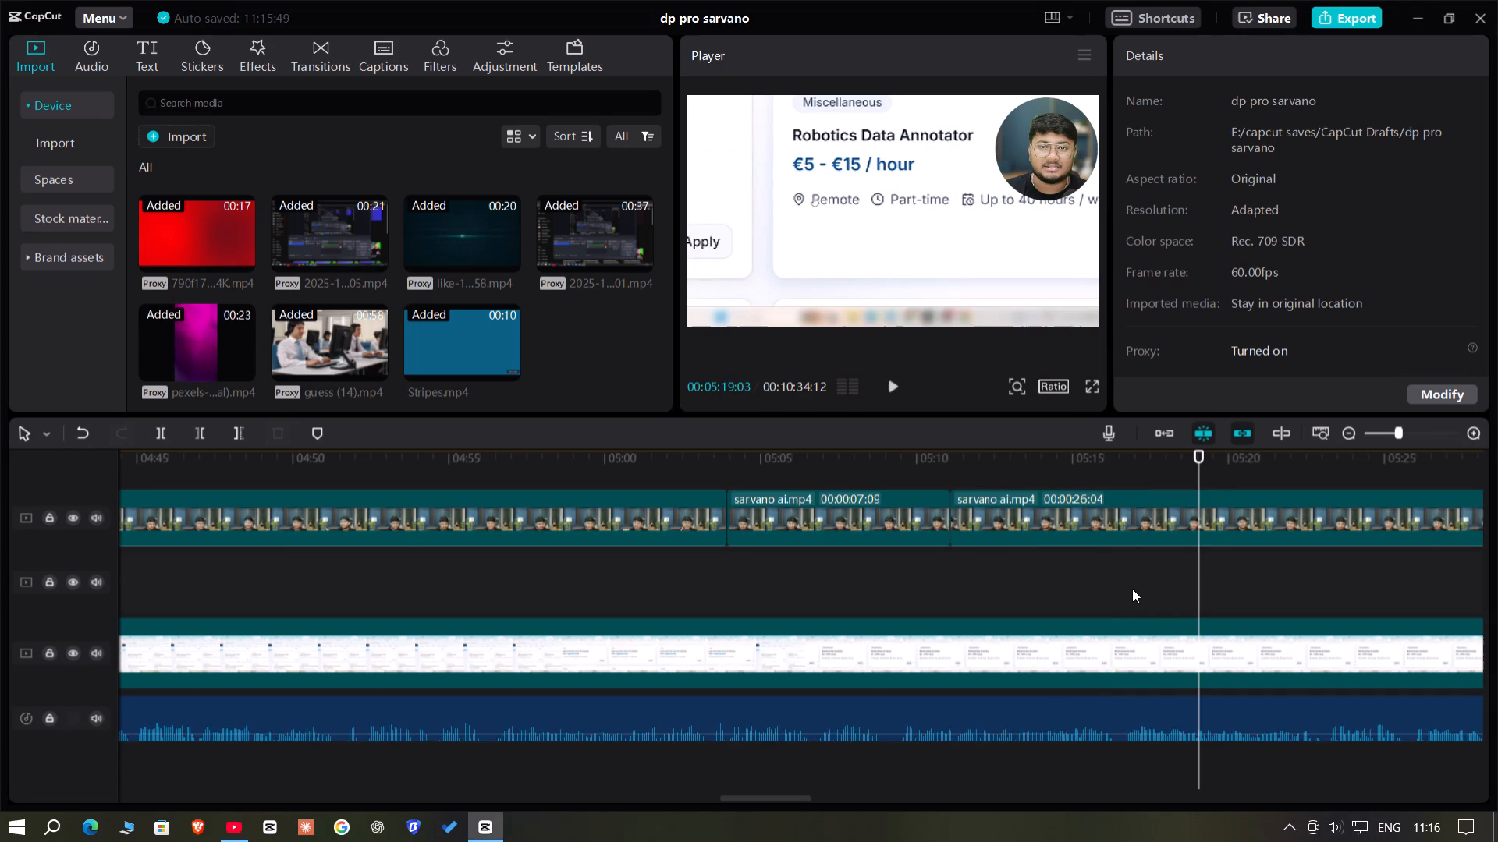
# Add transform keyframes to the browser recording at 00:05:17:02 and slightly before it, on the Robotics Data Annotator card.
pyautogui.click(1128, 587)
pyautogui.press('space')
pyautogui.press('space')
pyautogui.click(1163, 646)
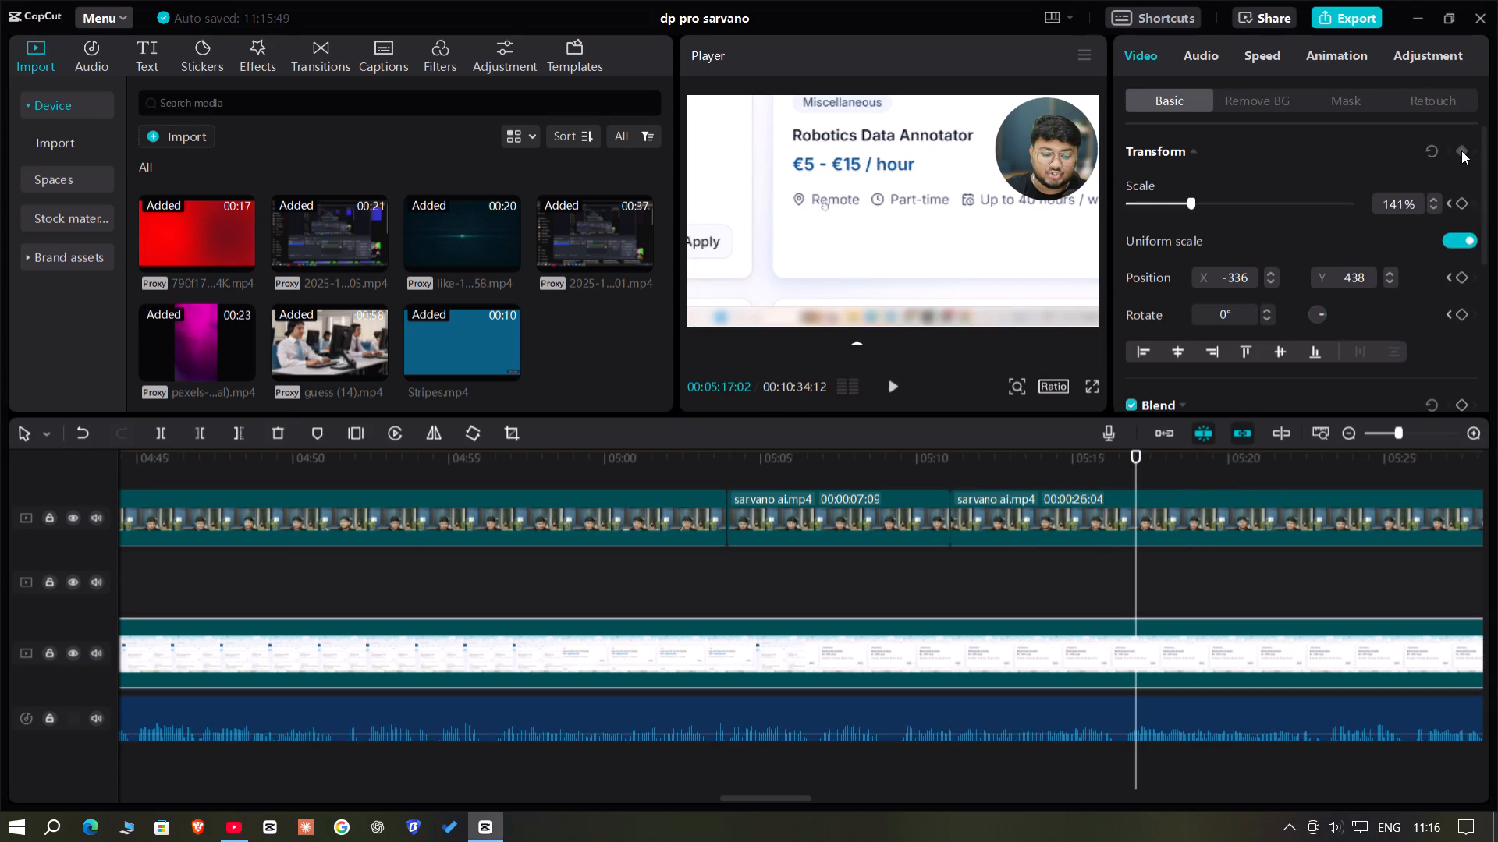
pyautogui.click(1461, 150)
pyautogui.press('Left')
pyautogui.press('Left')
pyautogui.press('Left')
pyautogui.press('Left')
pyautogui.press('Left')
pyautogui.press('Left')
pyautogui.press('Left')
pyautogui.press('Left')
pyautogui.press('Left')
pyautogui.press('Left')
pyautogui.press('Left')
pyautogui.press('Left')
pyautogui.press('Left')
pyautogui.press('Left')
pyautogui.press('Left')
pyautogui.press('Left')
pyautogui.press('Left')
pyautogui.press('Left')
pyautogui.press('Left')
pyautogui.press('Left')
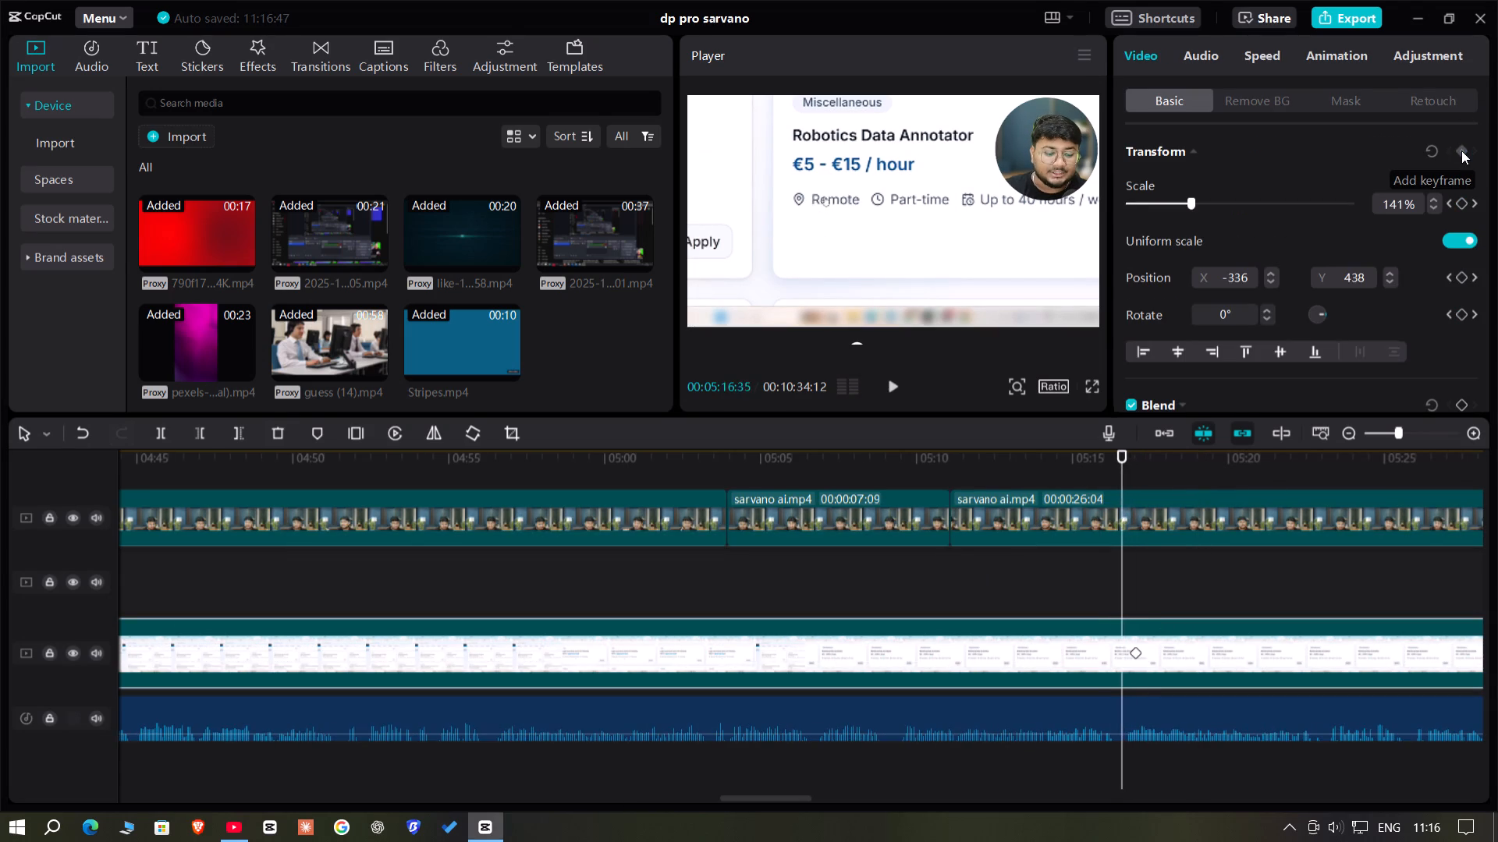
pyautogui.click(1137, 661)
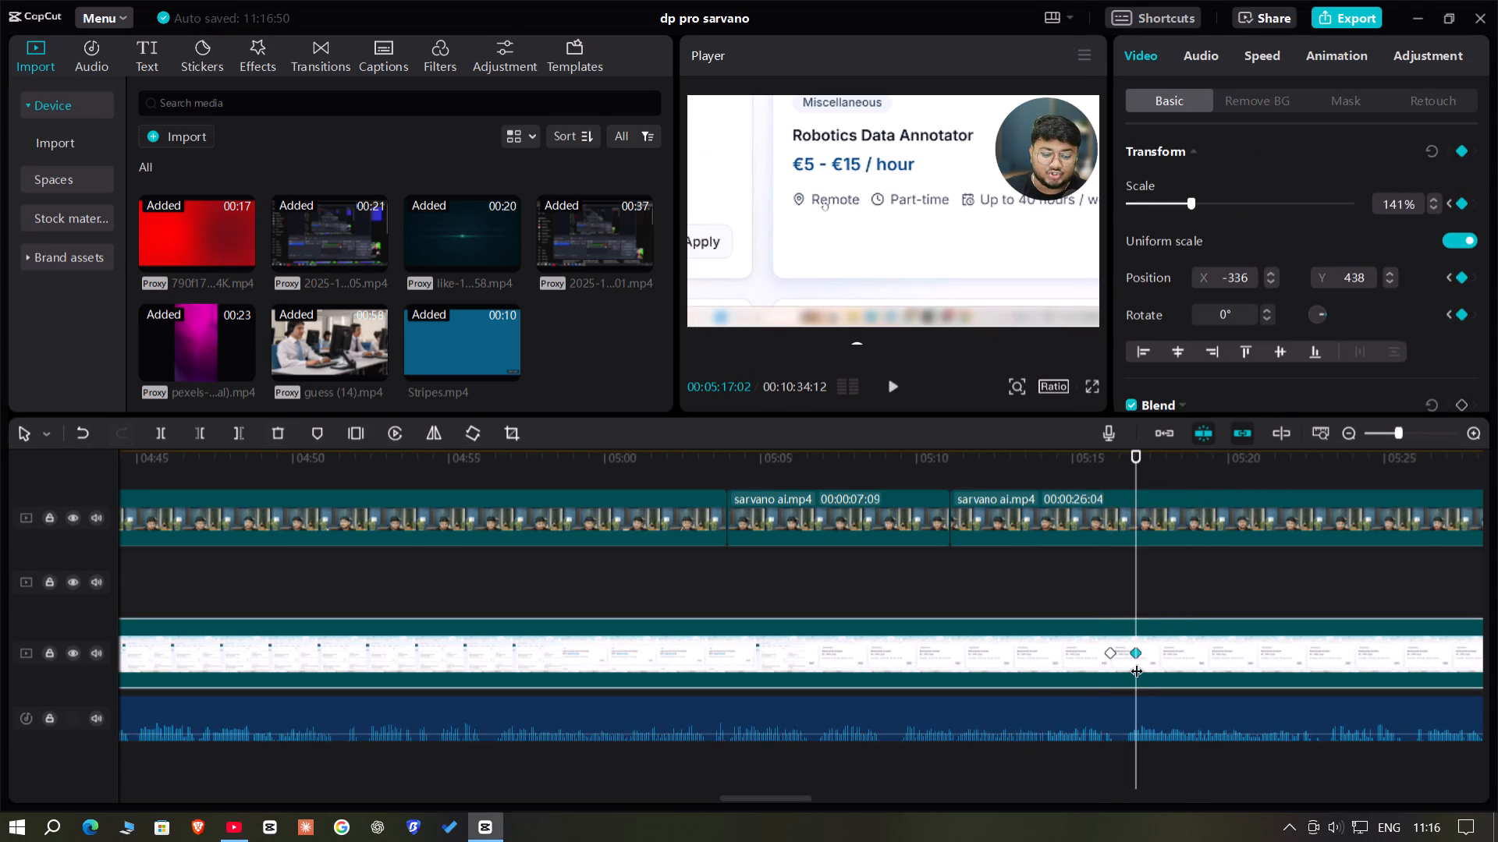
# At the 00:05:17:02 keyframe, reset the browser recording to 100% scale and position X 0, Y 0, and play back the zoom-out.
pyautogui.doubleClick(1387, 214)
pyautogui.press('BackSpace')
pyautogui.write('100')
pyautogui.press('Return')
pyautogui.doubleClick(1368, 277)
pyautogui.press('BackSpace')
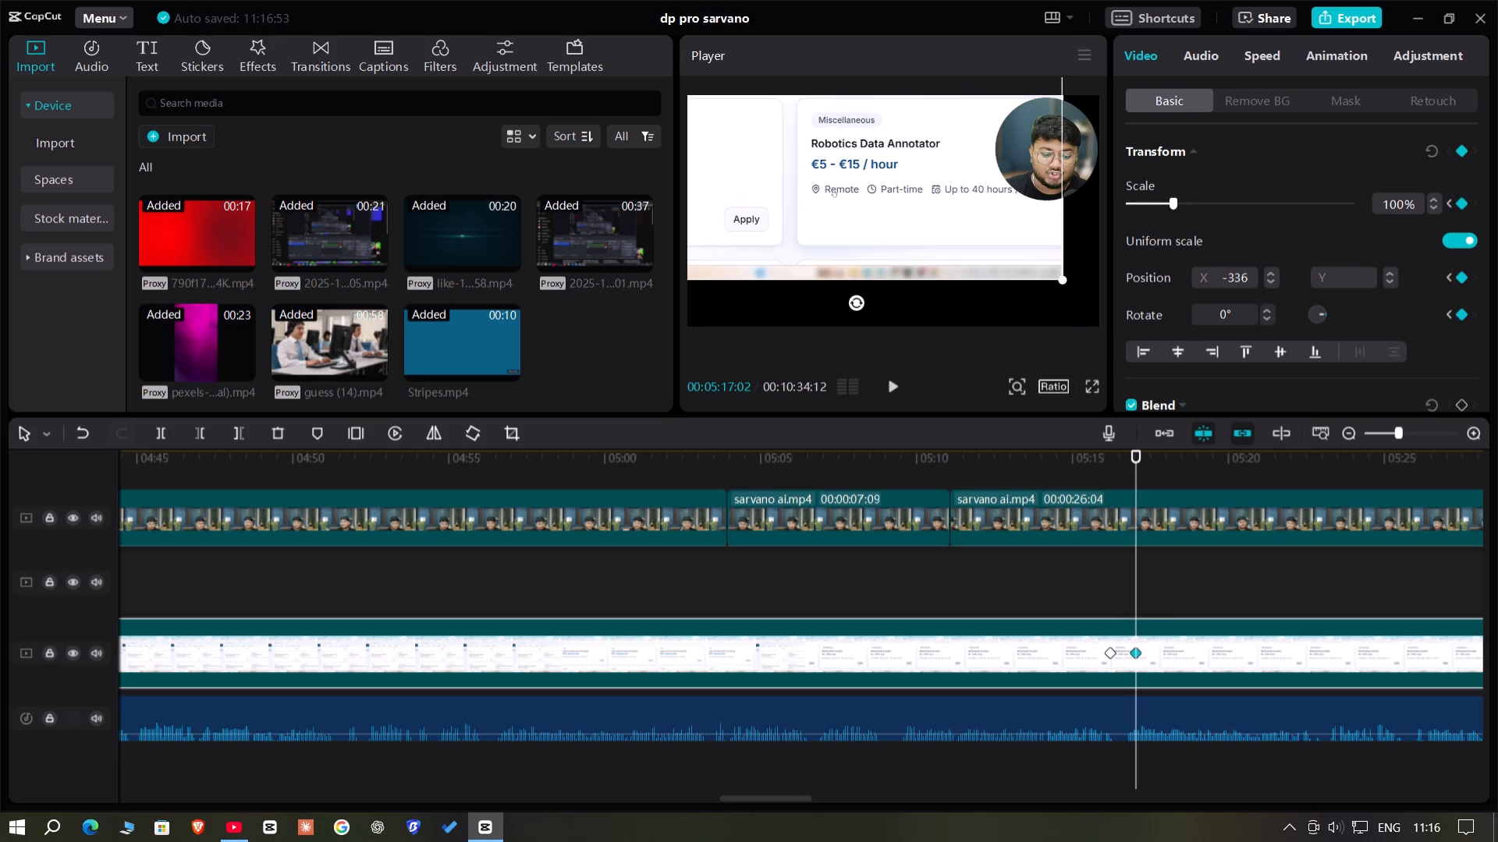
pyautogui.press('0')
pyautogui.press('Return')
pyautogui.tripleClick(1247, 289)
pyautogui.press('BackSpace')
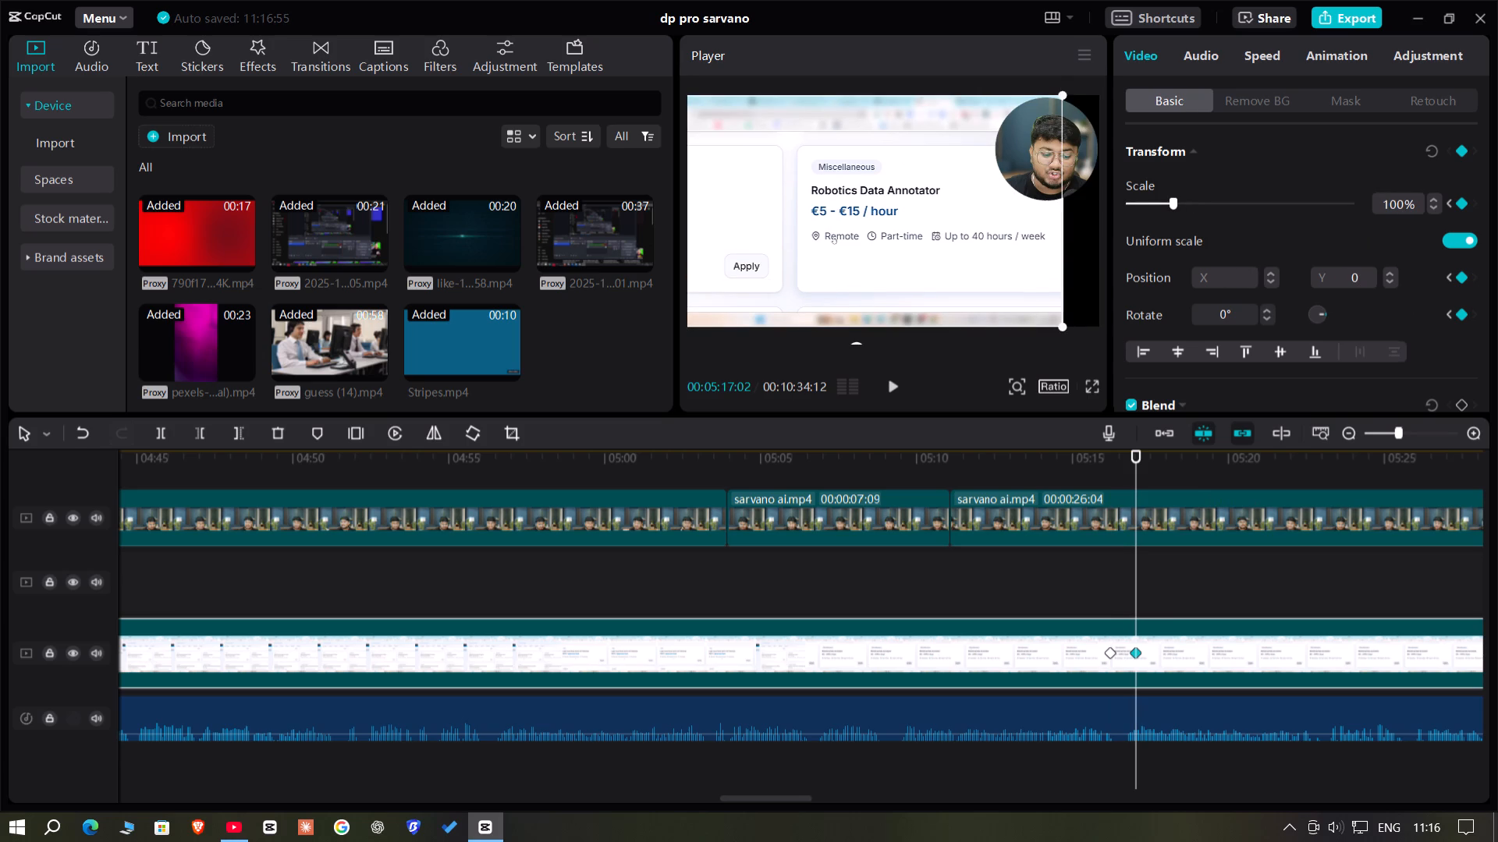
pyautogui.press('0')
pyautogui.press('Return')
pyautogui.click(1107, 588)
pyautogui.press('space')
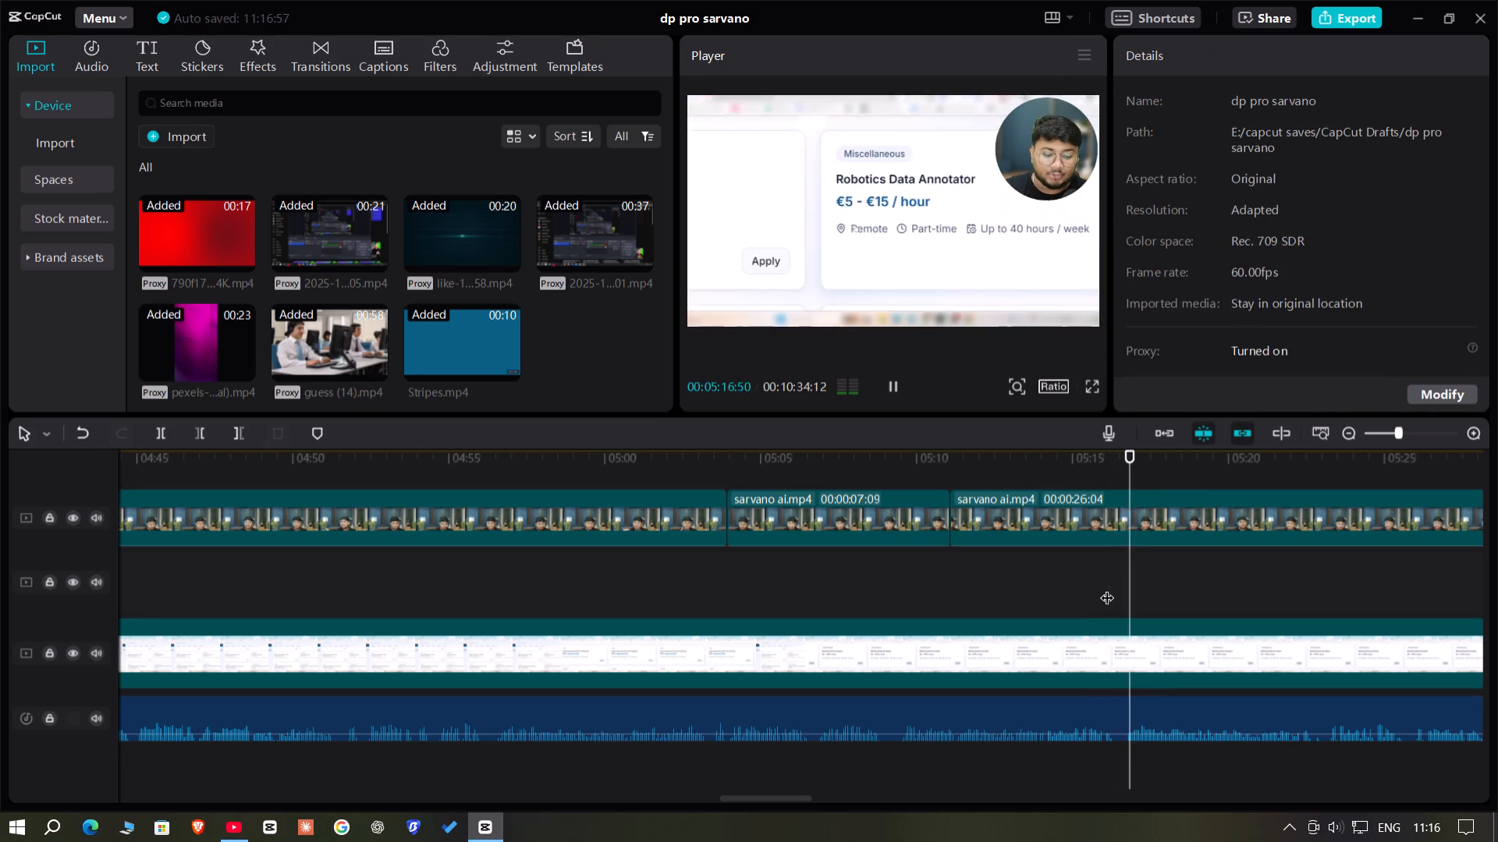
pyautogui.press('space')
pyautogui.press('space')
pyautogui.press('space')
pyautogui.press('space')
pyautogui.press('space')
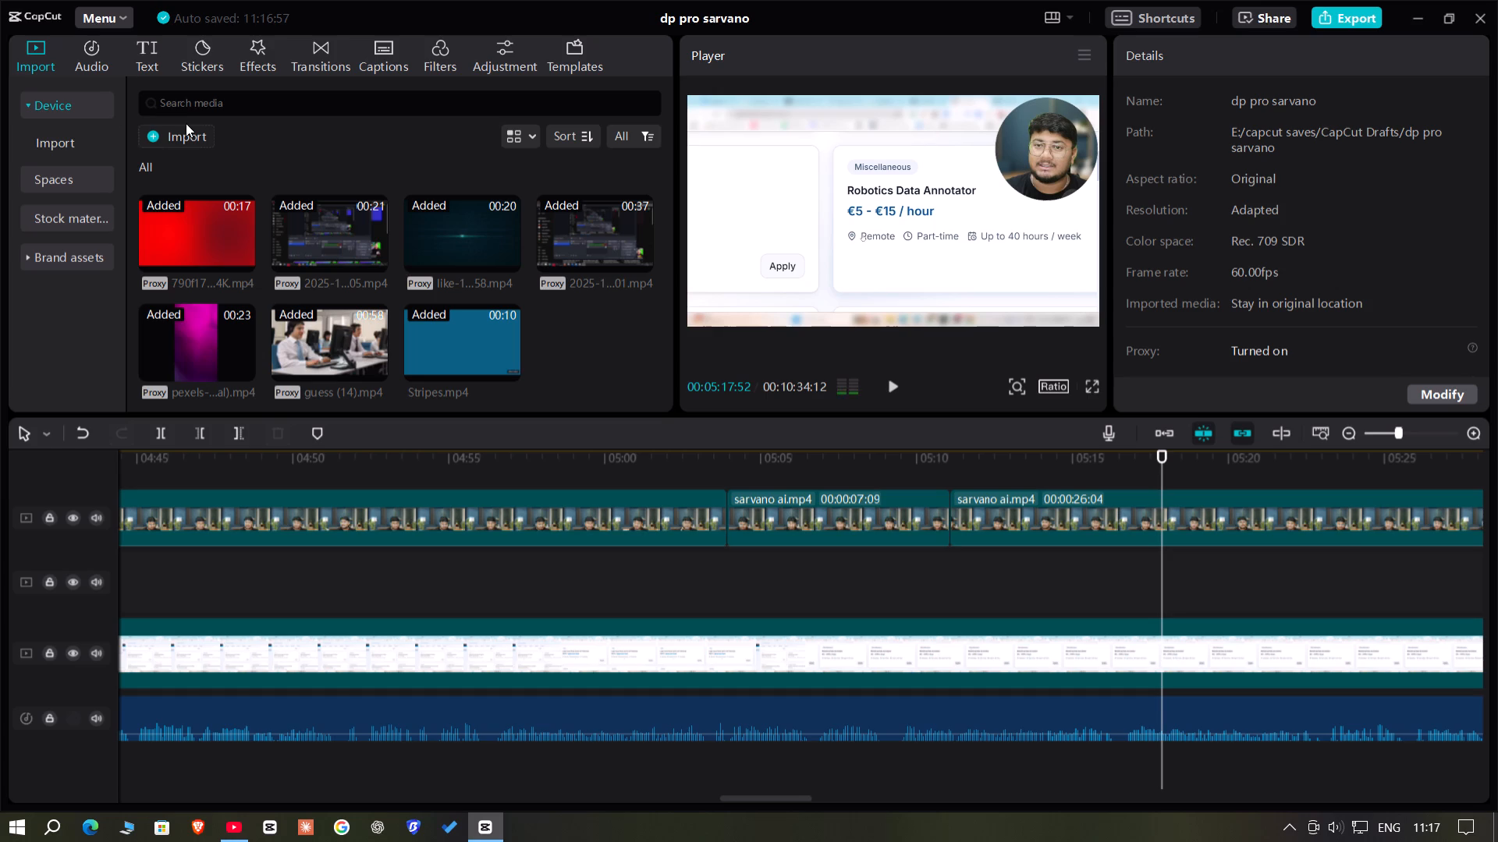
pyautogui.click(186, 128)
pyautogui.scroll(-4, 527, 232)
pyautogui.scroll(-4, 743, 229)
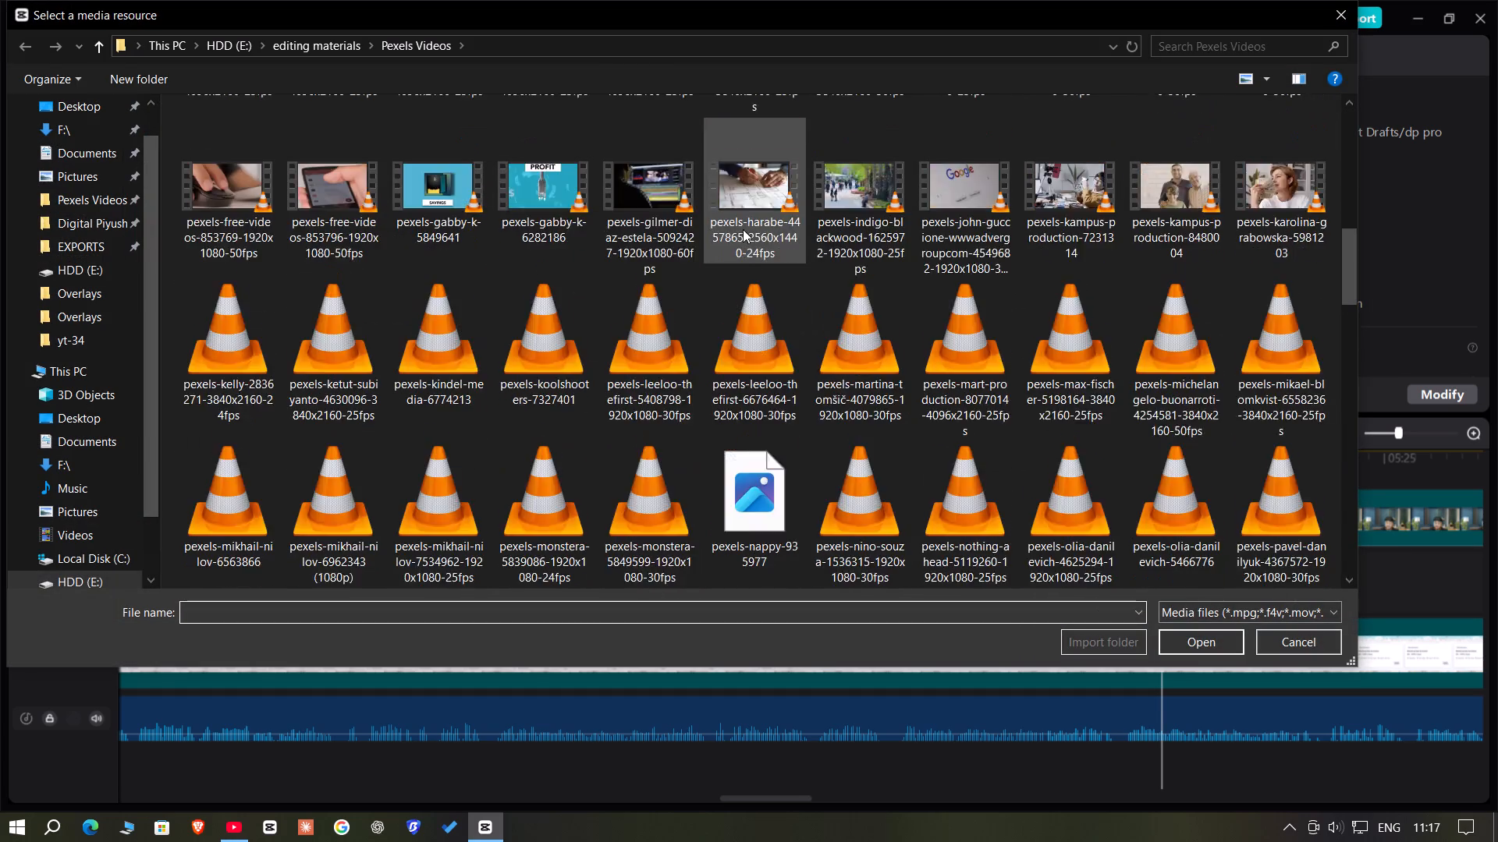
pyautogui.scroll(-8, 743, 229)
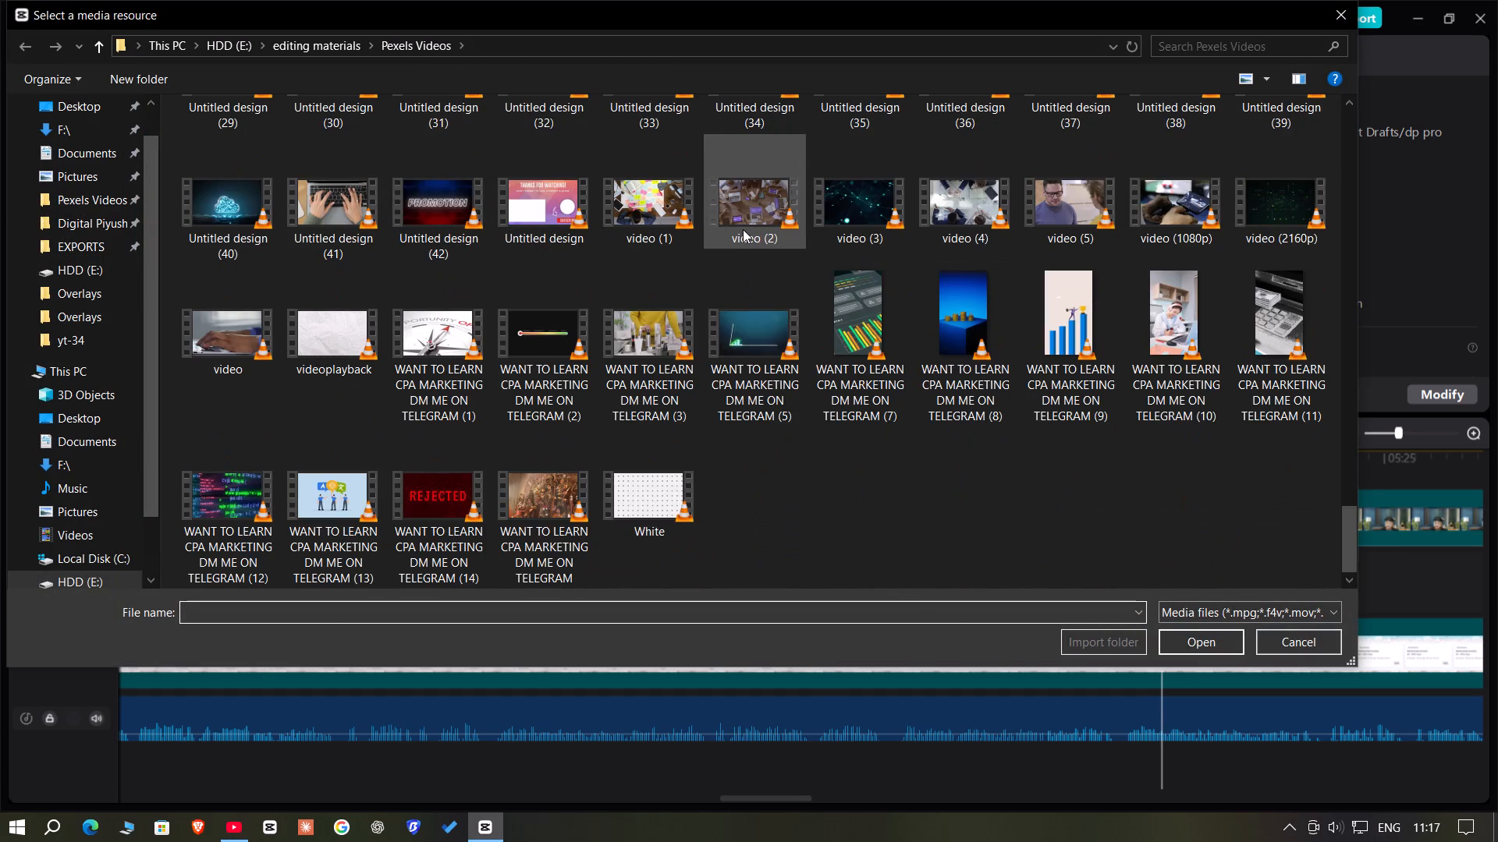
pyautogui.scroll(3, 743, 229)
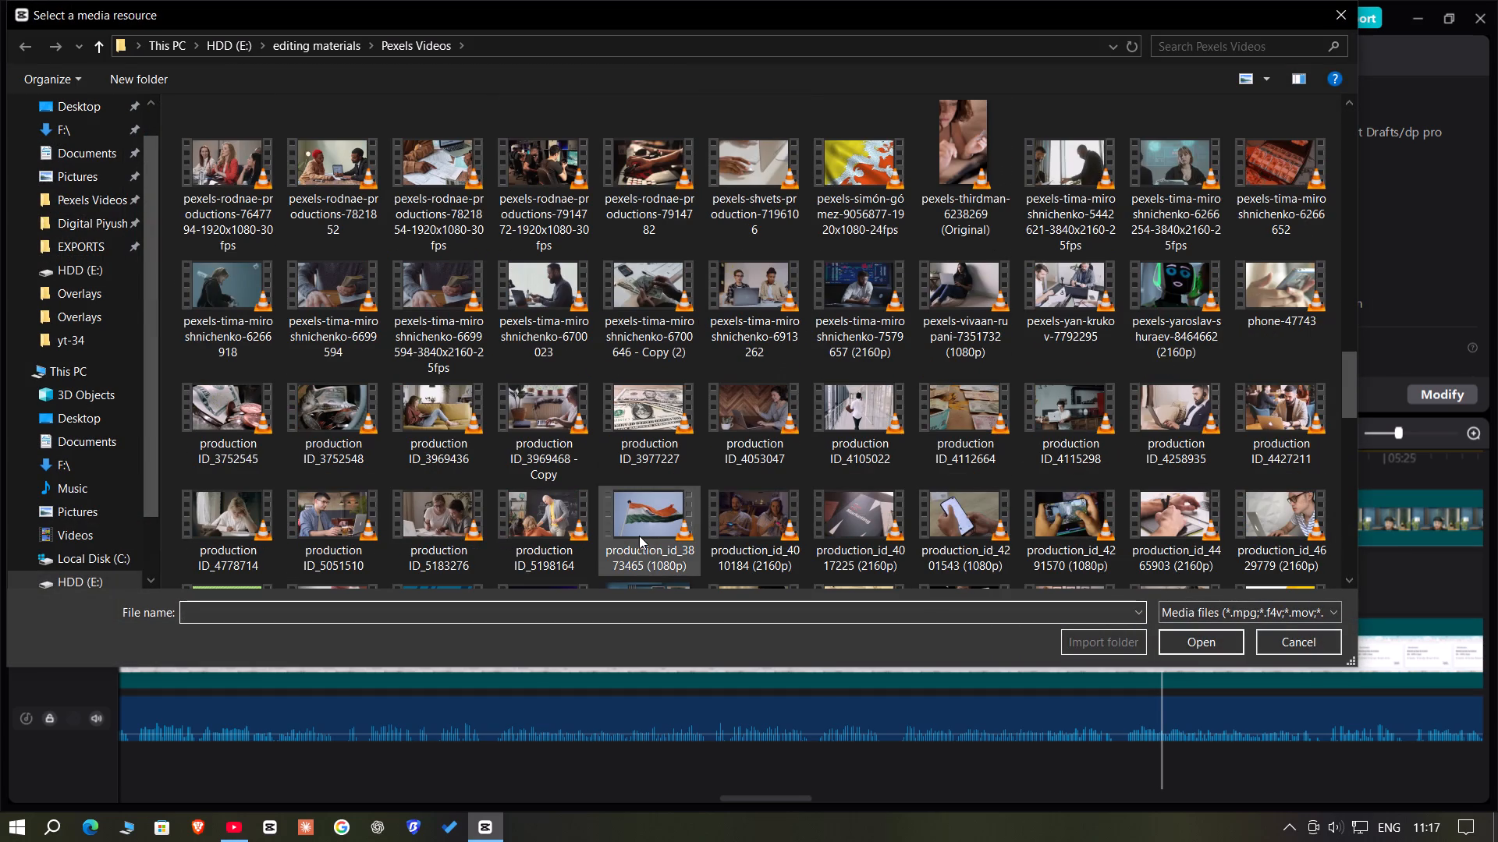
pyautogui.keyDown('ctrl'); pyautogui.click(639, 535); pyautogui.keyUp('ctrl')
pyautogui.scroll(4, 714, 466)
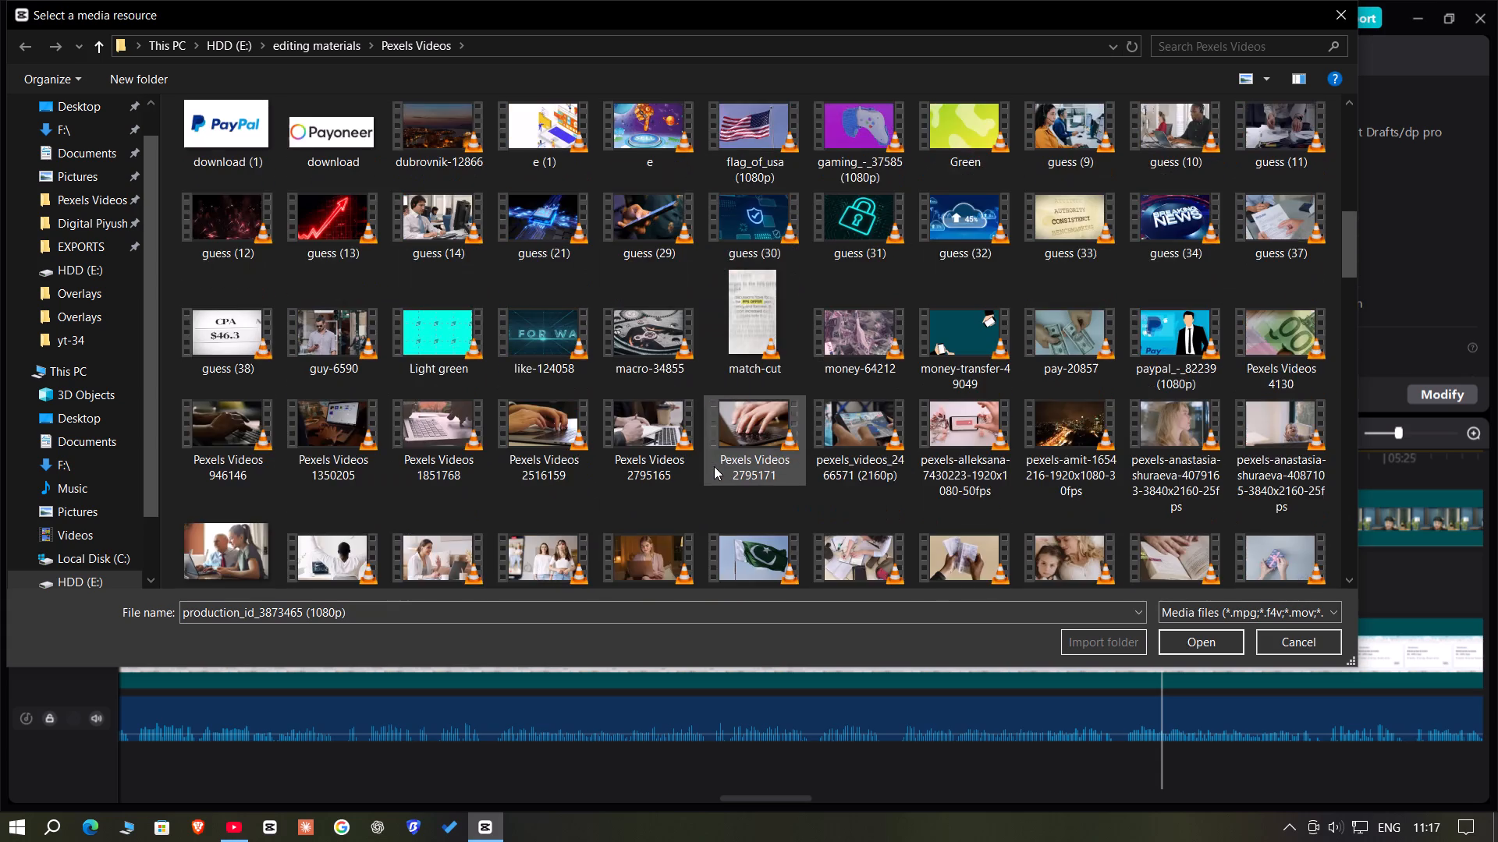
pyautogui.scroll(3, 714, 466)
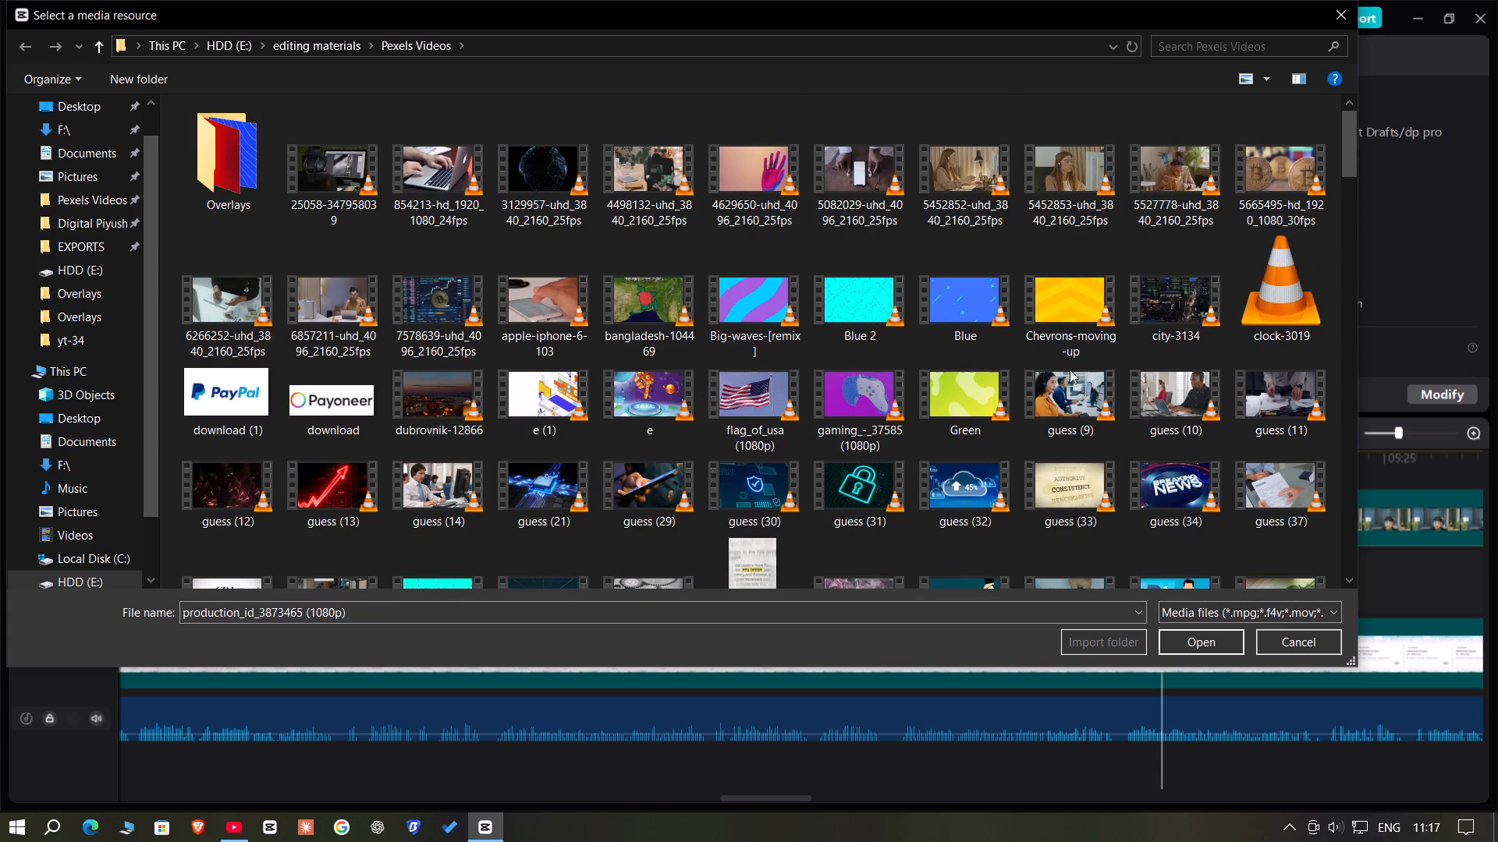
pyautogui.keyDown('ctrl'); pyautogui.click(652, 293); pyautogui.keyUp('ctrl')
pyautogui.scroll(-2, 836, 367)
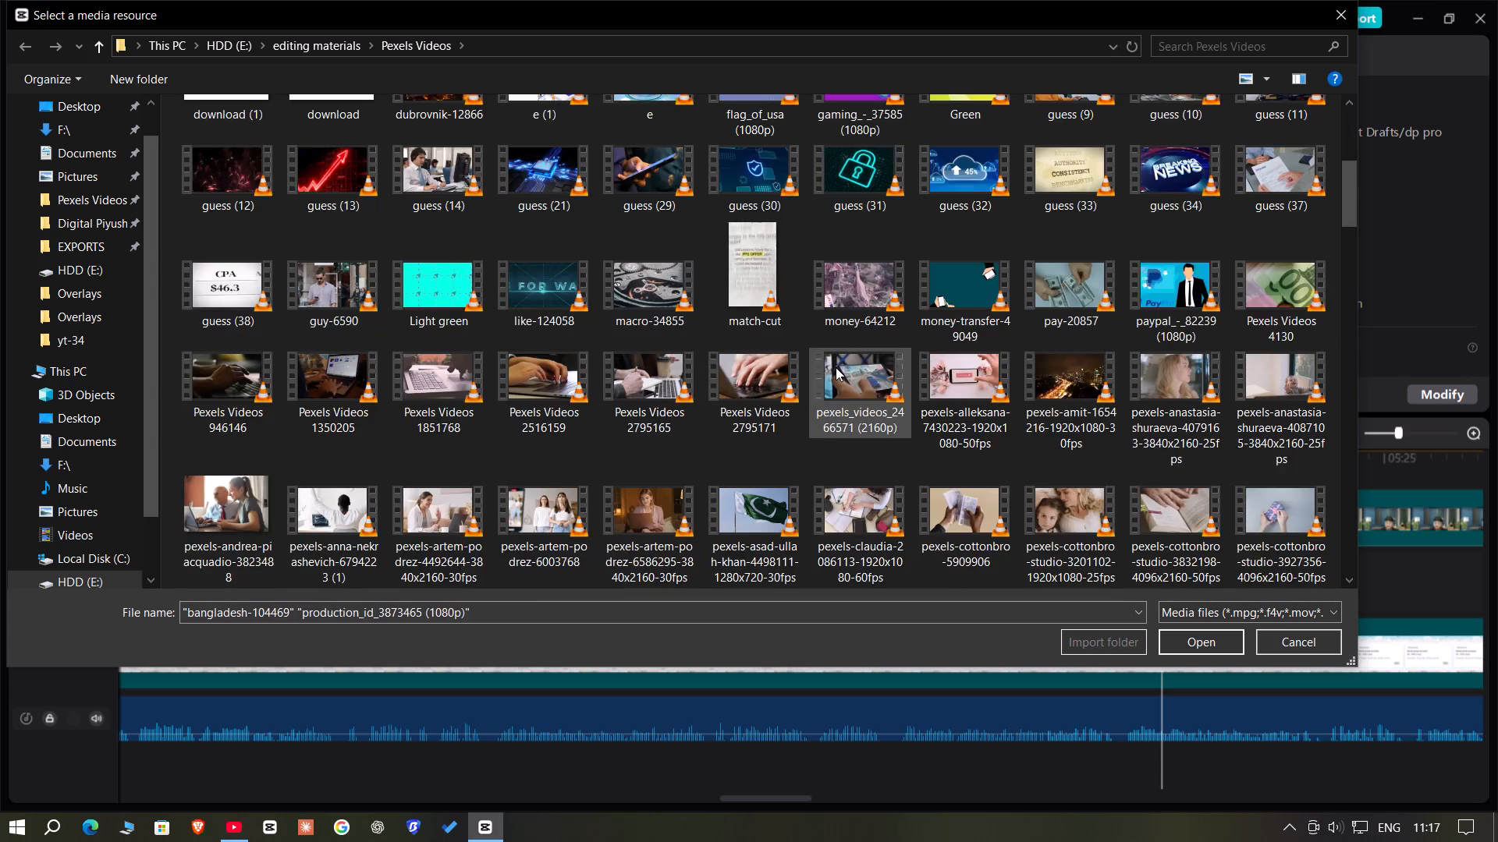
pyautogui.keyDown('ctrl'); pyautogui.click(781, 151); pyautogui.keyUp('ctrl')
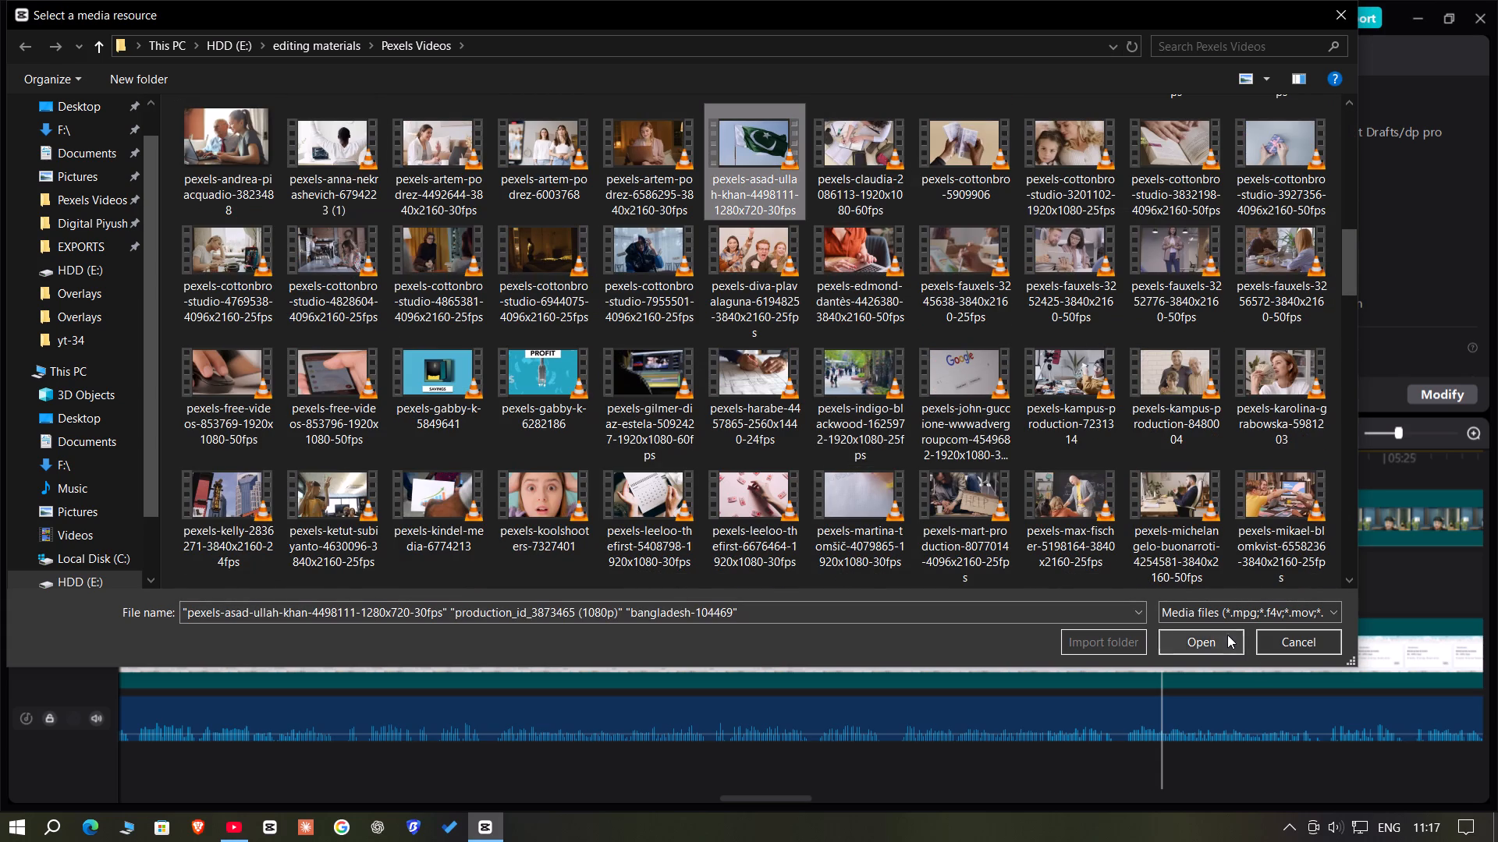
pyautogui.click(1227, 635)
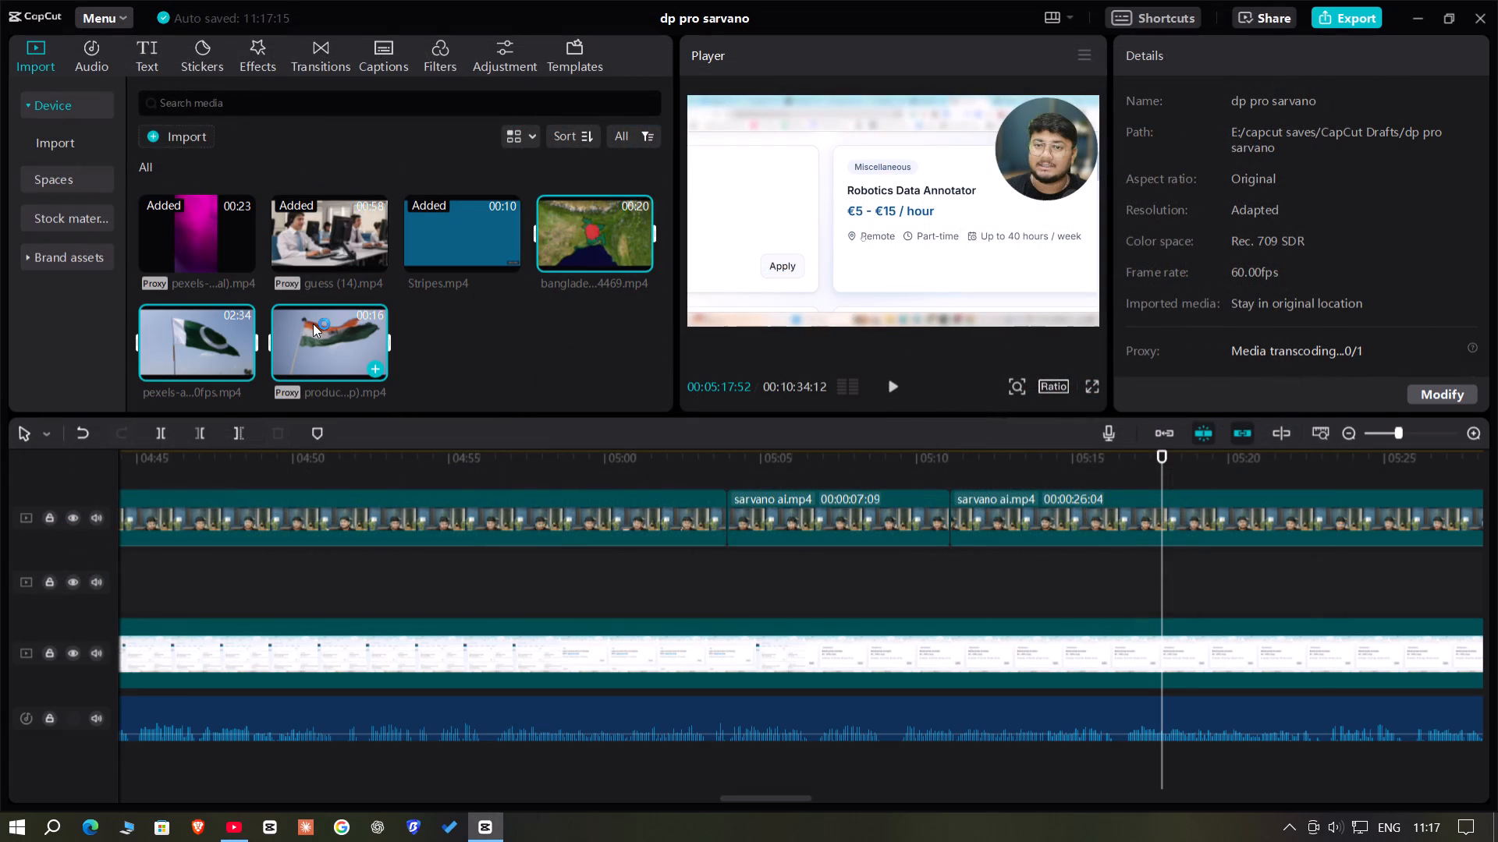
# Place the Indian flag clip above the browser recording at 00:05:17:52 and play it back against the narration.
pyautogui.click(313, 324)
pyautogui.moveTo(325, 329); pyautogui.dragTo(1166, 586)
pyautogui.click(1125, 583)
pyautogui.click(1092, 580)
pyautogui.press('space')
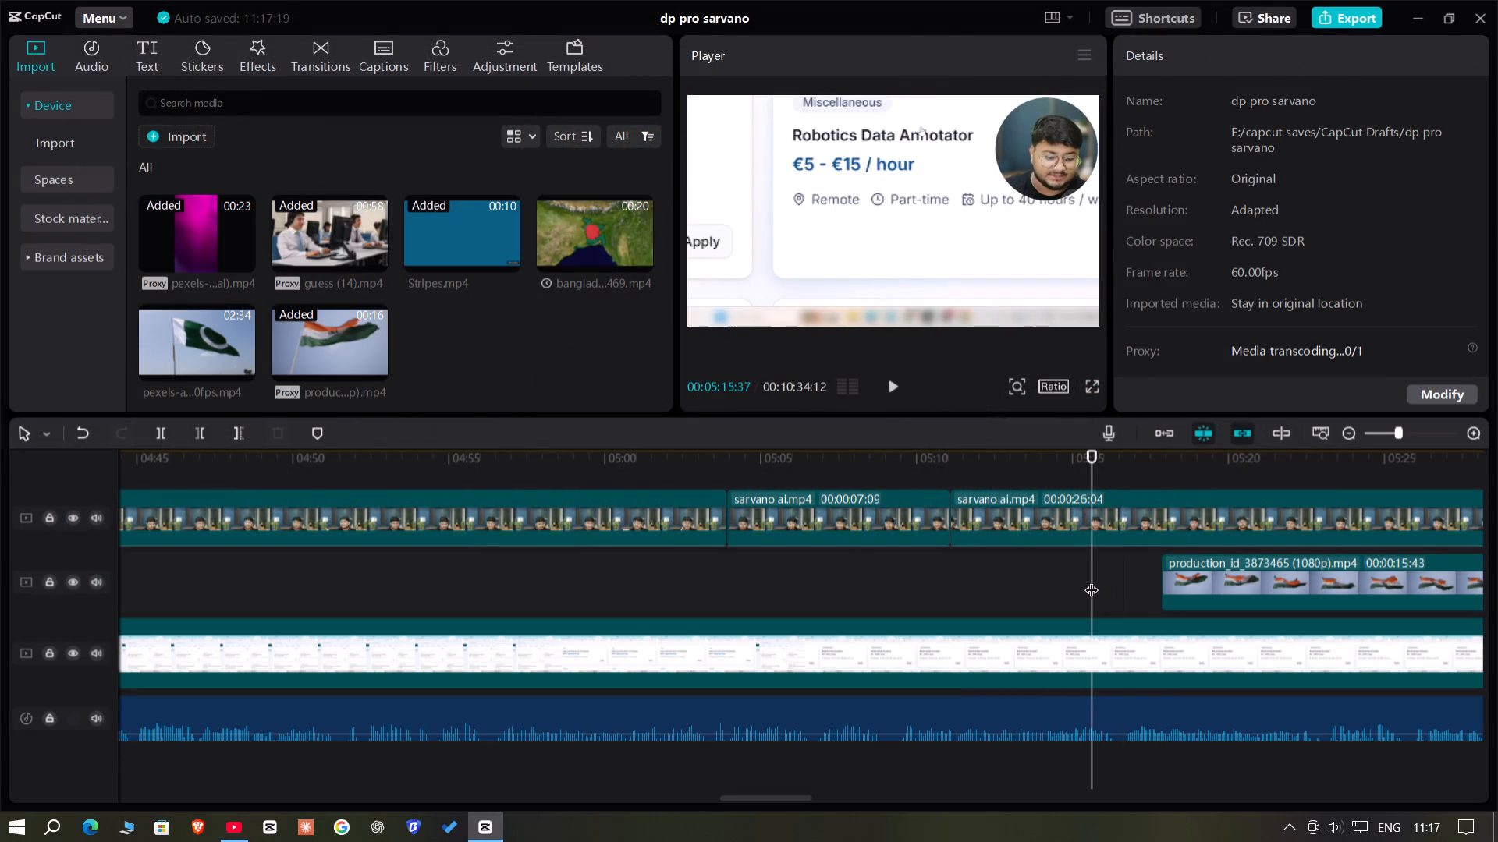
pyautogui.press('space')
pyautogui.press('space')
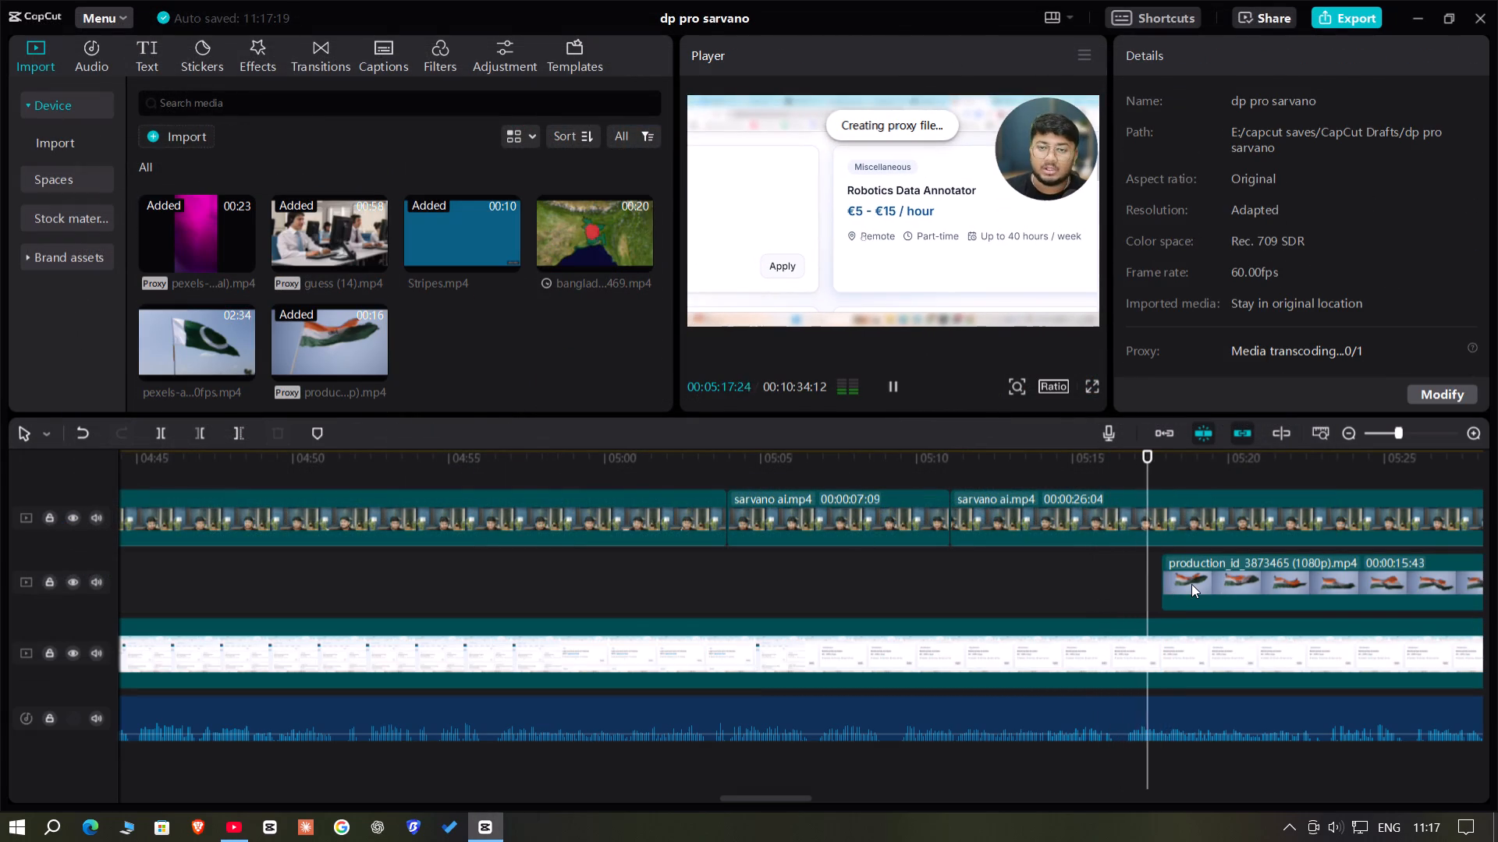
pyautogui.press('space')
pyautogui.press('space')
pyautogui.press('space')
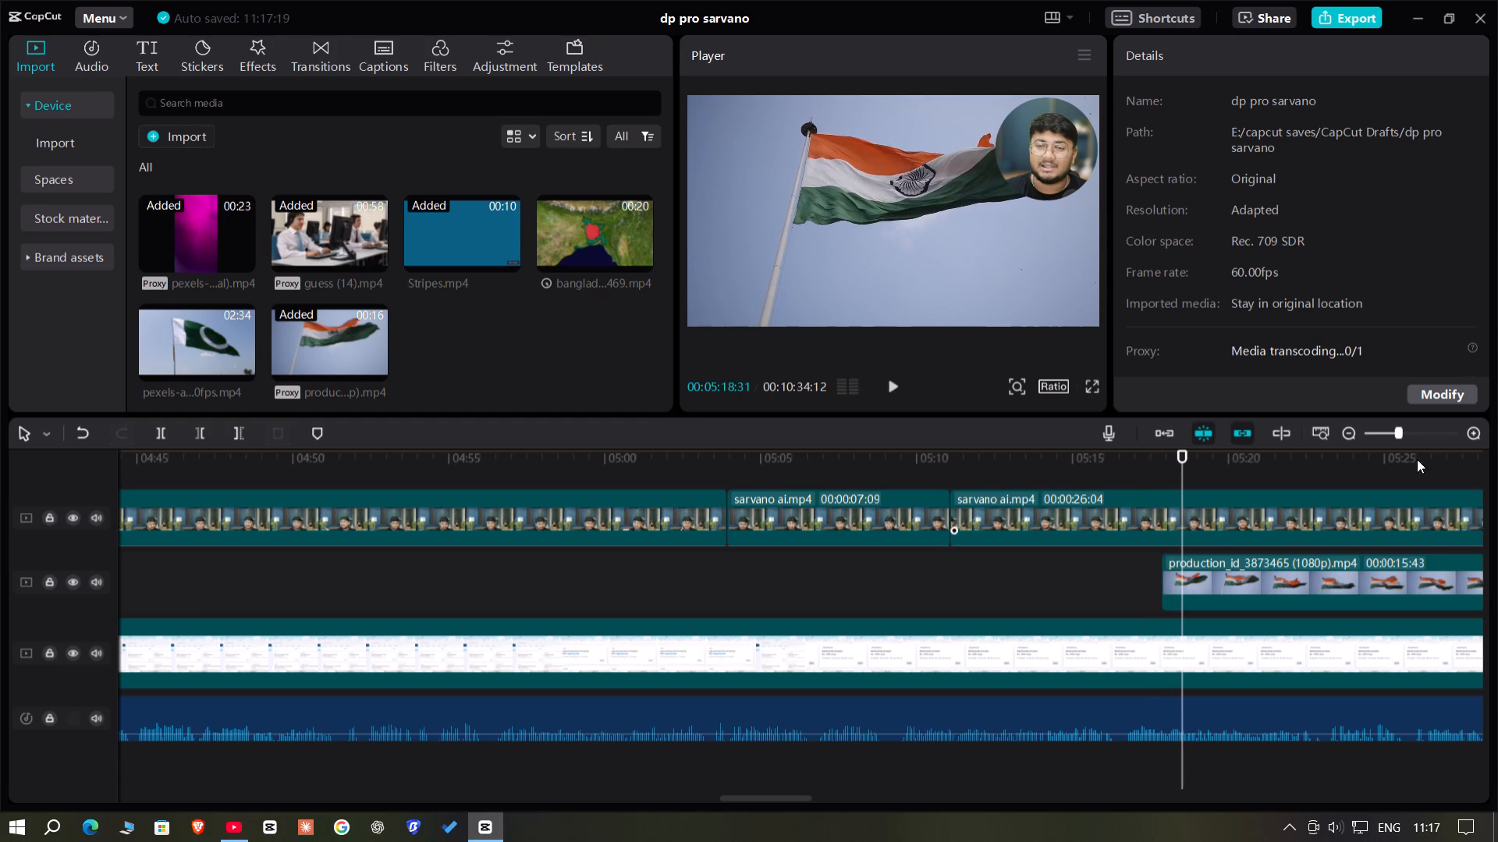
# Set the Indian flag clip's speed to 2.0x and trim its end to 00:05:18:25.
pyautogui.click(1408, 433)
pyautogui.click(1141, 472)
pyautogui.press('space')
pyautogui.press('space')
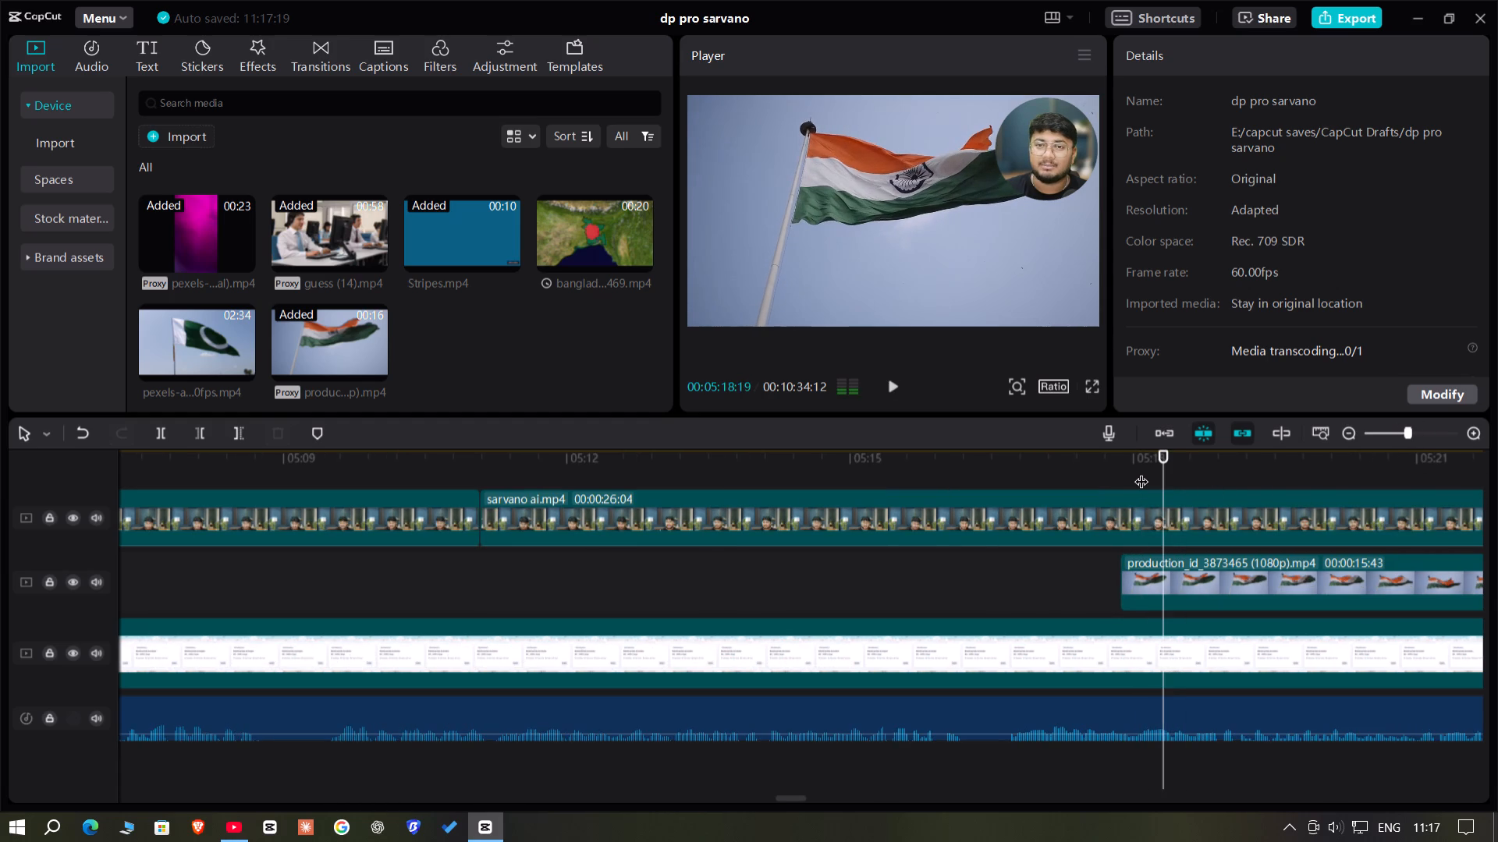
pyautogui.press('space')
pyautogui.press('space')
pyautogui.click(1168, 469)
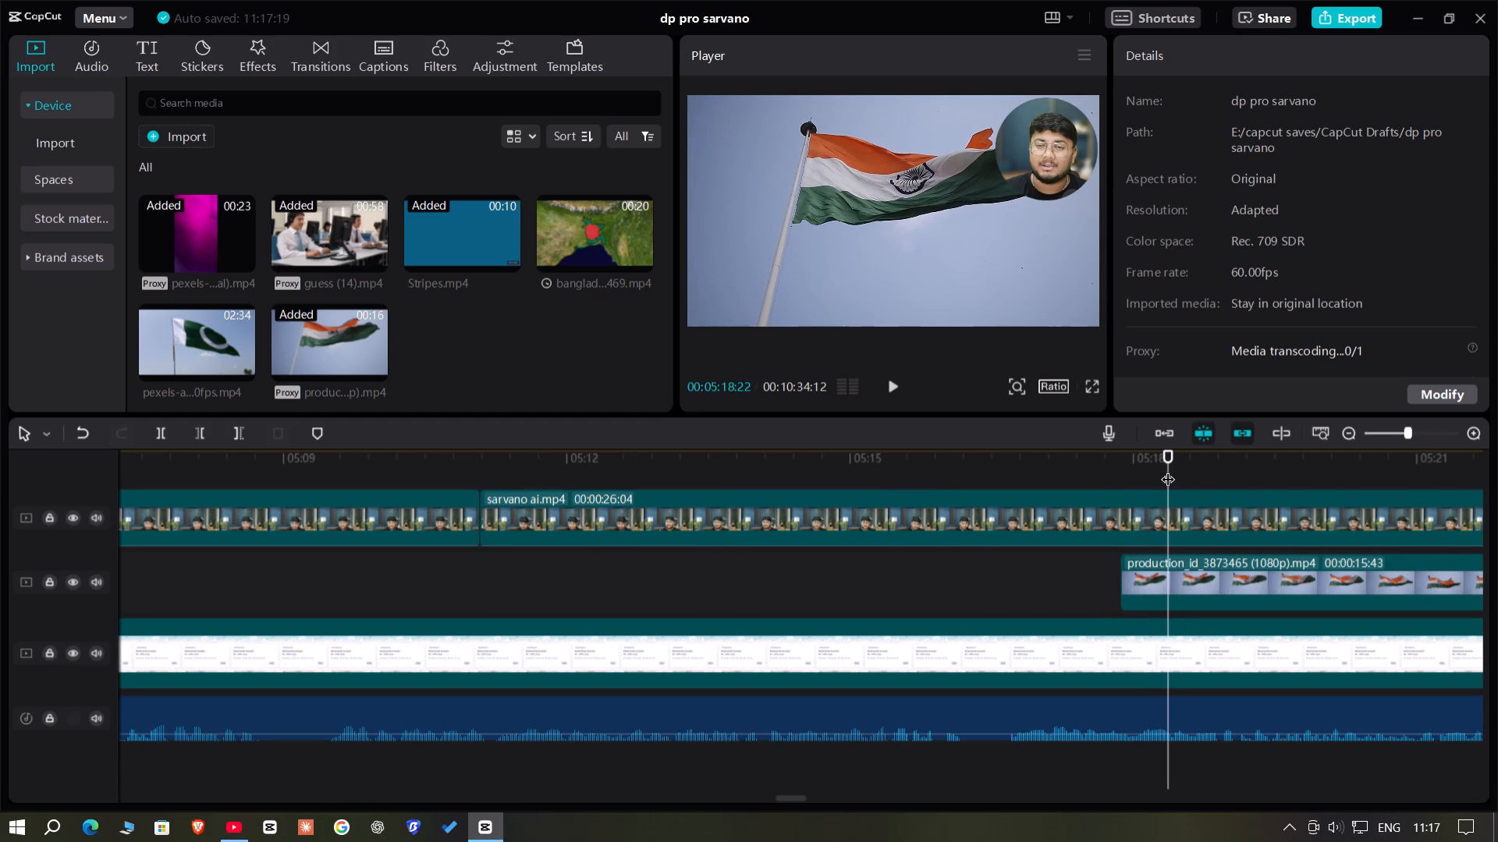
pyautogui.press('Right')
pyautogui.press('Right')
pyautogui.press('Right')
pyautogui.click(1209, 600)
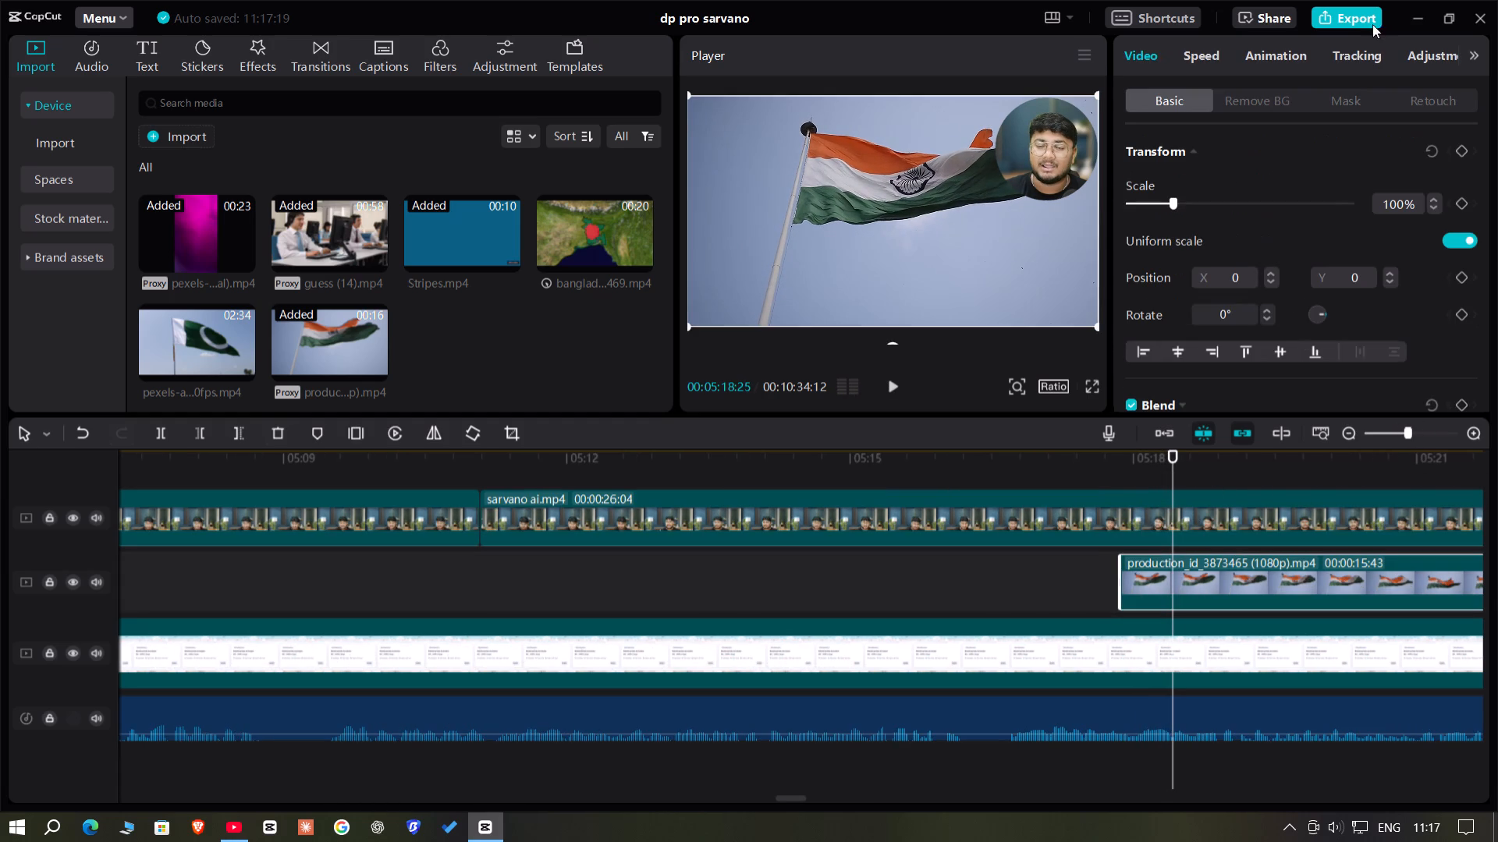
pyautogui.click(1207, 65)
pyautogui.click(1234, 182)
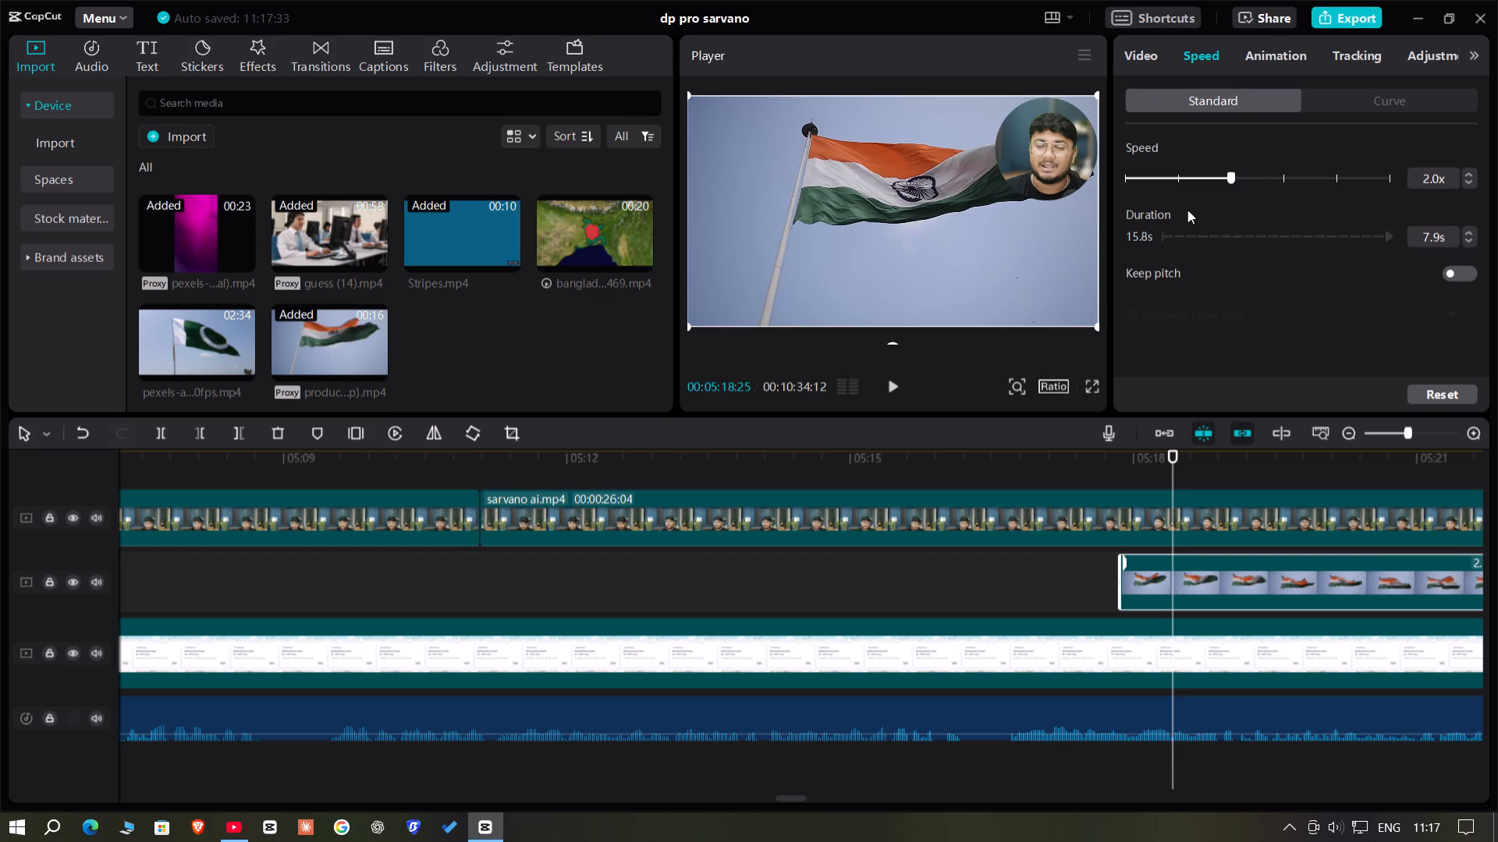
pyautogui.tripleClick(239, 442)
# Place the Bangladesh map clip at 00:05:18:25, where the Indian flag clip ends, and set its speed to 2.0x.
pyautogui.moveTo(598, 232); pyautogui.dragTo(1113, 565)
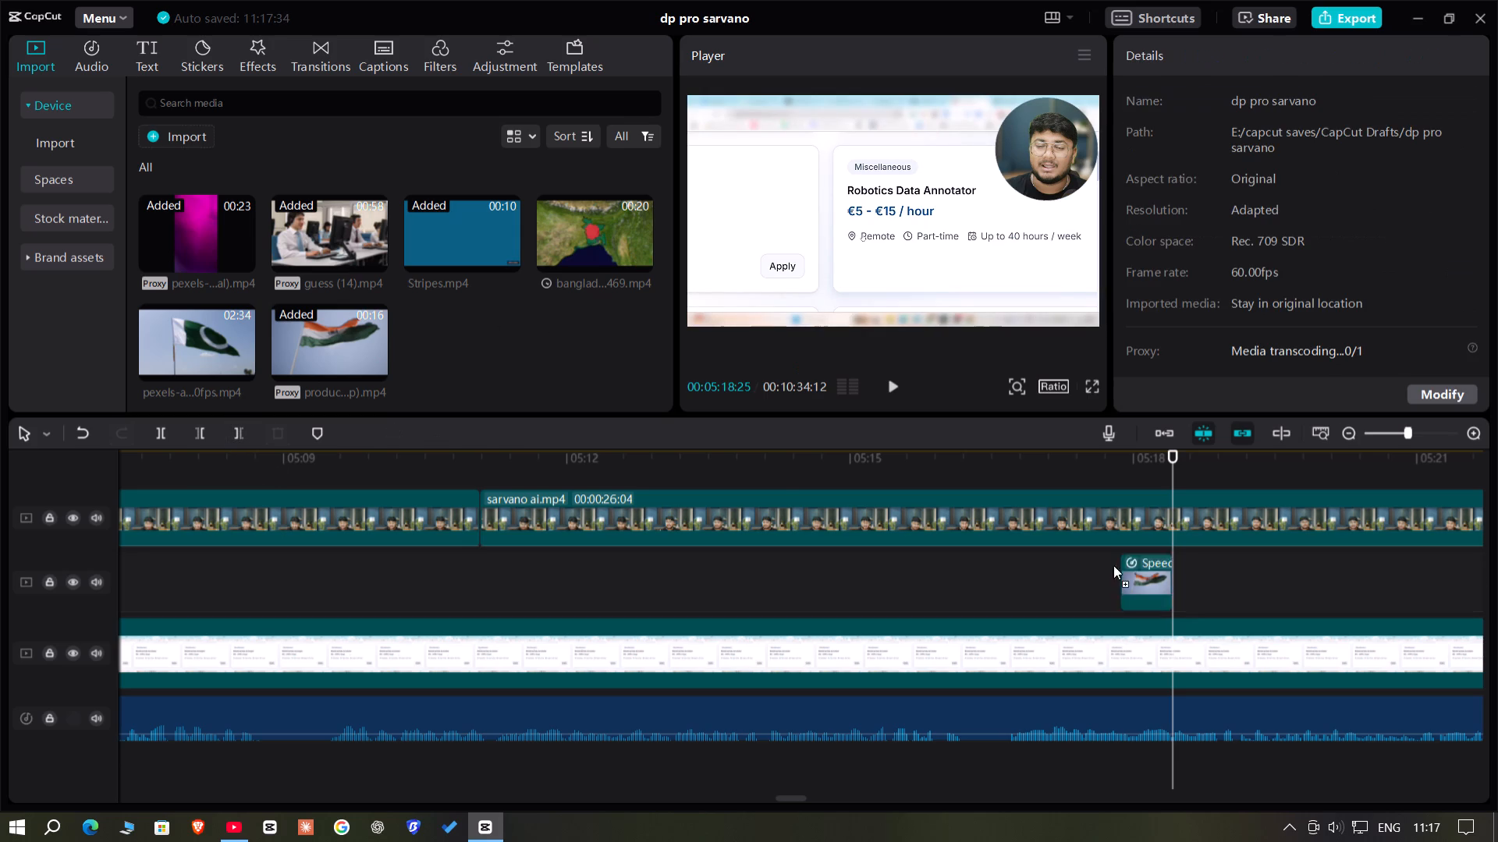
pyautogui.moveTo(1113, 565); pyautogui.dragTo(1171, 596)
pyautogui.press('space')
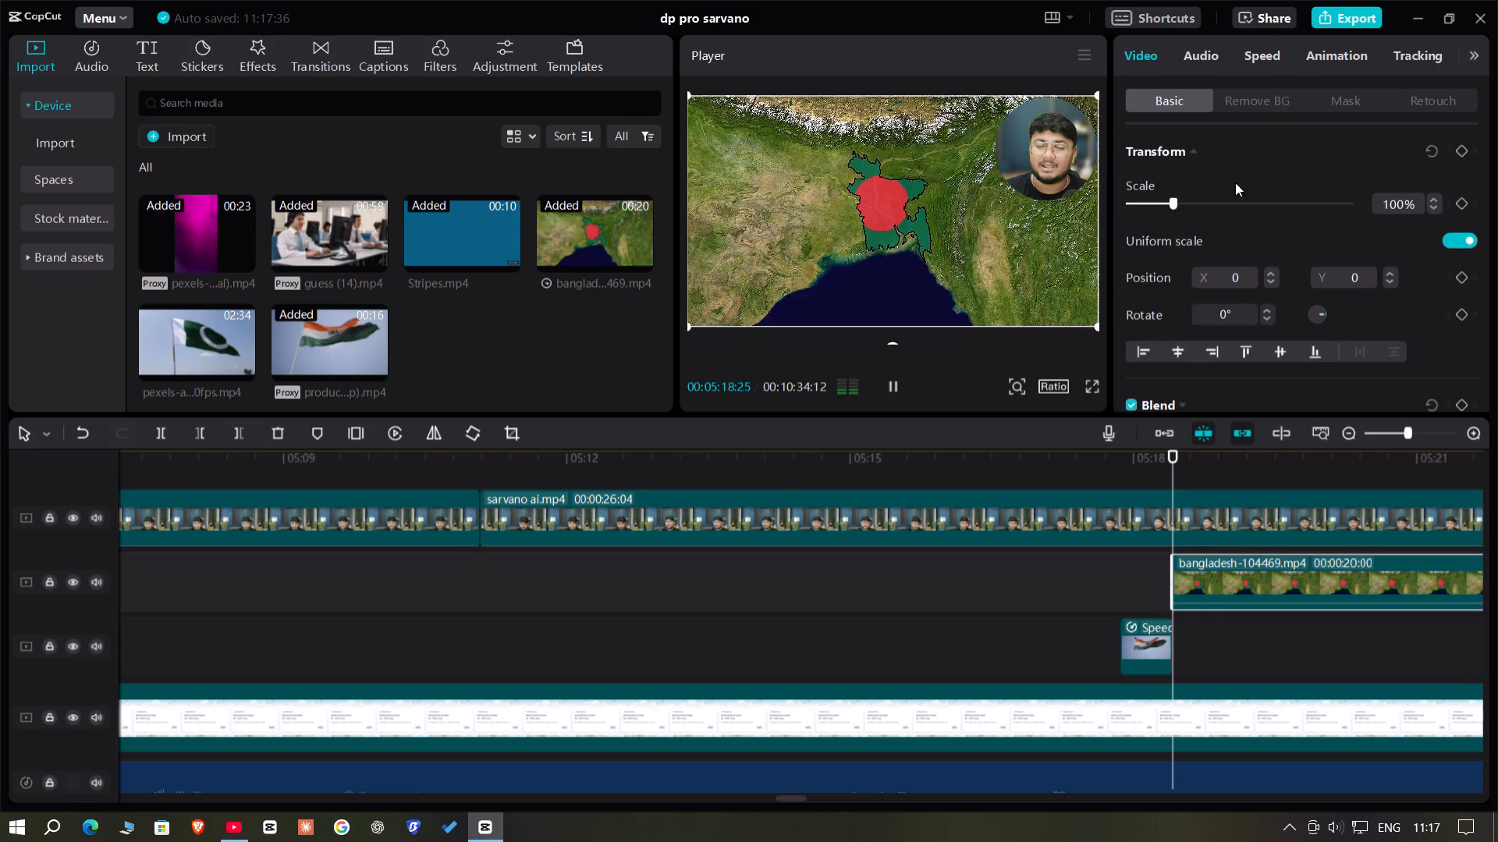
pyautogui.press('space')
pyautogui.press('space')
pyautogui.press('space')
pyautogui.click(1274, 60)
pyautogui.click(1233, 179)
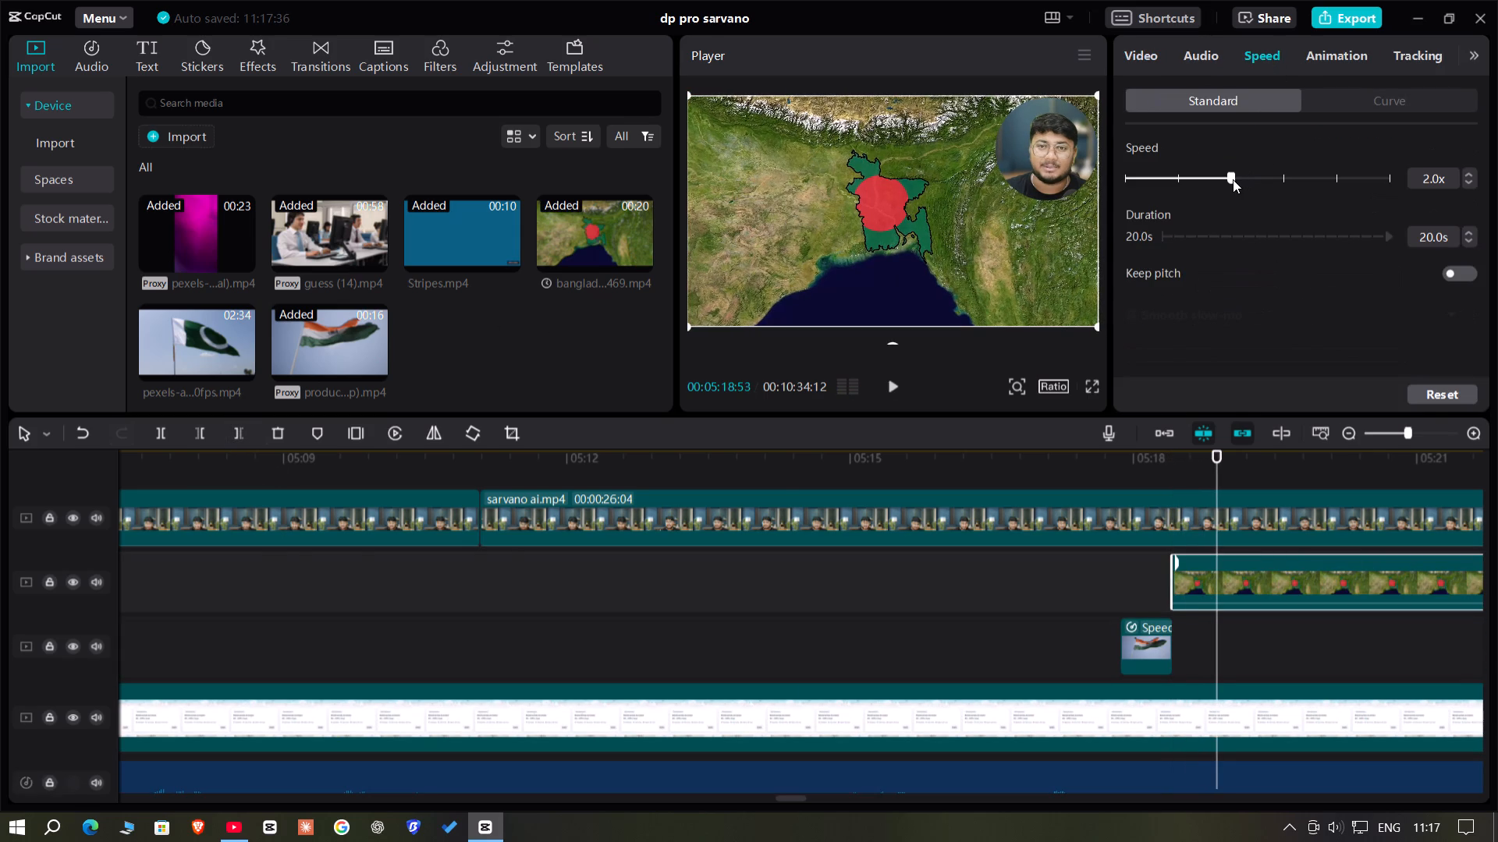
# Trim the end of the Bangladesh map clip to 00:05:18:56 and move it onto the Indian flag clip's track.
pyautogui.click(1177, 473)
pyautogui.press('space')
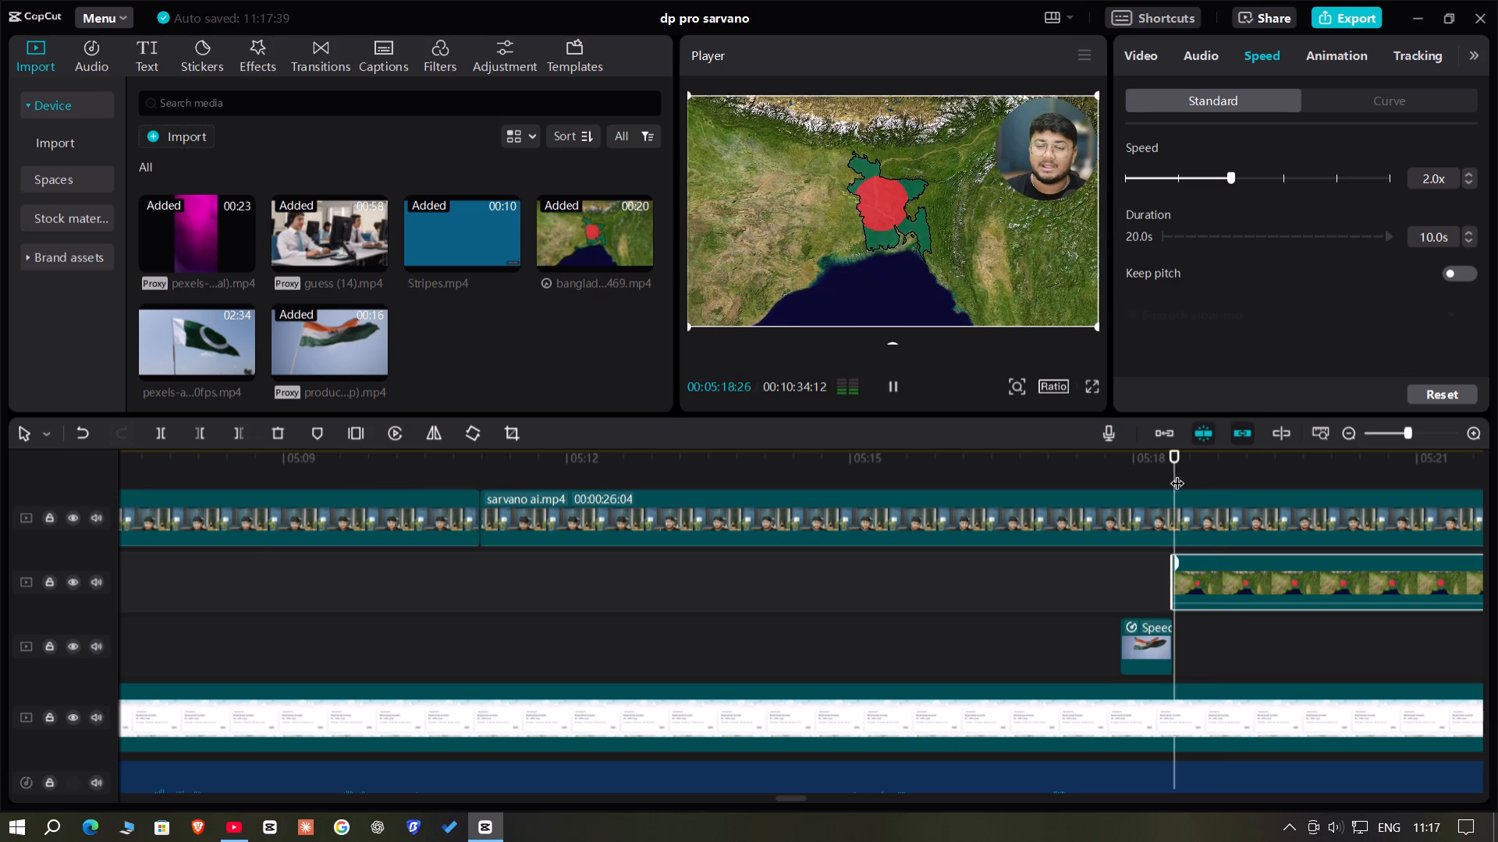
pyautogui.press('space')
pyautogui.press('space')
pyautogui.press('space')
pyautogui.click(1208, 579)
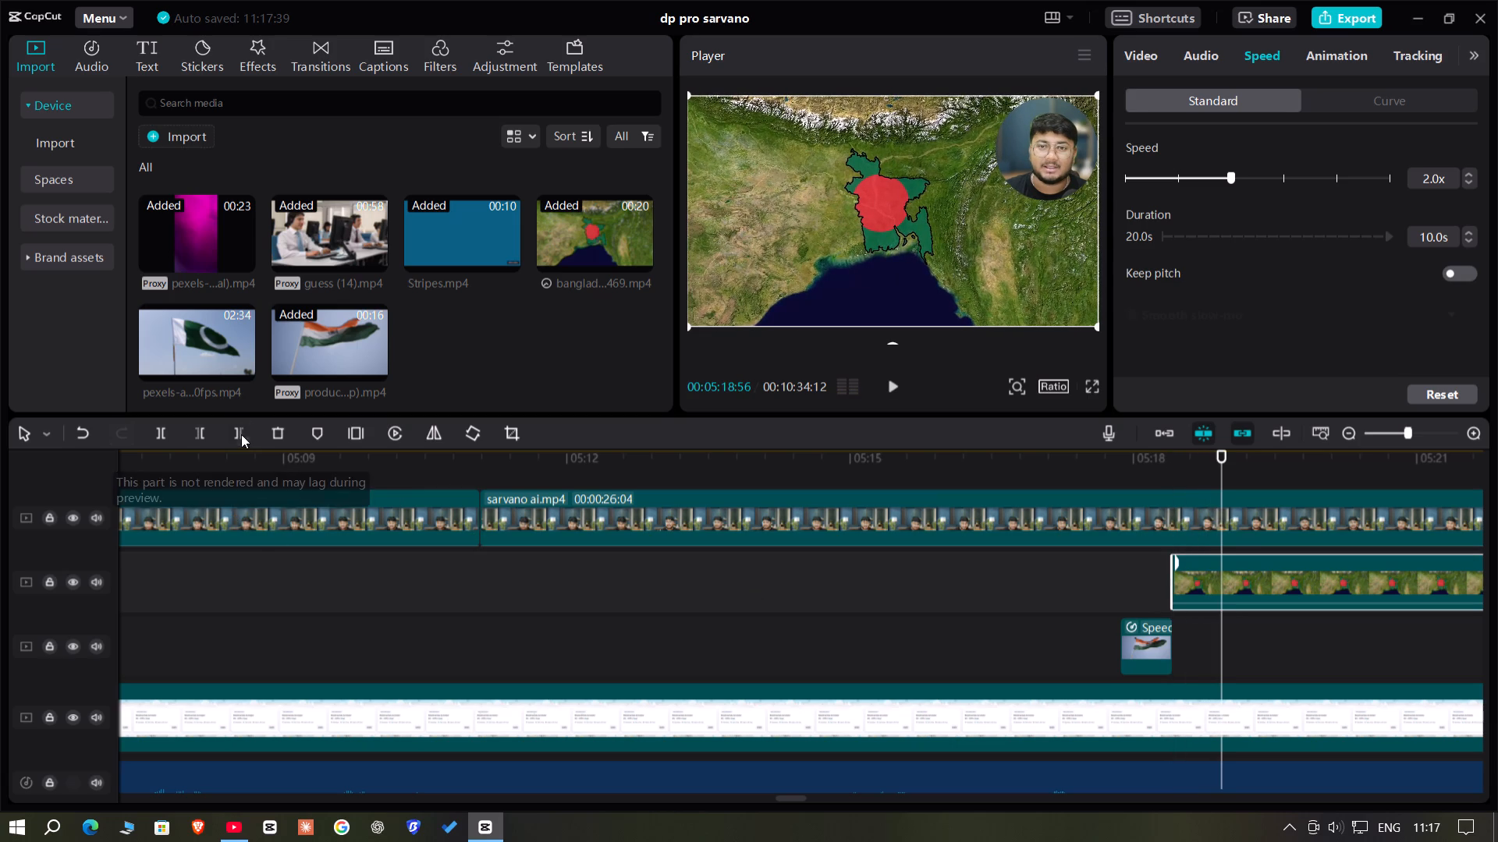
pyautogui.doubleClick(242, 433)
pyautogui.moveTo(1190, 578); pyautogui.dragTo(1191, 643)
# Place the Pakistan flag clip at 00:05:18:56, where the Bangladesh map clip ends.
pyautogui.moveTo(188, 348); pyautogui.dragTo(1249, 600)
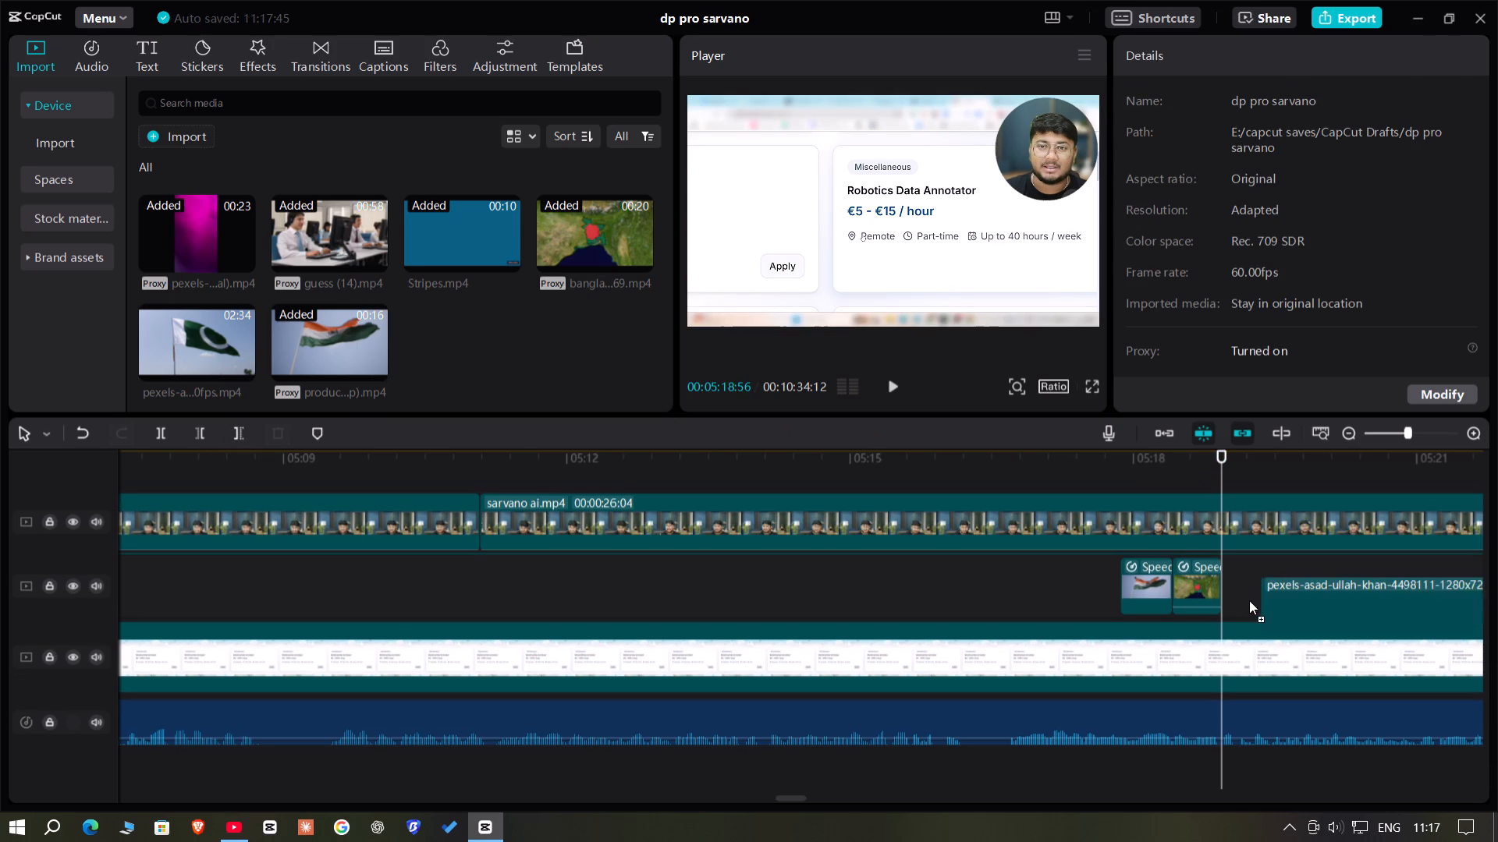
pyautogui.moveTo(1249, 600); pyautogui.dragTo(1223, 572)
# Replay the narration from the start of the Pakistan flag clip to find where the clip should end.
pyautogui.click(1220, 462)
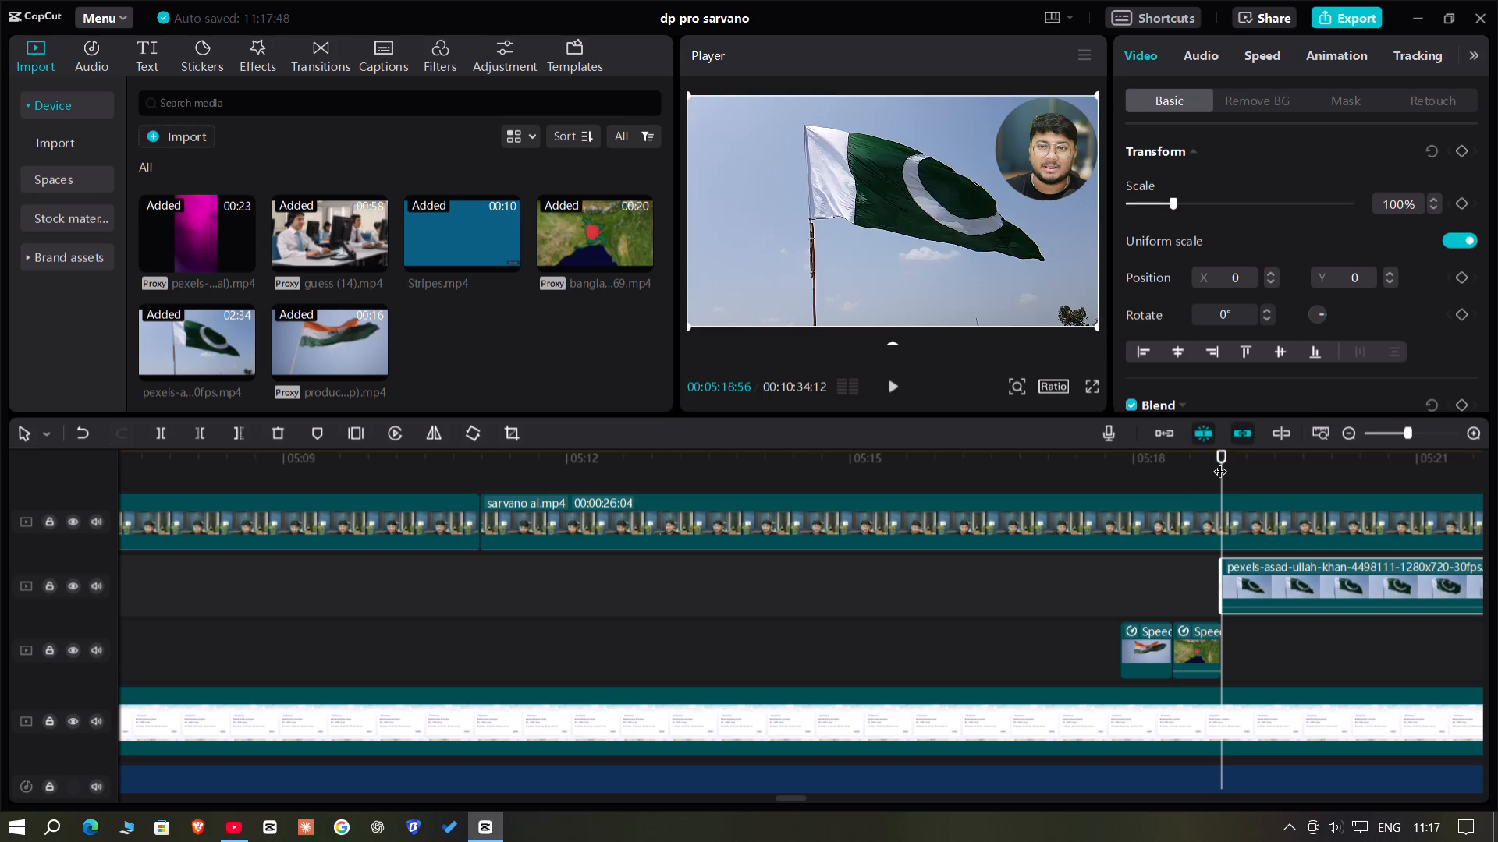
pyautogui.press('space')
pyautogui.press('space')
pyautogui.press('space')
pyautogui.press('space')
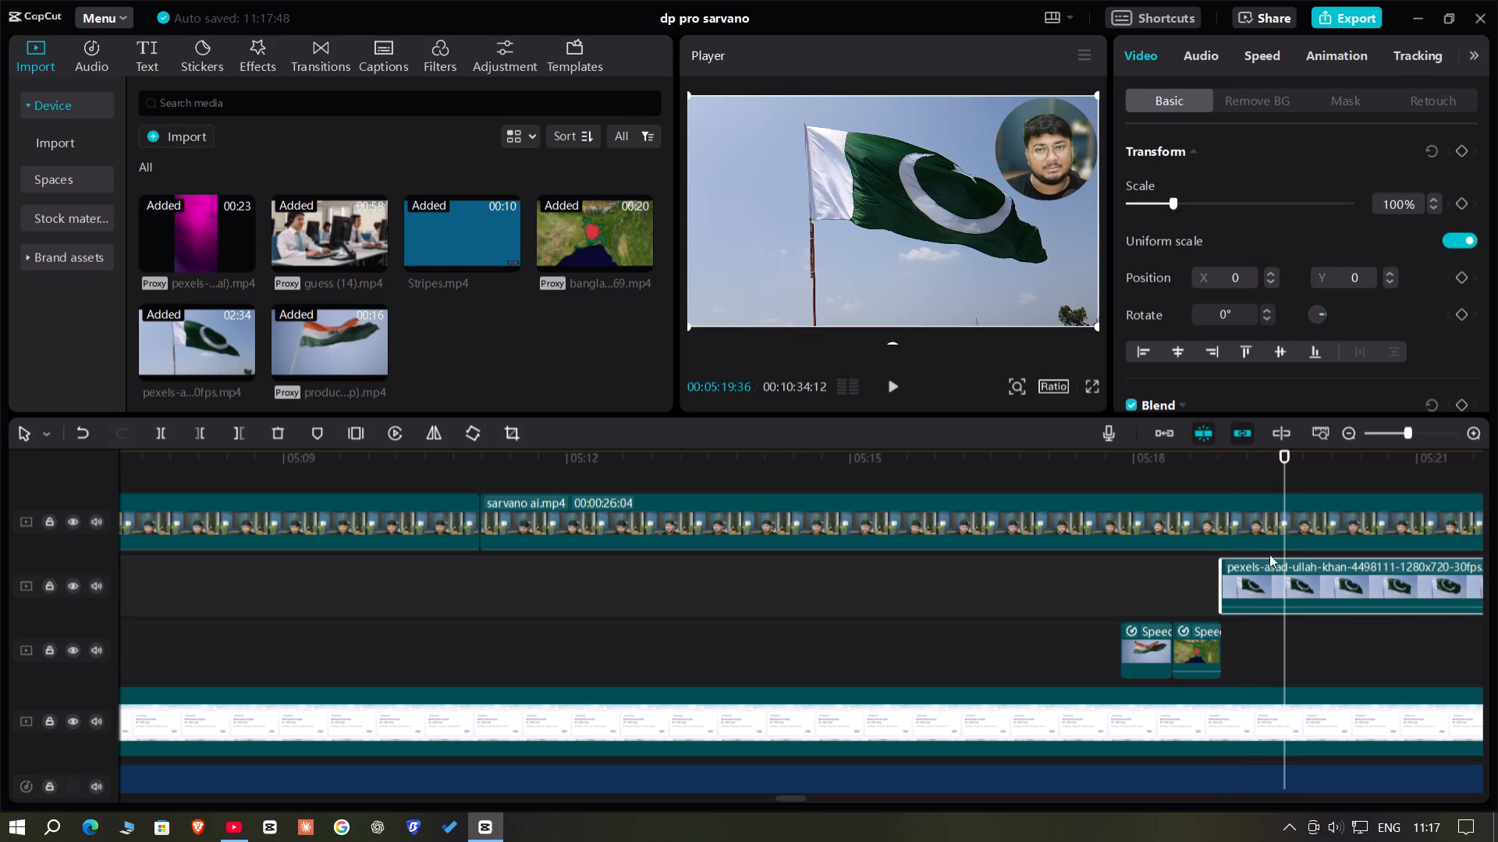
pyautogui.click(1221, 462)
pyautogui.press('space')
pyautogui.press('space')
pyautogui.press('space')
pyautogui.press('space')
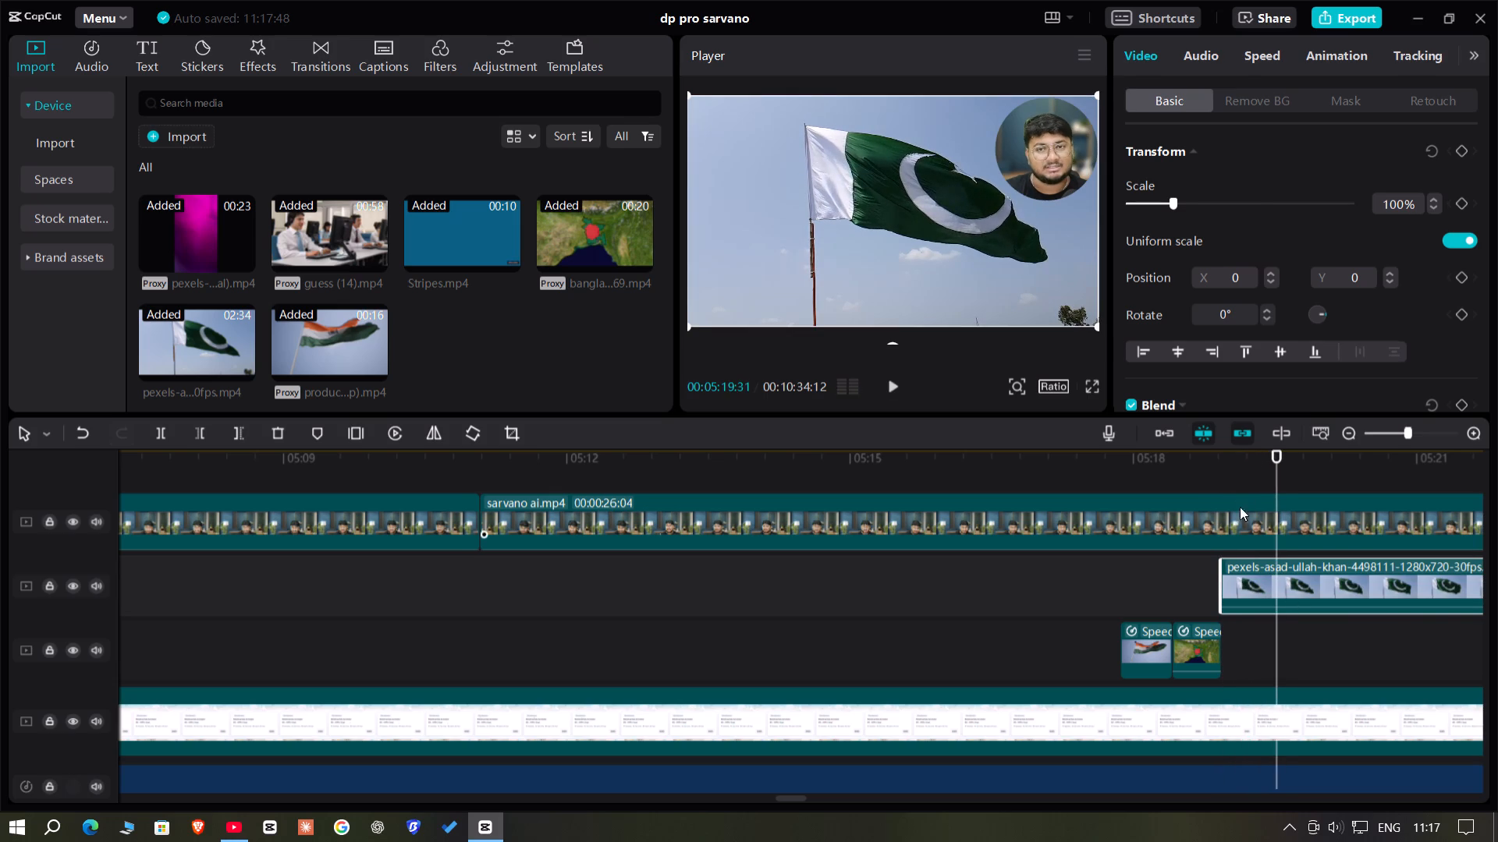
pyautogui.click(1226, 488)
pyautogui.press('space')
pyautogui.press('space')
pyautogui.press('space')
pyautogui.press('space')
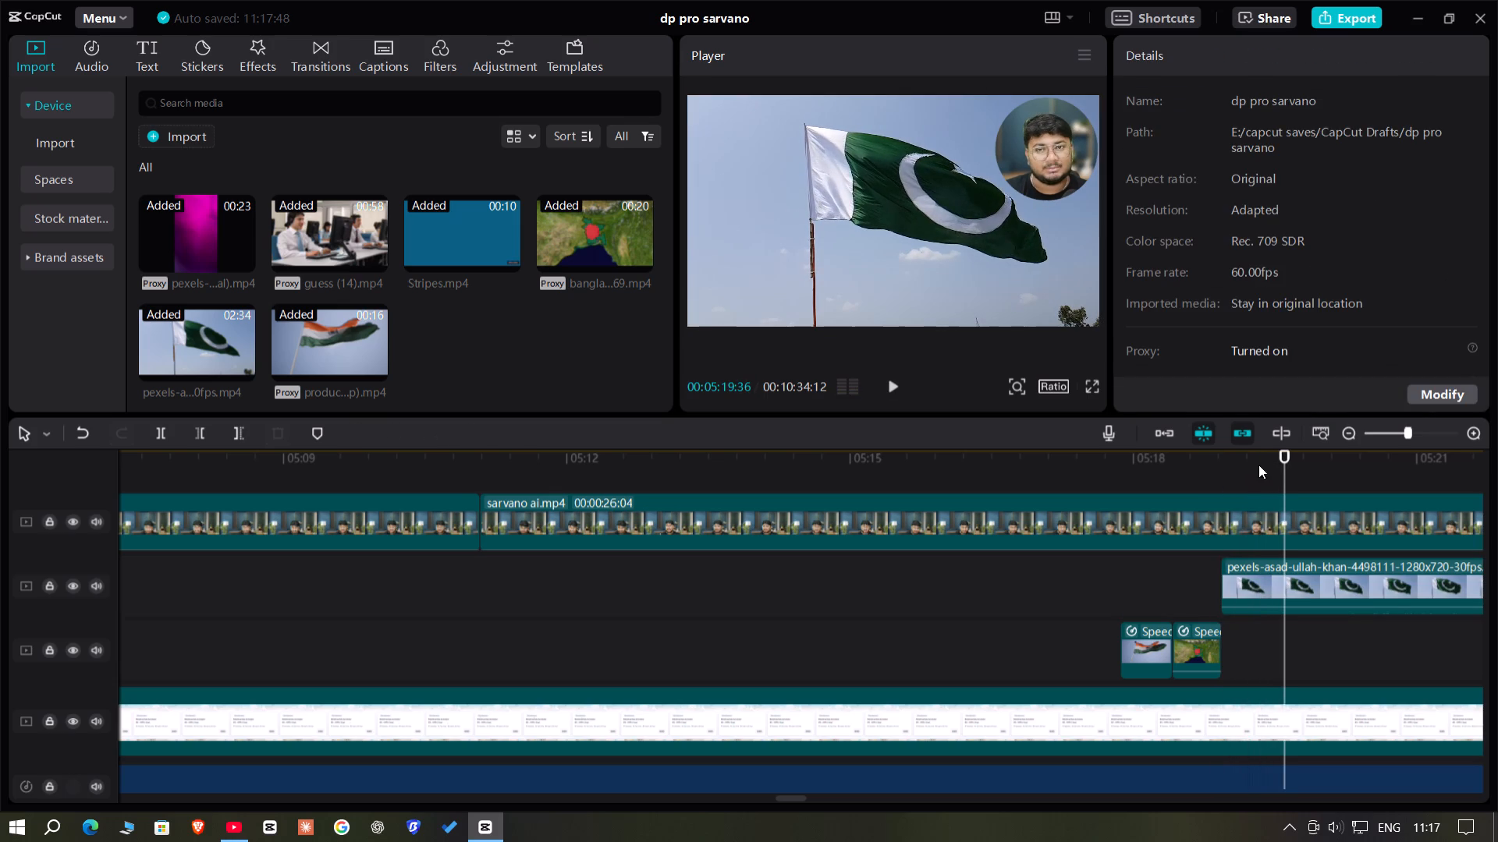
pyautogui.click(1251, 459)
pyautogui.press('space')
pyautogui.press('space')
pyautogui.press('space')
pyautogui.press('space')
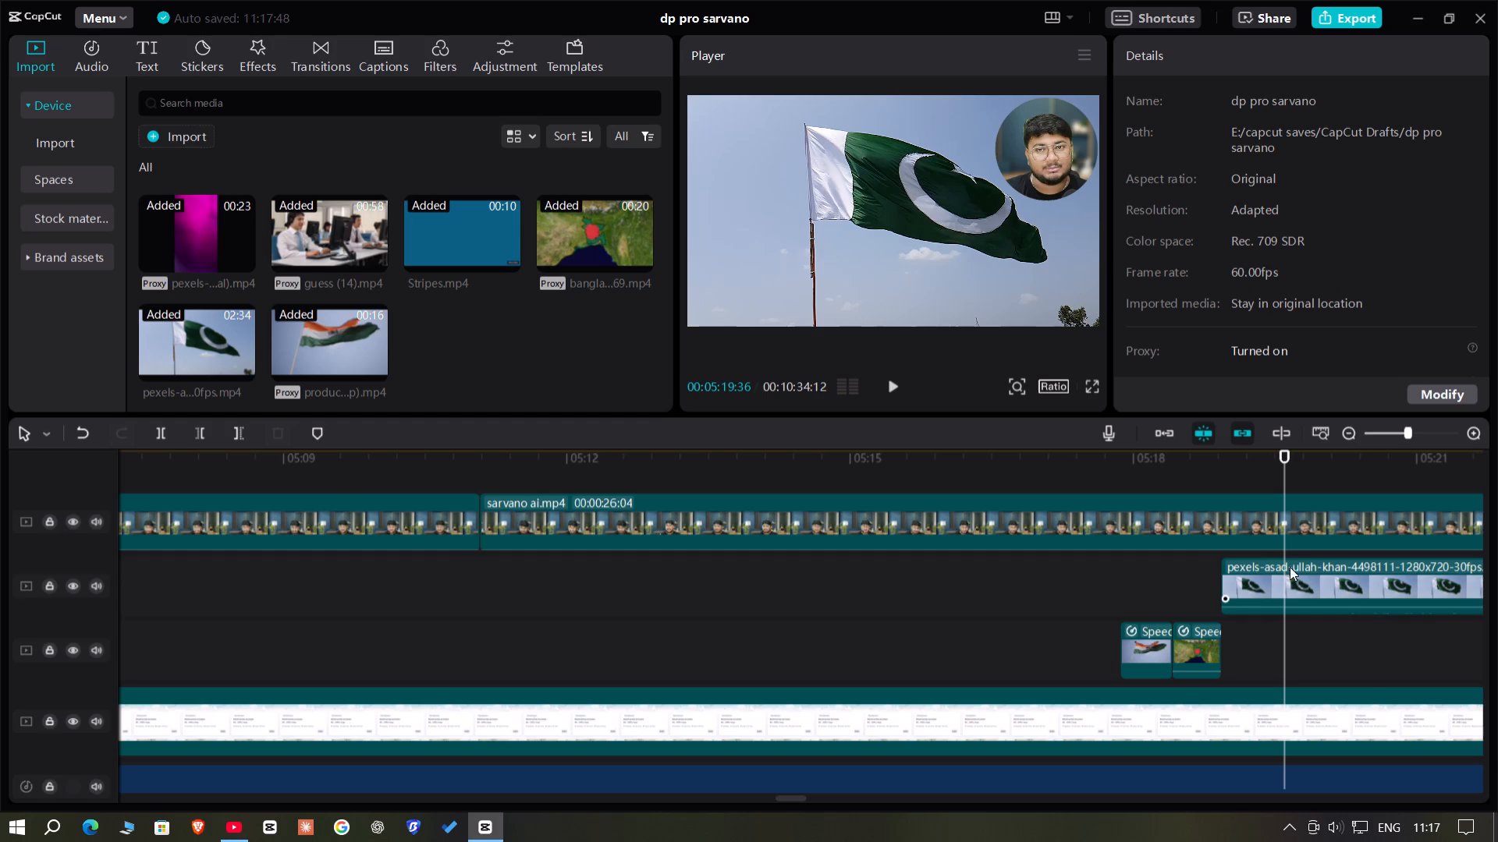
# Set the Pakistan flag clip's speed to 2.0x and trim its end to 00:05:19:35.
pyautogui.scroll(-5, 1276, 519)
pyautogui.click(1420, 433)
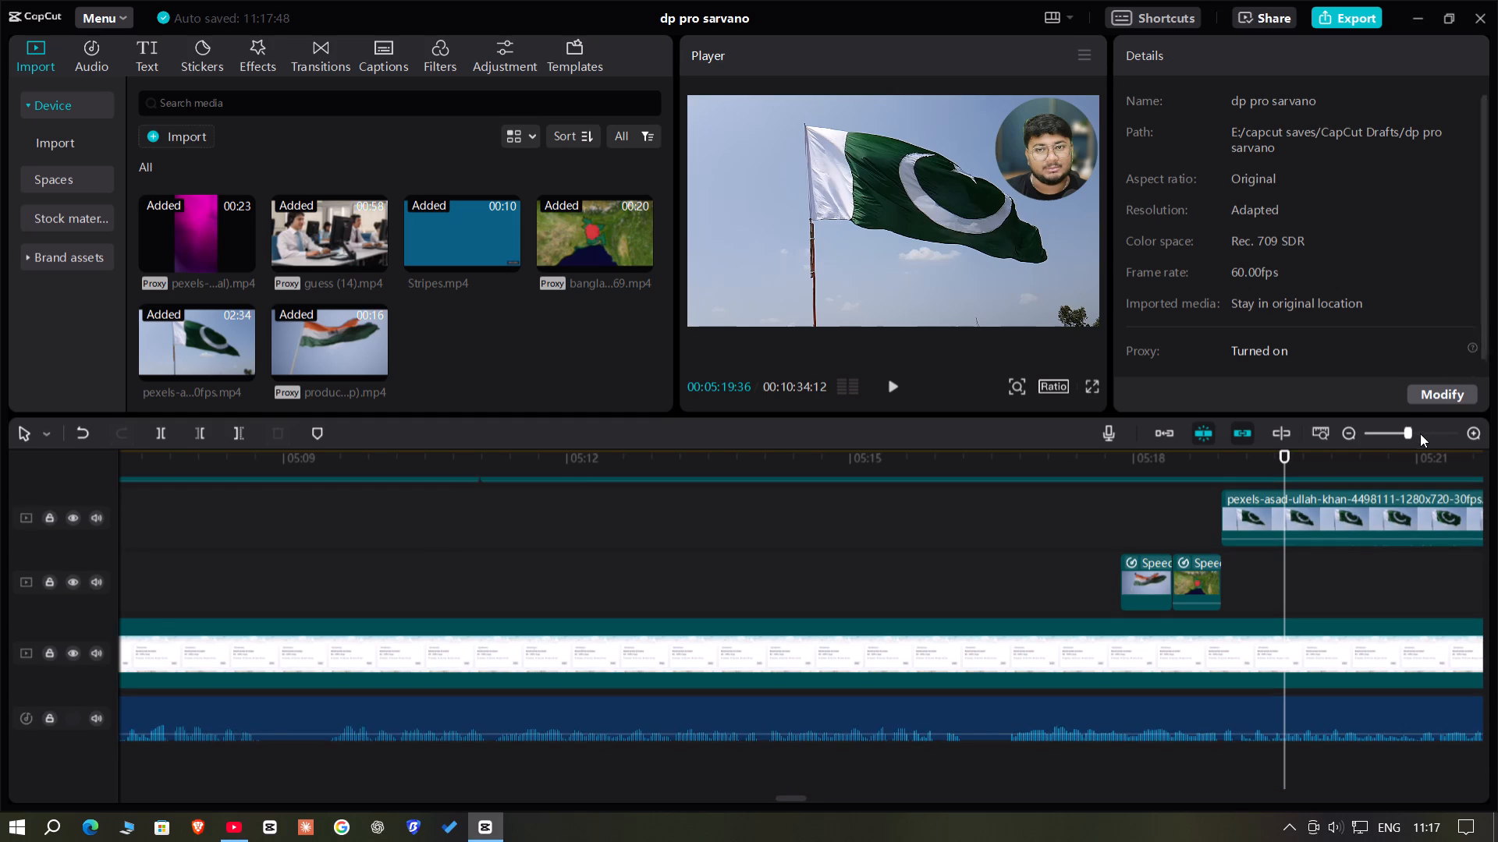
pyautogui.press('Left')
pyautogui.click(1264, 532)
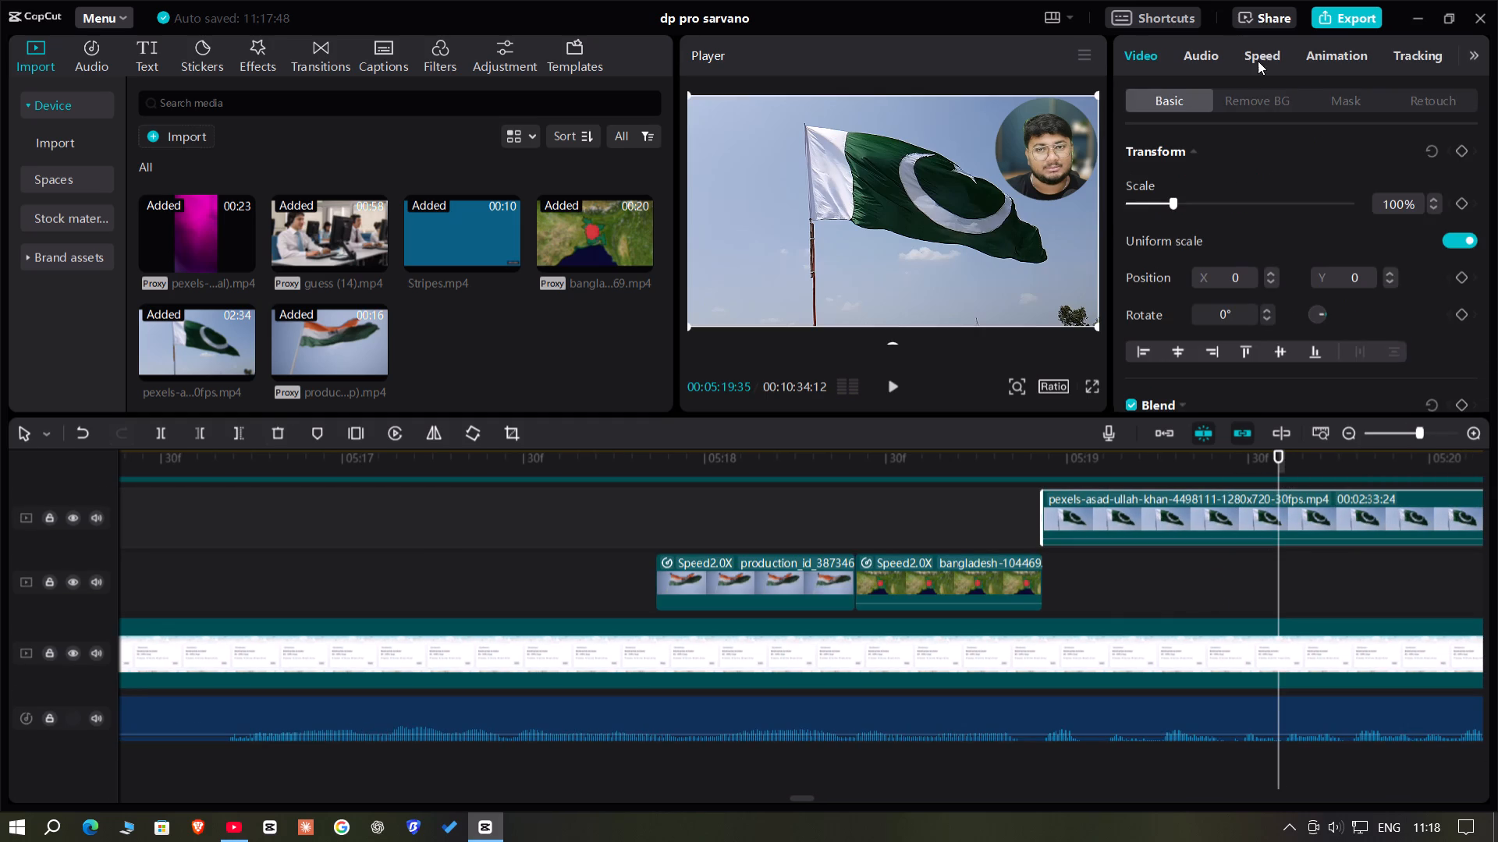
pyautogui.click(1261, 61)
pyautogui.click(1235, 180)
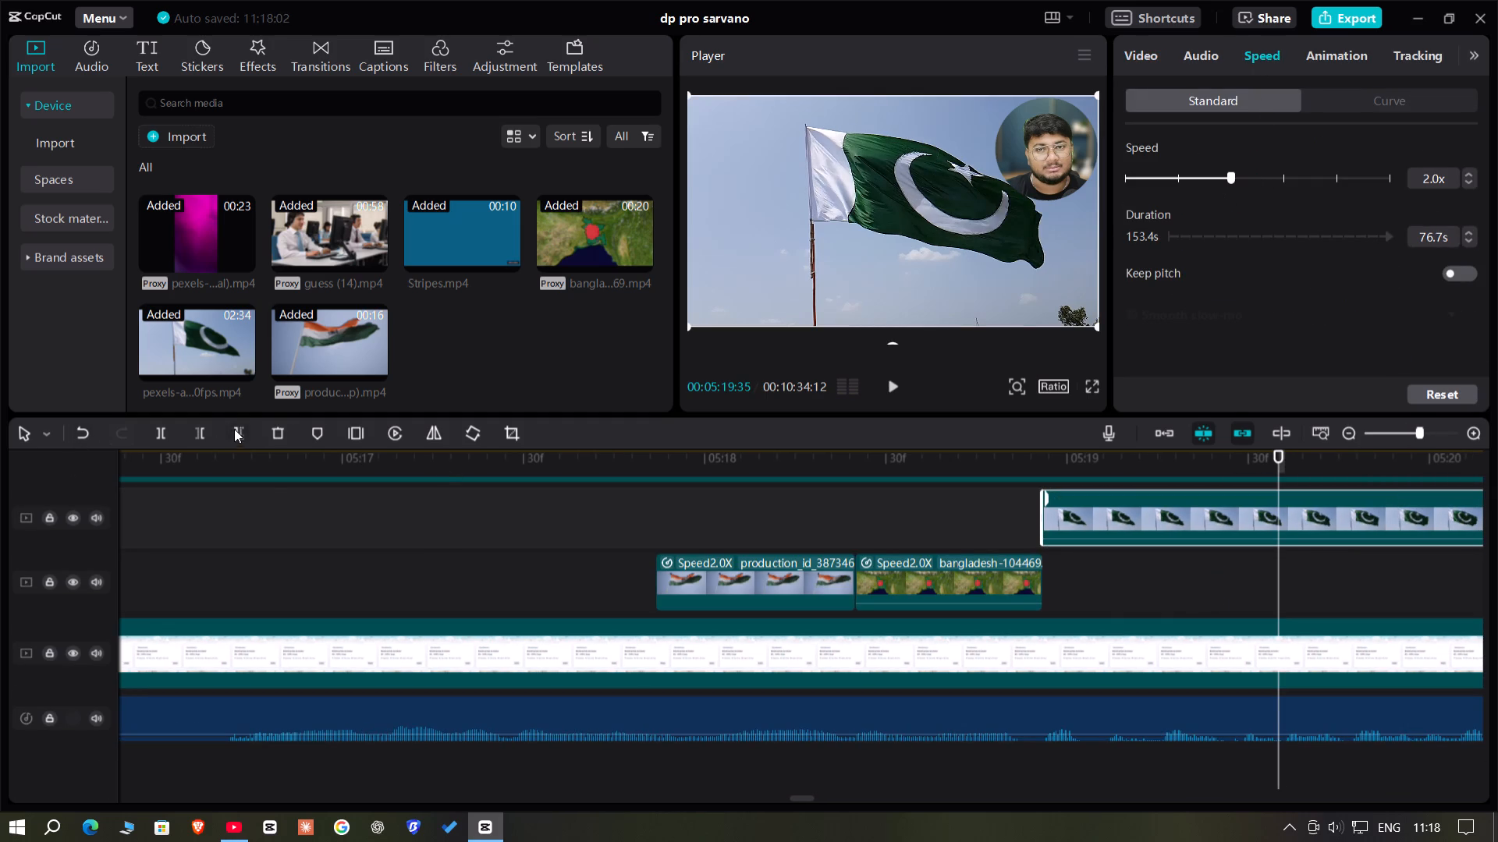
pyautogui.doubleClick(234, 434)
# Move the Pakistan flag clip onto the track of the Indian flag and Bangladesh map clips.
pyautogui.moveTo(1175, 526); pyautogui.dragTo(1175, 612)
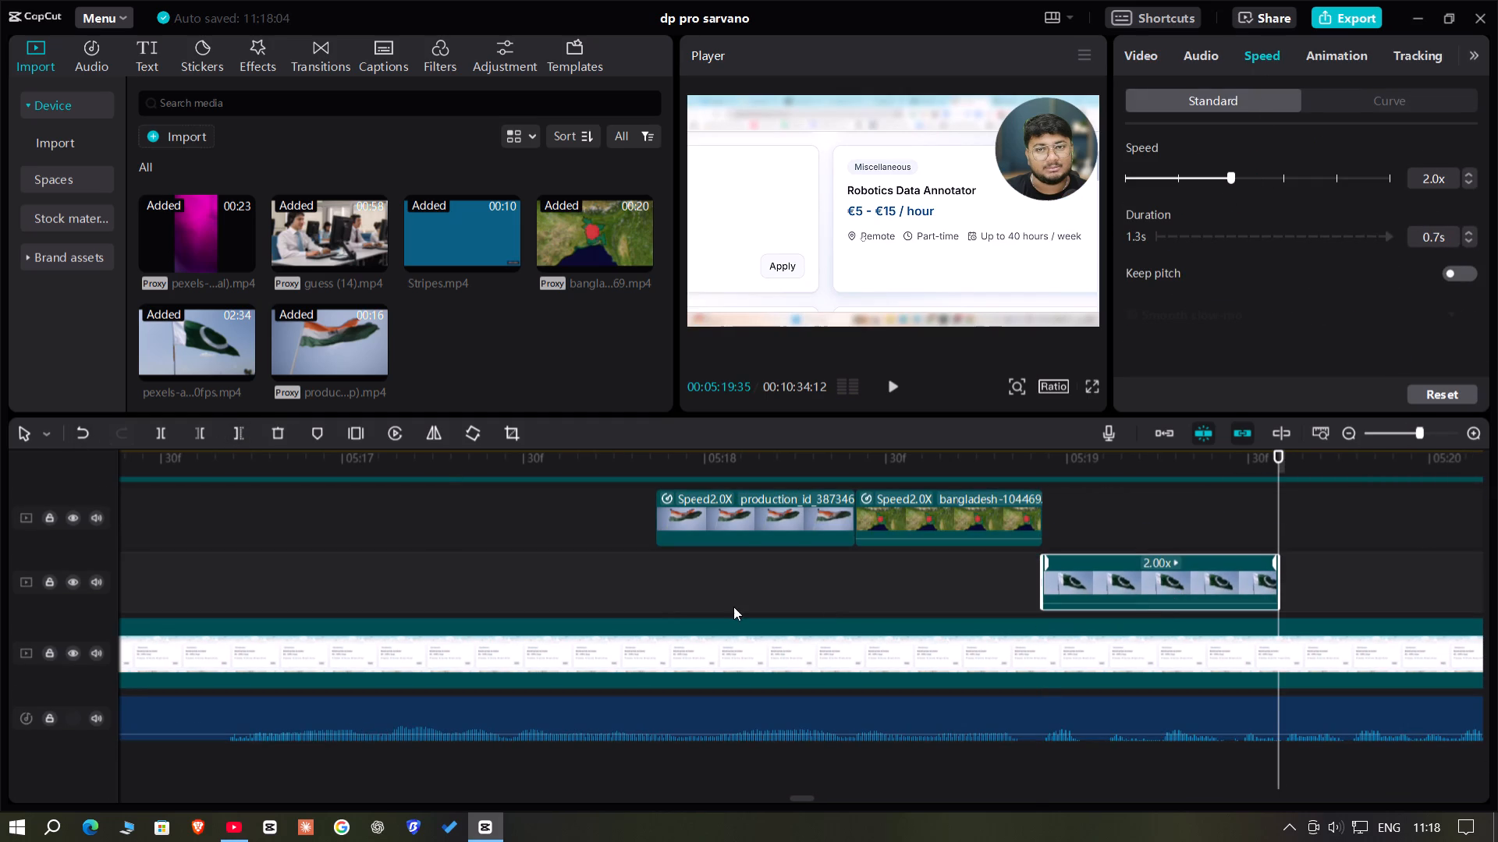
pyautogui.moveTo(1146, 590); pyautogui.dragTo(1151, 537)
# Play back the flag and map sequence from about 00:05:17:34 and the narration that follows it.
pyautogui.click(549, 560)
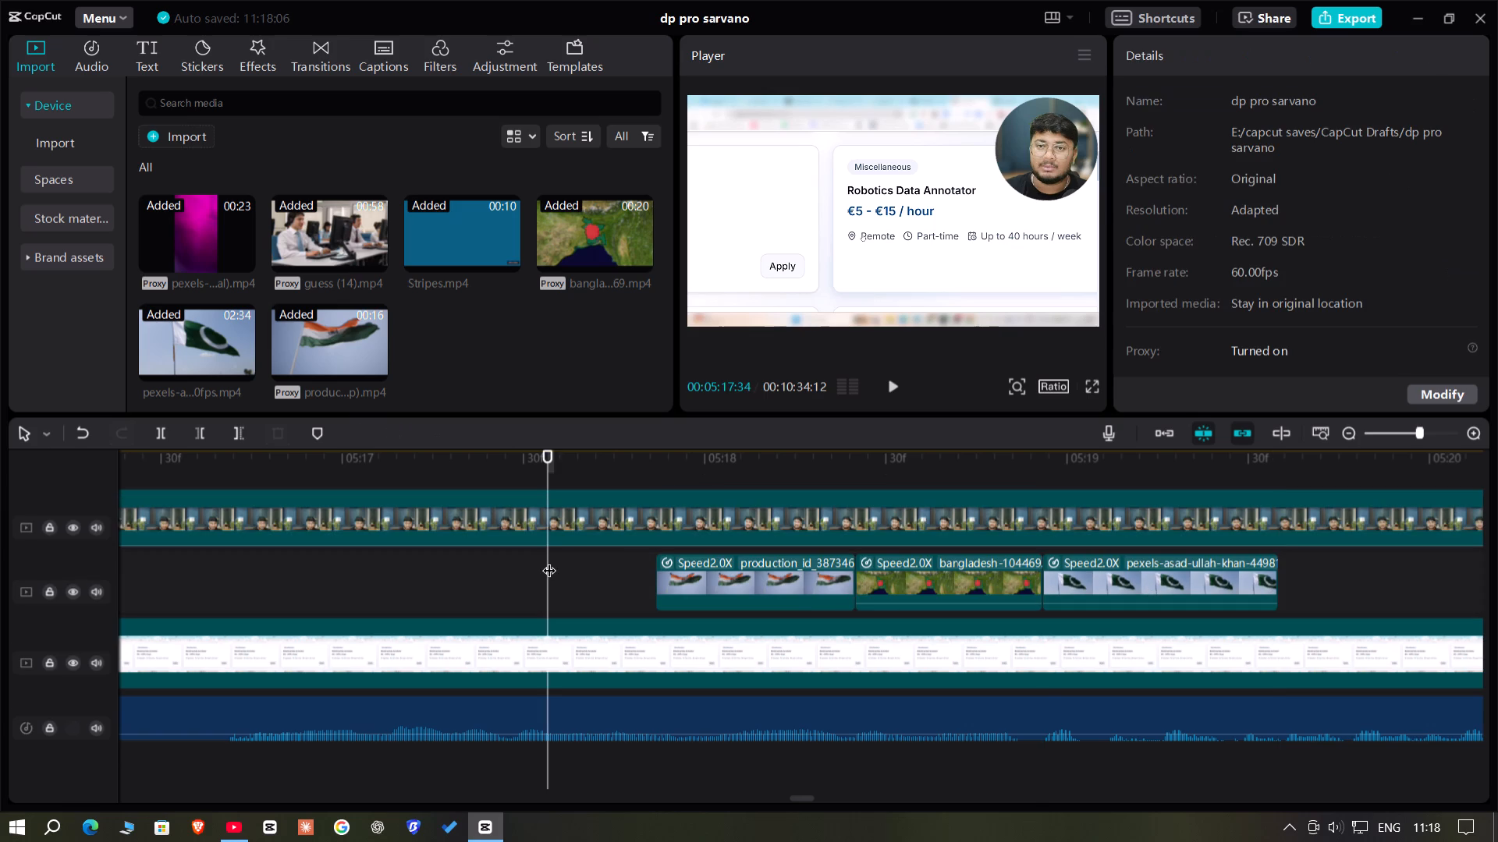
pyautogui.press('space')
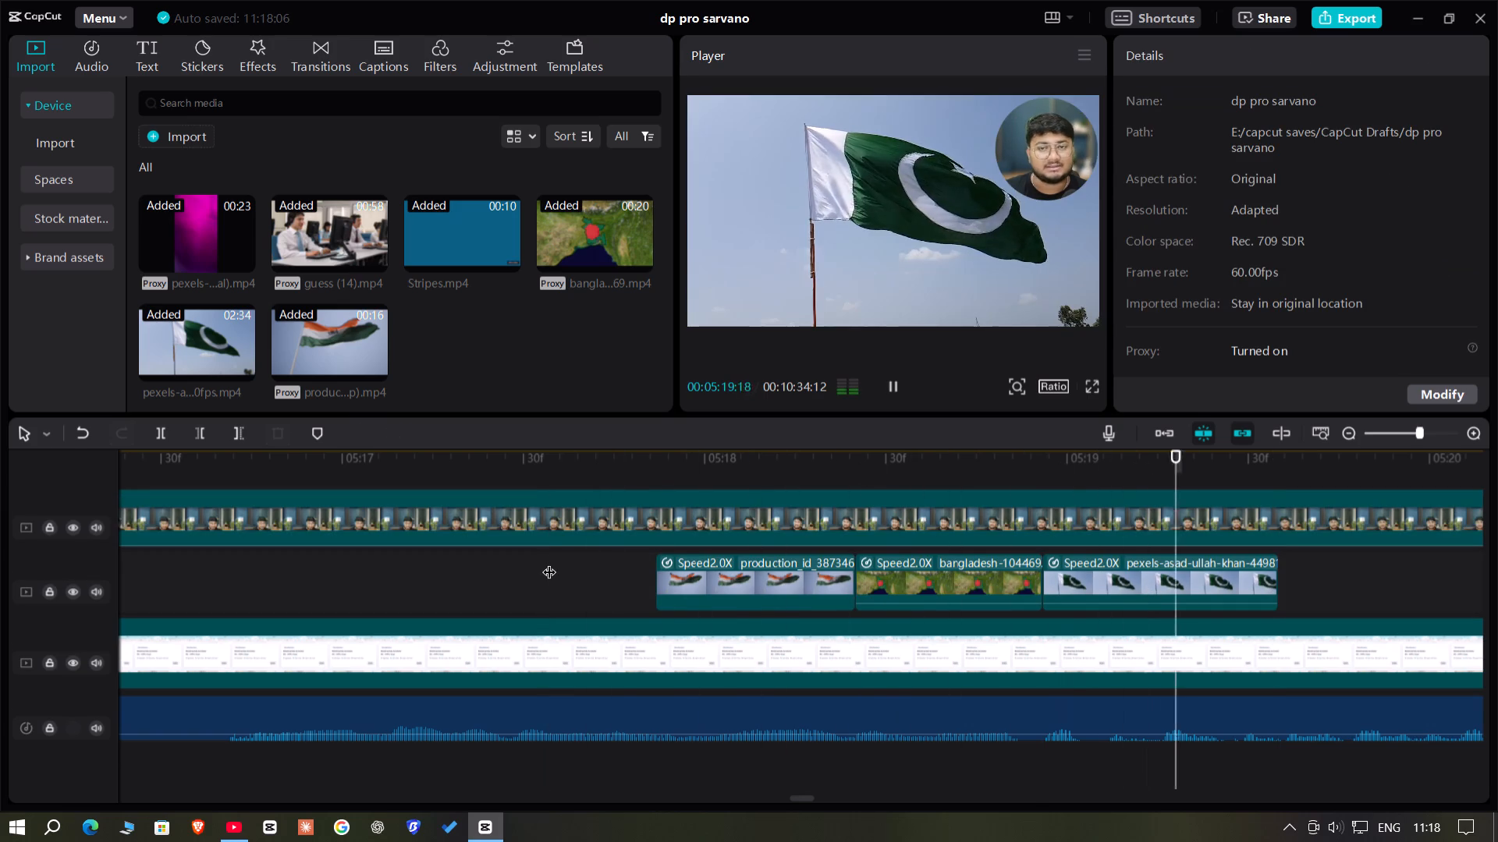
pyautogui.press('space')
pyautogui.press('space')
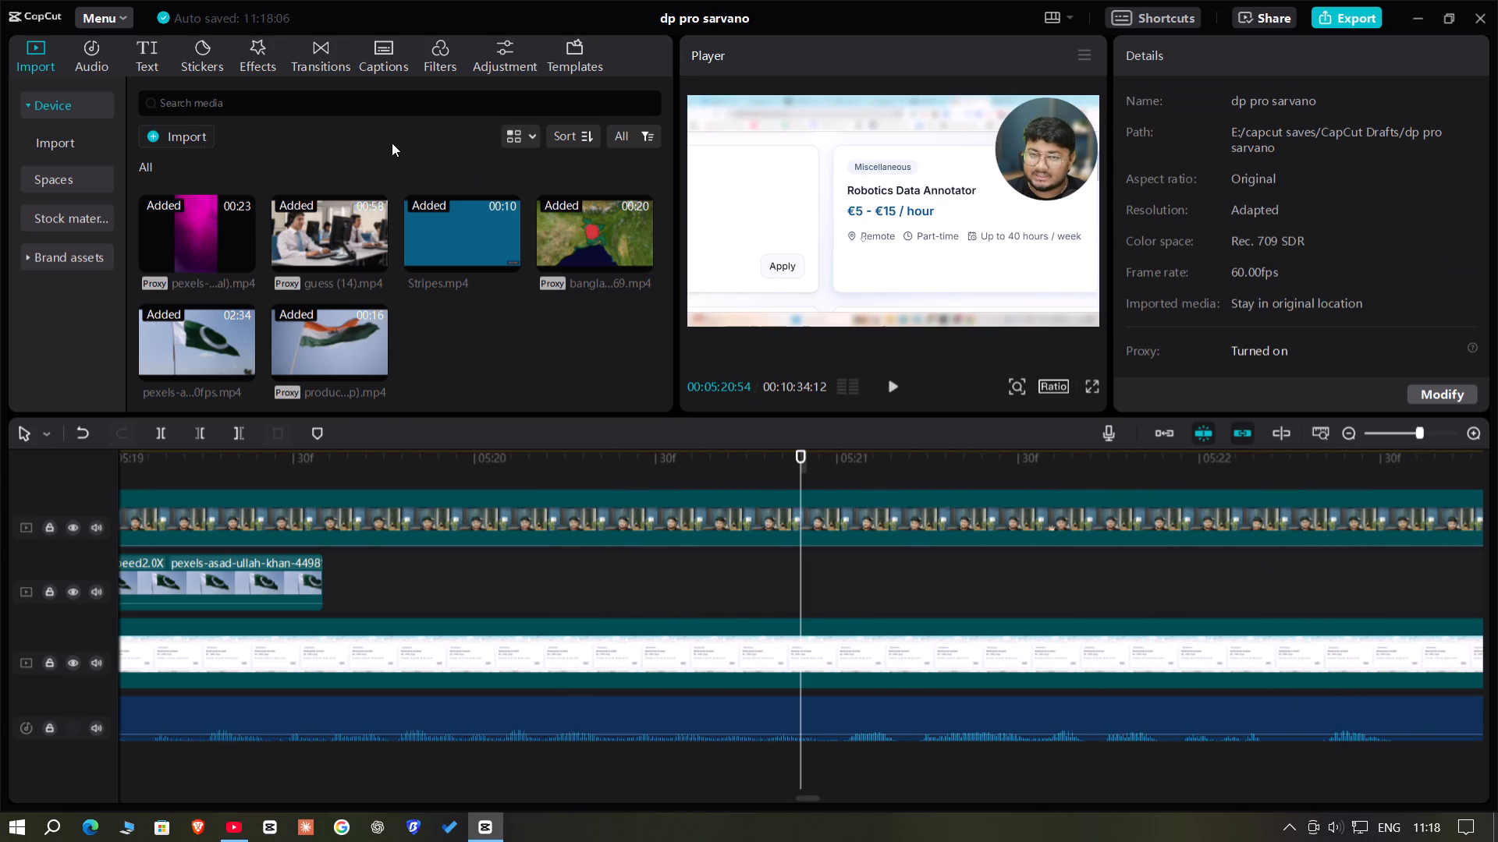
pyautogui.click(1406, 432)
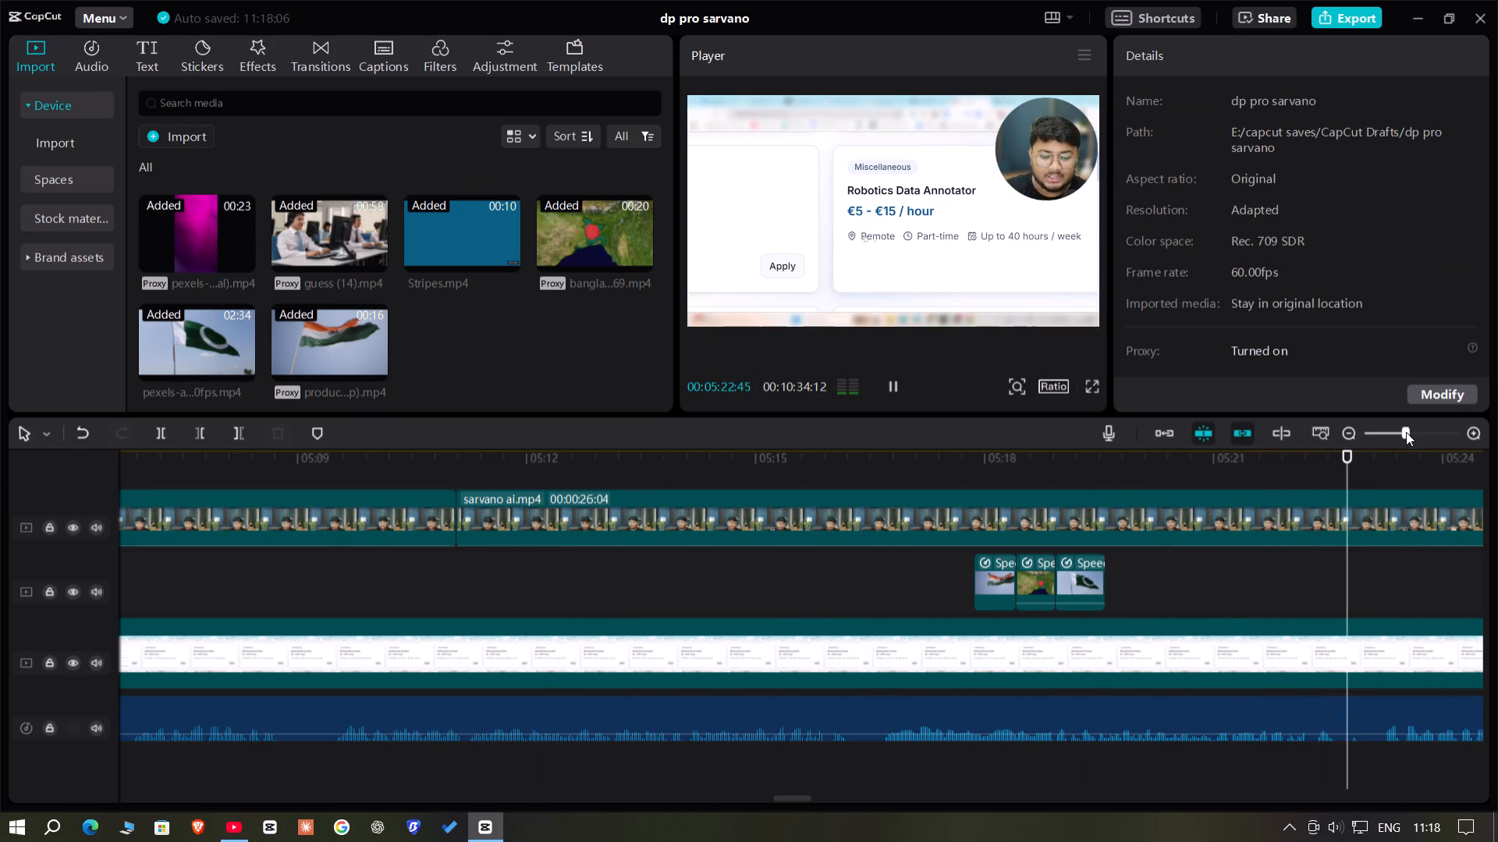
pyautogui.press('space')
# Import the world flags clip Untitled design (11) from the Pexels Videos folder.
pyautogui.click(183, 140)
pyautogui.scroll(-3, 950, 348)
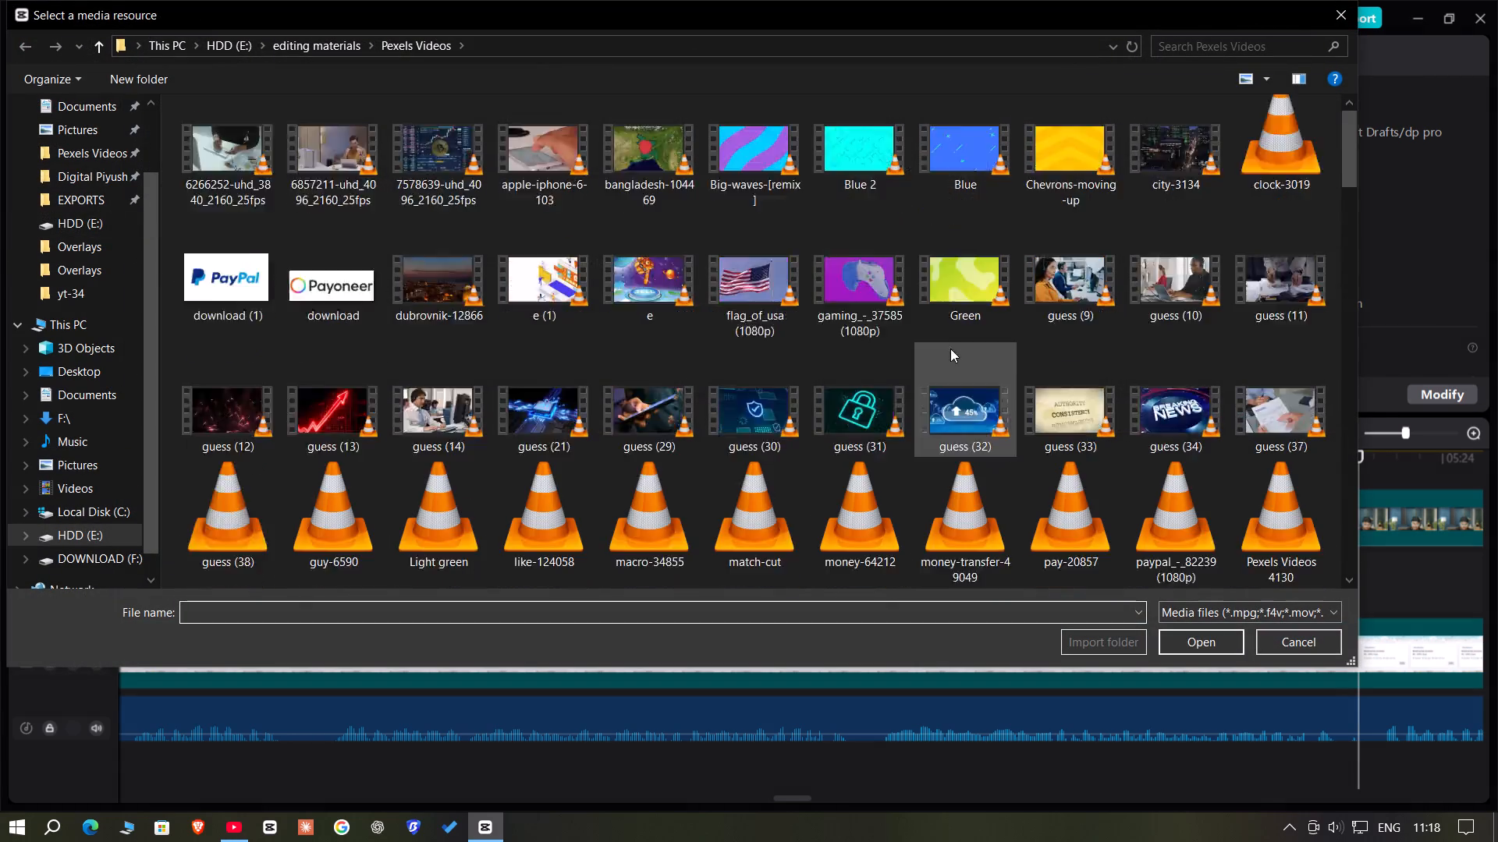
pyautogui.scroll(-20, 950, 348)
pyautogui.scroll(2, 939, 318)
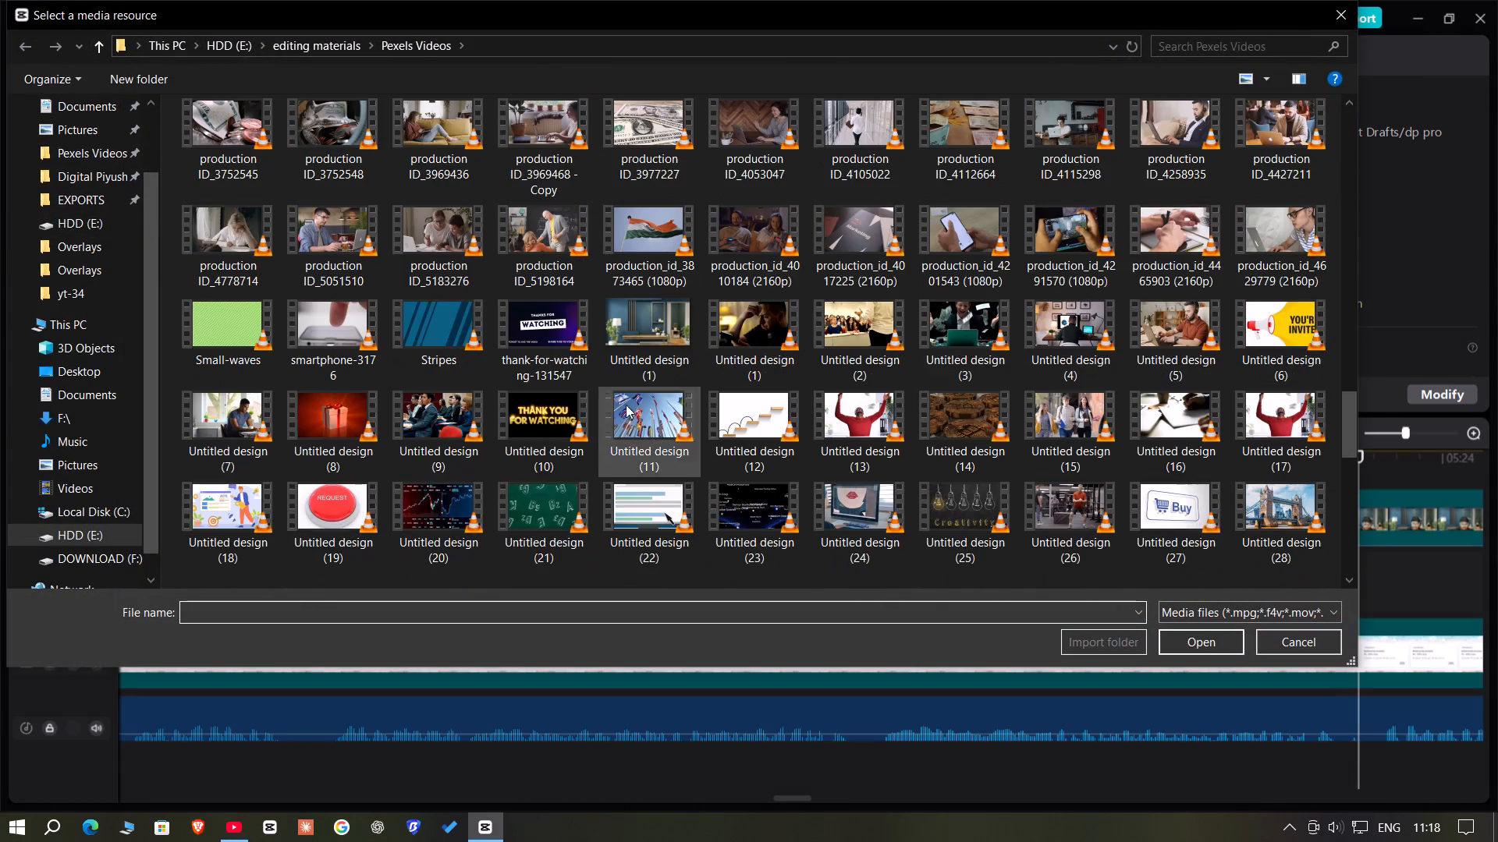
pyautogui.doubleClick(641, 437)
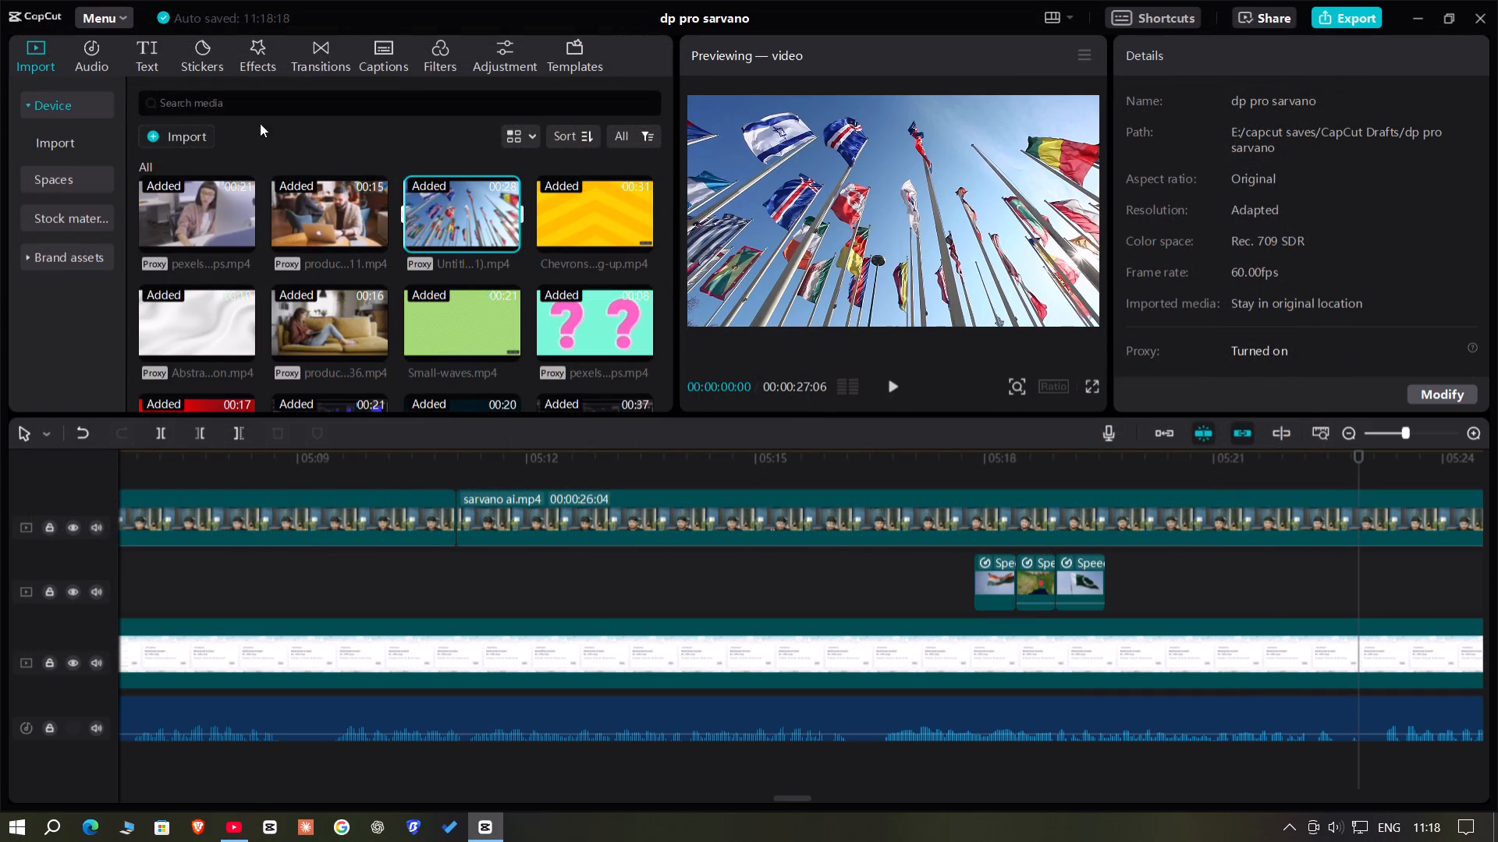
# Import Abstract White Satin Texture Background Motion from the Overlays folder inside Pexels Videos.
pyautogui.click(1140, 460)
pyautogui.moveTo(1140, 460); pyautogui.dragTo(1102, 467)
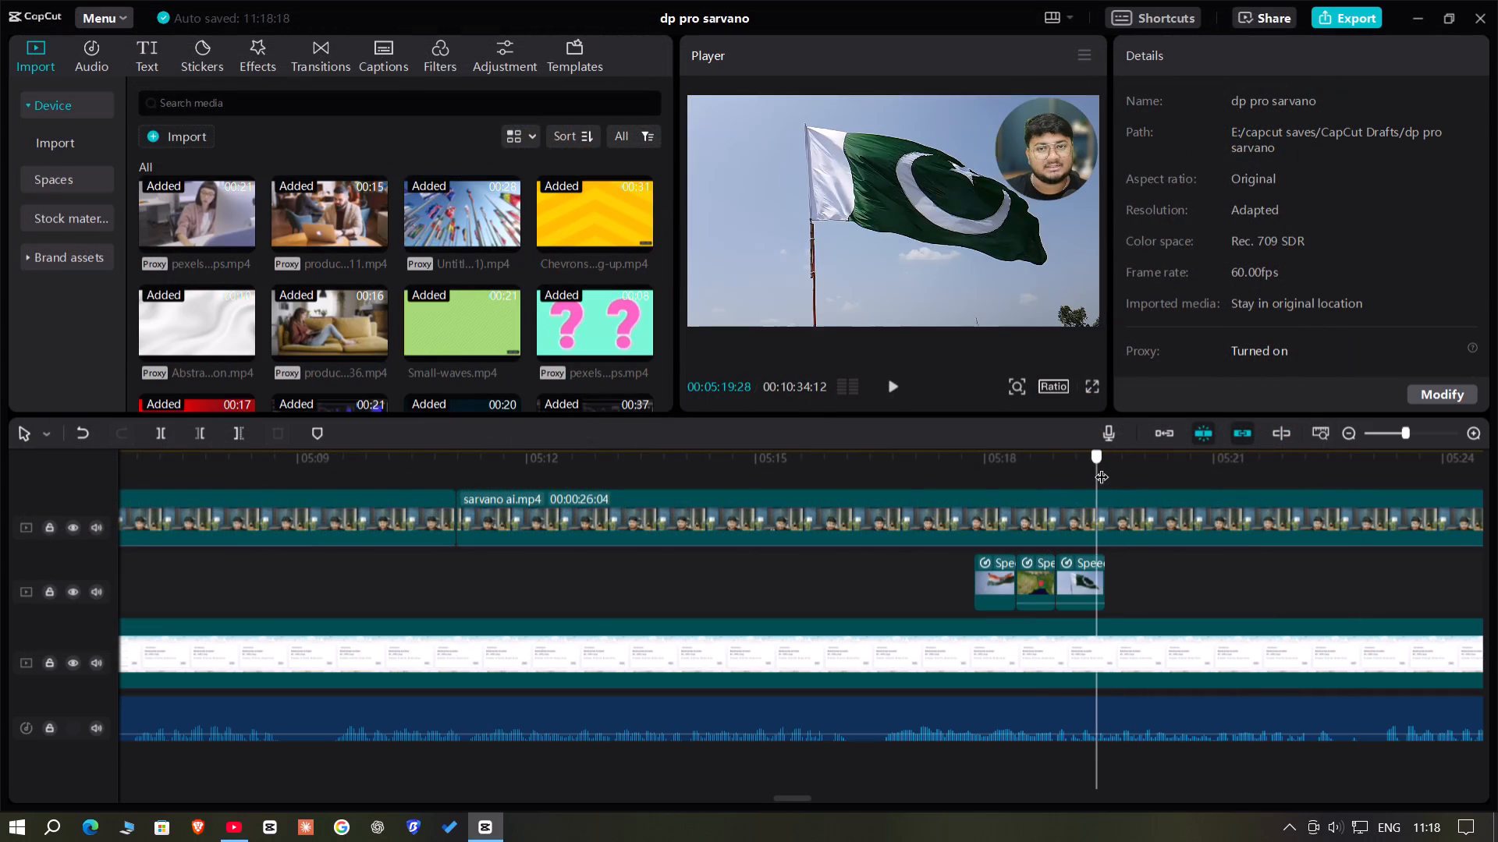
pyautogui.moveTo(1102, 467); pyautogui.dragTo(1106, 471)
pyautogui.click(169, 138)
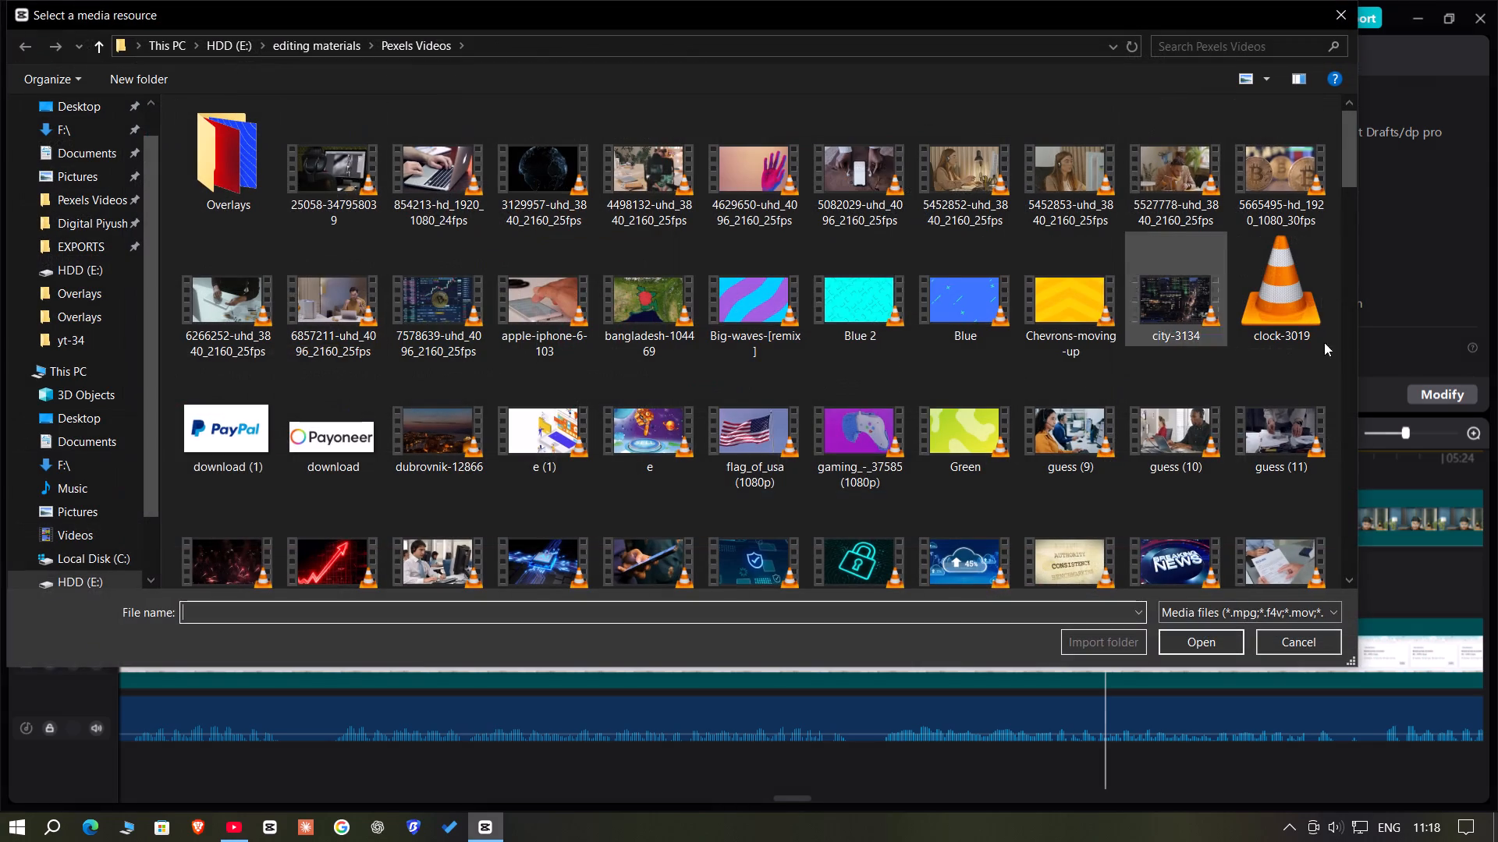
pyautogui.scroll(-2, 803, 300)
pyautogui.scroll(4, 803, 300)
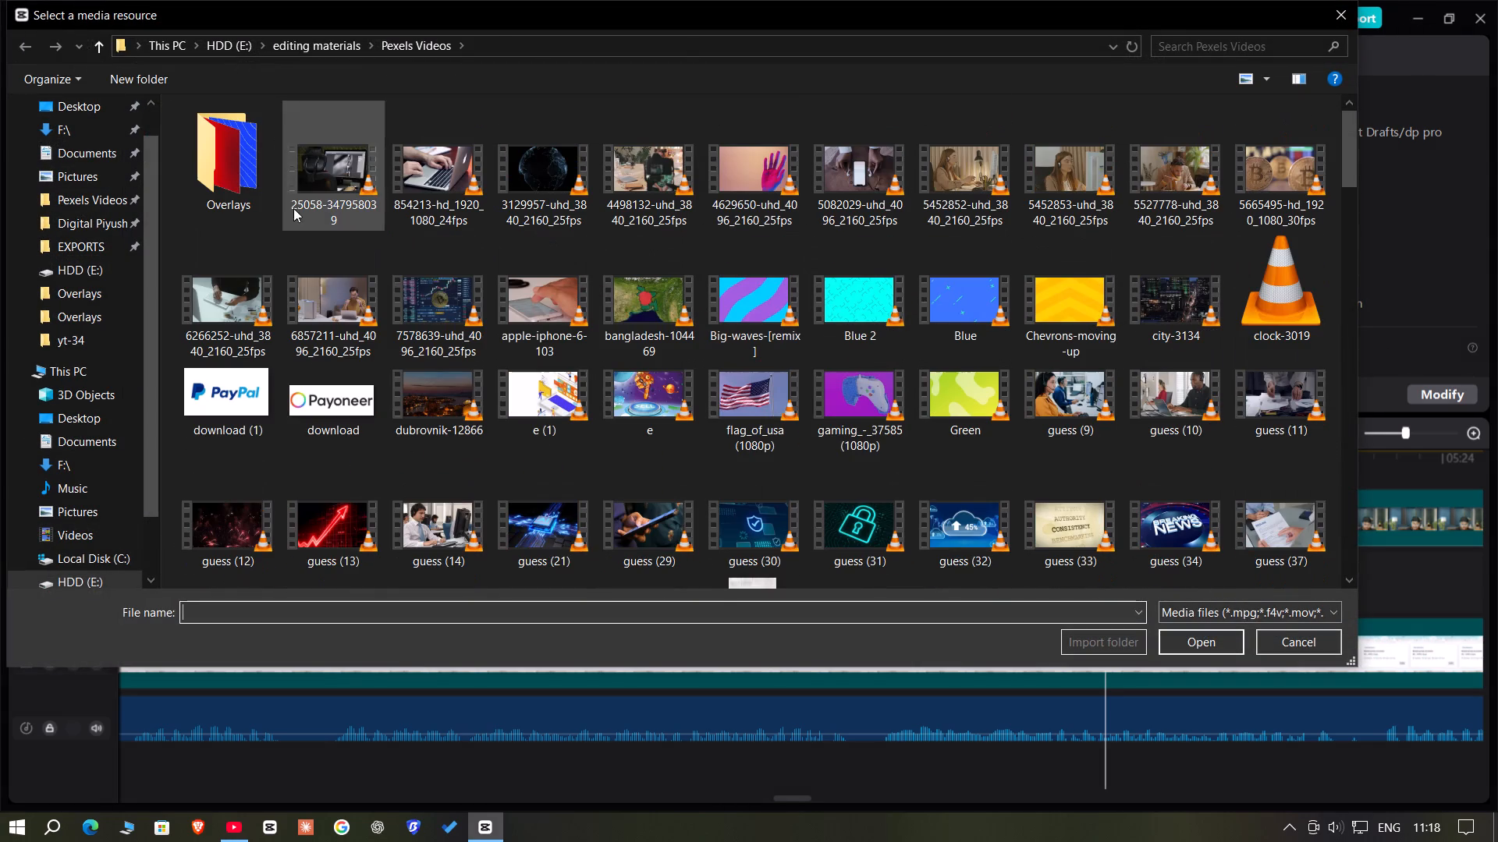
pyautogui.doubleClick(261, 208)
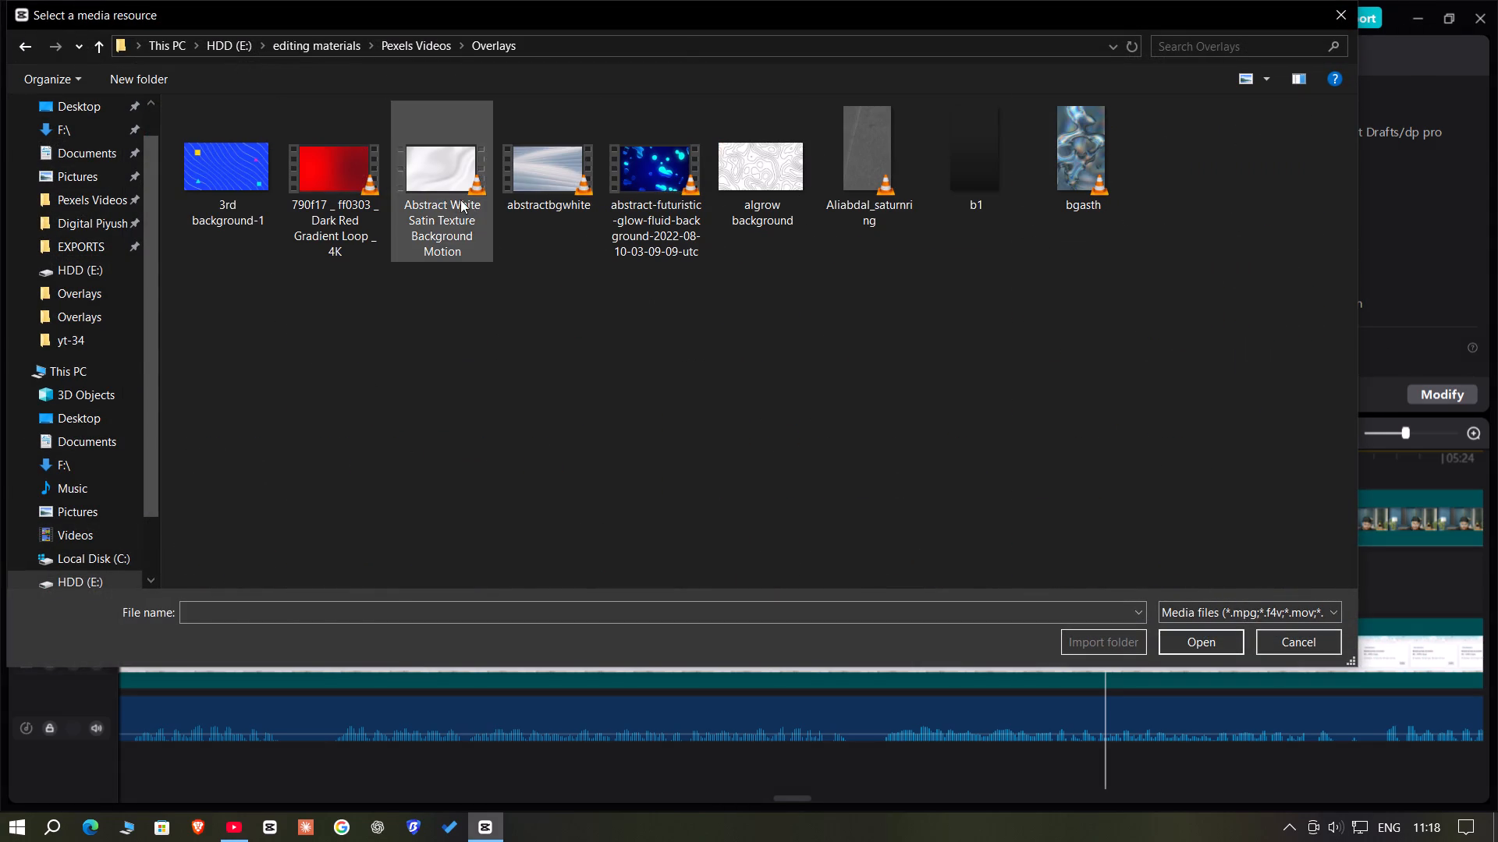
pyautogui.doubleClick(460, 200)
# Import pexels-weldi-studio-design-8675542 from the Motion Backgrounds folder and place it at 00:05:19:35, directly after the Pakistan flag clip.
pyautogui.click(176, 136)
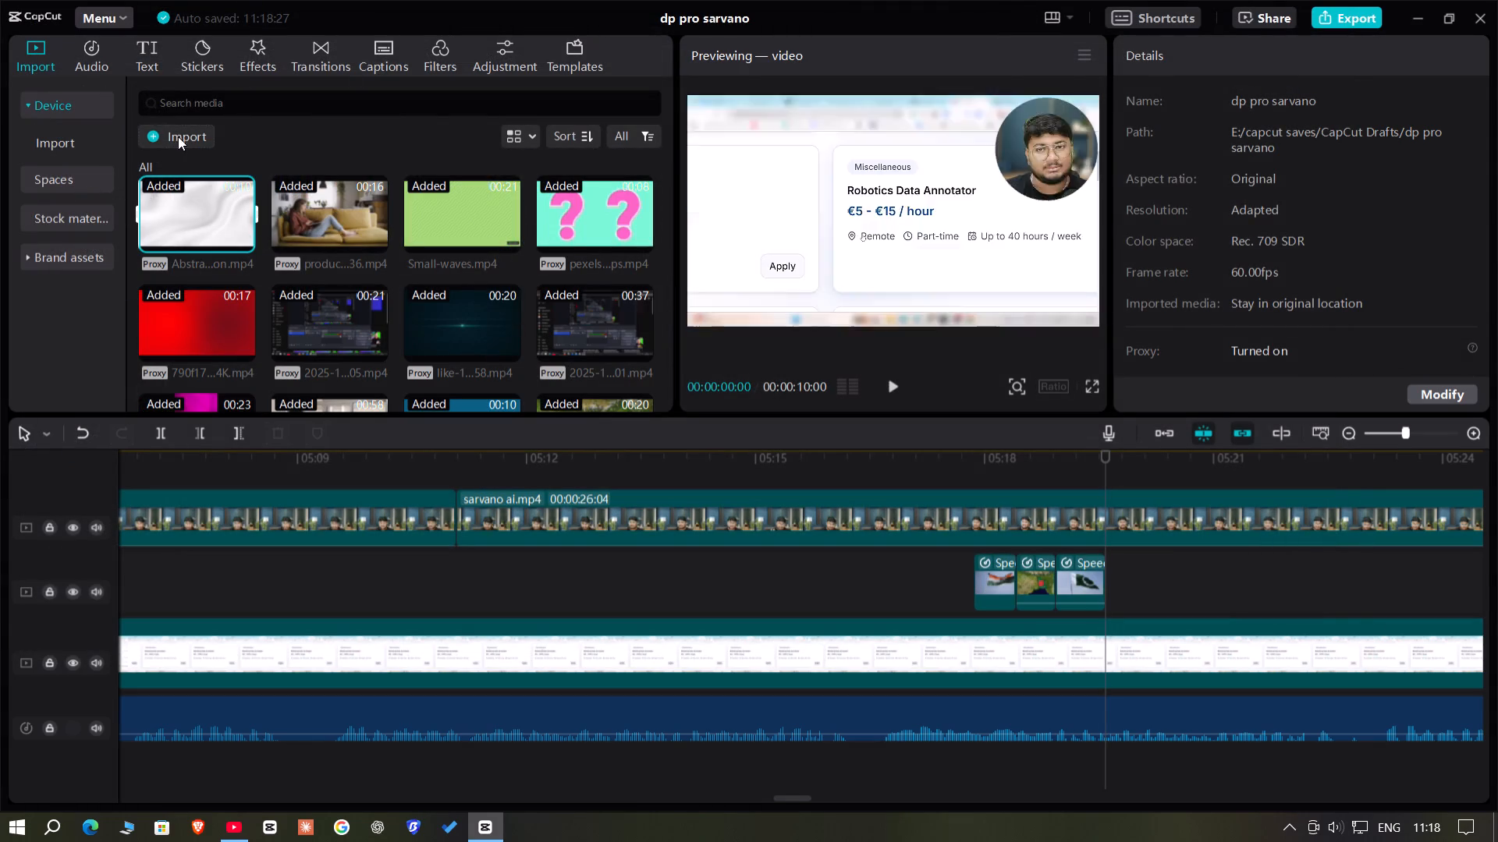
pyautogui.click(299, 44)
pyautogui.doubleClick(538, 299)
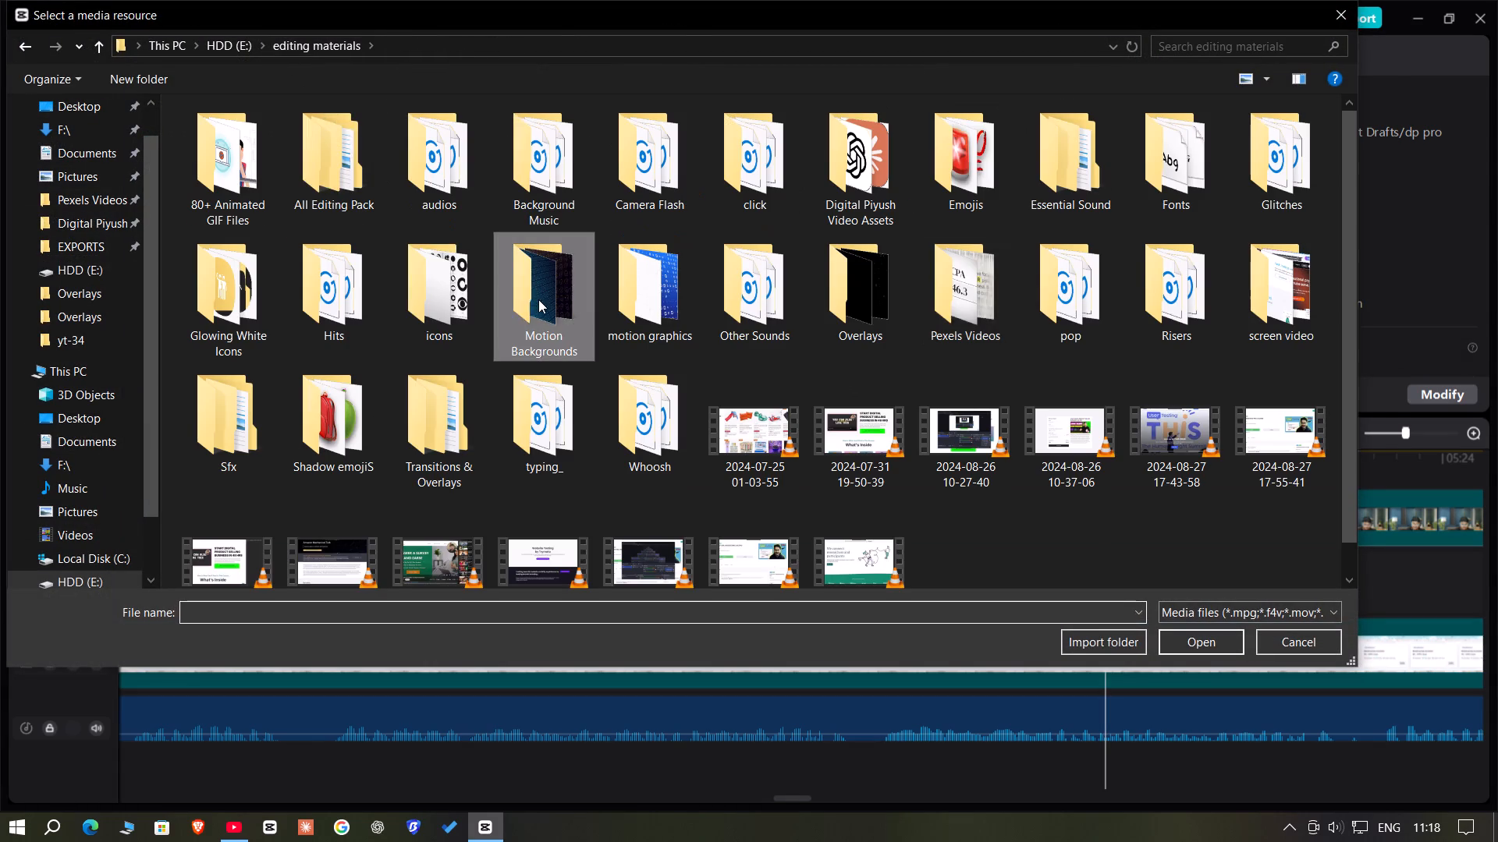
pyautogui.scroll(-1, 767, 384)
pyautogui.doubleClick(982, 355)
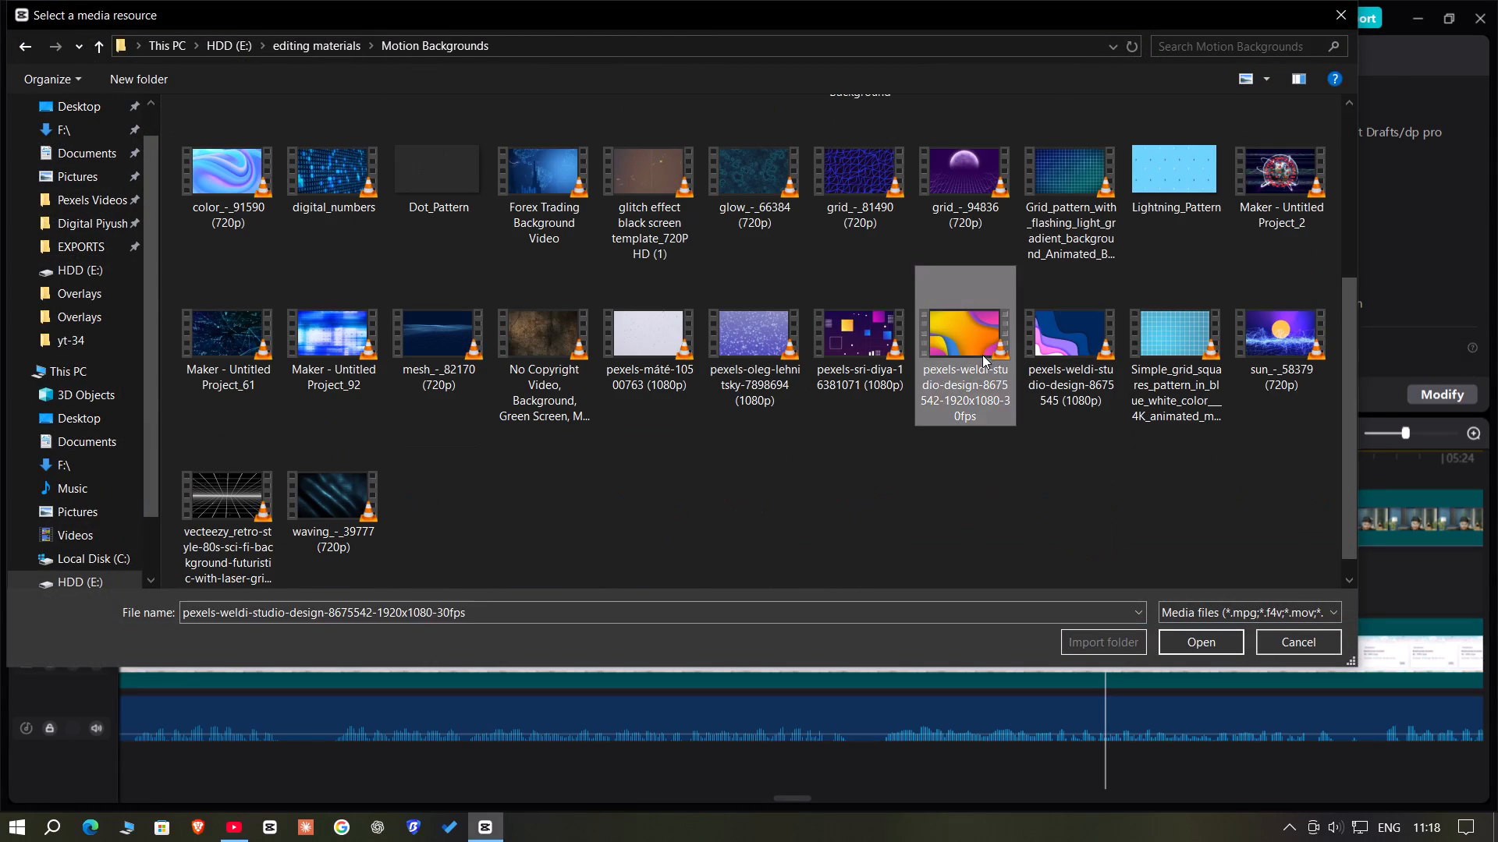
pyautogui.moveTo(432, 341); pyautogui.dragTo(1106, 593)
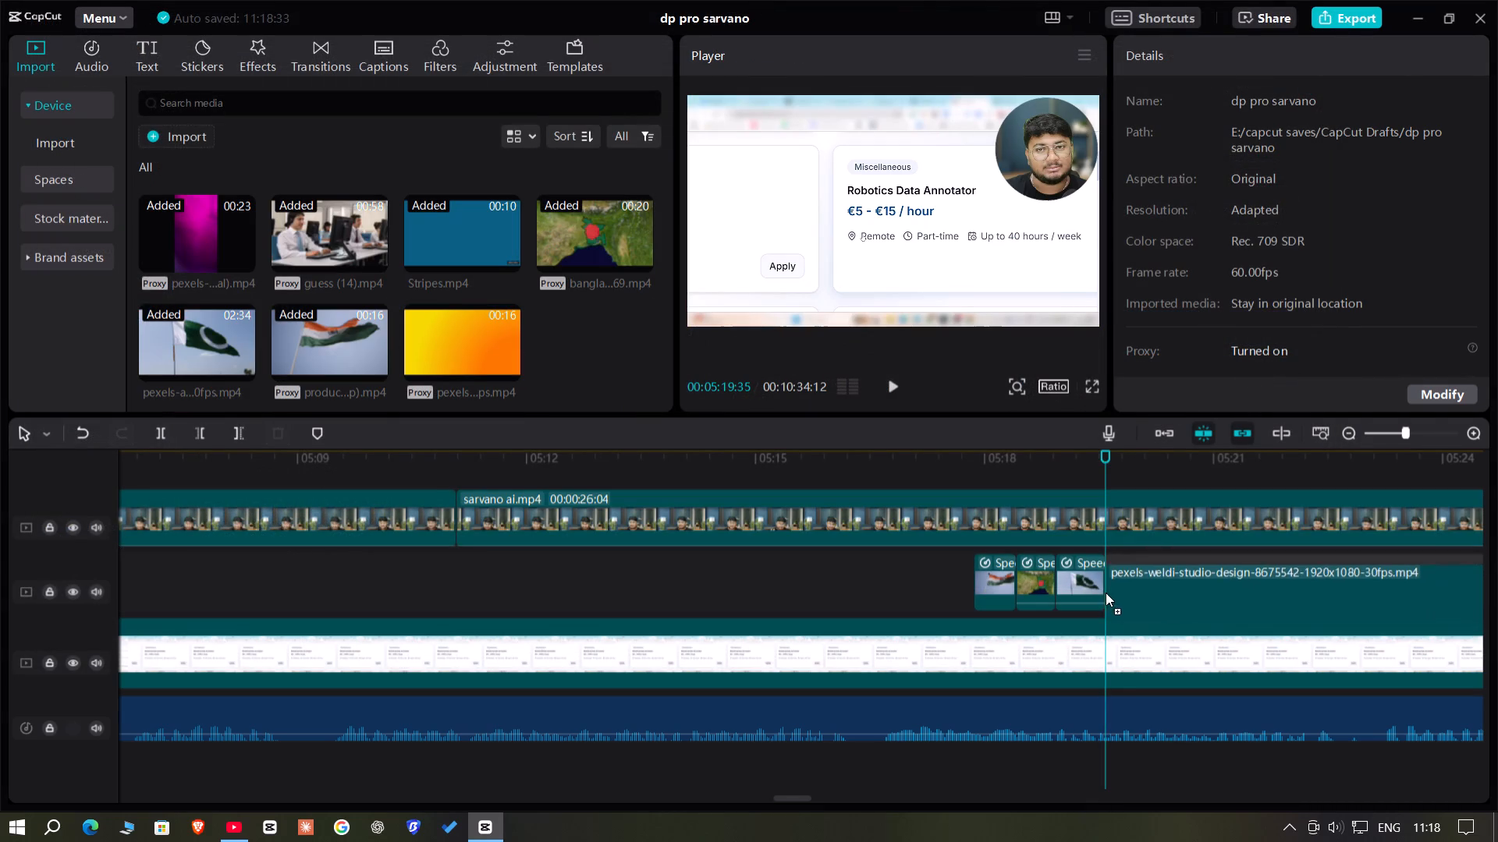
pyautogui.moveTo(1106, 593); pyautogui.dragTo(1104, 590)
# Play and scrub the narration over the orange motion background to find where the clip should end.
pyautogui.click(1111, 465)
pyautogui.press('space')
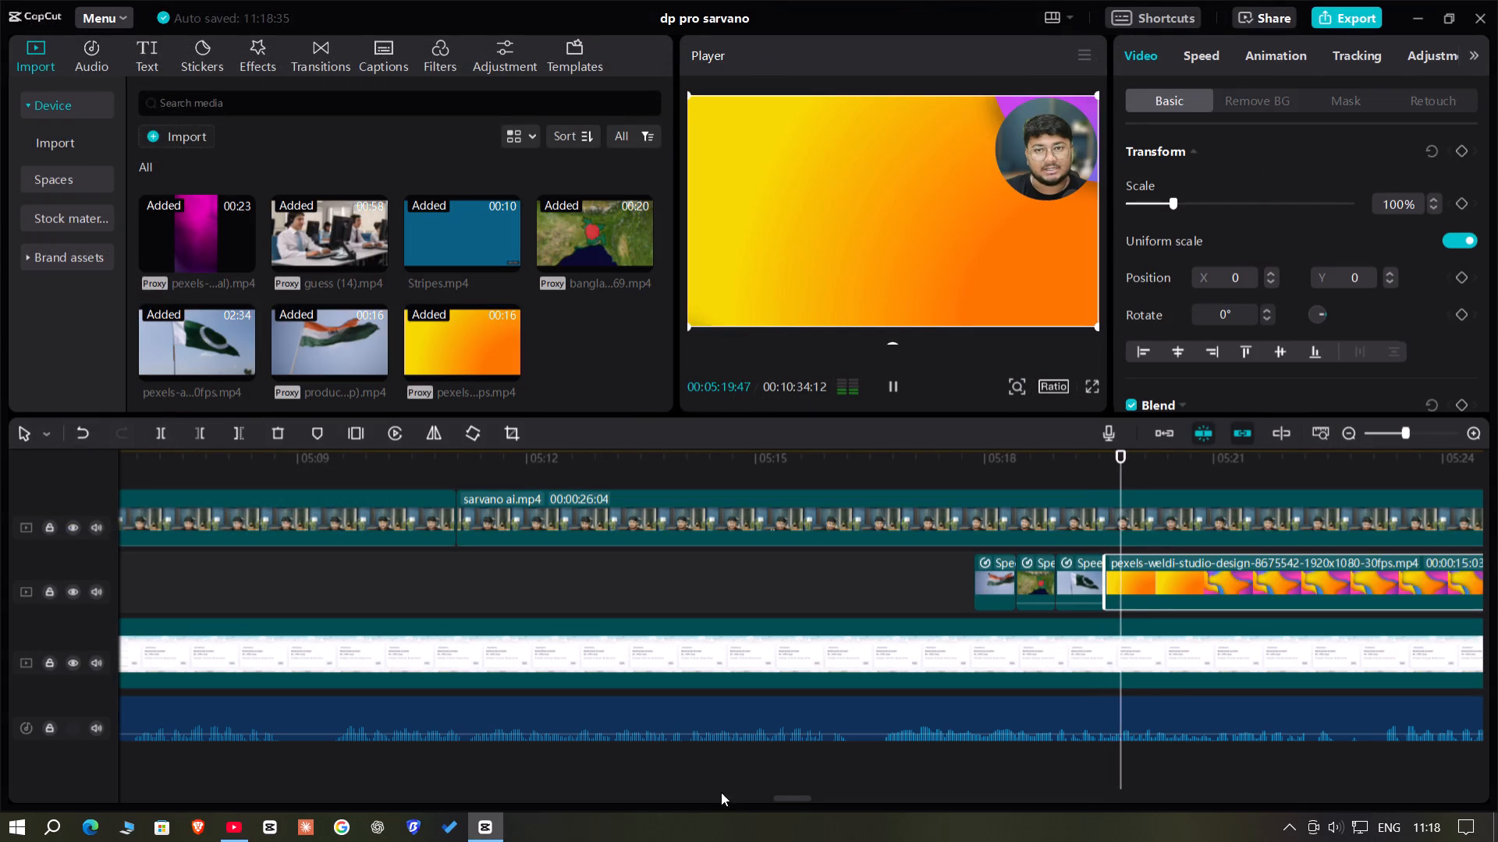
pyautogui.moveTo(786, 801); pyautogui.dragTo(804, 800)
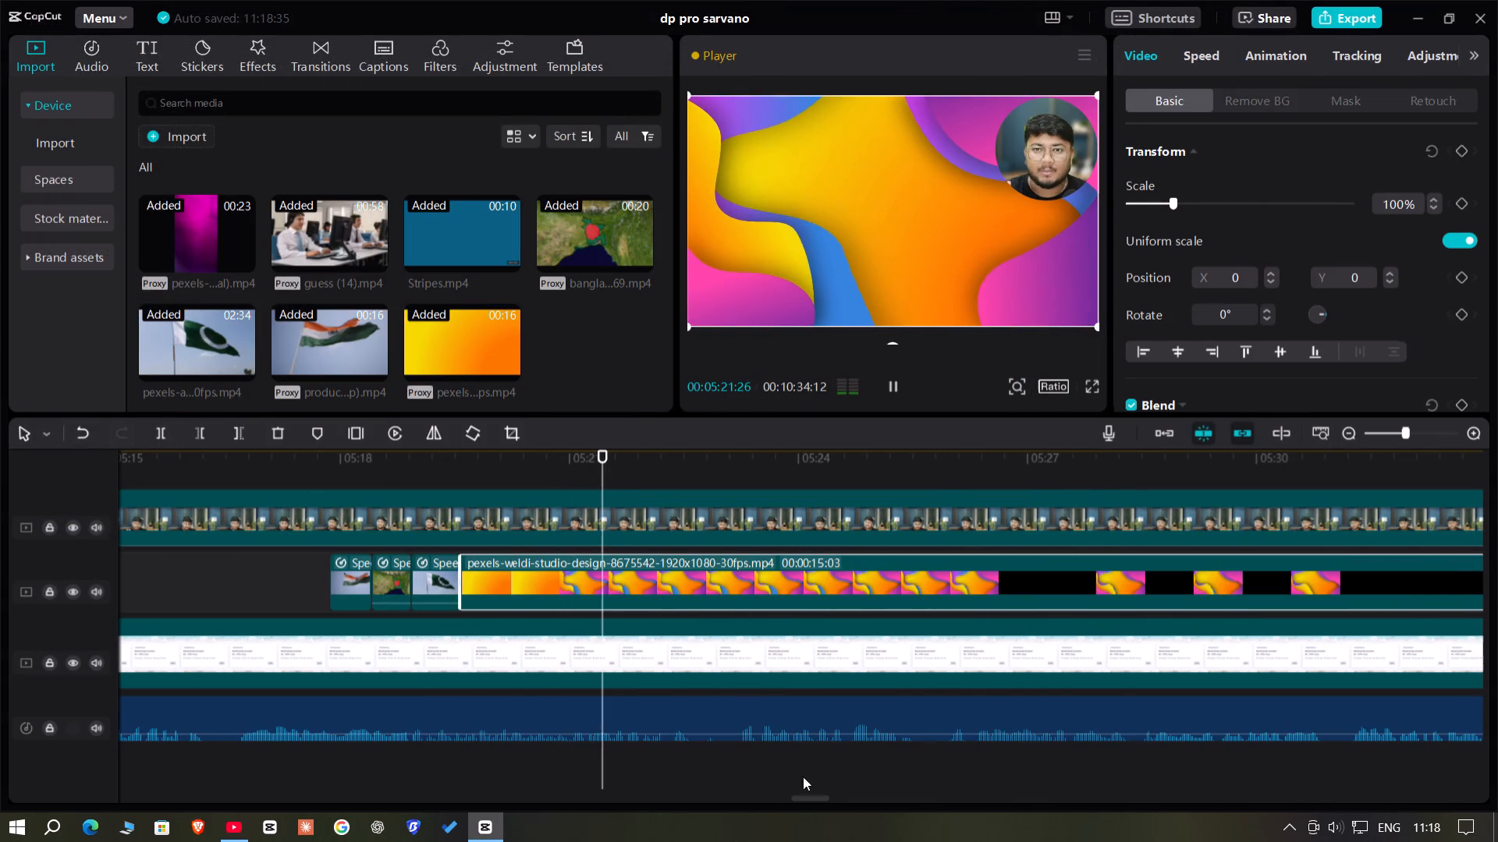
pyautogui.click(669, 470)
pyautogui.moveTo(670, 470); pyautogui.dragTo(729, 517)
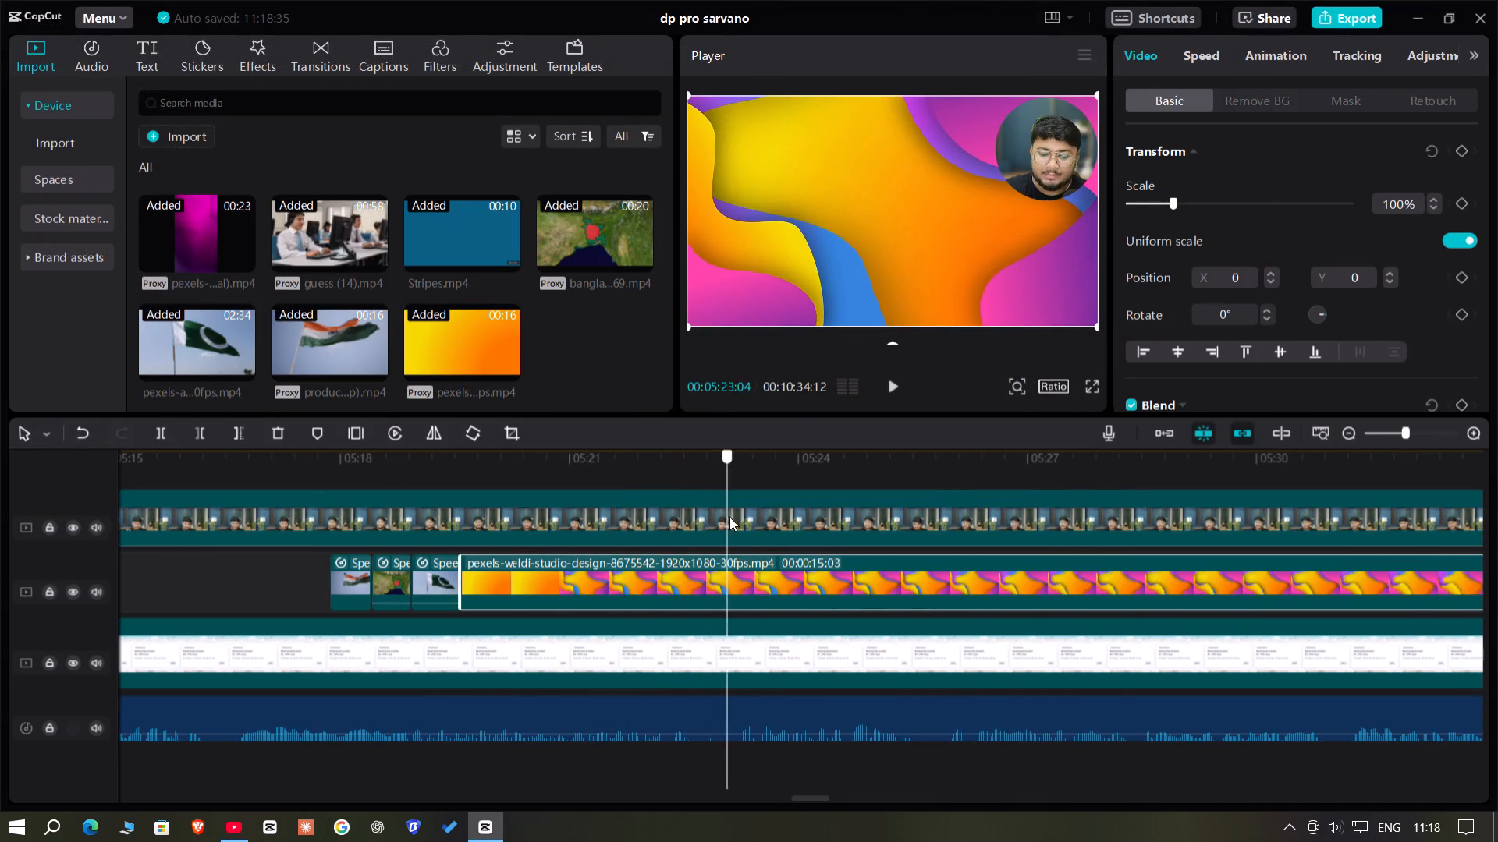
pyautogui.moveTo(729, 517); pyautogui.dragTo(612, 525)
pyautogui.press('space')
pyautogui.press('space')
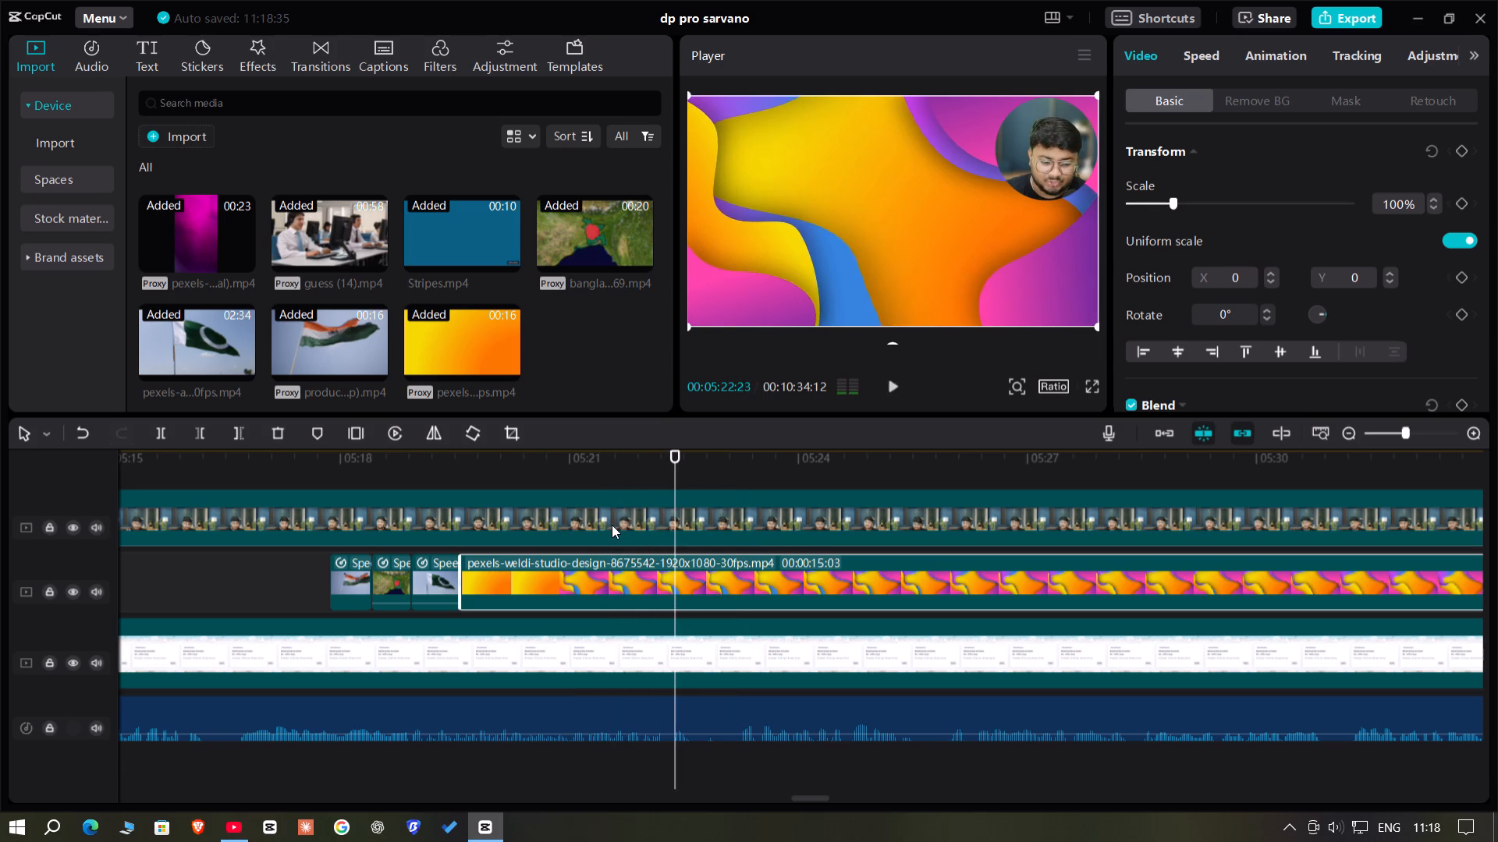
pyautogui.press('space')
pyautogui.press('space')
# Scale the orange motion background clip up to 124% and trim its end to 00:05:23:12.
pyautogui.press('Right')
pyautogui.press('Right')
pyautogui.press('Right')
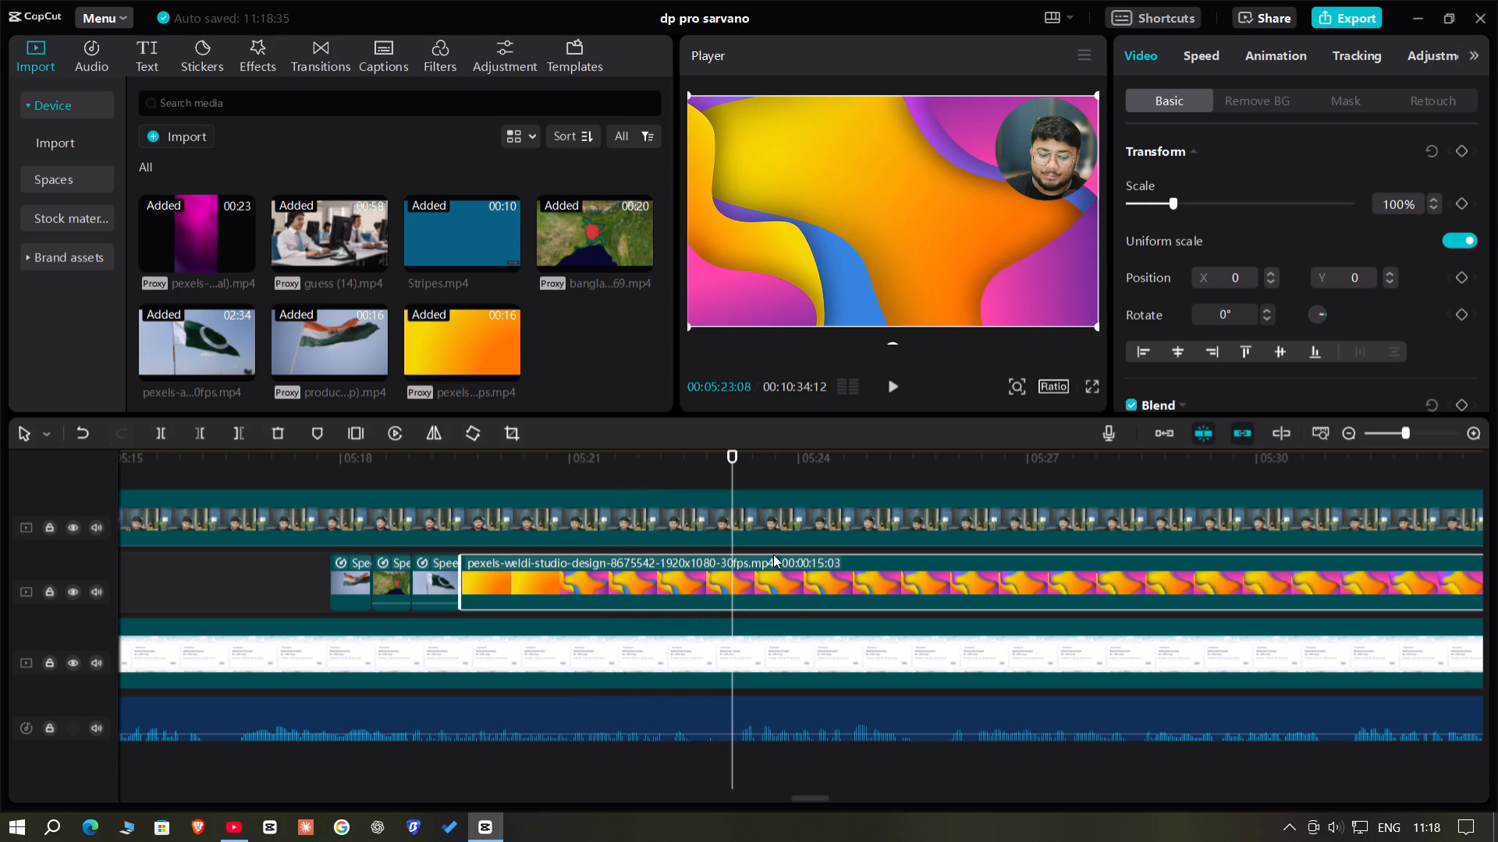
pyautogui.press('Right')
pyautogui.press('Right')
pyautogui.press('Right')
pyautogui.press('Right')
pyautogui.click(768, 589)
pyautogui.click(1101, 327)
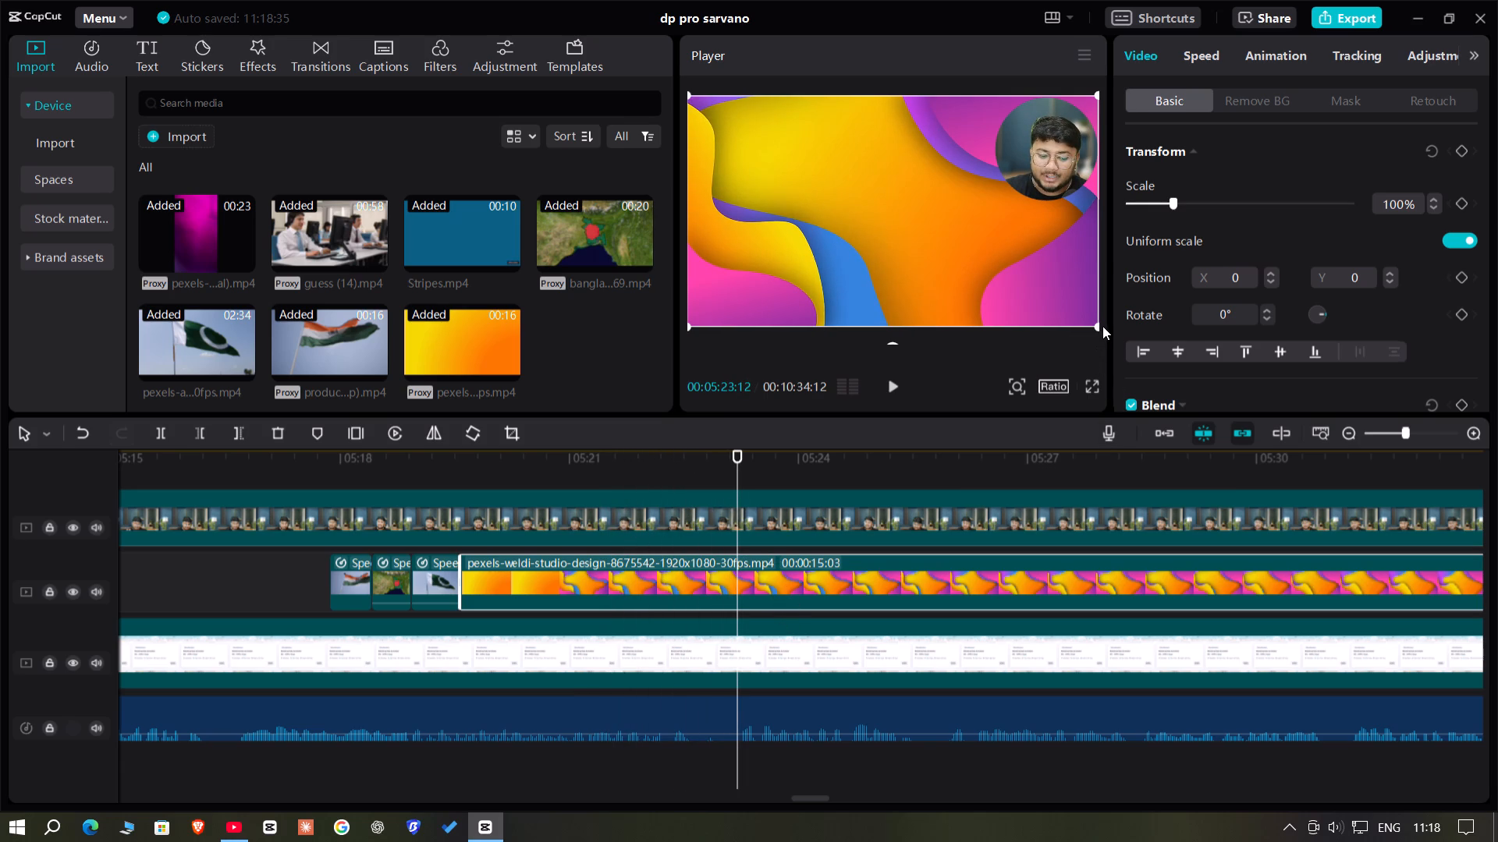
pyautogui.moveTo(1095, 326); pyautogui.dragTo(1146, 400)
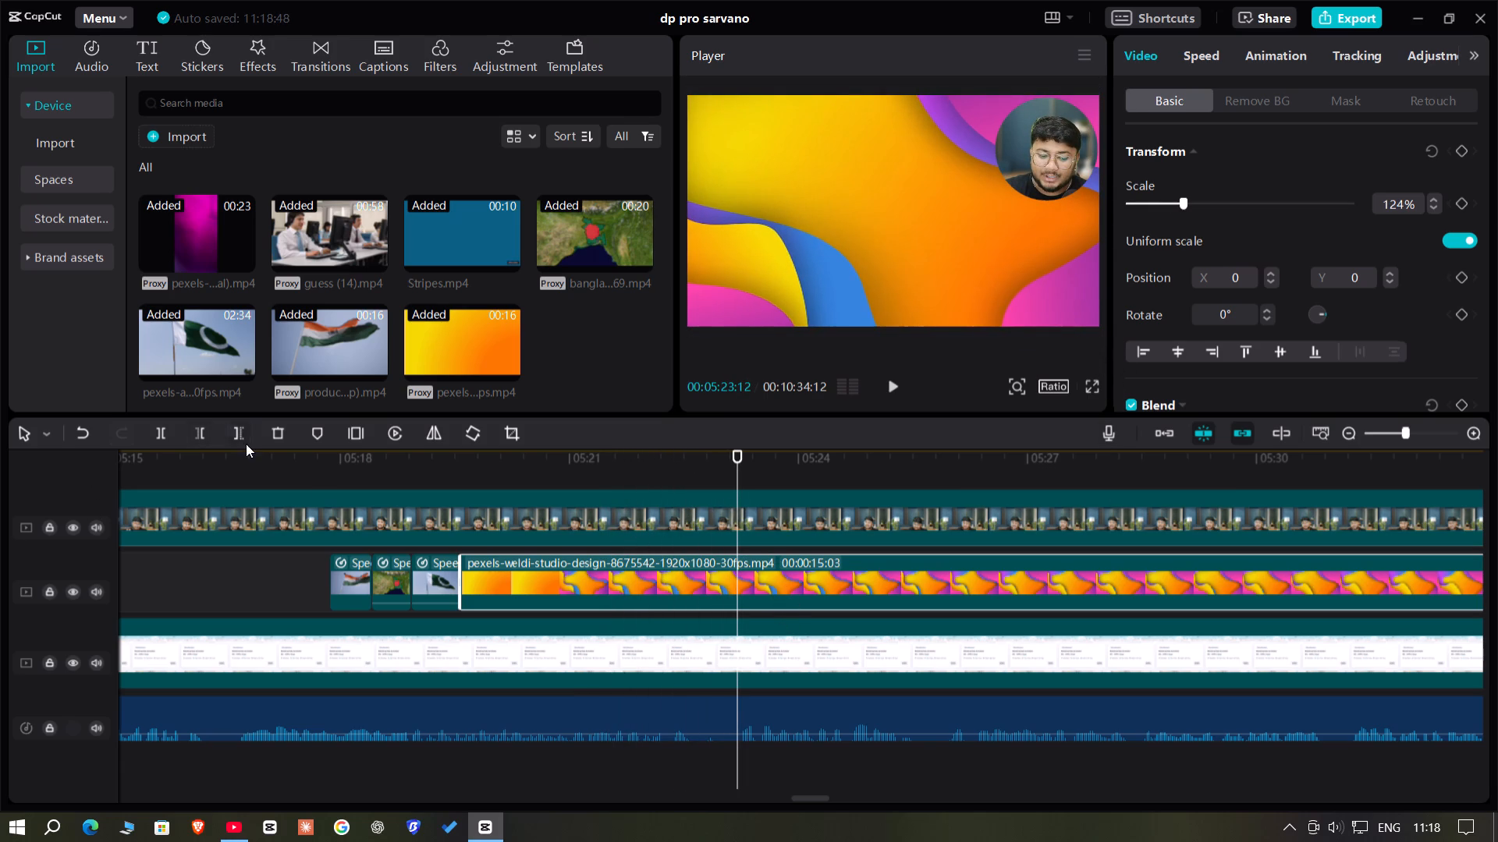
pyautogui.click(246, 440)
# Play back the recording from the end of the orange motion background up to the following b-roll clip.
pyautogui.press('space')
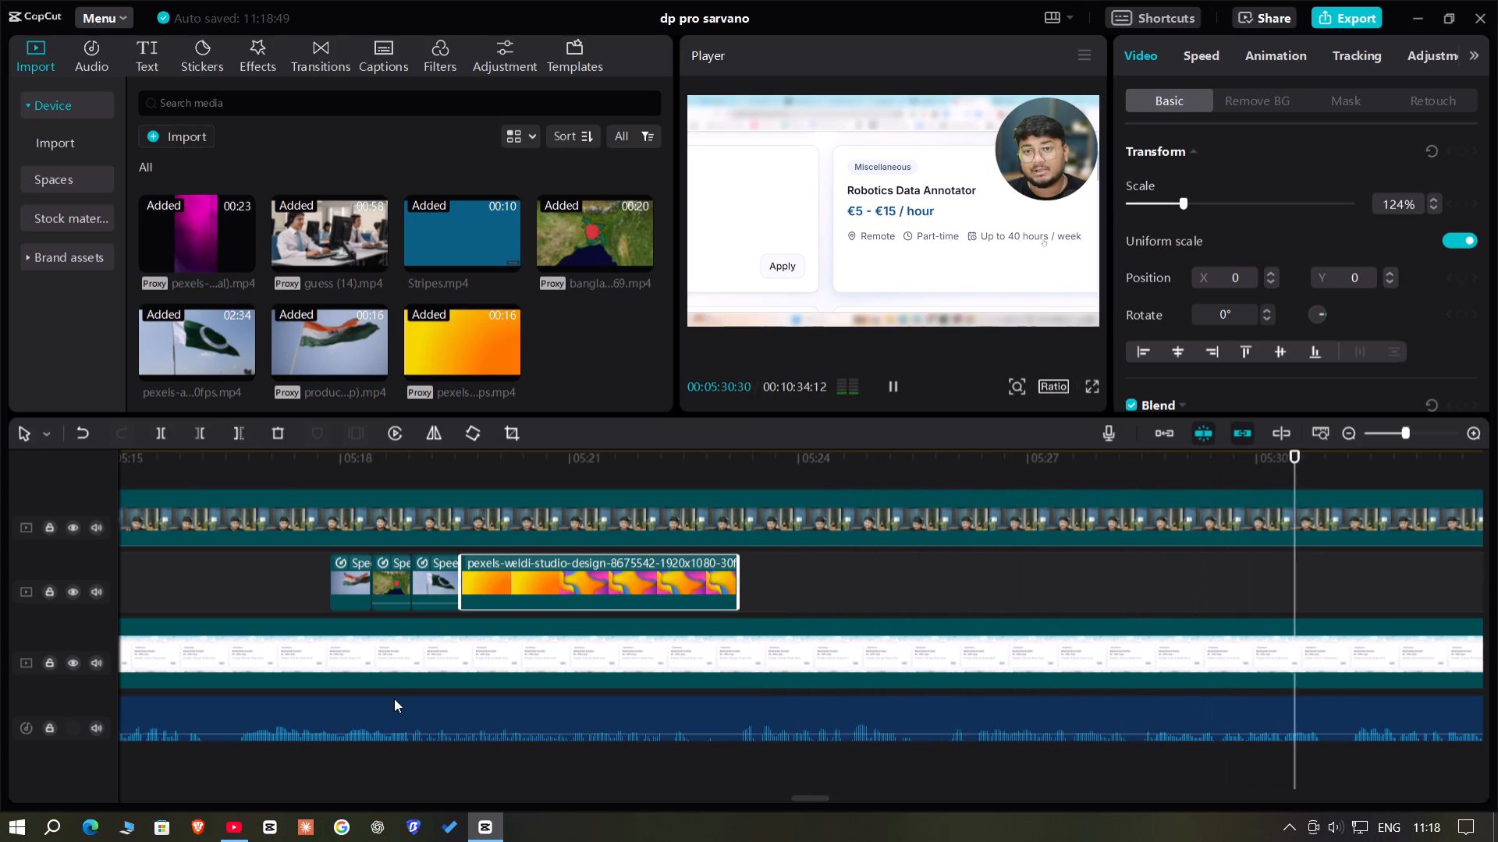
pyautogui.moveTo(811, 799); pyautogui.dragTo(832, 805)
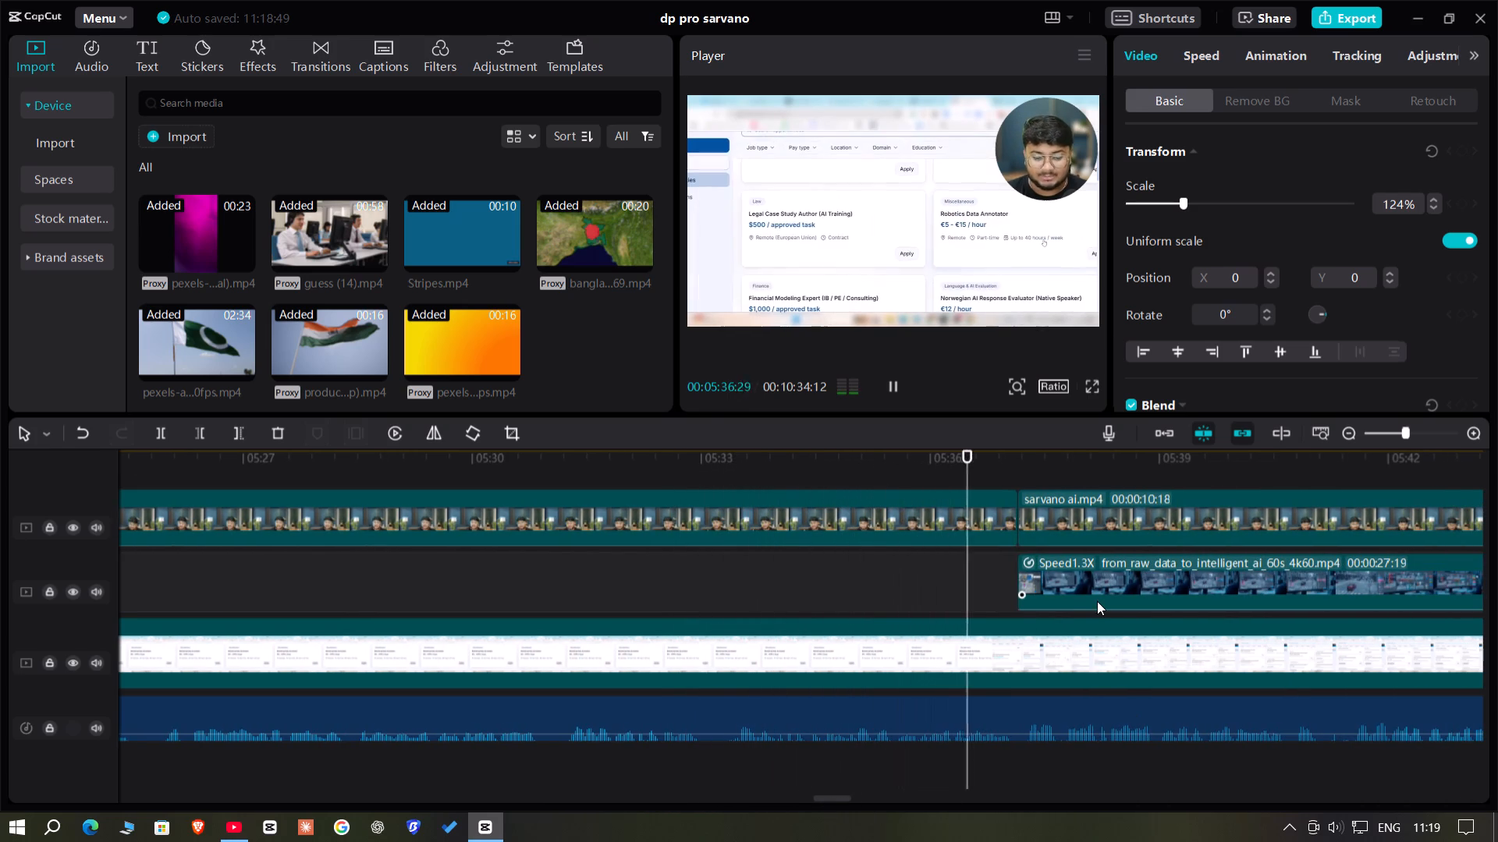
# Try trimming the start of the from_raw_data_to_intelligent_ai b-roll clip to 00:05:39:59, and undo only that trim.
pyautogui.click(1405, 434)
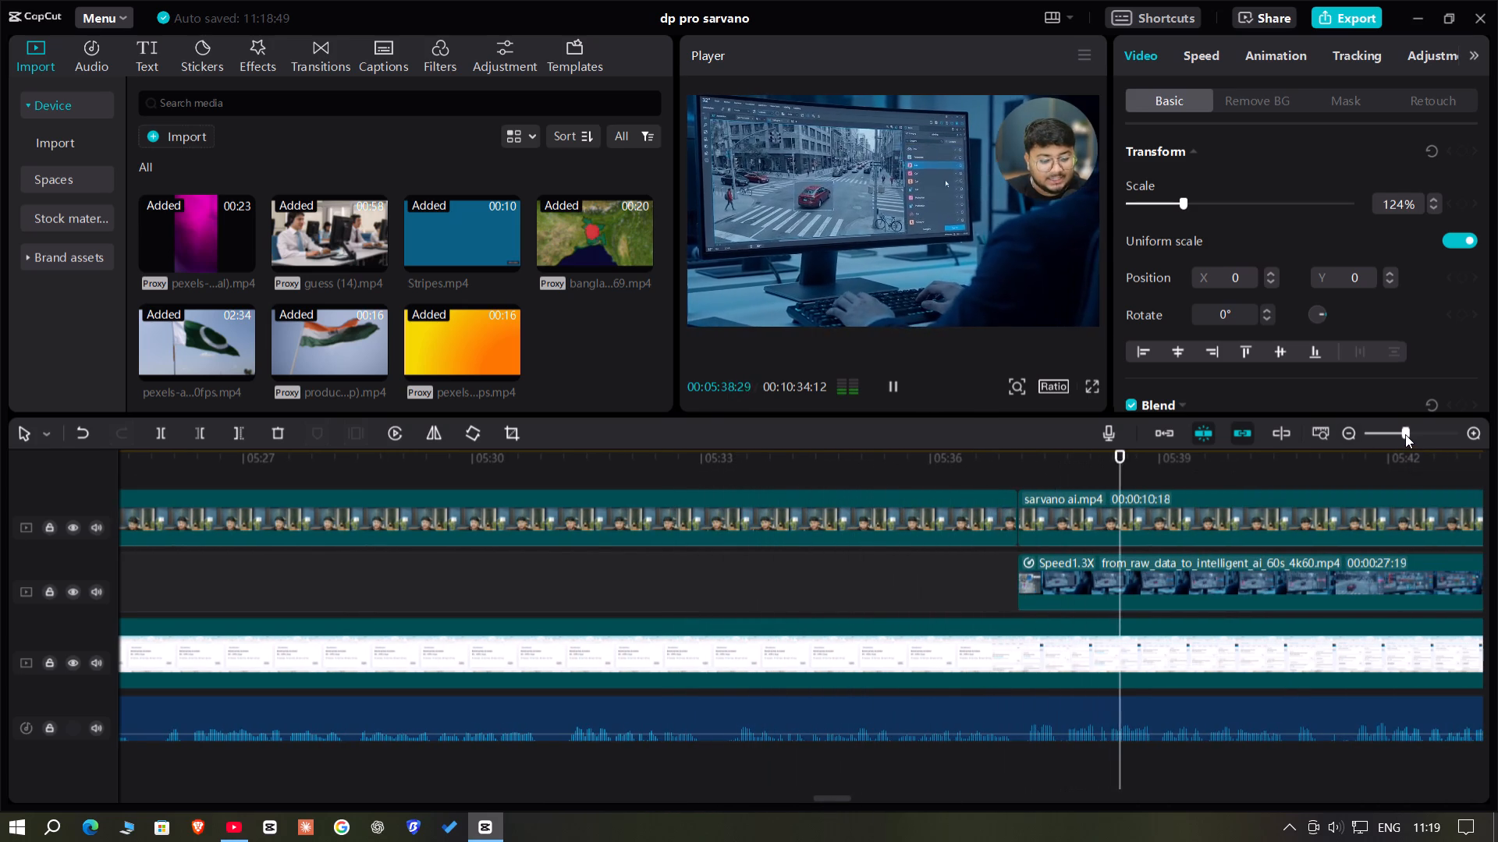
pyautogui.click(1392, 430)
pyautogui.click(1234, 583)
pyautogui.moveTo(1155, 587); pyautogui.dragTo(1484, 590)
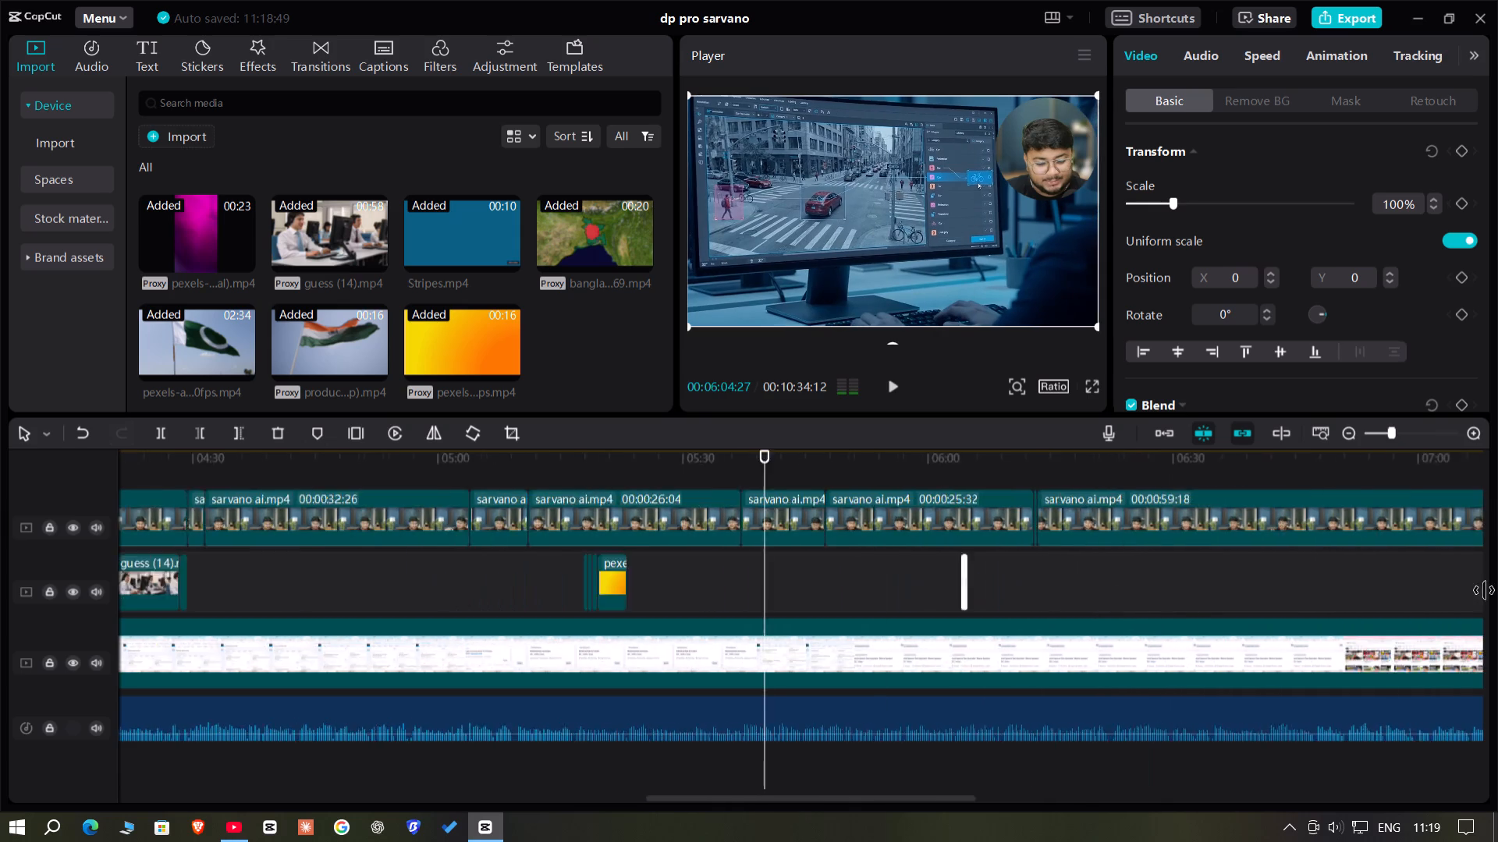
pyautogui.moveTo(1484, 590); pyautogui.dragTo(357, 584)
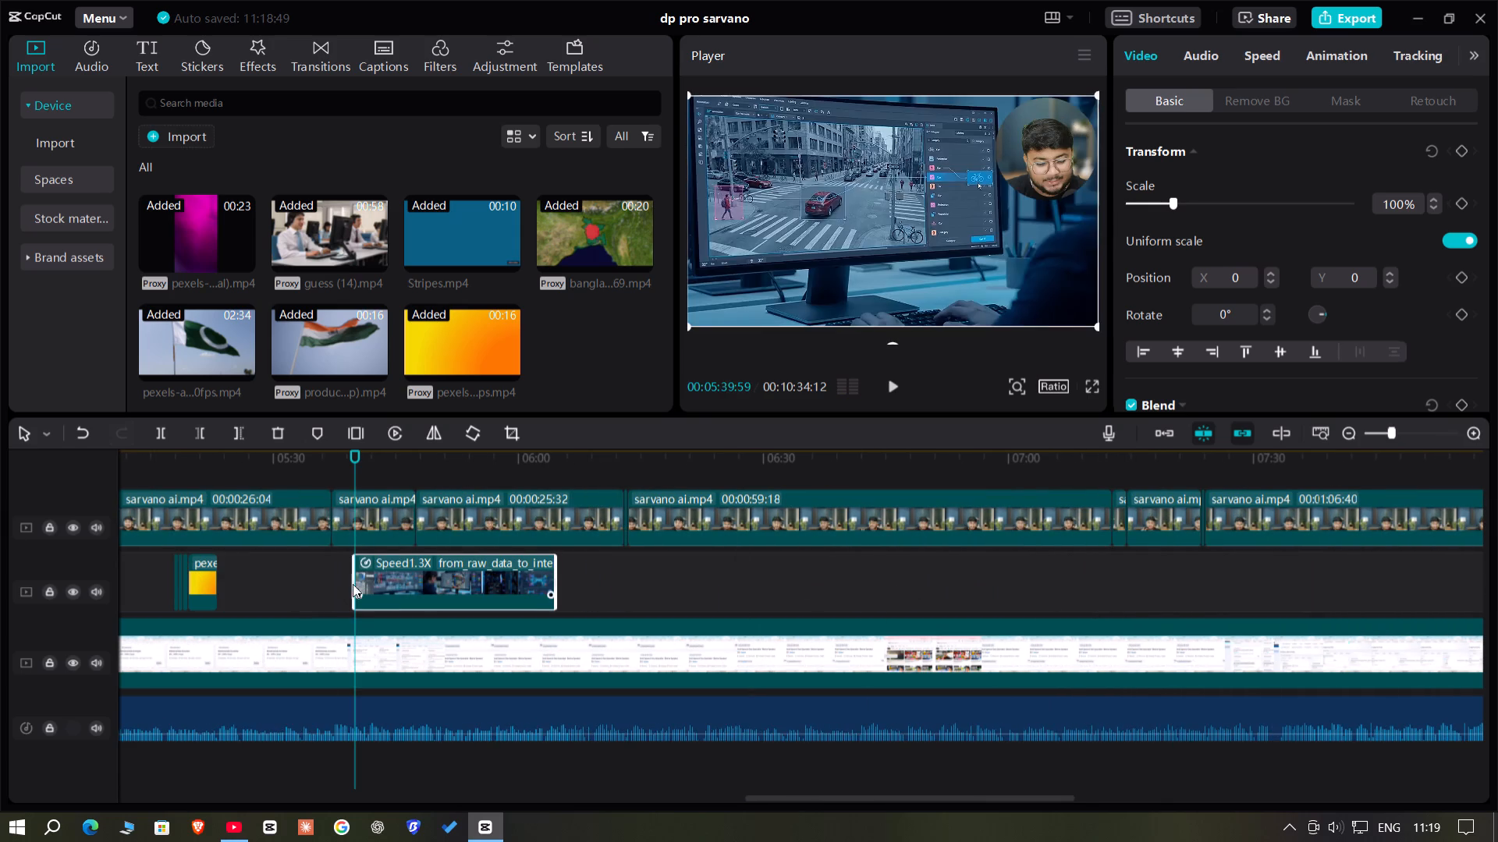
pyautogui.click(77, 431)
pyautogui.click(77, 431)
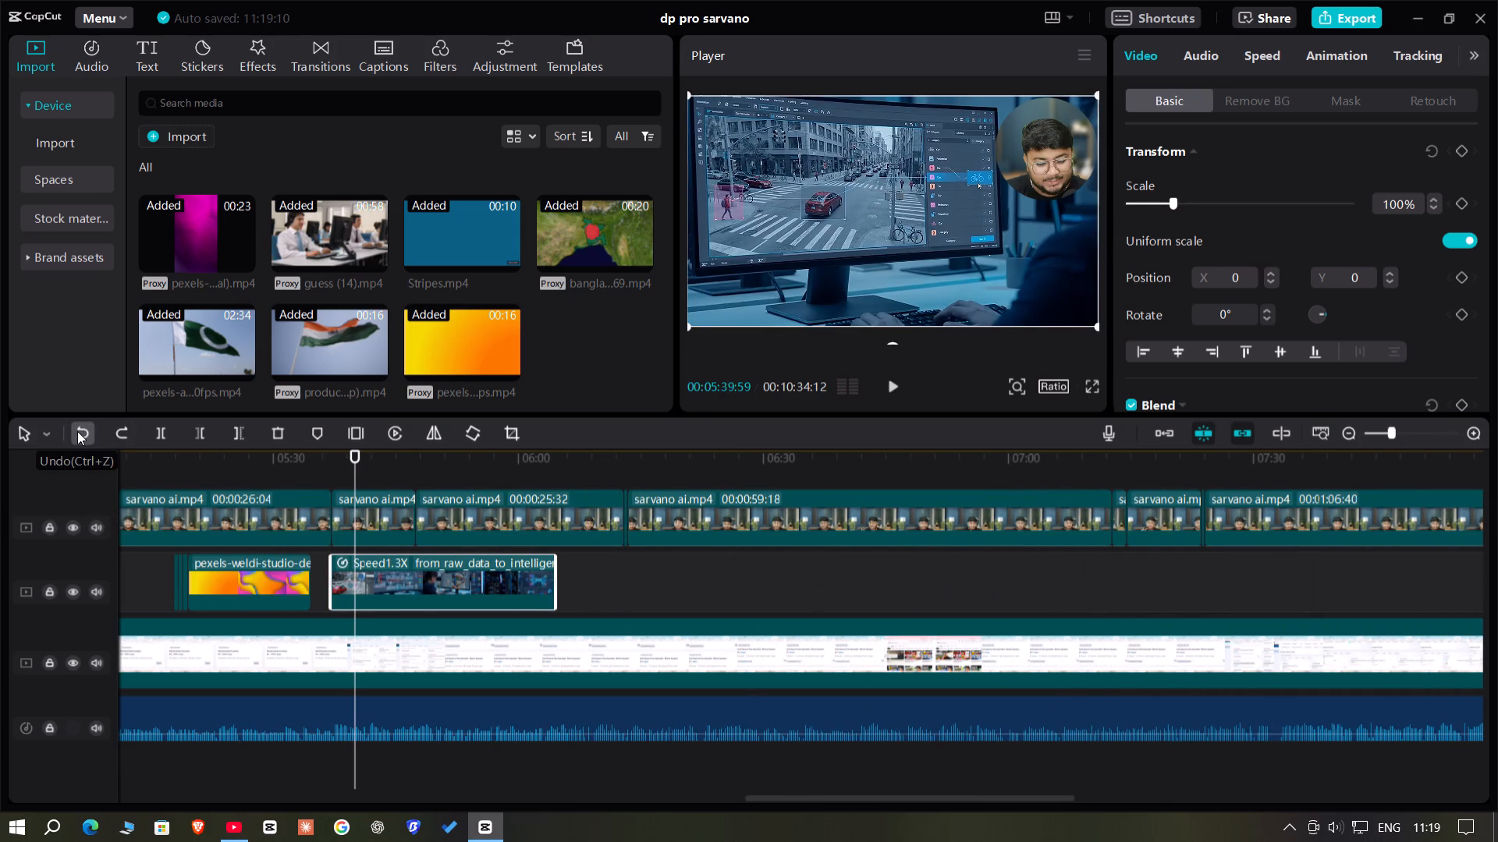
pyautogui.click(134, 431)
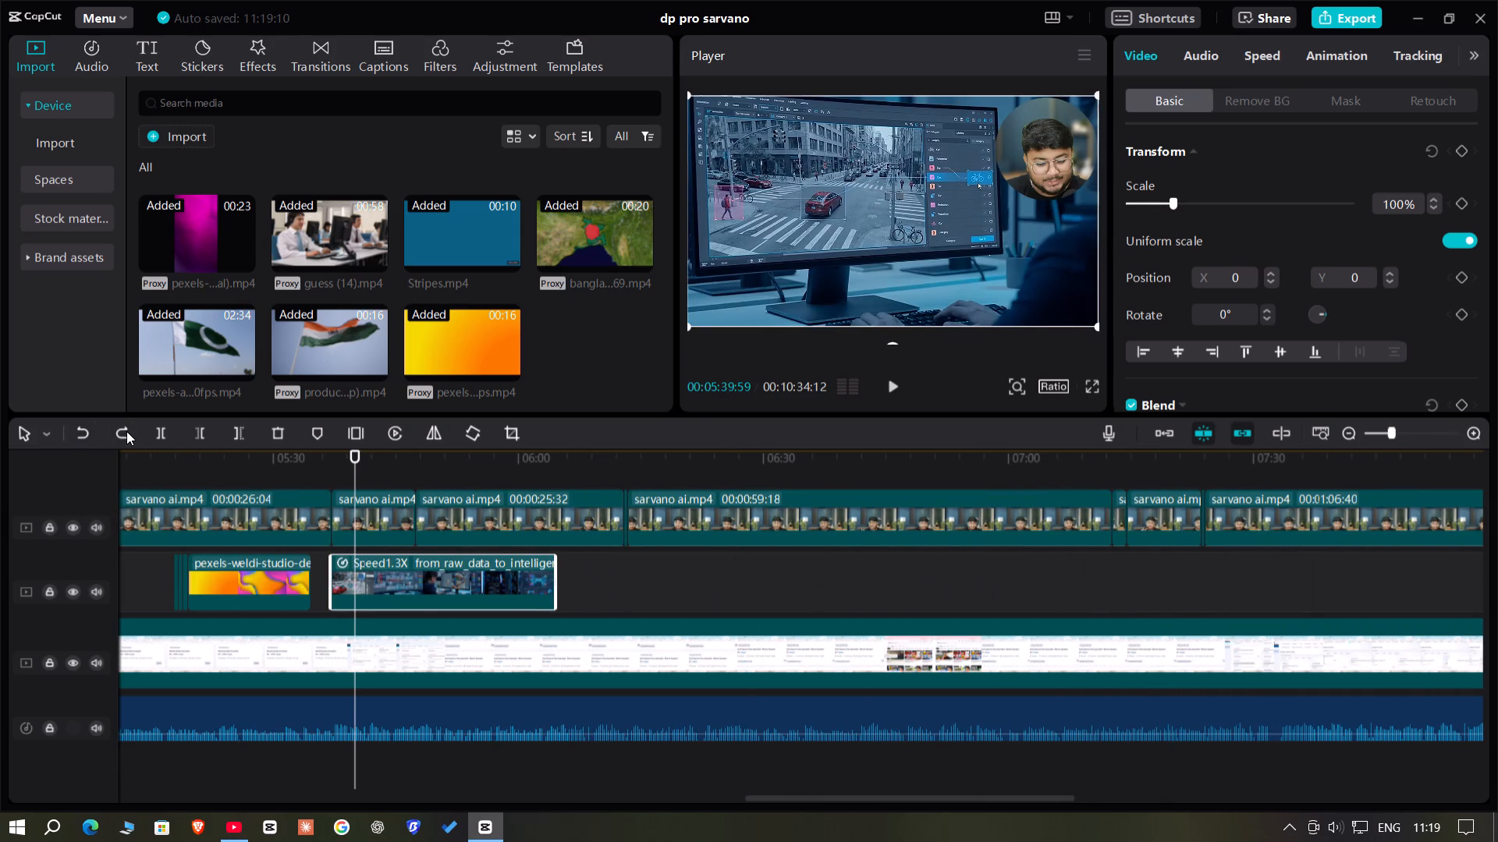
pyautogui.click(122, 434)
# Check the recording around 00:05:37 and move the from_raw_data_to_intelligent_ai b-roll clip later to about 00:06:35.
pyautogui.click(424, 584)
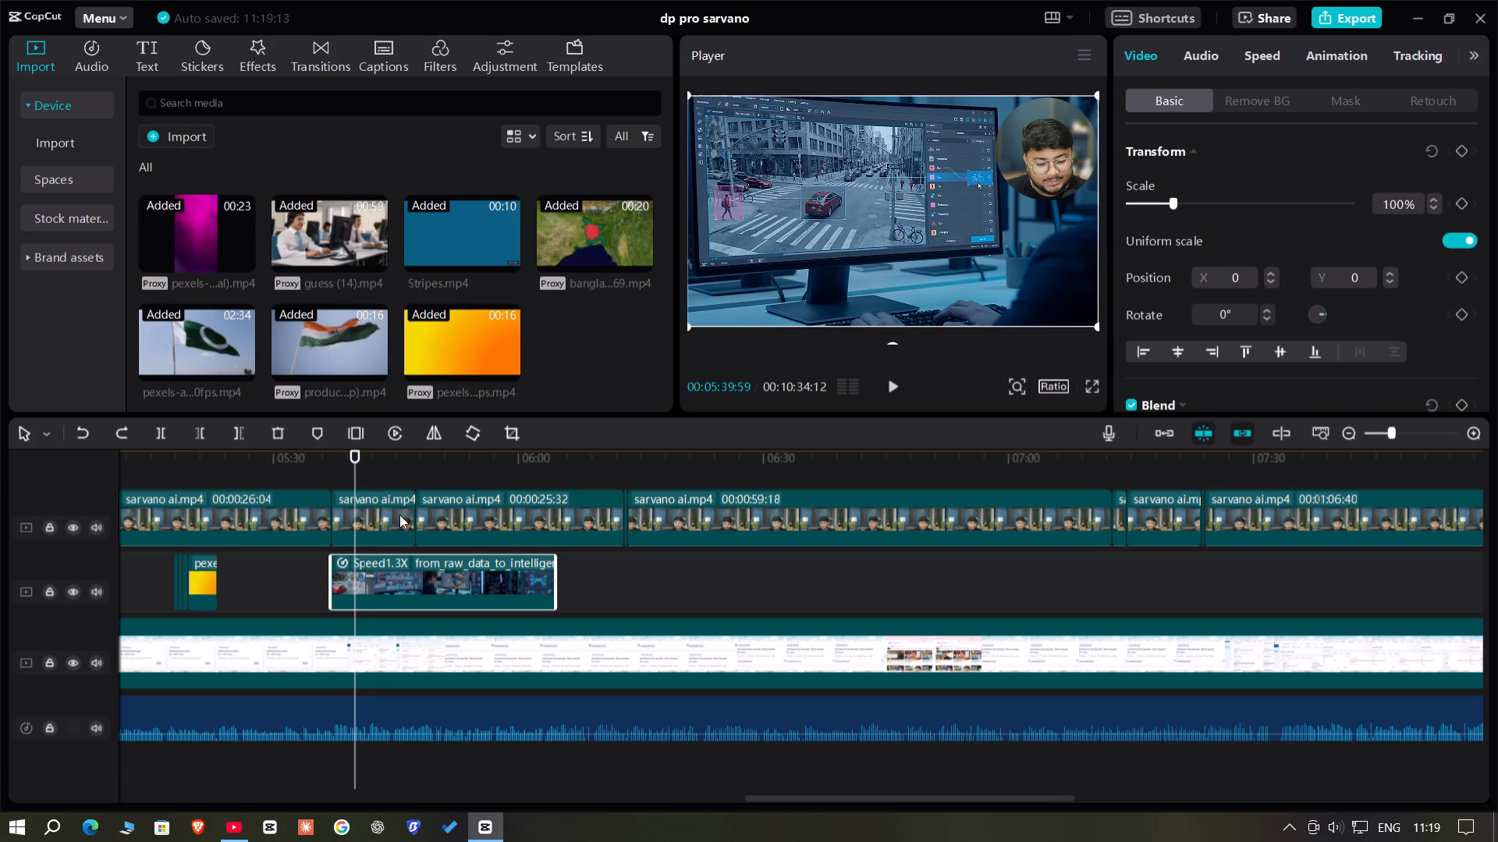
pyautogui.click(374, 455)
pyautogui.moveTo(374, 455); pyautogui.dragTo(449, 508)
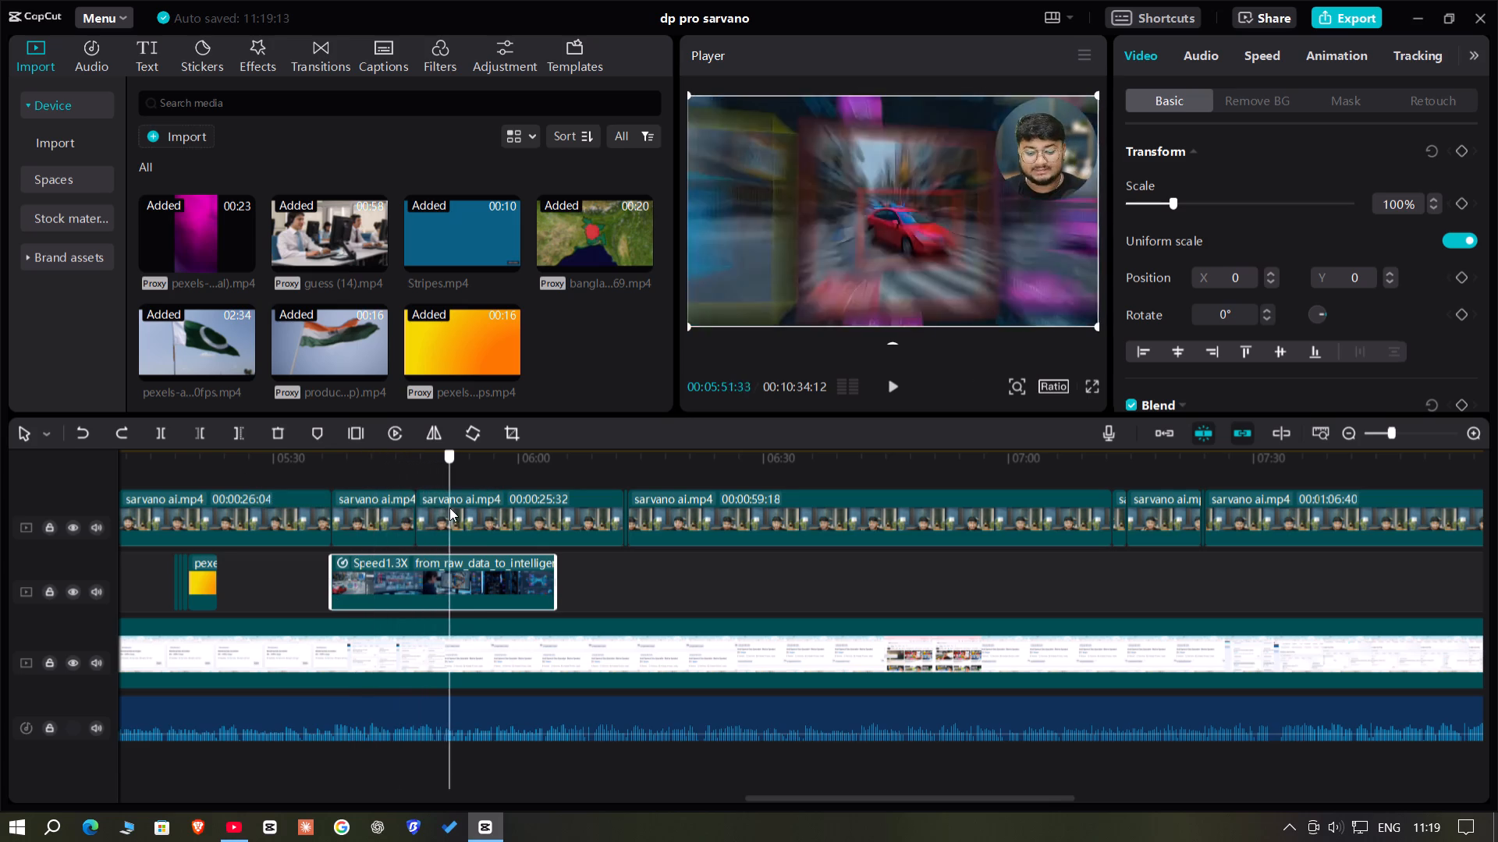
pyautogui.moveTo(449, 508); pyautogui.dragTo(324, 511)
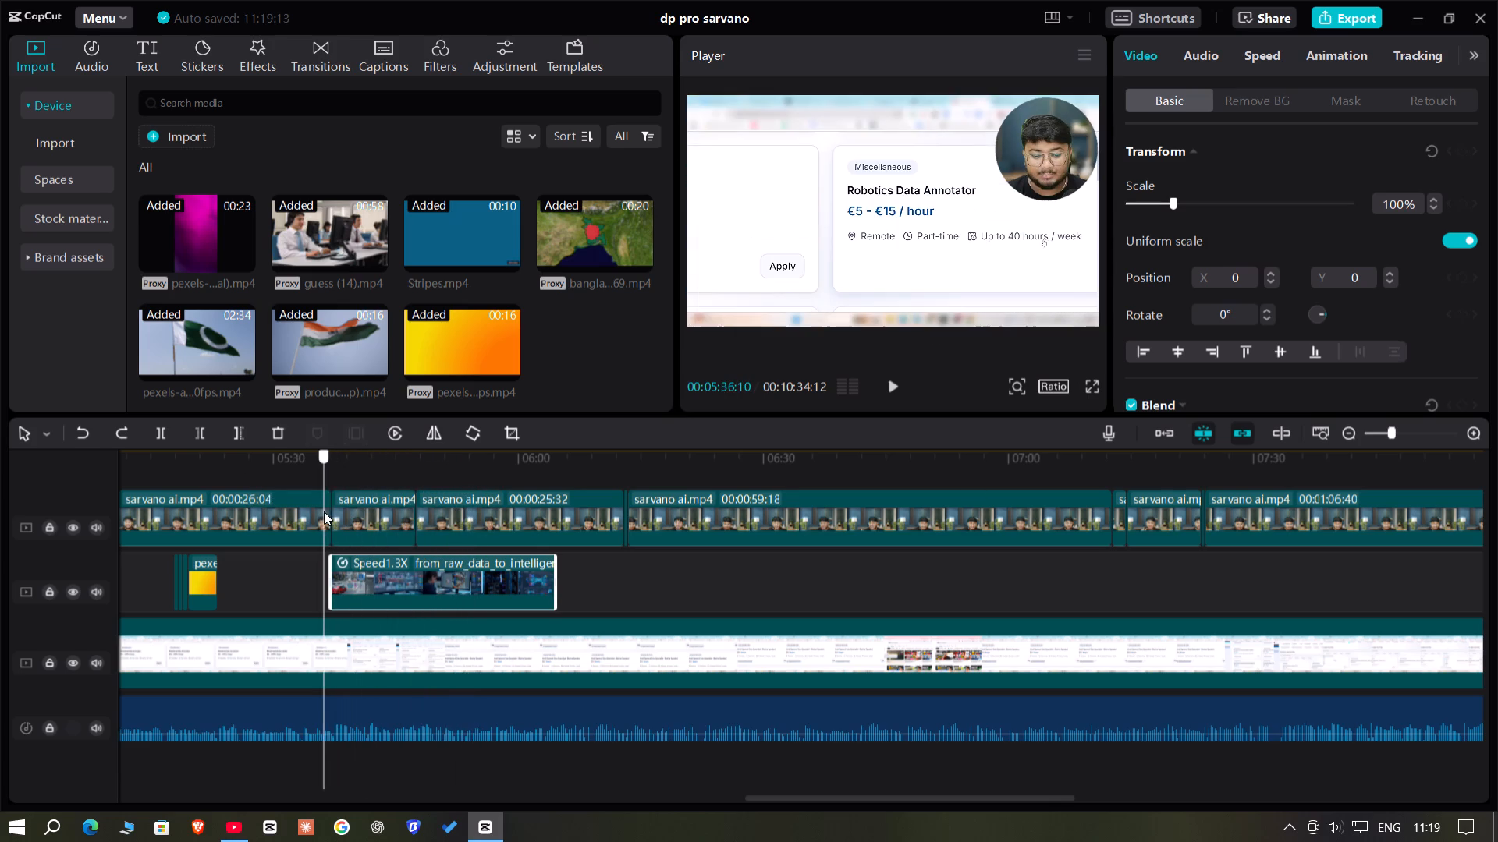
pyautogui.moveTo(324, 511); pyautogui.dragTo(332, 515)
pyautogui.press('space')
pyautogui.press('space')
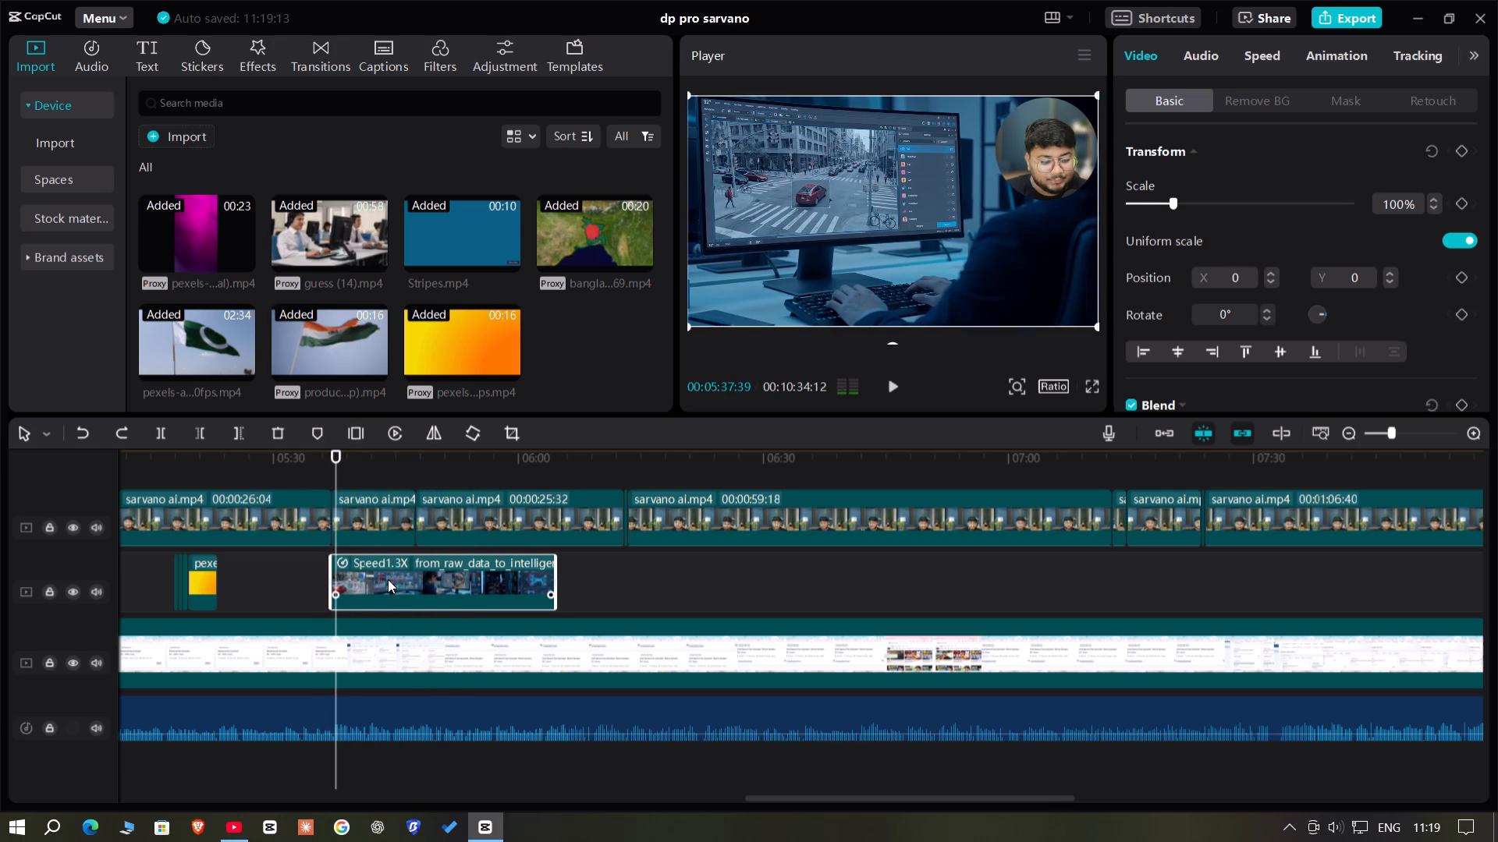
pyautogui.click(388, 579)
pyautogui.moveTo(389, 578); pyautogui.dragTo(864, 582)
# Play back the recording from about 00:05:38 to 00:06:26 to look for spots needing b-roll or zooms.
pyautogui.press('space')
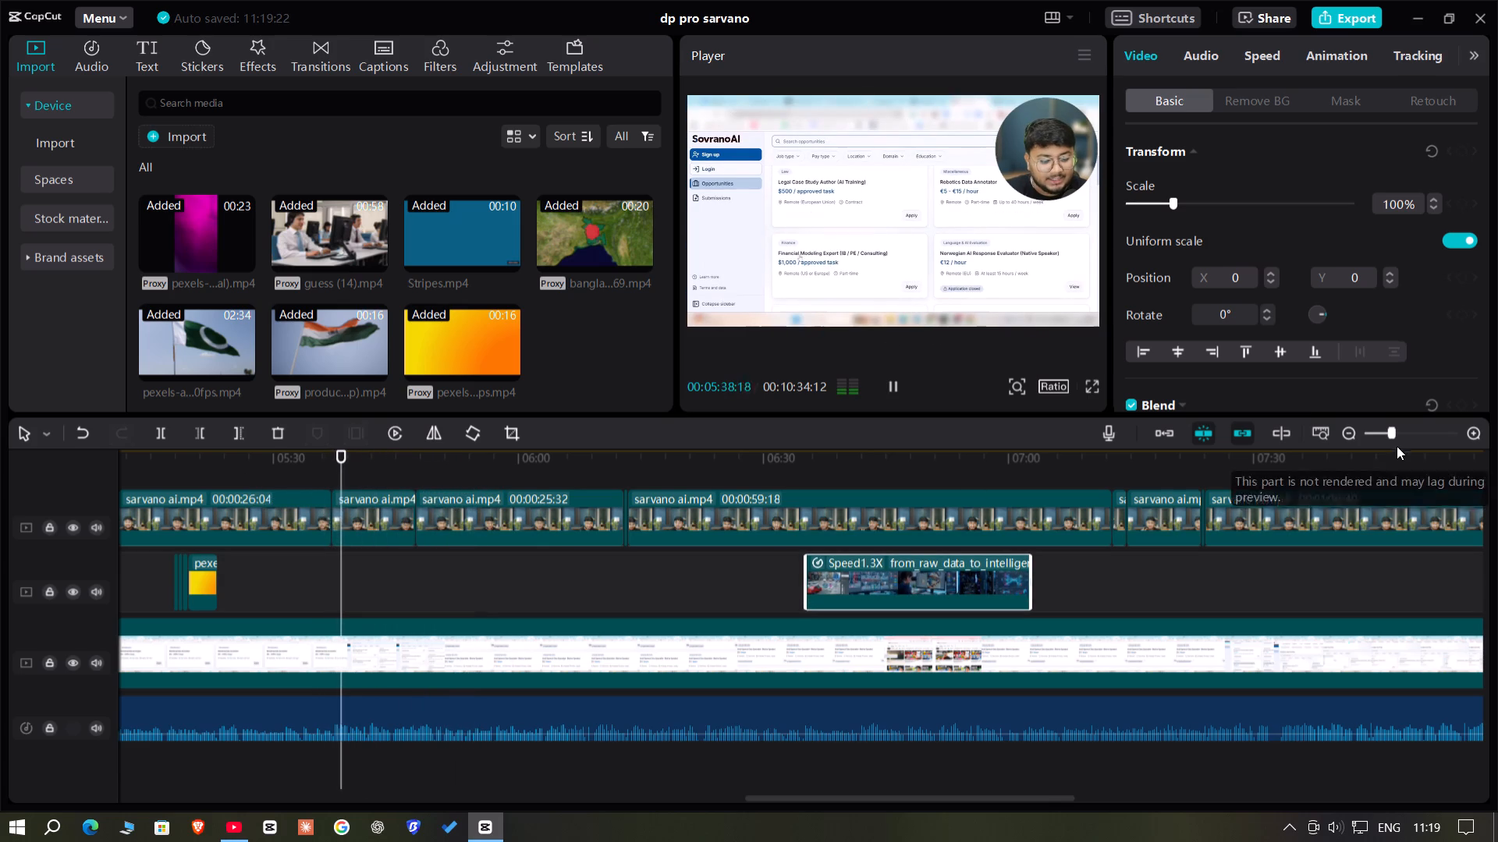
pyautogui.click(1404, 436)
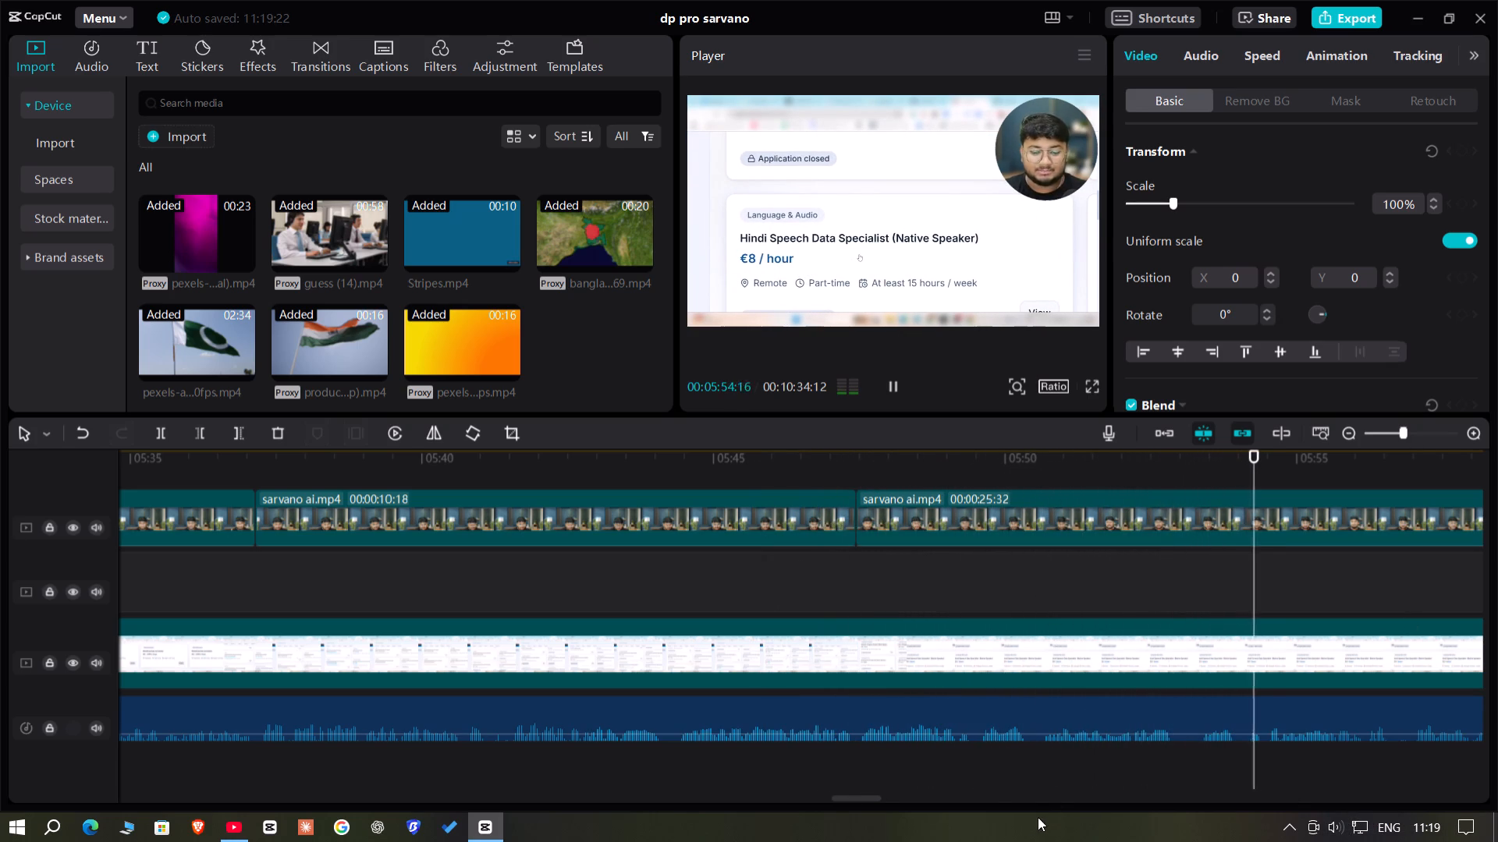
pyautogui.moveTo(861, 801); pyautogui.dragTo(890, 816)
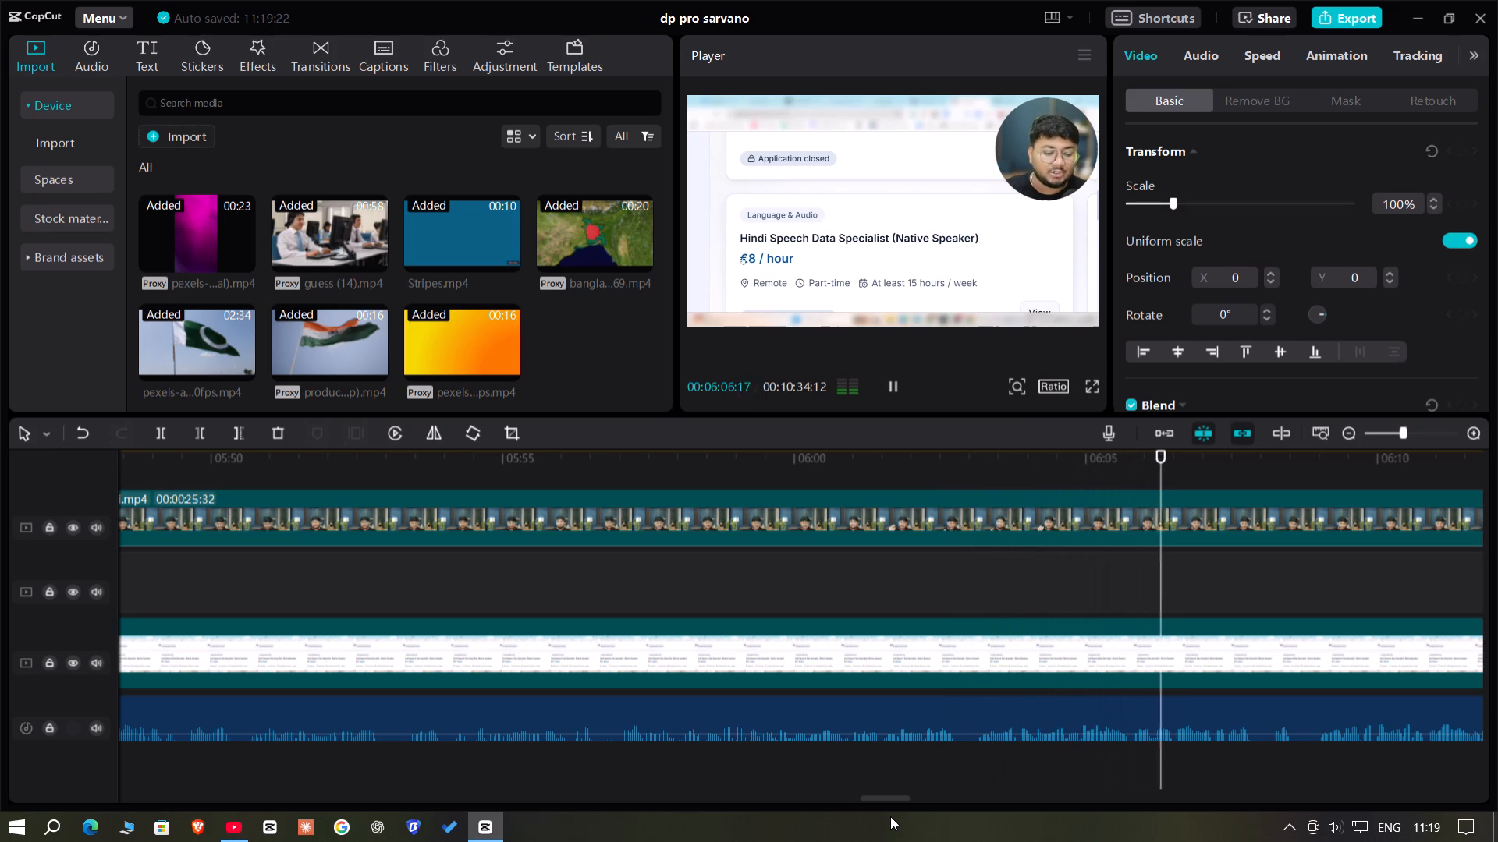
pyautogui.click(893, 794)
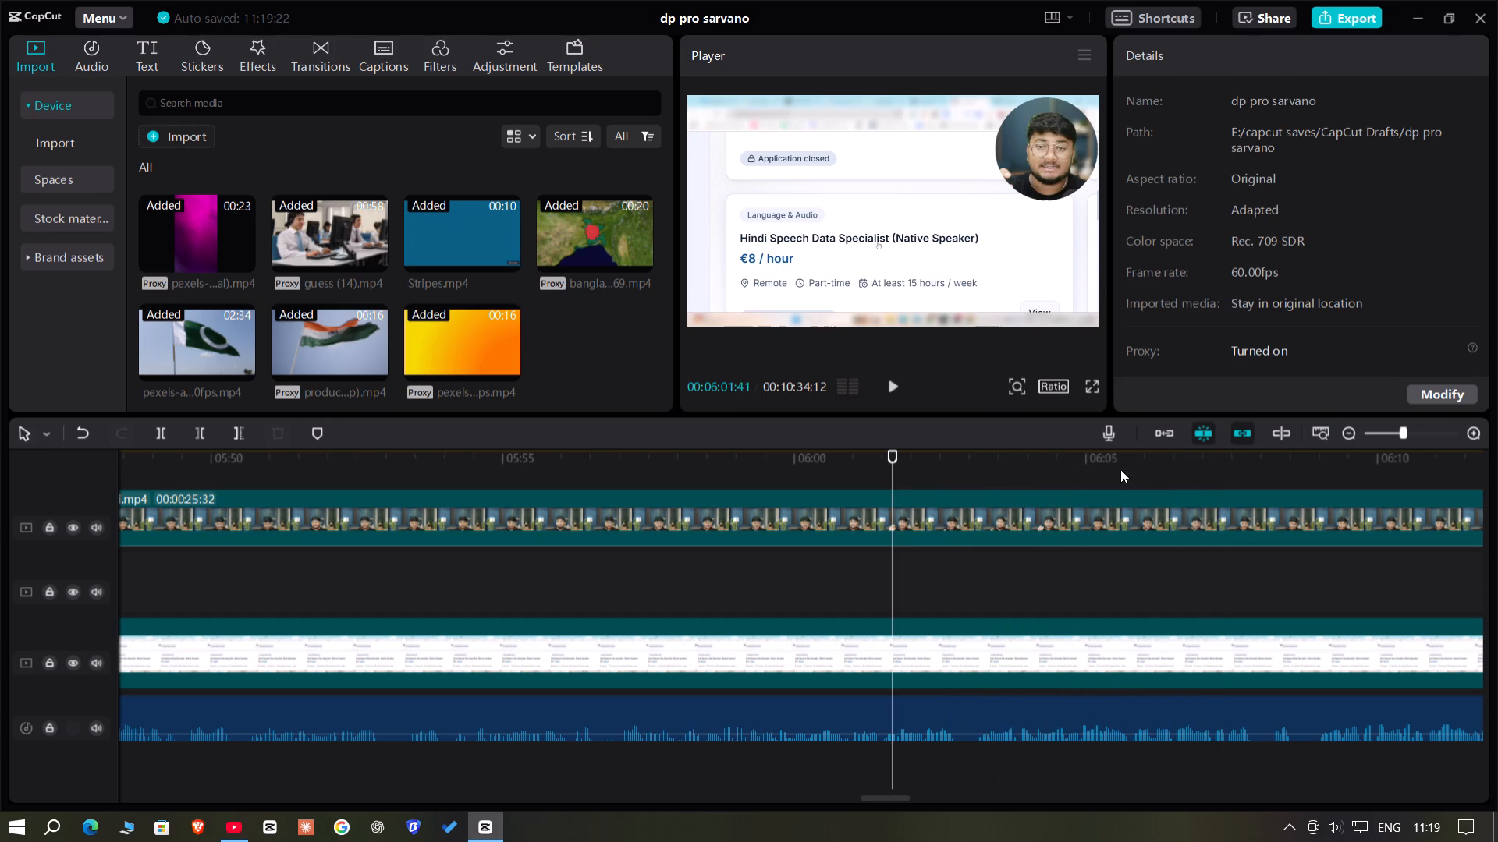
pyautogui.click(1140, 457)
pyautogui.press('space')
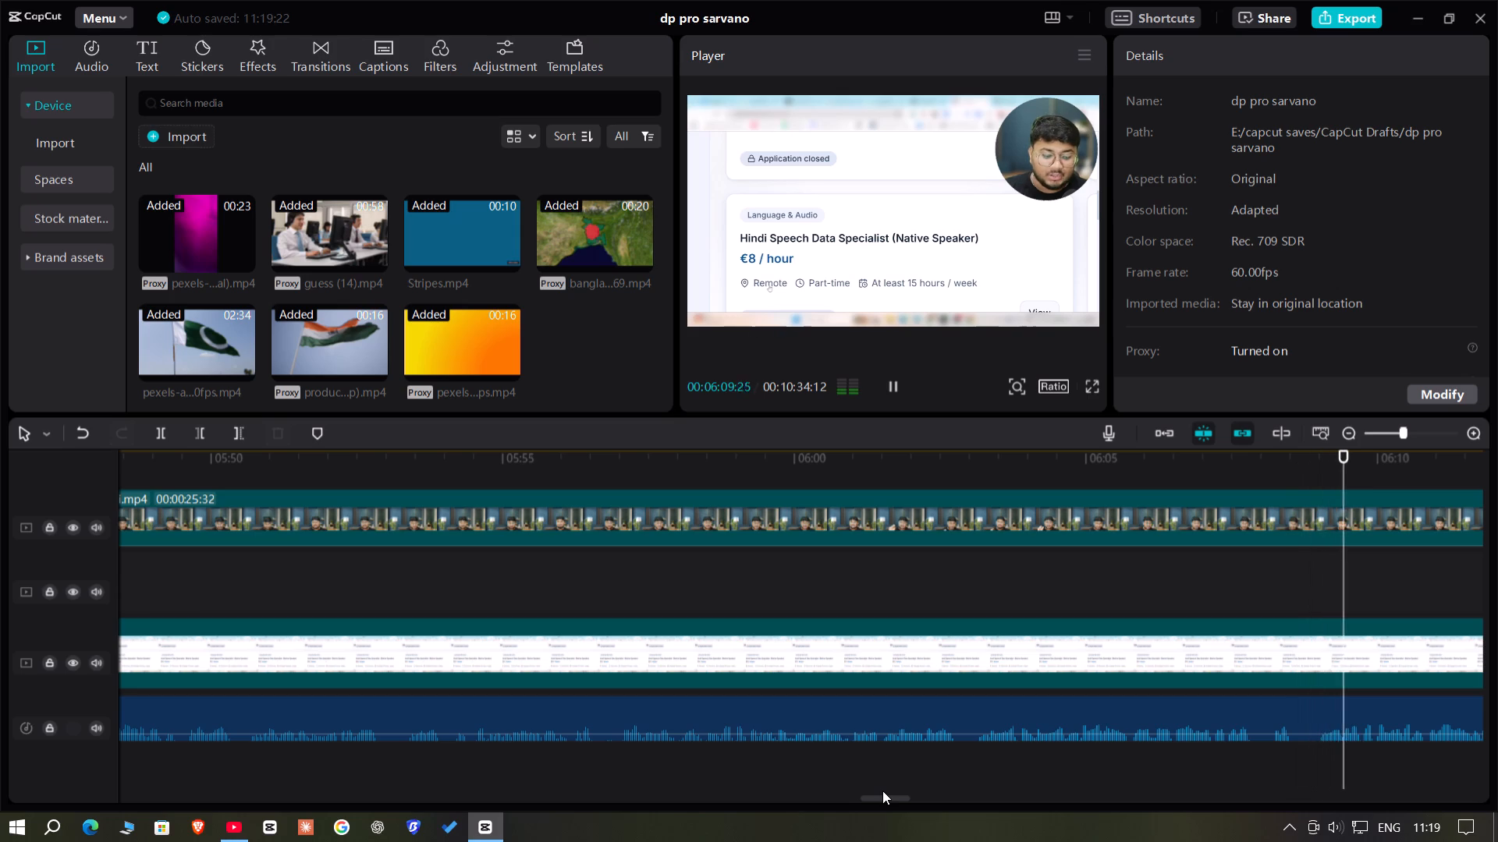
pyautogui.moveTo(893, 797); pyautogui.dragTo(938, 818)
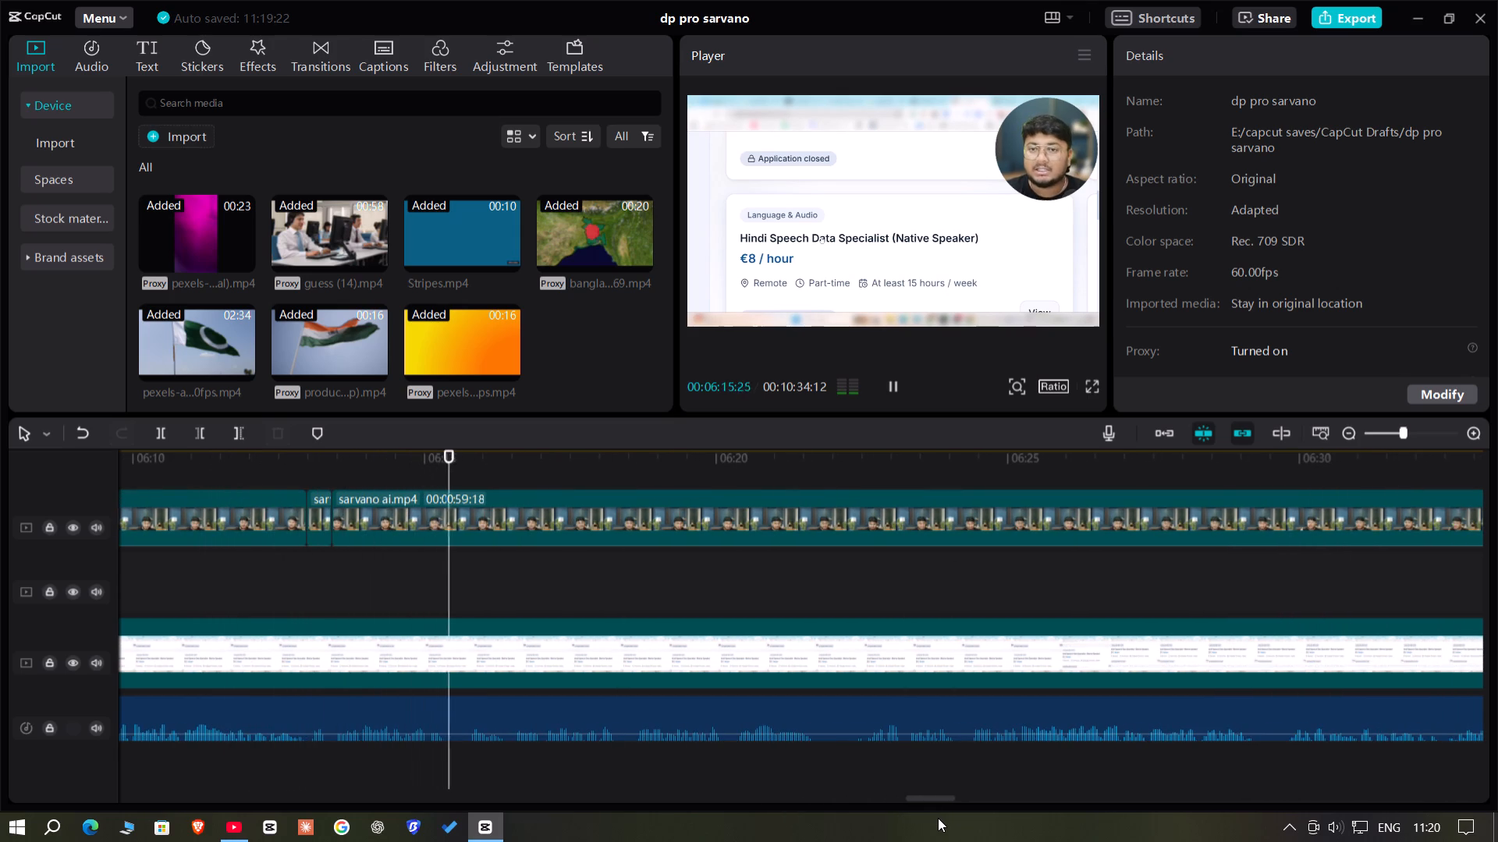
pyautogui.moveTo(938, 818); pyautogui.dragTo(941, 820)
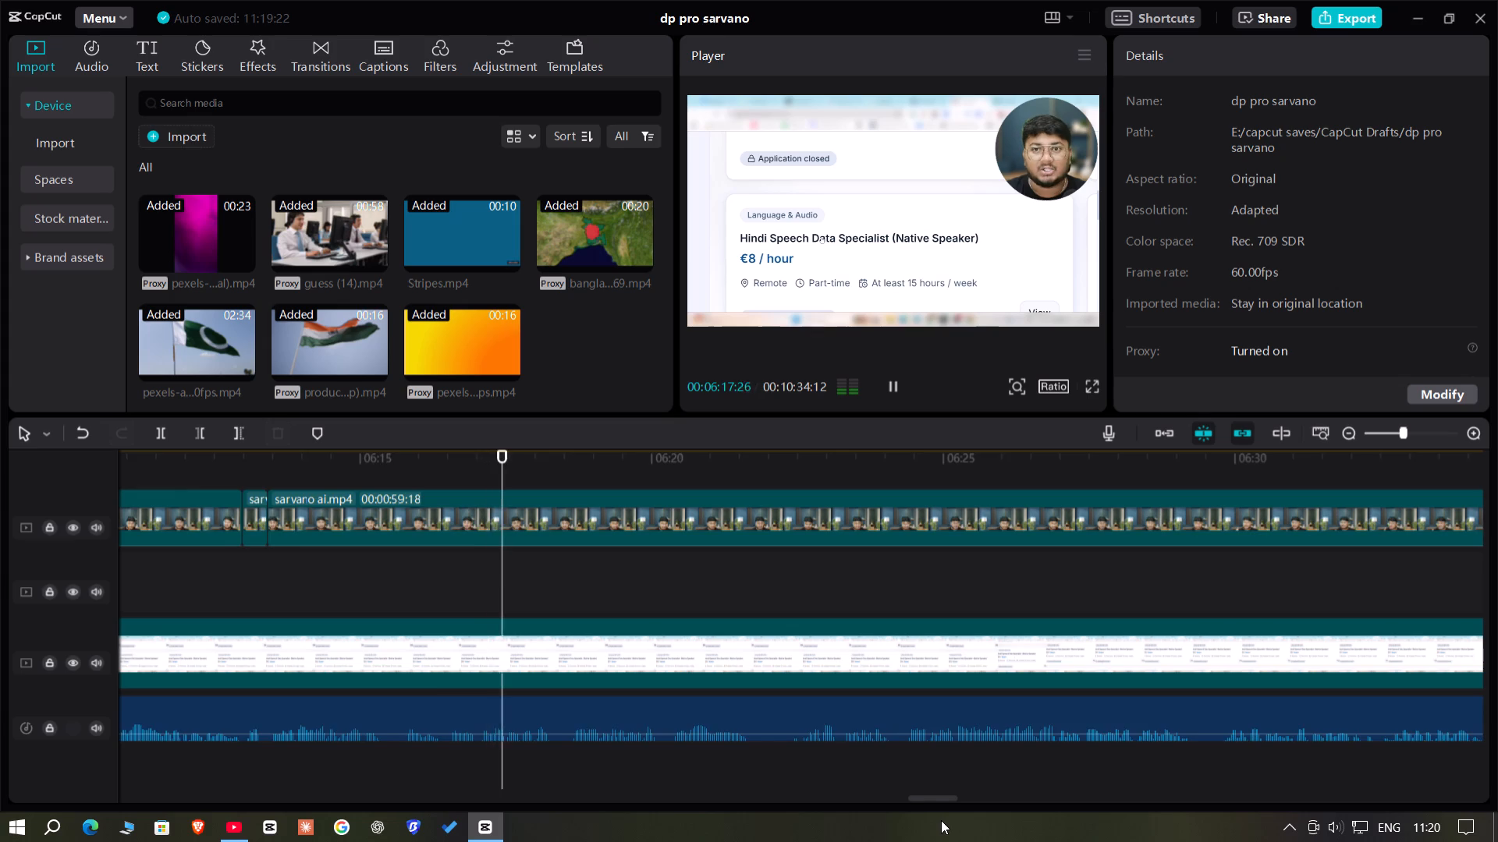
pyautogui.moveTo(941, 820); pyautogui.dragTo(942, 822)
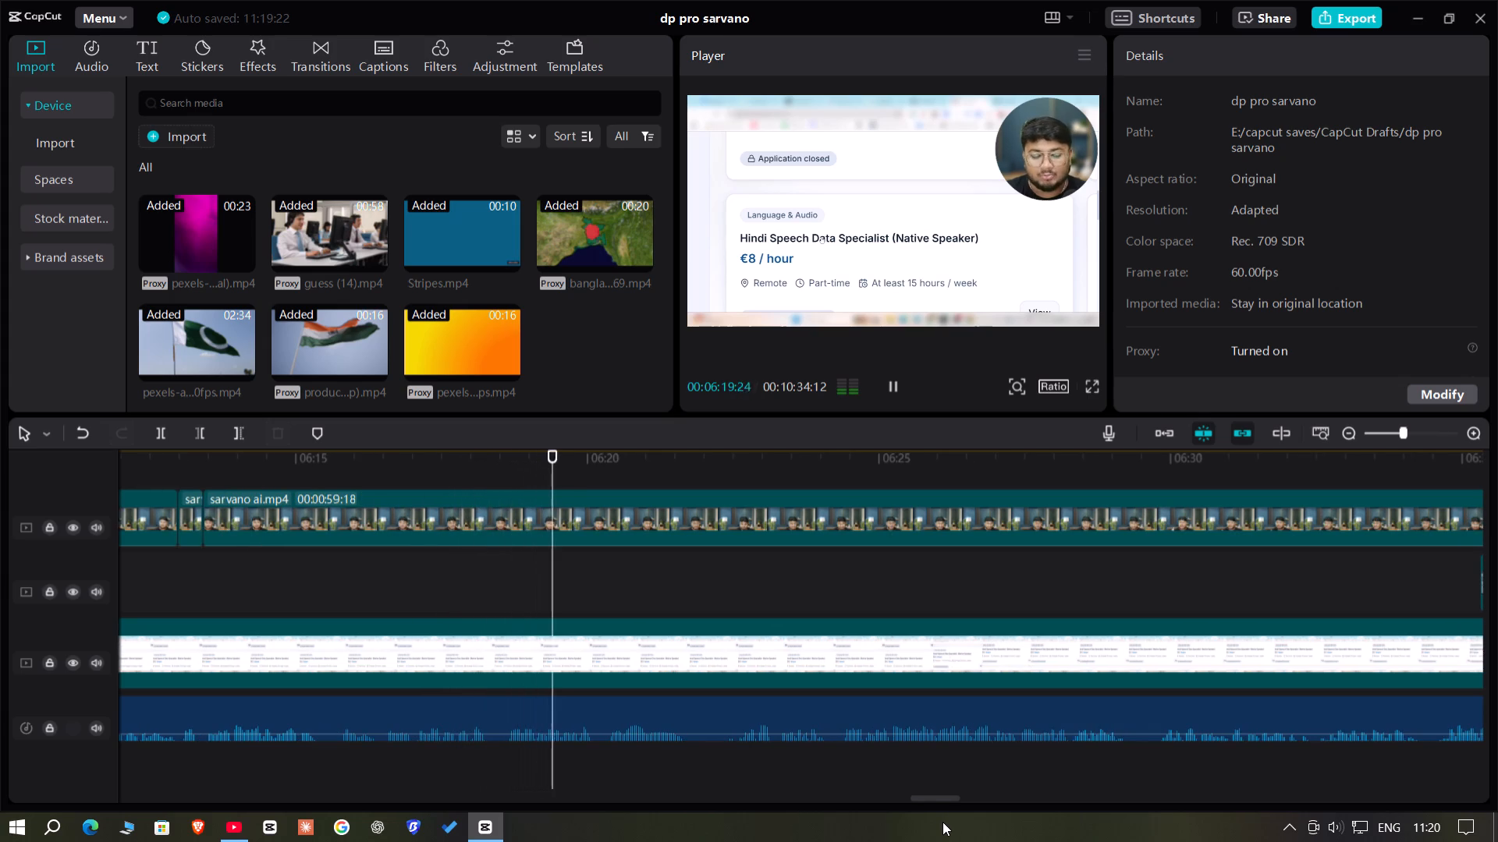
pyautogui.moveTo(942, 822); pyautogui.dragTo(953, 832)
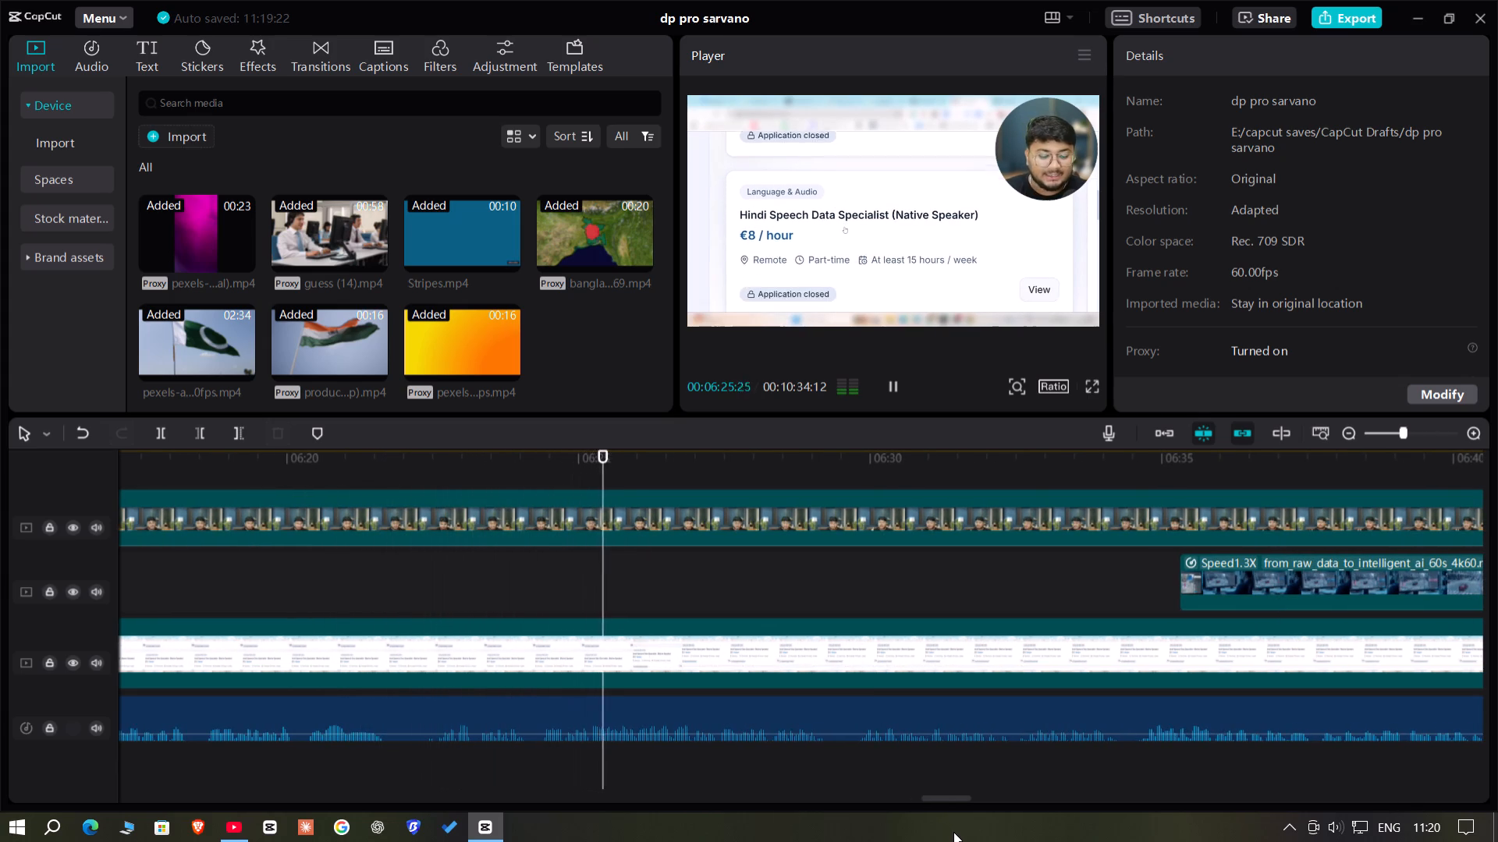
pyautogui.moveTo(953, 832); pyautogui.dragTo(951, 832)
pyautogui.press('space')
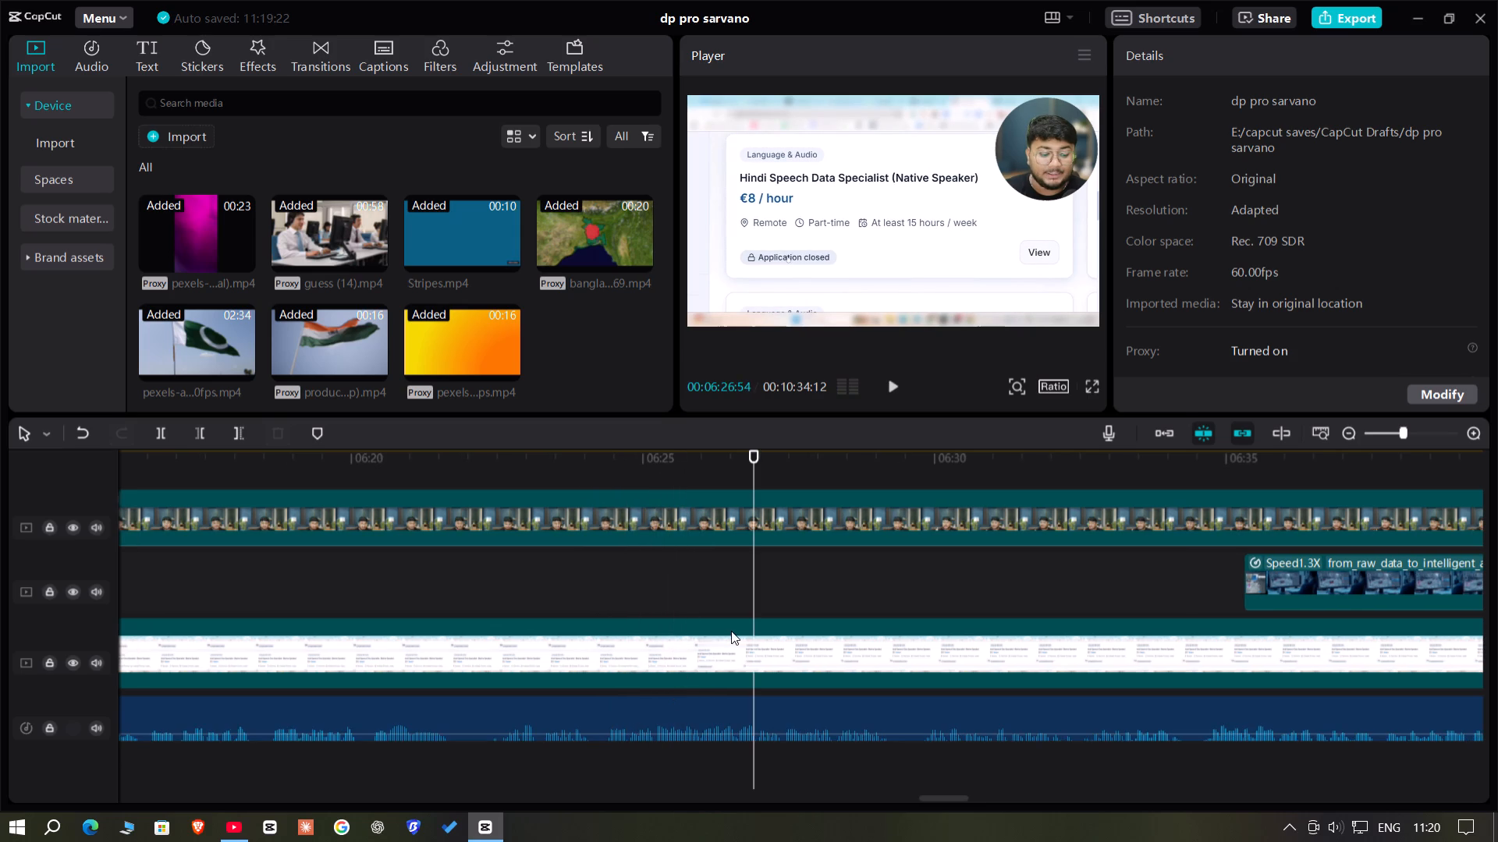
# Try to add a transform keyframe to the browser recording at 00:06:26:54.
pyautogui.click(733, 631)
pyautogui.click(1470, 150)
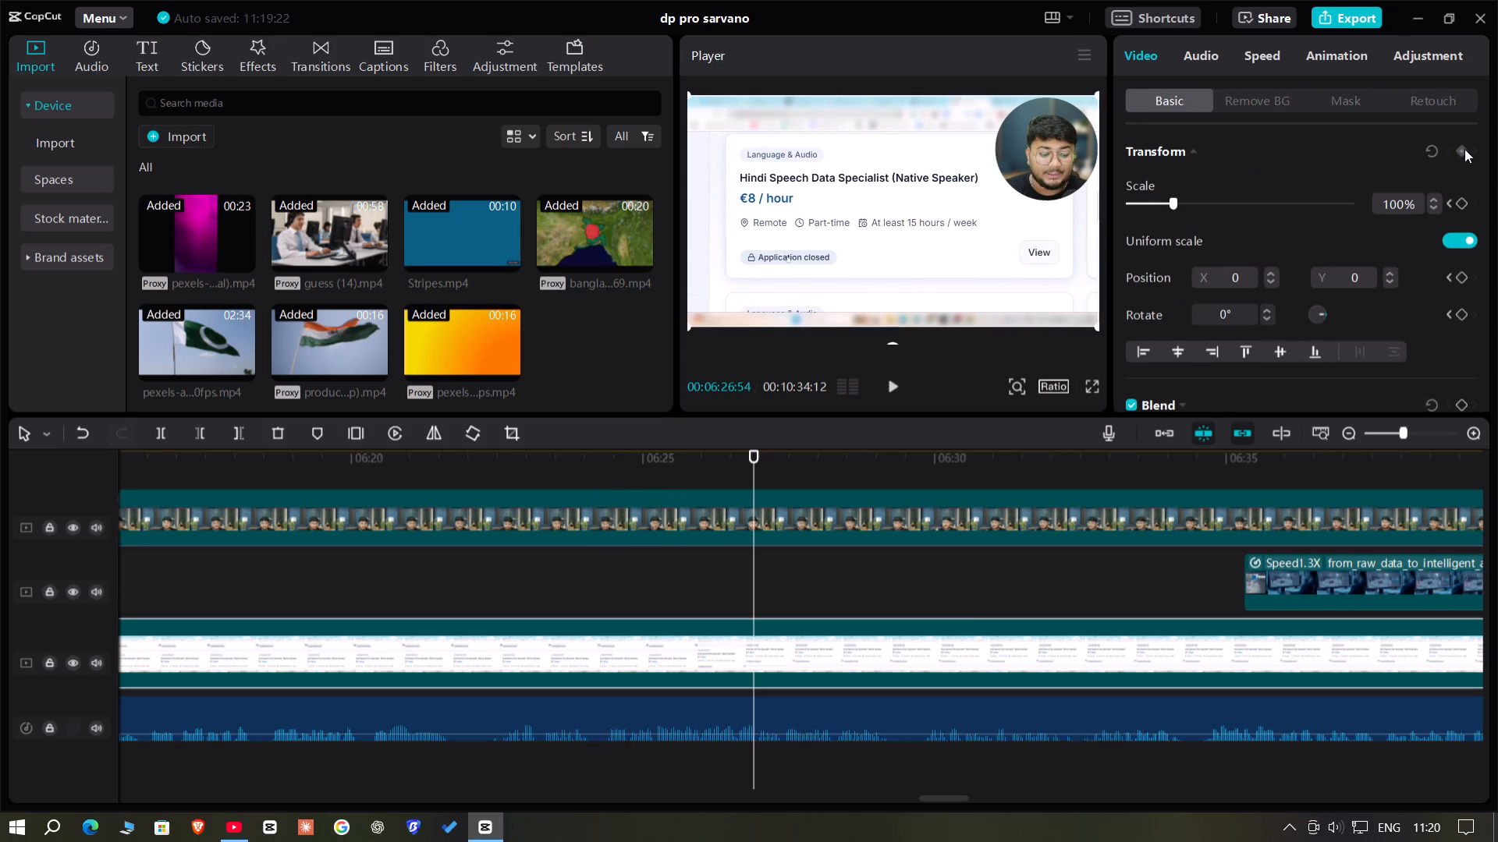
# Play on to the from_raw_data_to_intelligent_ai b-roll clip and move it later to about 00:06:43.
pyautogui.press('space')
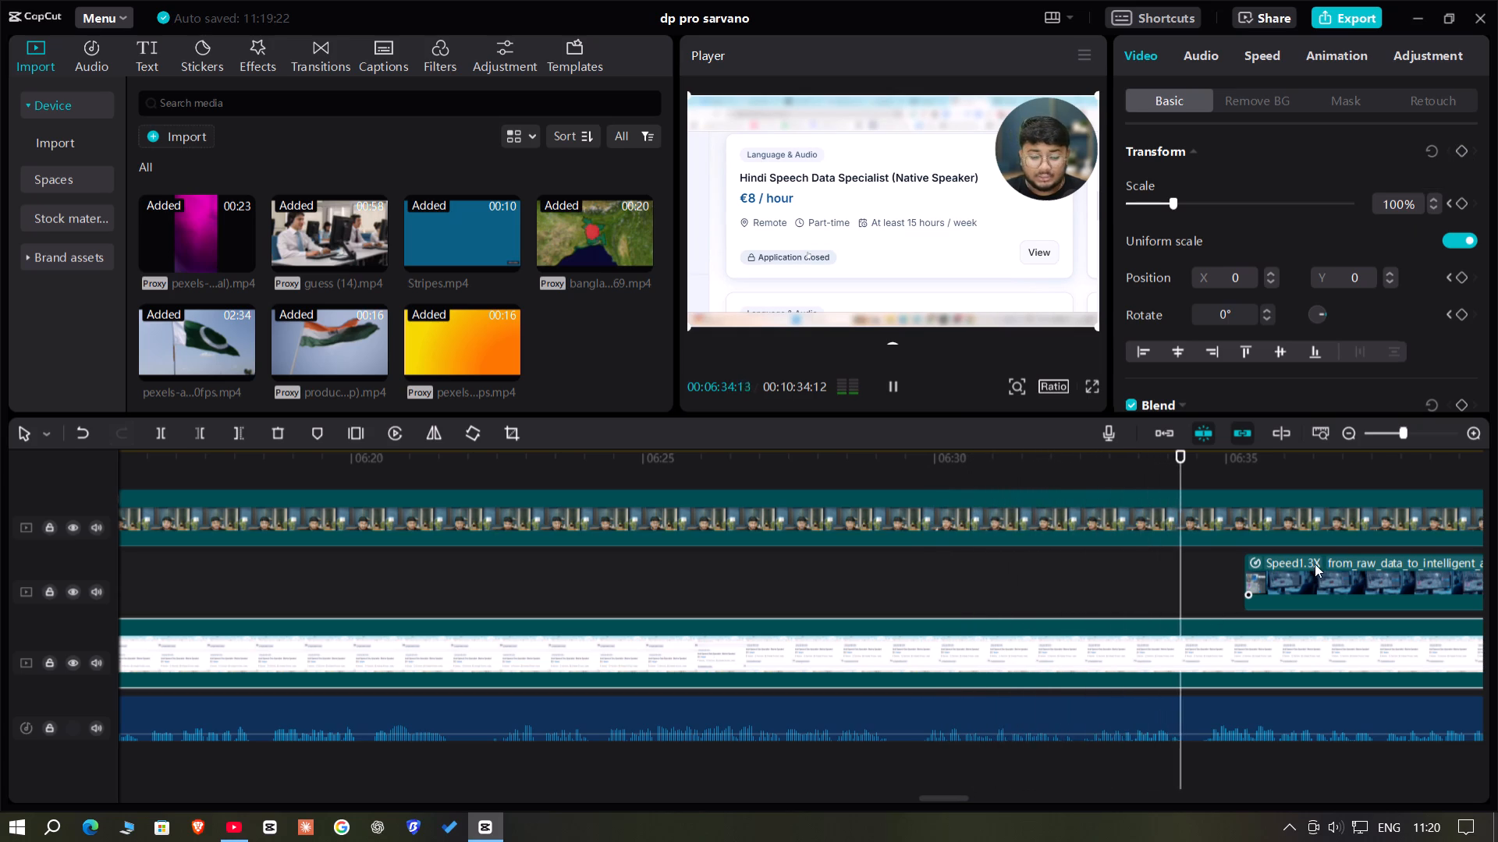
pyautogui.press('space')
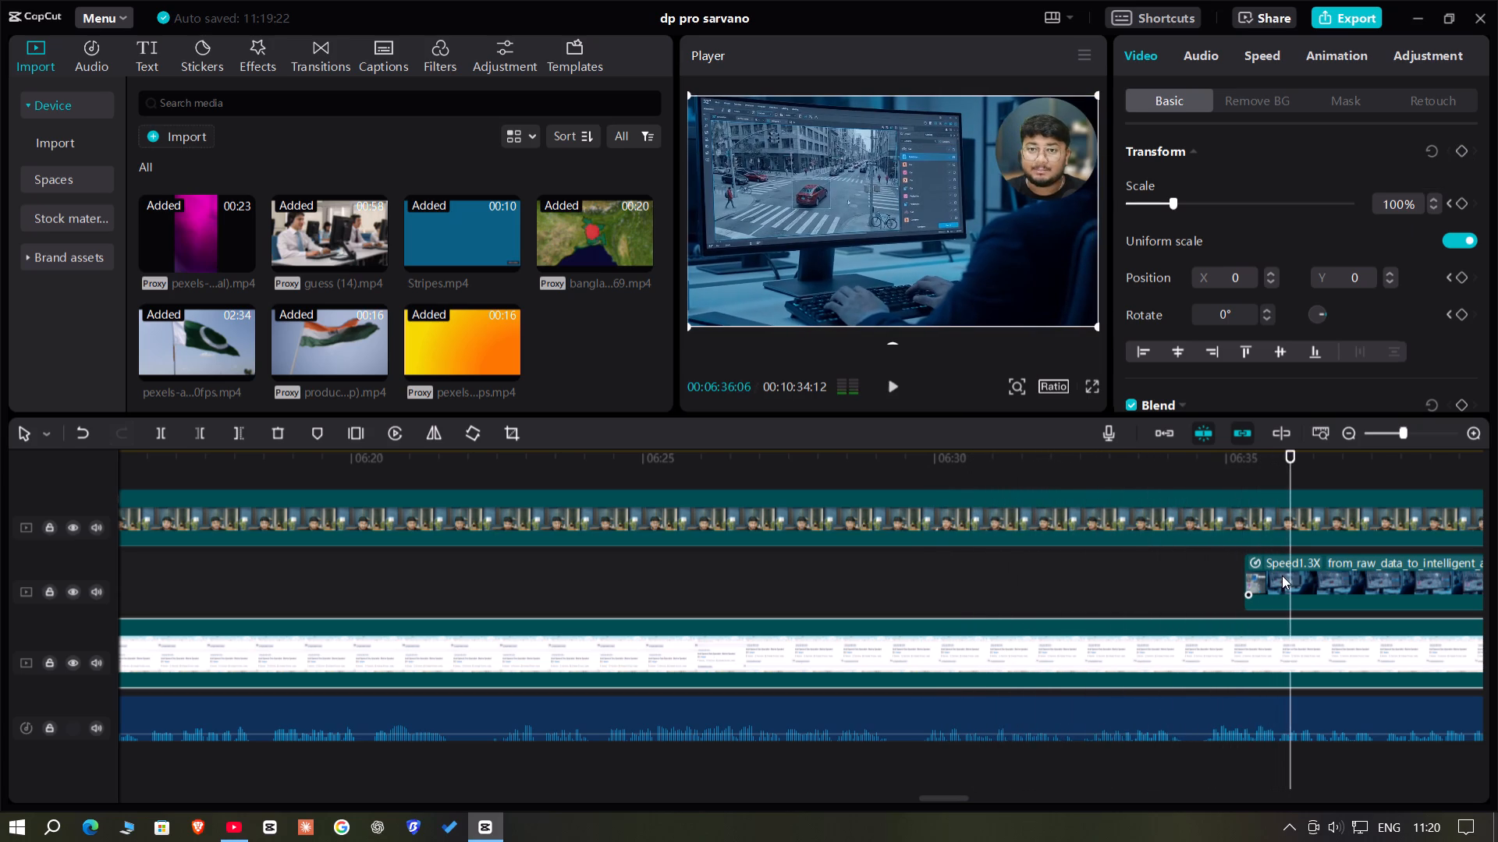
pyautogui.press('space')
pyautogui.press('space')
pyautogui.click(1276, 575)
pyautogui.moveTo(1265, 577); pyautogui.dragTo(1122, 578)
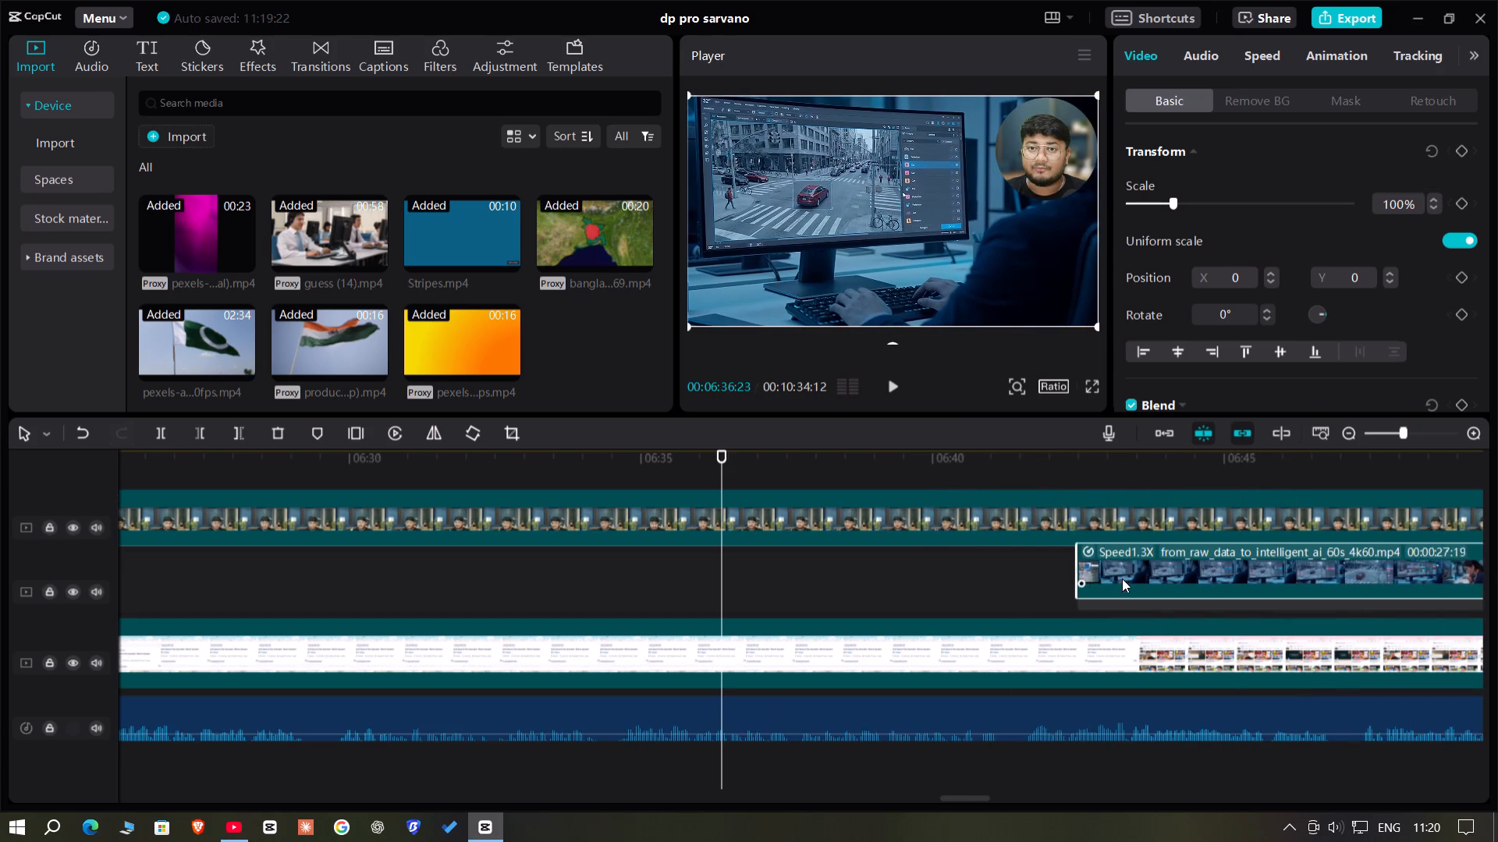
pyautogui.moveTo(1122, 578); pyautogui.dragTo(1123, 580)
# Import New Project 8 [80043BA] from the All Editing Pack folder and place it above the recording at 00:06:37:40.
pyautogui.press('space')
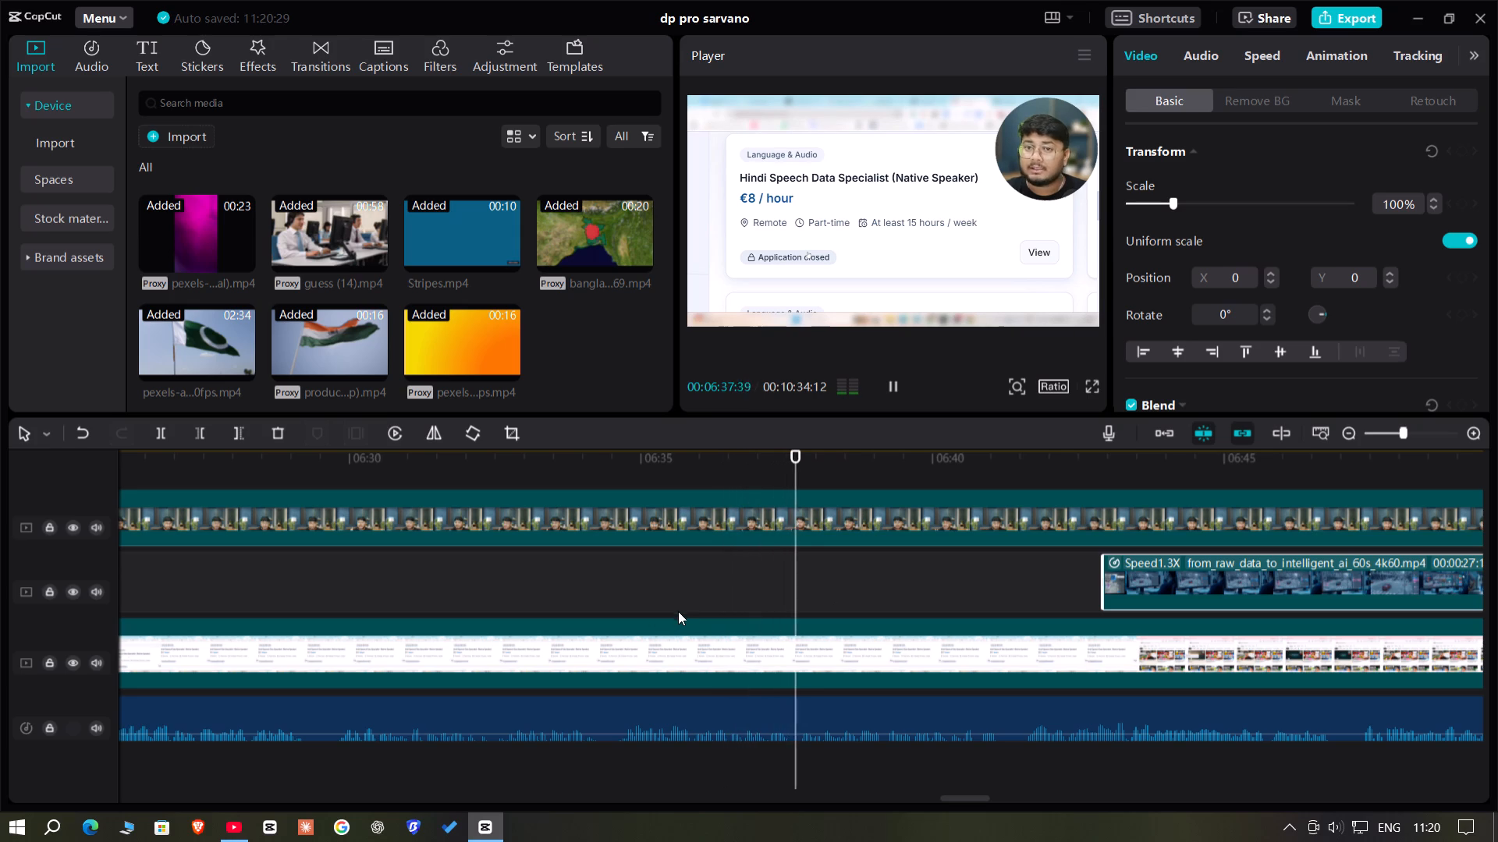
pyautogui.click(783, 589)
pyautogui.moveTo(783, 589); pyautogui.dragTo(797, 593)
pyautogui.click(151, 145)
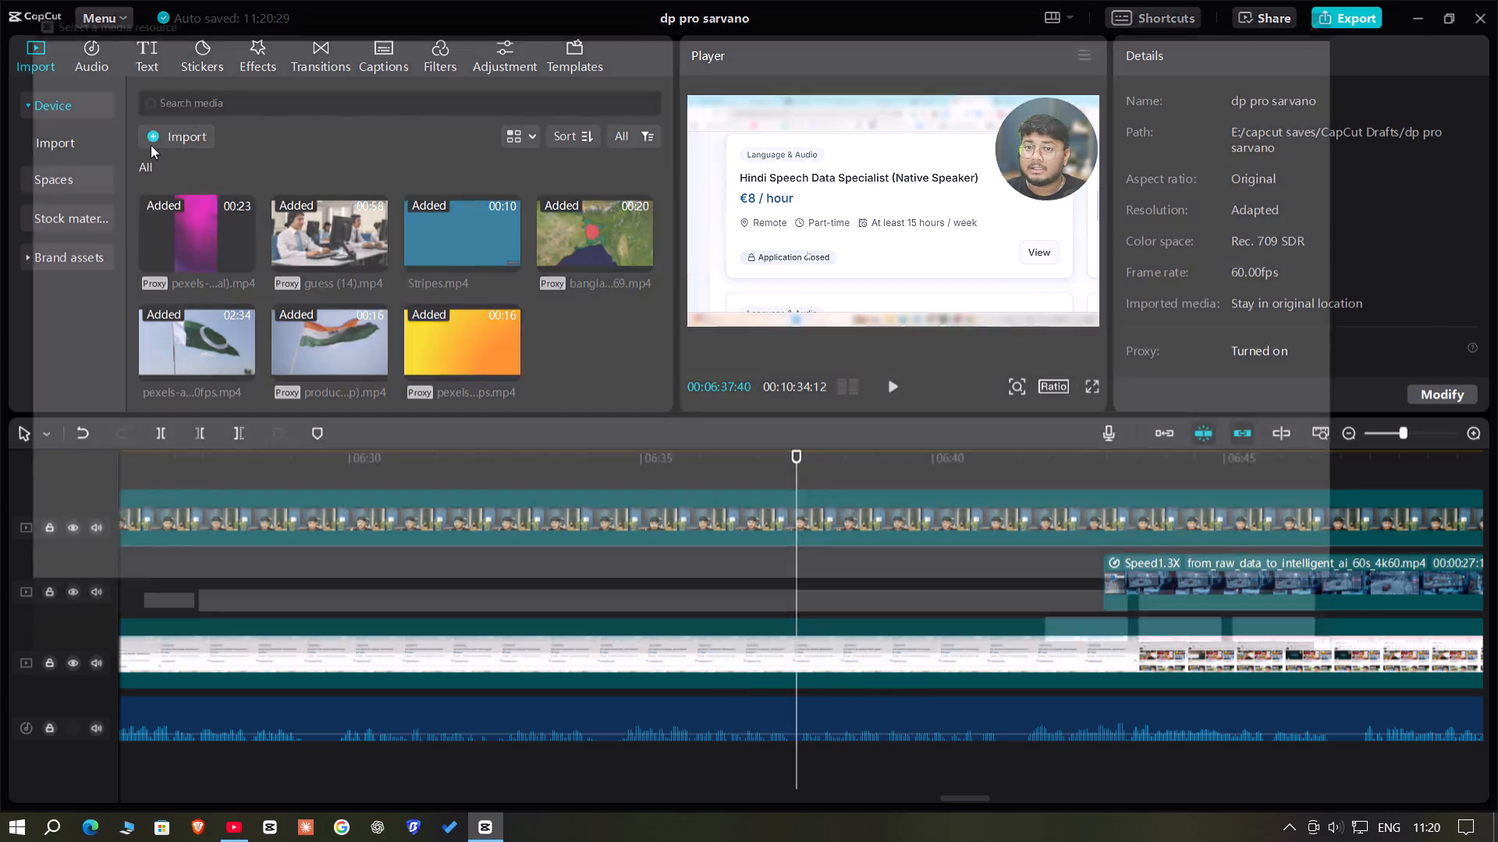
pyautogui.scroll(-1, 953, 365)
pyautogui.scroll(2, 951, 366)
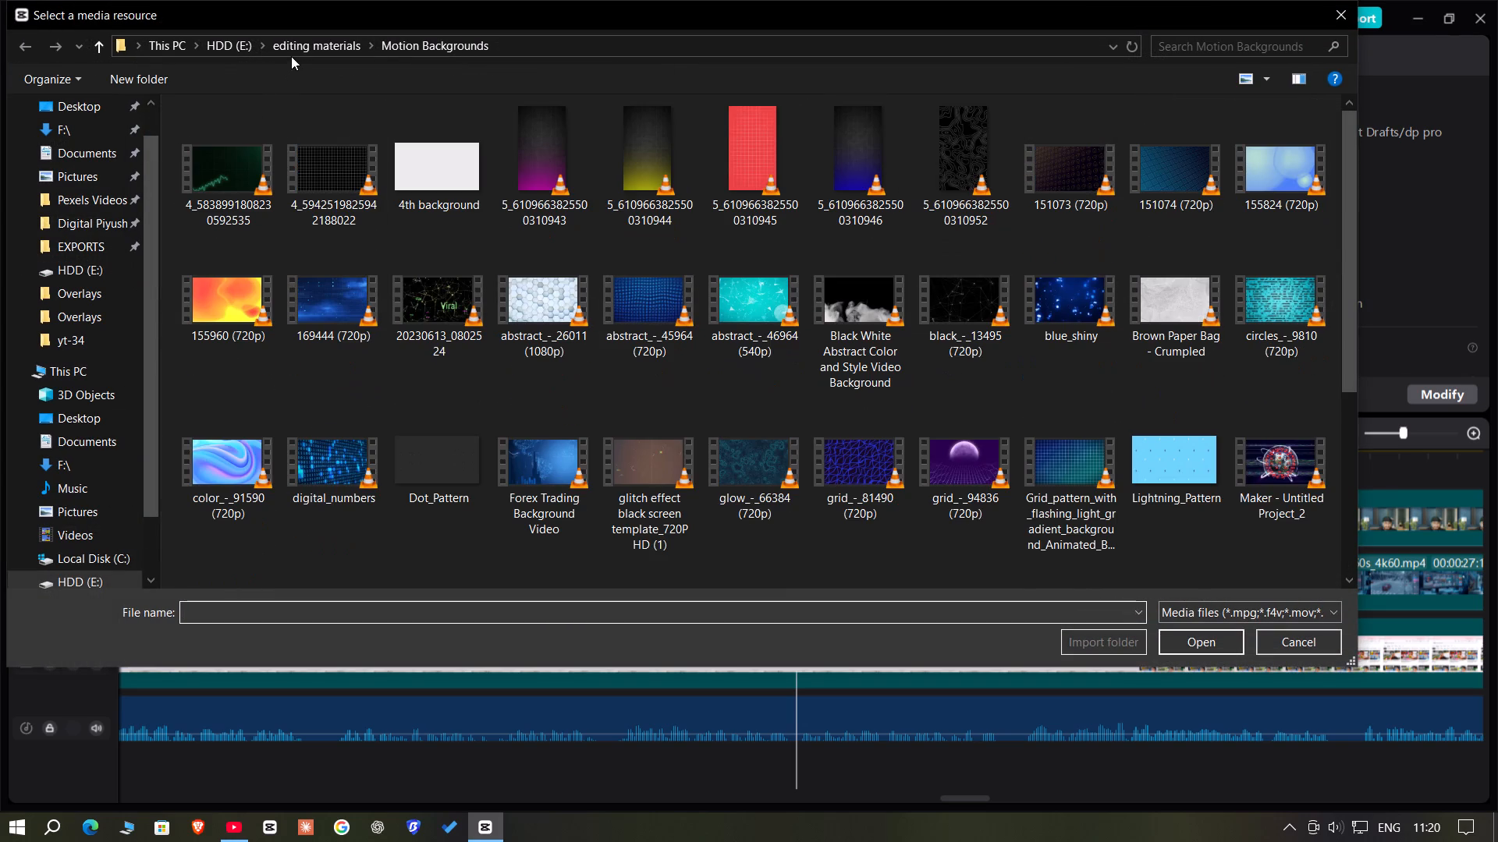
pyautogui.click(292, 53)
pyautogui.doubleClick(327, 151)
pyautogui.doubleClick(272, 138)
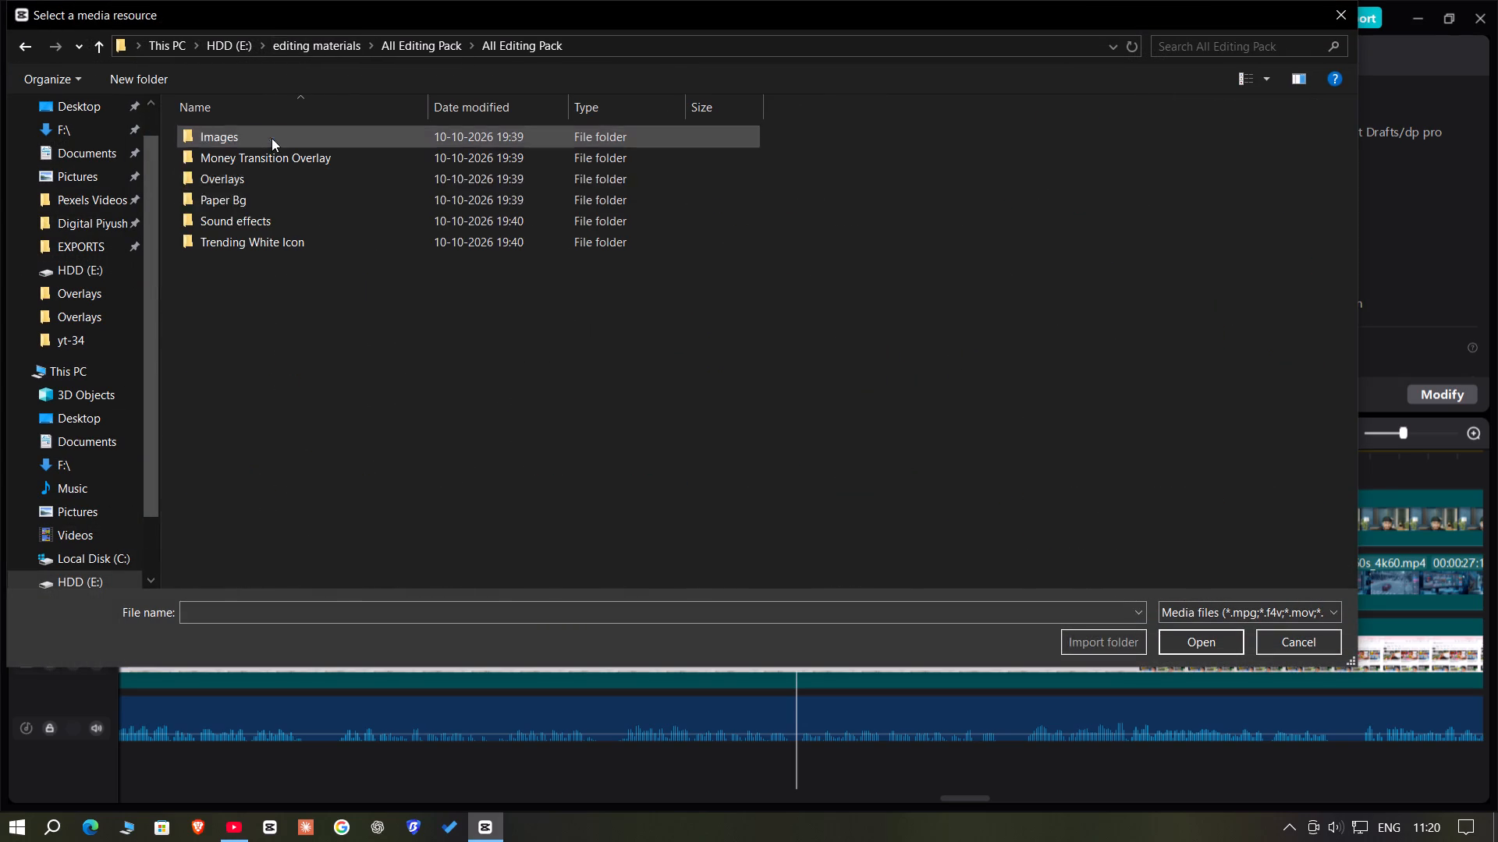
pyautogui.click(226, 195)
pyautogui.doubleClick(233, 179)
pyautogui.scroll(-2, 1298, 295)
pyautogui.scroll(2, 679, 391)
pyautogui.doubleClick(313, 529)
pyautogui.moveTo(601, 328); pyautogui.dragTo(795, 568)
# Trim the end of the blue grid clip to 00:06:41:33 and move it down onto the b-roll track.
pyautogui.click(896, 387)
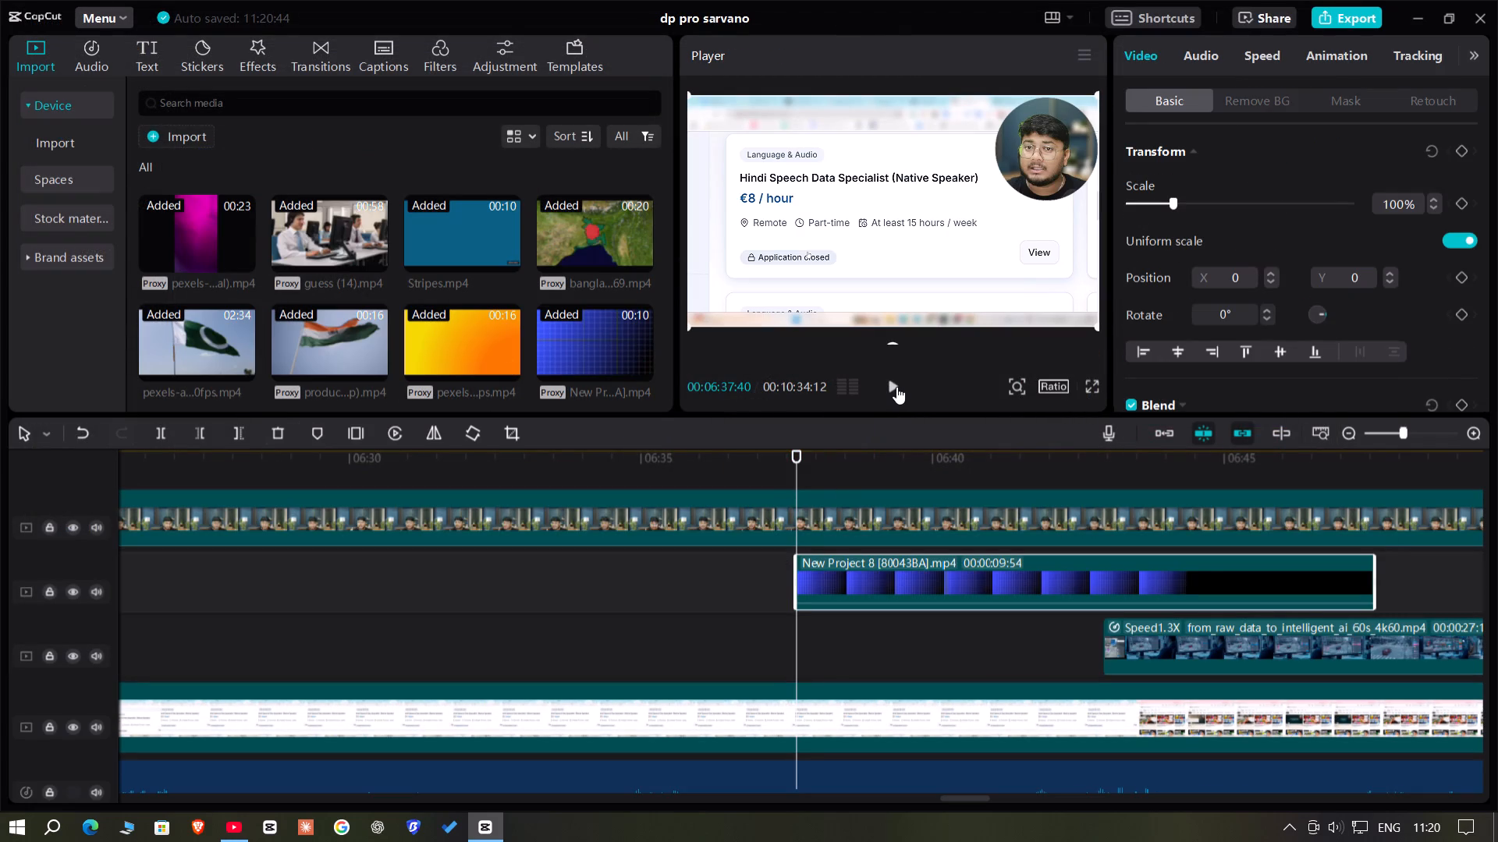
pyautogui.scroll(-6, 1081, 582)
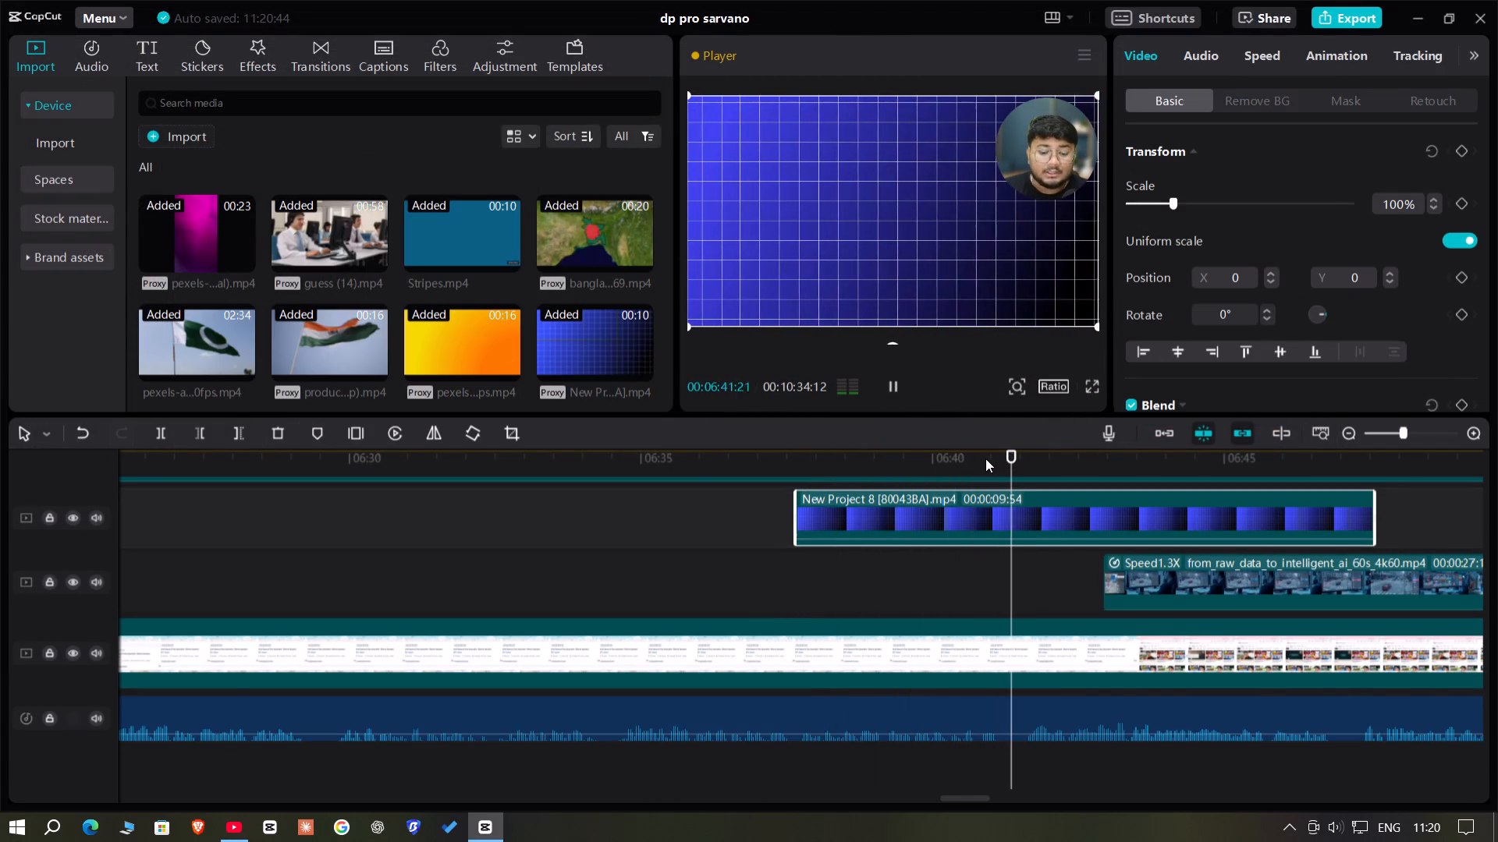
pyautogui.press('space')
pyautogui.click(1015, 458)
pyautogui.moveTo(1015, 458); pyautogui.dragTo(1023, 479)
pyautogui.click(1006, 536)
pyautogui.click(237, 429)
pyautogui.moveTo(851, 516); pyautogui.dragTo(852, 518)
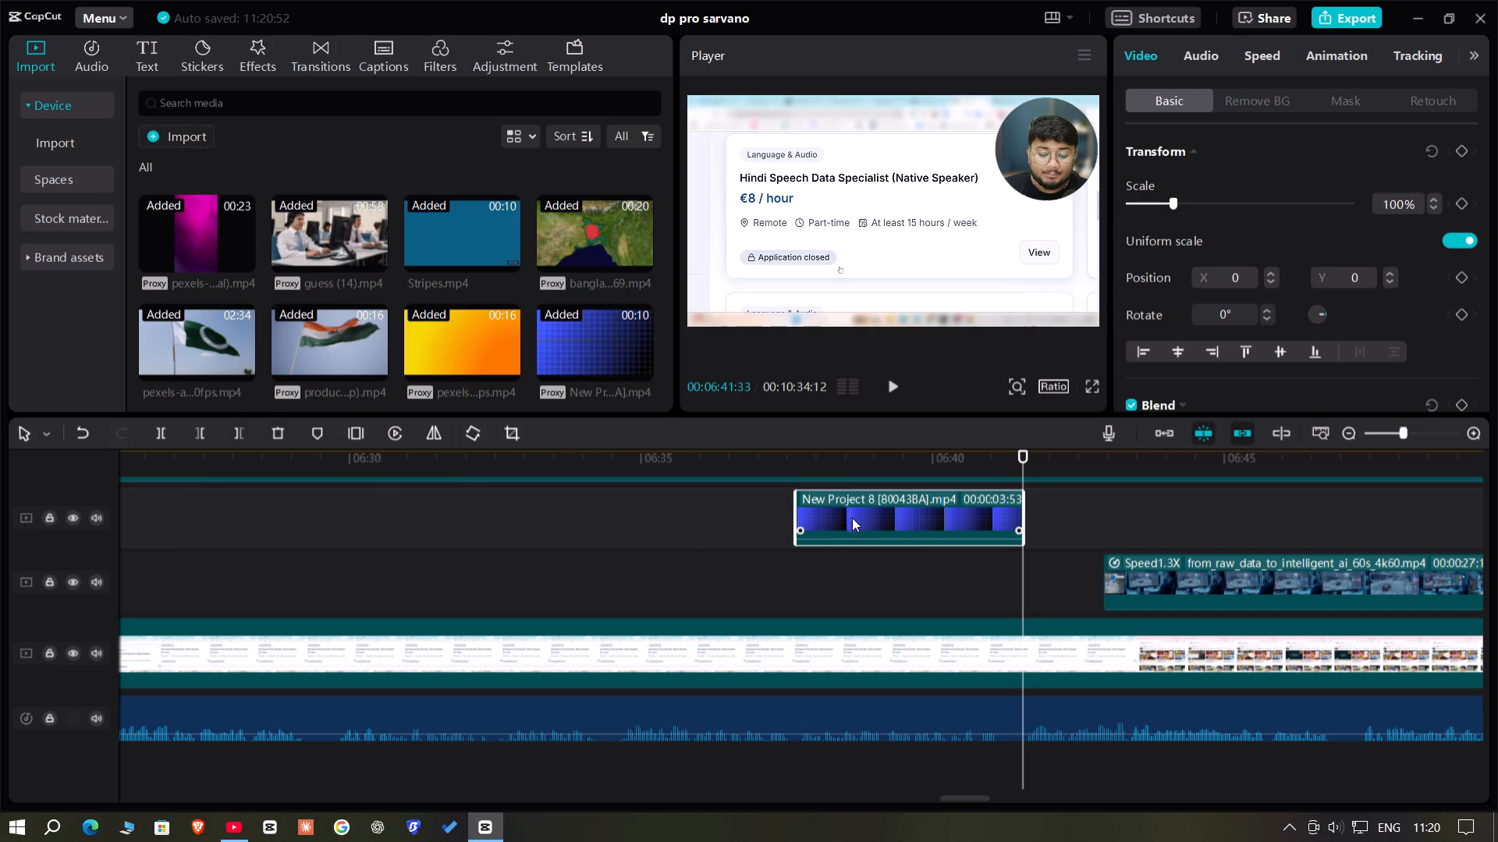
pyautogui.moveTo(852, 518); pyautogui.dragTo(852, 601)
# Move the from_raw_data_to_intelligent_ai b-roll clip further along its track to about 00:06:56.
pyautogui.press('space')
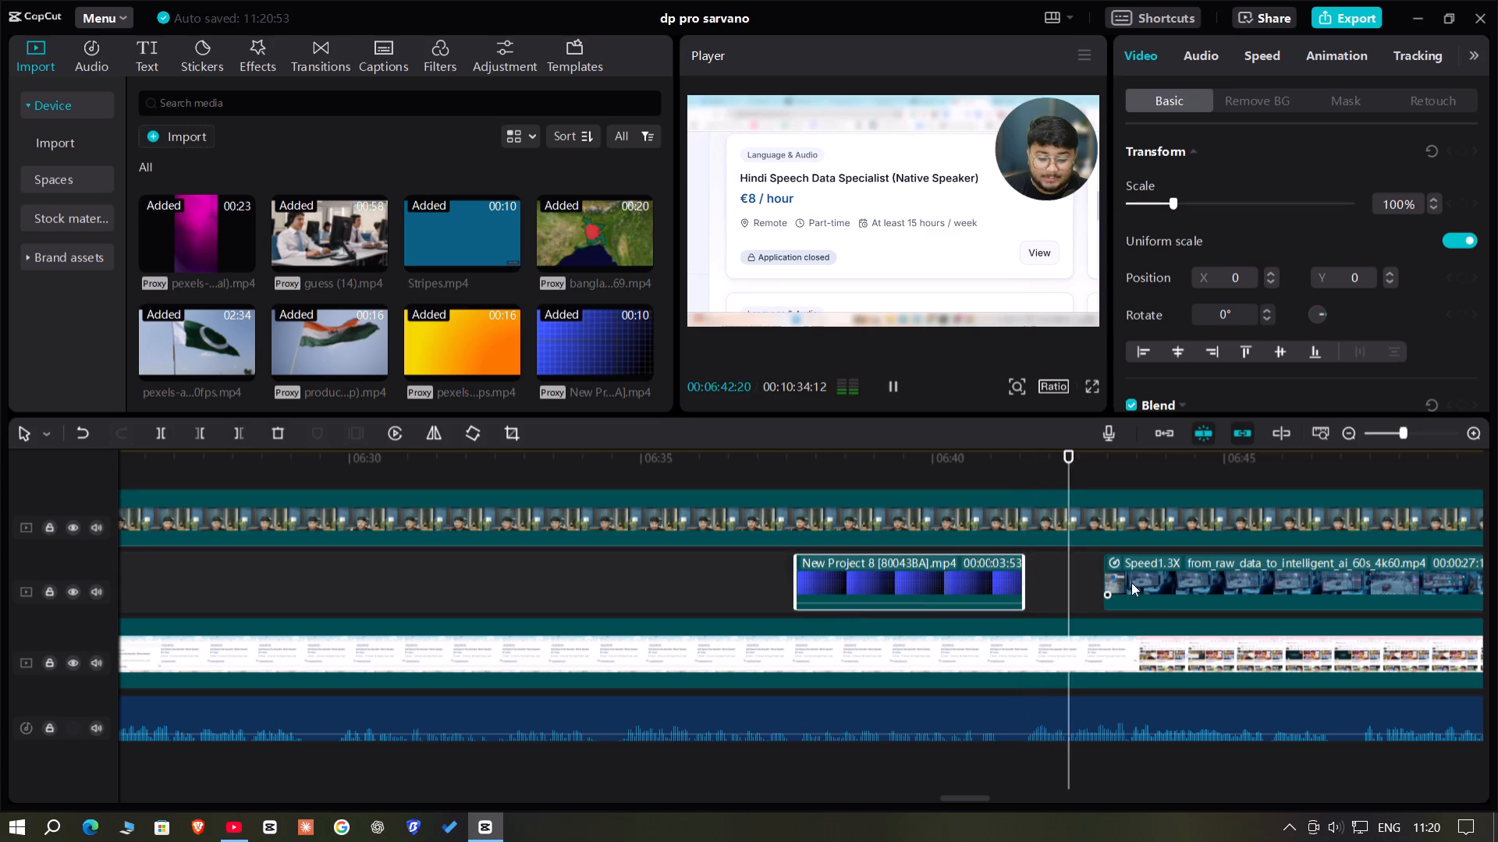
pyautogui.click(1159, 586)
pyautogui.moveTo(1125, 586); pyautogui.dragTo(1497, 621)
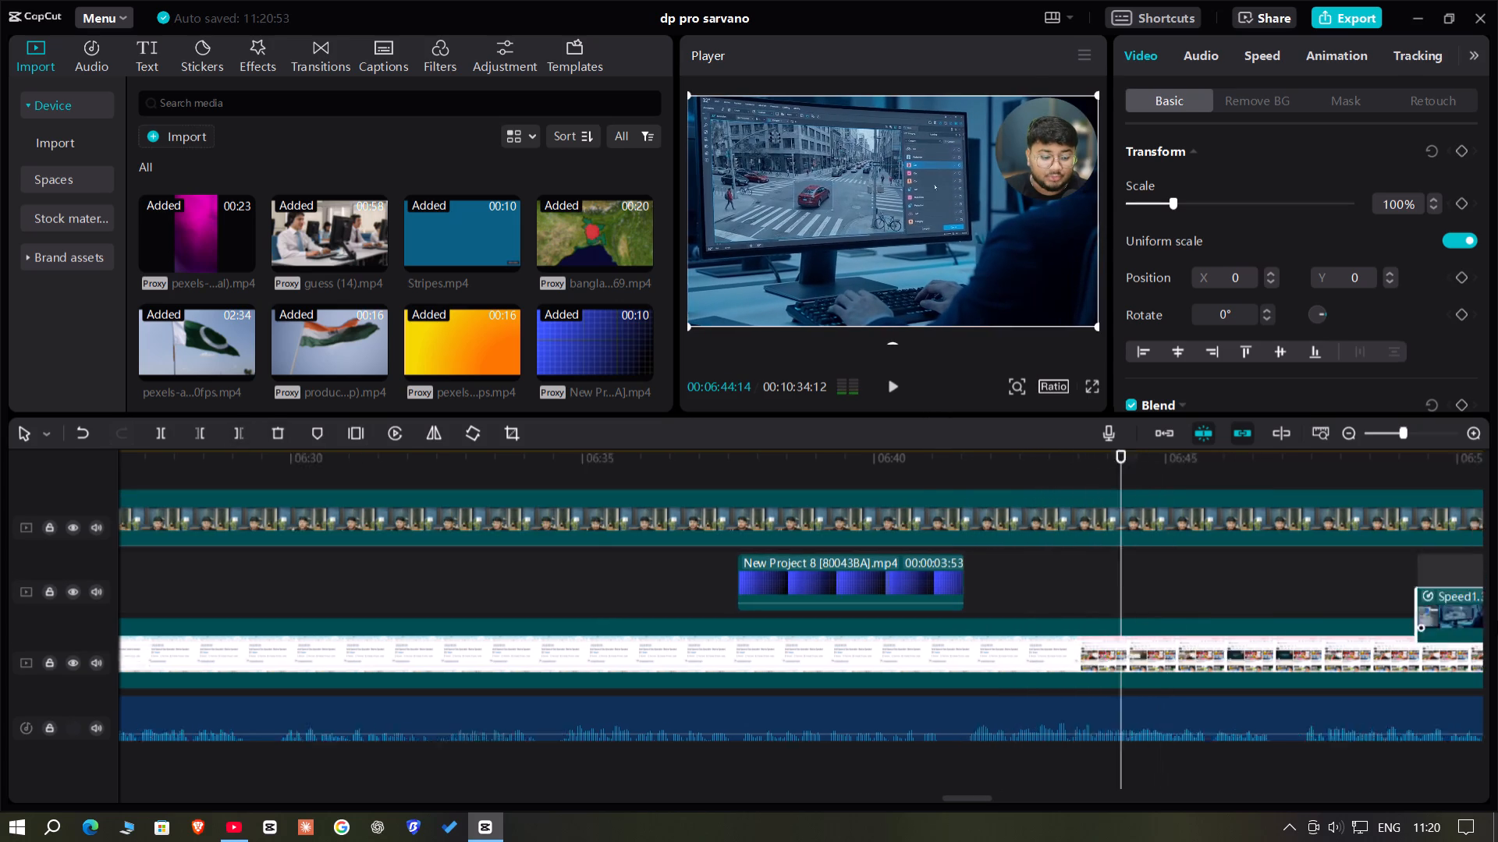
pyautogui.moveTo(1497, 621); pyautogui.dragTo(1236, 578)
# Add a transform keyframe to the browser recording at 00:06:45:17, where the YouTube channel page is shown.
pyautogui.press('space')
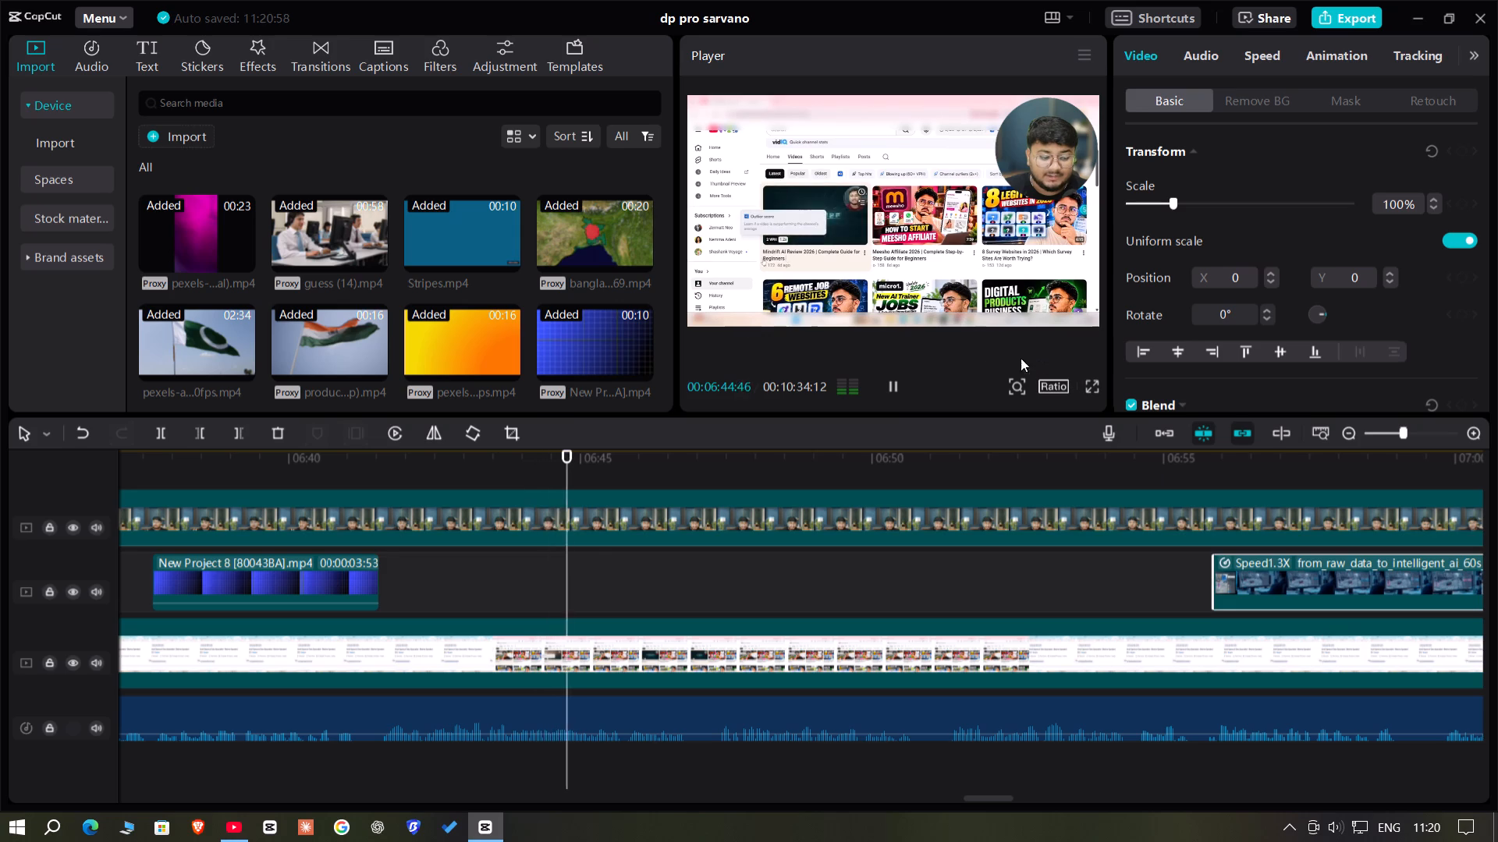
pyautogui.press('space')
pyautogui.click(674, 649)
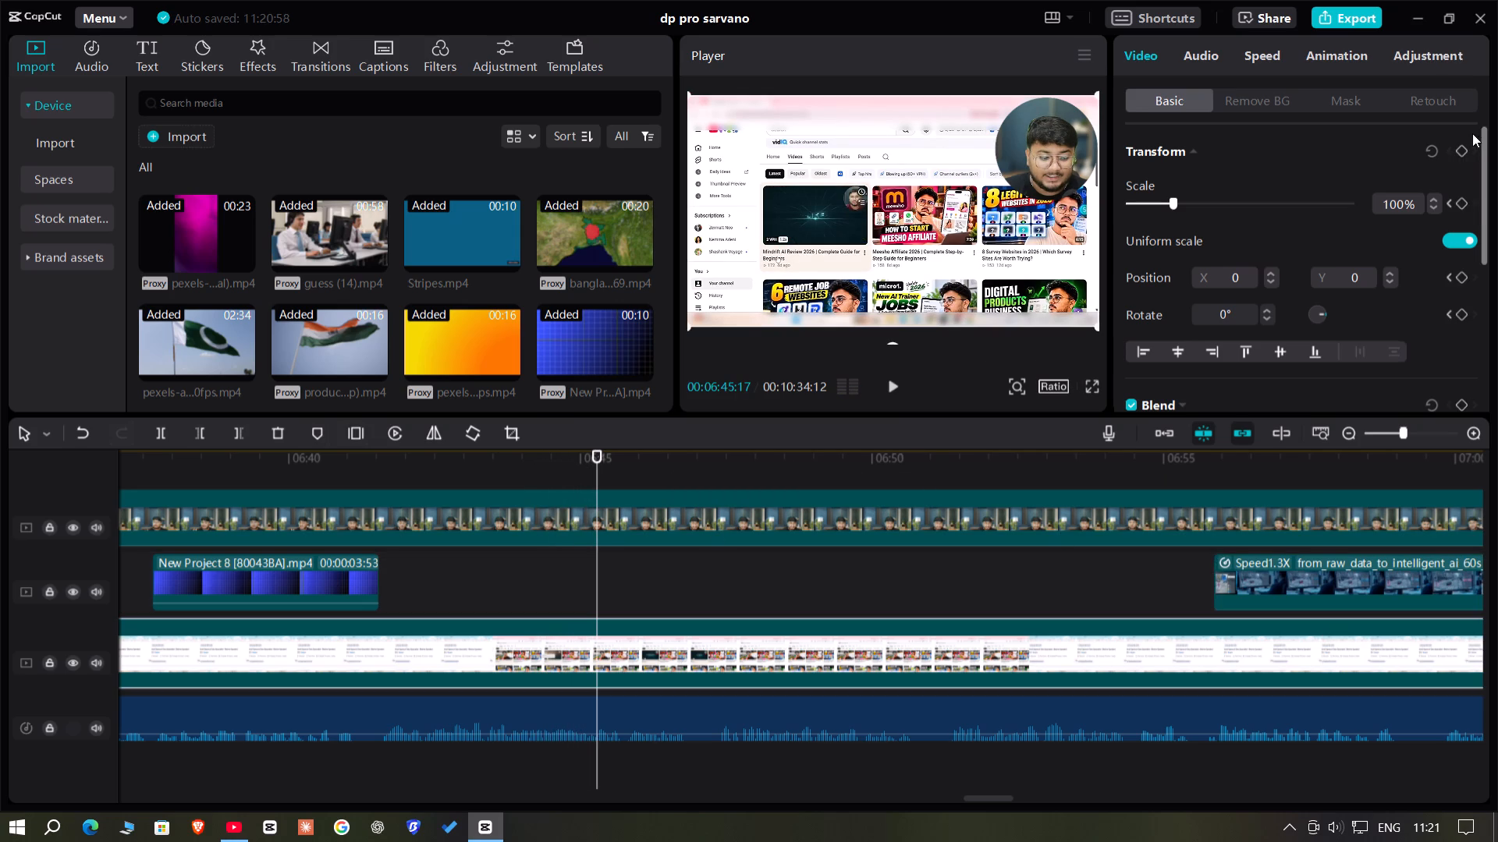
pyautogui.click(1461, 151)
# Add another transform keyframe to the browser recording about half a second before the one at 00:06:45:17.
pyautogui.press('Left')
pyautogui.press('Left')
pyautogui.press('Left')
pyautogui.press('Left')
pyautogui.press('Left')
pyautogui.press('Left')
pyautogui.press('Left')
pyautogui.press('Left')
pyautogui.press('Left')
pyautogui.press('Left')
pyautogui.press('Left')
pyautogui.press('Left')
pyautogui.press('Left')
pyautogui.press('Left')
pyautogui.press('Left')
pyautogui.press('Left')
pyautogui.press('Left')
pyautogui.press('Left')
pyautogui.press('Left')
pyautogui.press('Left')
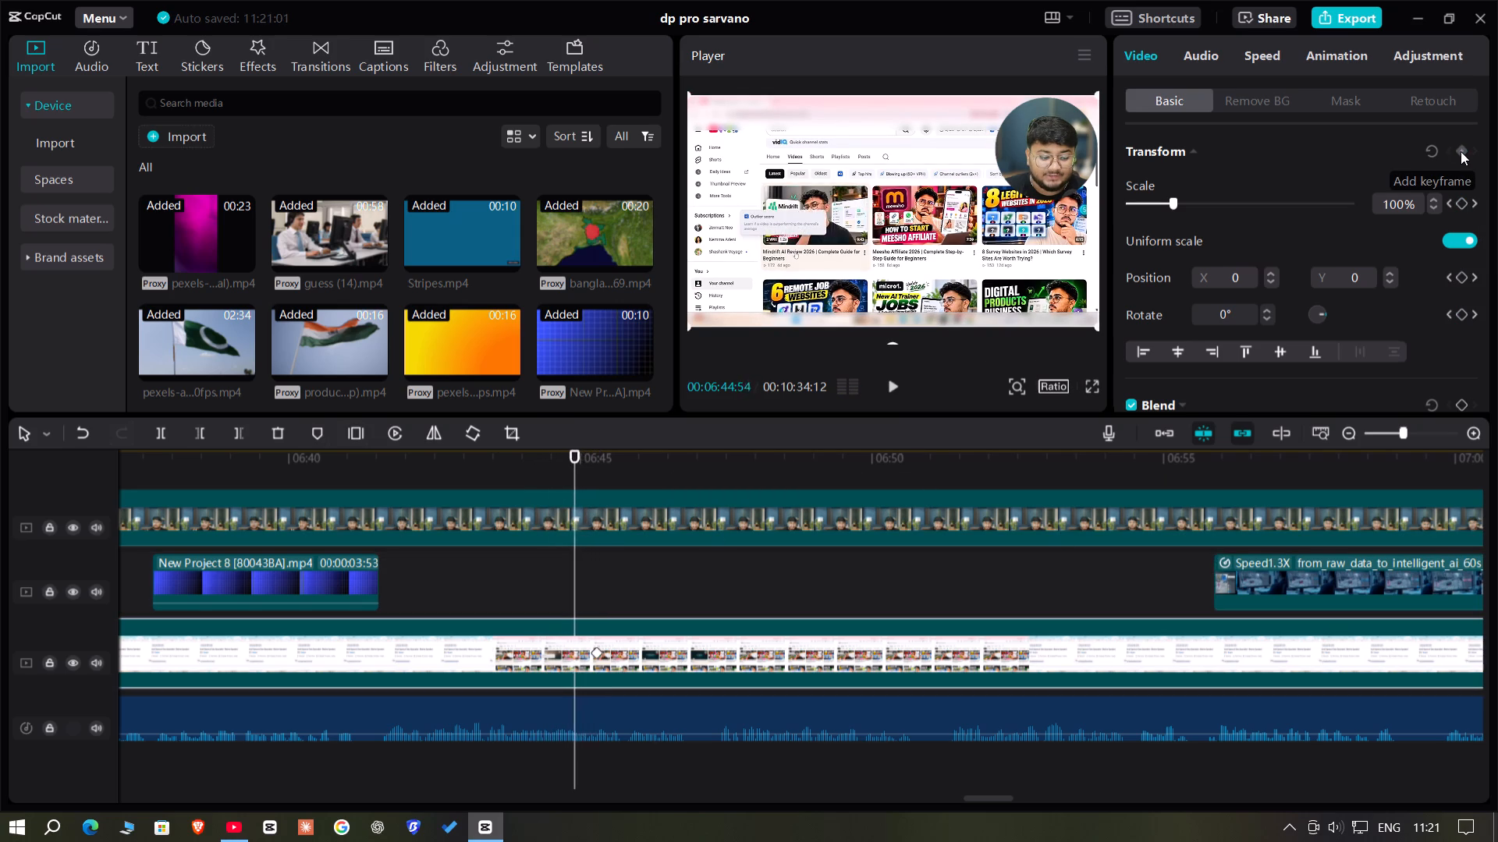
pyautogui.click(1461, 151)
# At the 00:06:45:17 keyframe, zoom the browser recording to 184% and shift it to X 441, framing the channel's first videos.
pyautogui.click(594, 653)
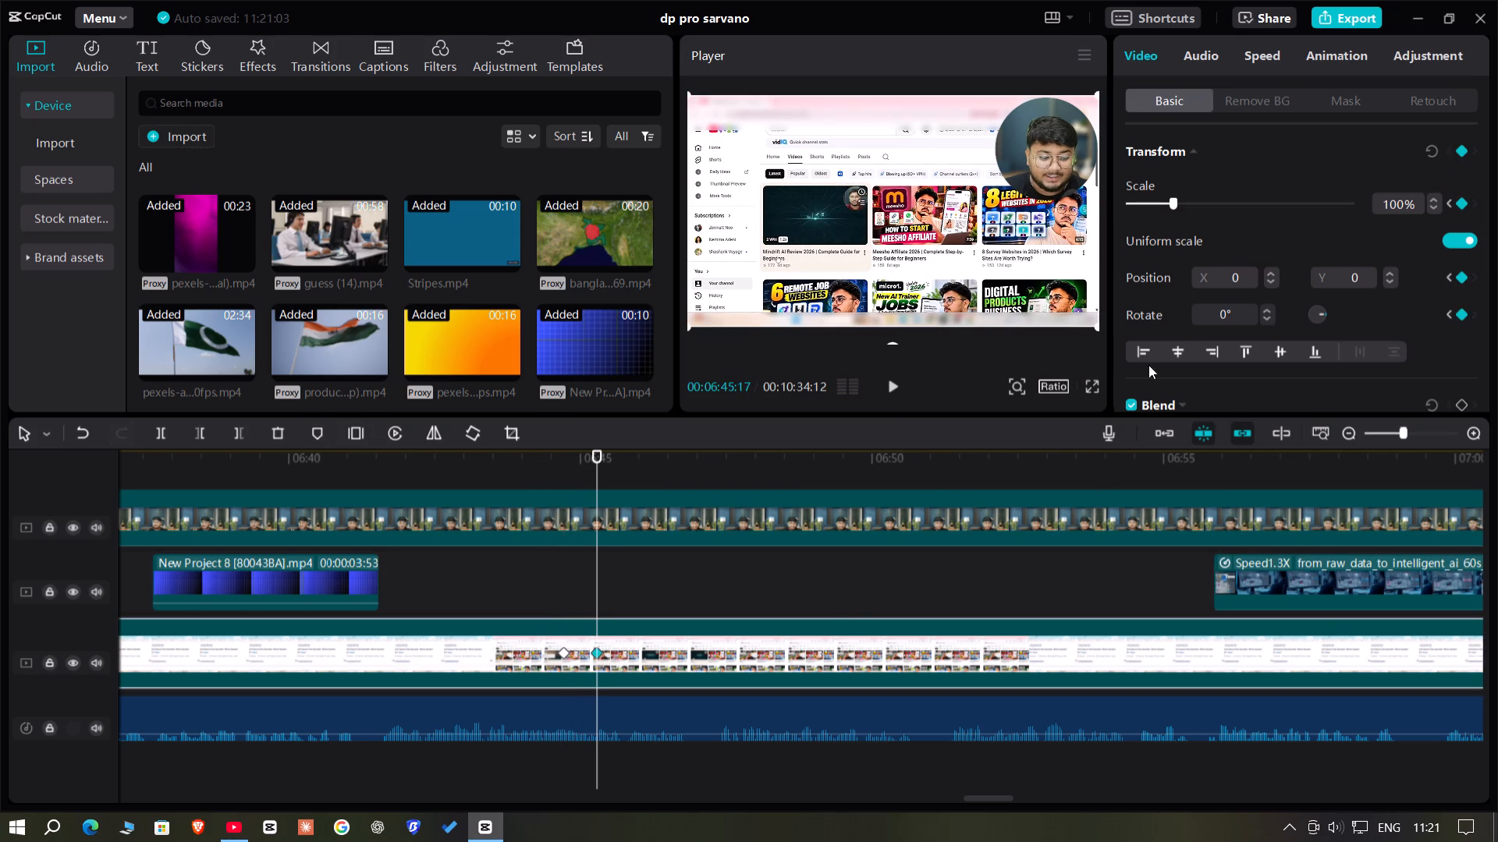
pyautogui.moveTo(1099, 324); pyautogui.dragTo(1294, 567)
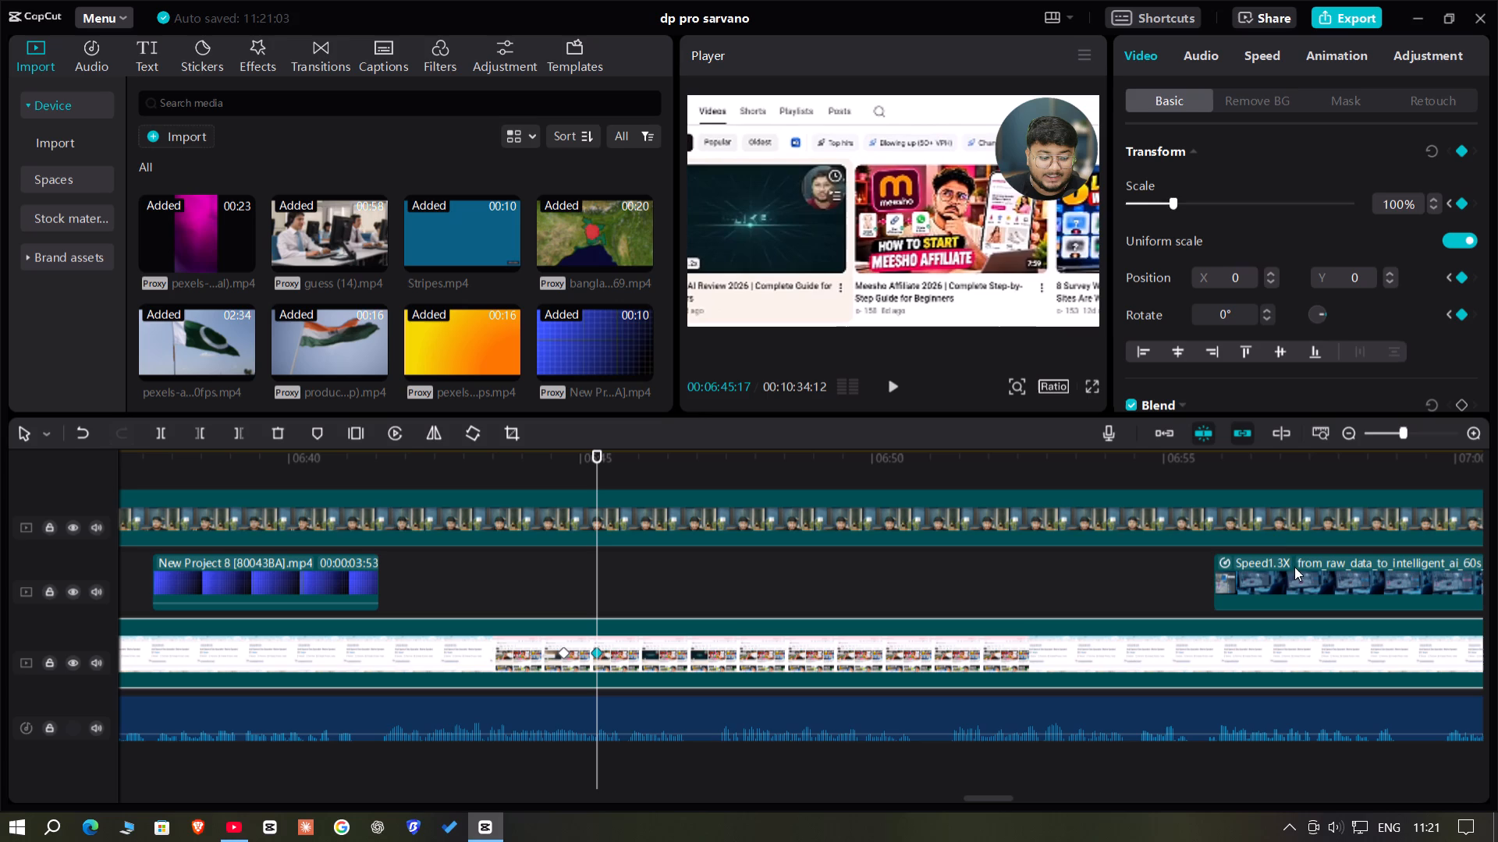
pyautogui.moveTo(1294, 567); pyautogui.dragTo(1294, 562)
pyautogui.moveTo(975, 250); pyautogui.dragTo(1023, 247)
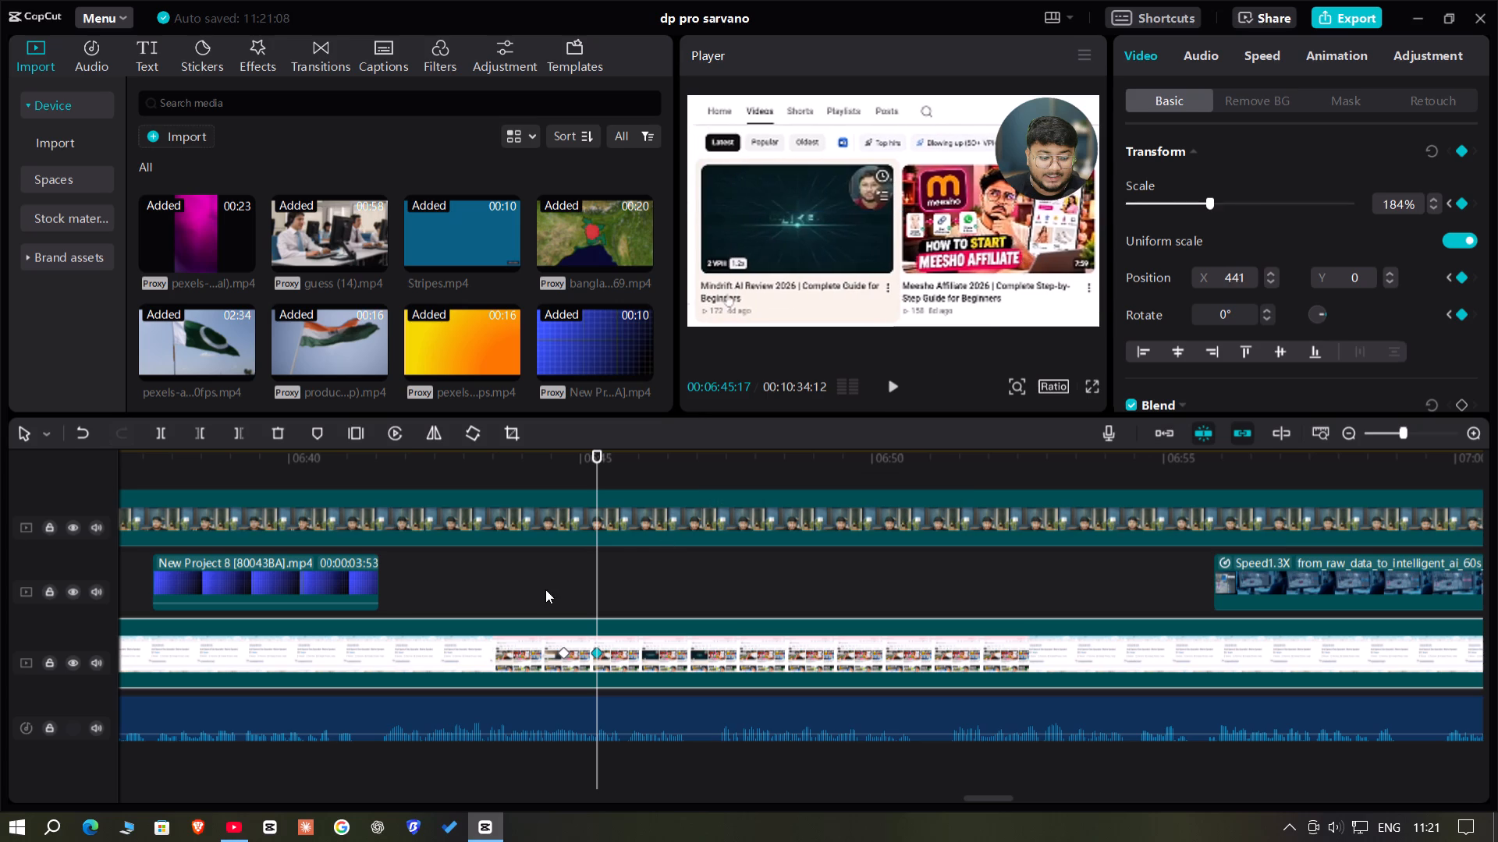
# Add a transform keyframe to the zoomed browser recording at about 00:06:48:10 to hold the zoom until there.
pyautogui.click(545, 589)
pyautogui.press('space')
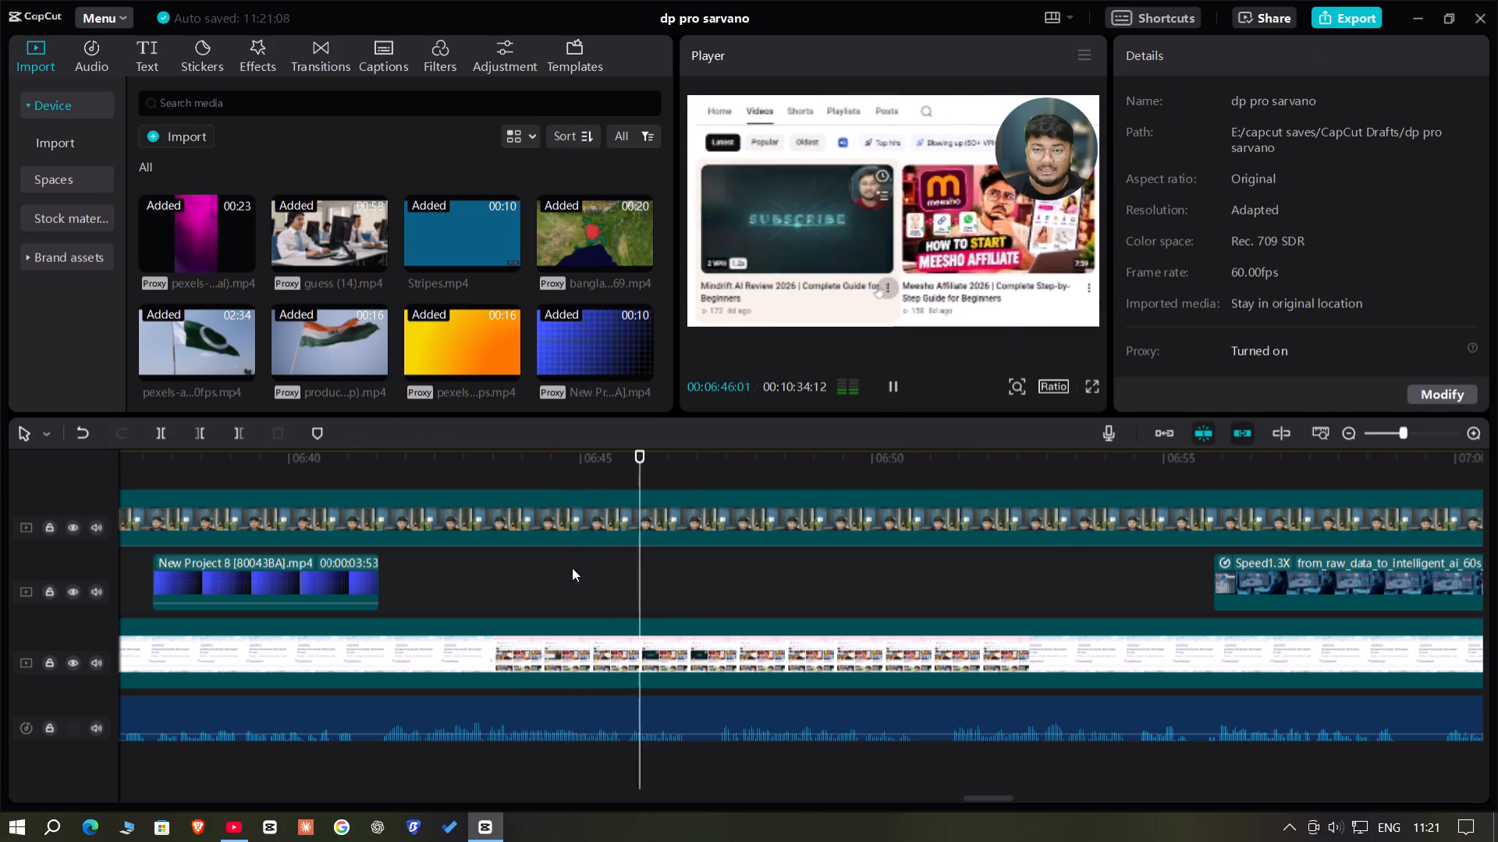
pyautogui.press('space')
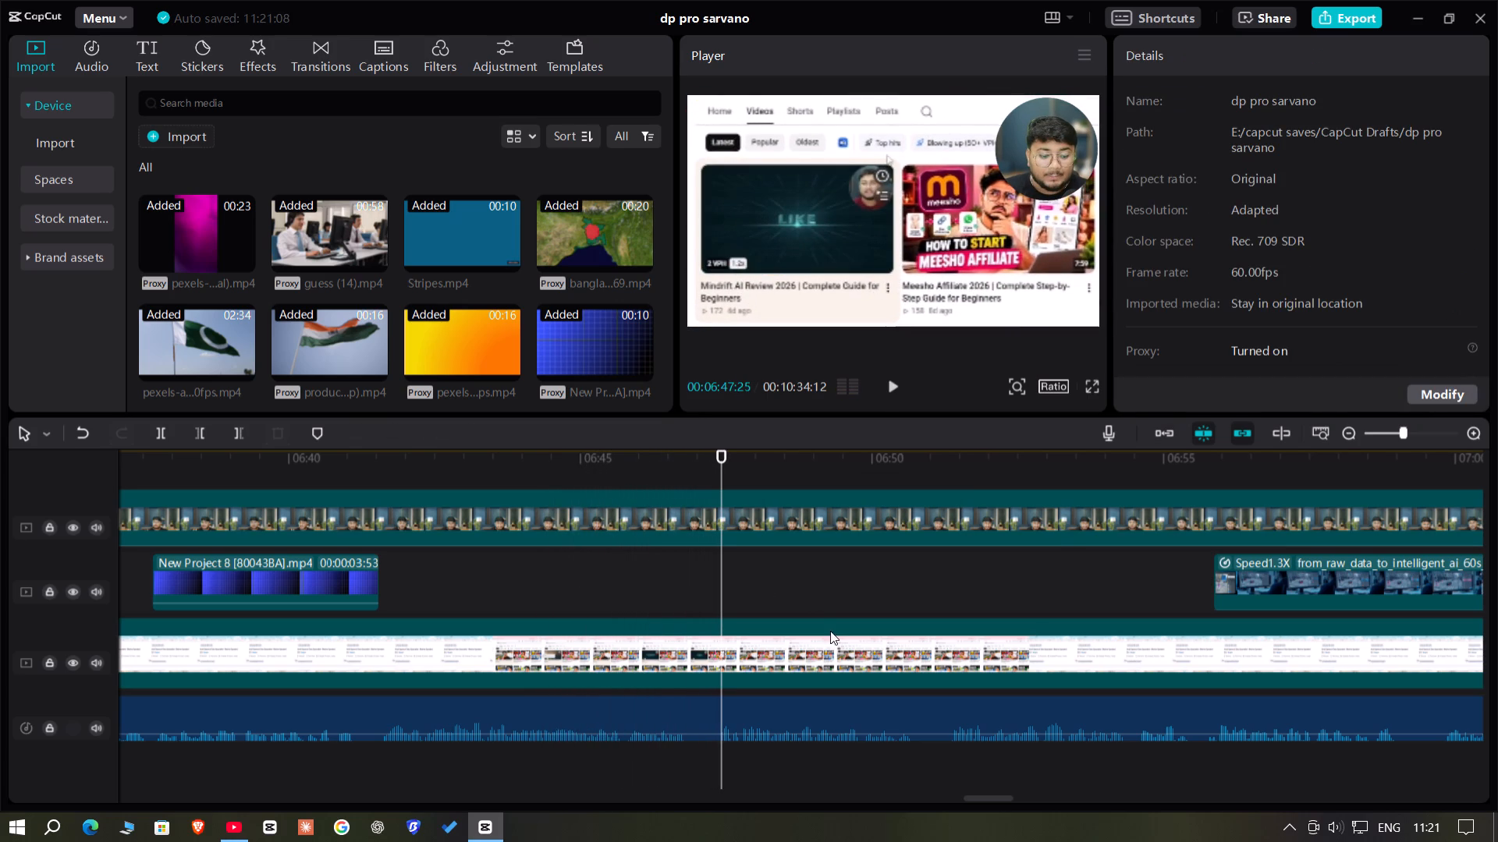
pyautogui.click(833, 649)
pyautogui.press('space')
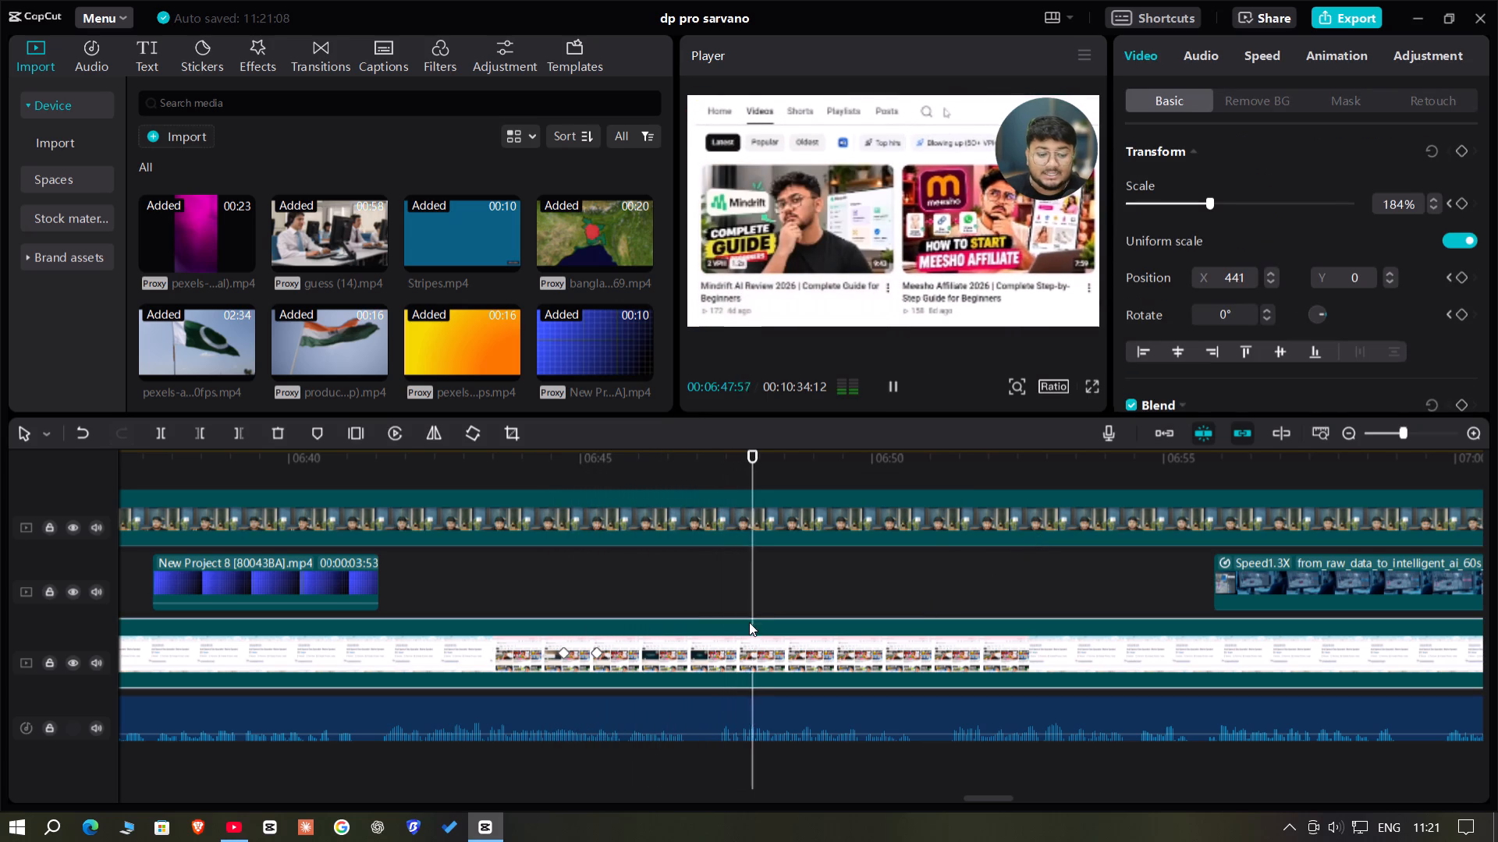
pyautogui.press('space')
pyautogui.click(1468, 153)
# Add a further transform keyframe to the browser recording at 00:06:48:48.
pyautogui.press('Right')
pyautogui.press('Right')
pyautogui.press('Right')
pyautogui.press('Right')
pyautogui.press('Right')
pyautogui.press('Right')
pyautogui.press('Right')
pyautogui.press('Right')
pyautogui.press('Right')
pyautogui.press('Right')
pyautogui.press('Right')
pyautogui.press('Right')
pyautogui.press('Right')
pyautogui.press('Right')
pyautogui.press('Right')
pyautogui.press('Right')
pyautogui.press('Right')
pyautogui.press('Right')
pyautogui.press('Right')
pyautogui.press('Right')
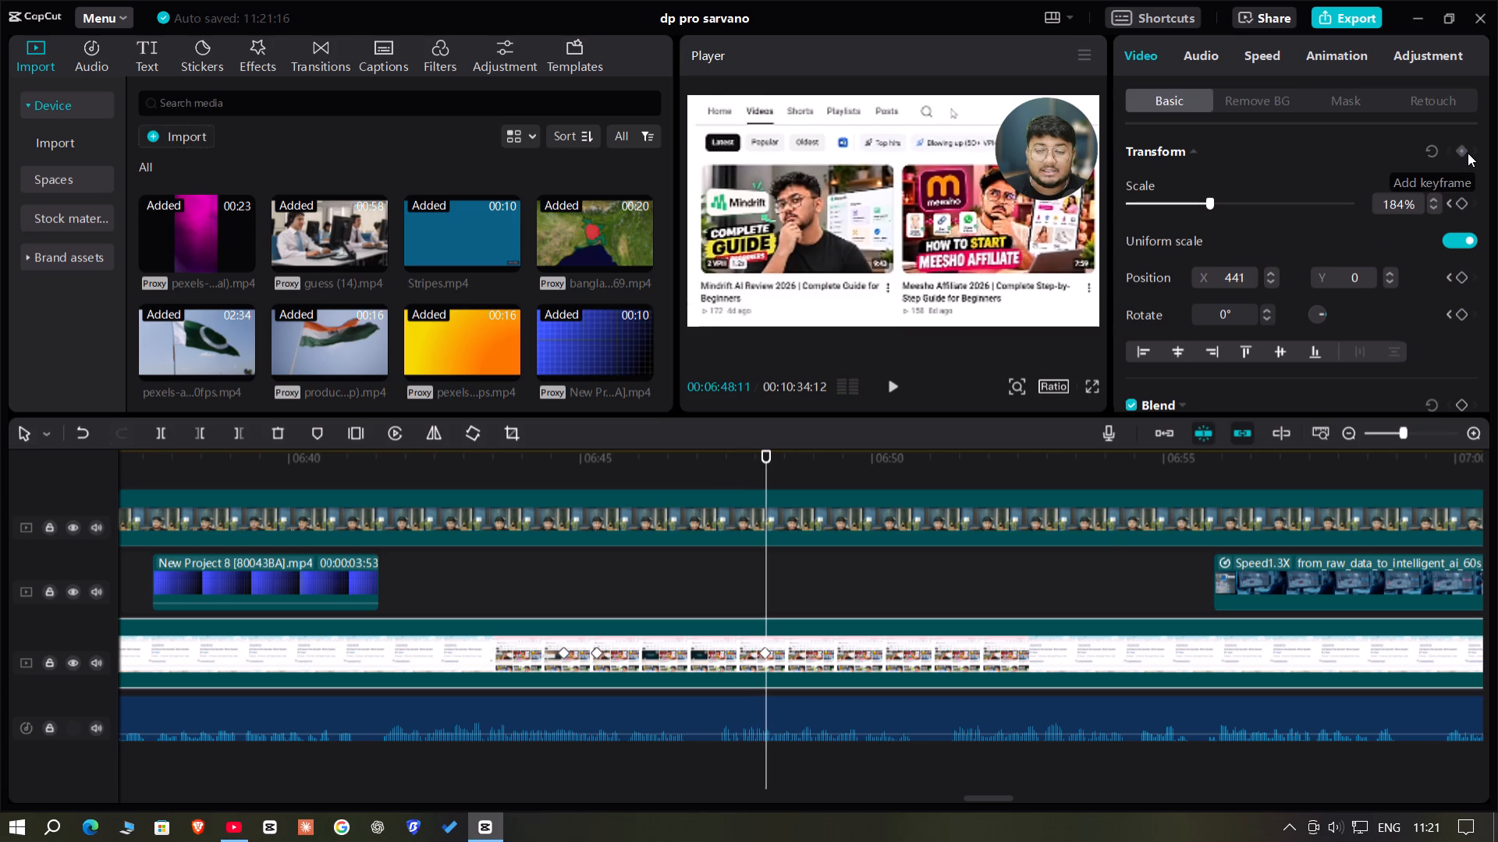
pyautogui.click(1468, 152)
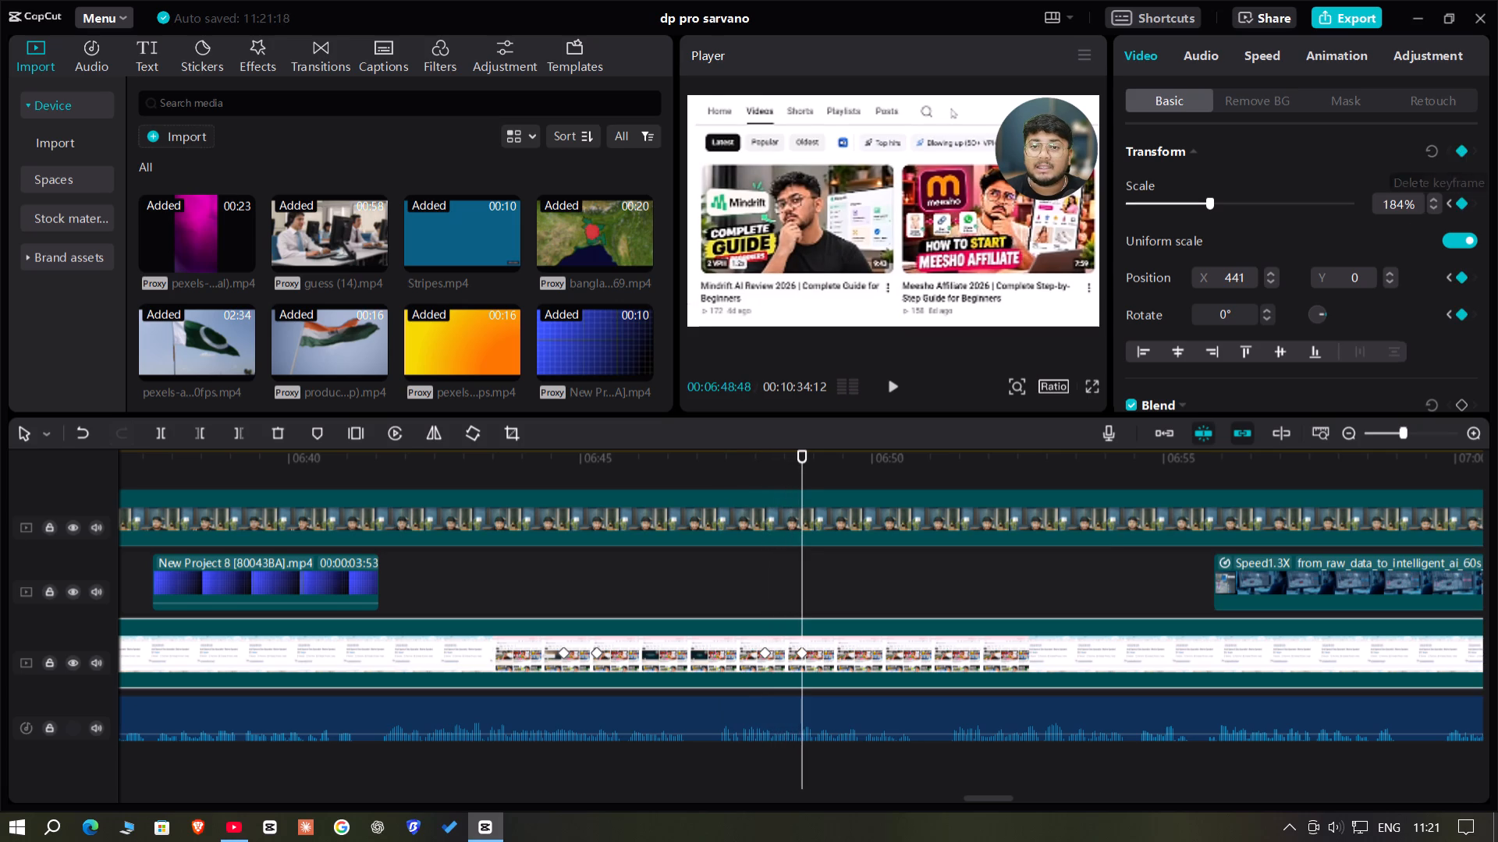
# At the 00:06:48:48 keyframe, set the browser recording's scale to 100% and its X position to 0.
pyautogui.doubleClick(1395, 207)
pyautogui.press('BackSpace')
pyautogui.write('100')
pyautogui.press('Return')
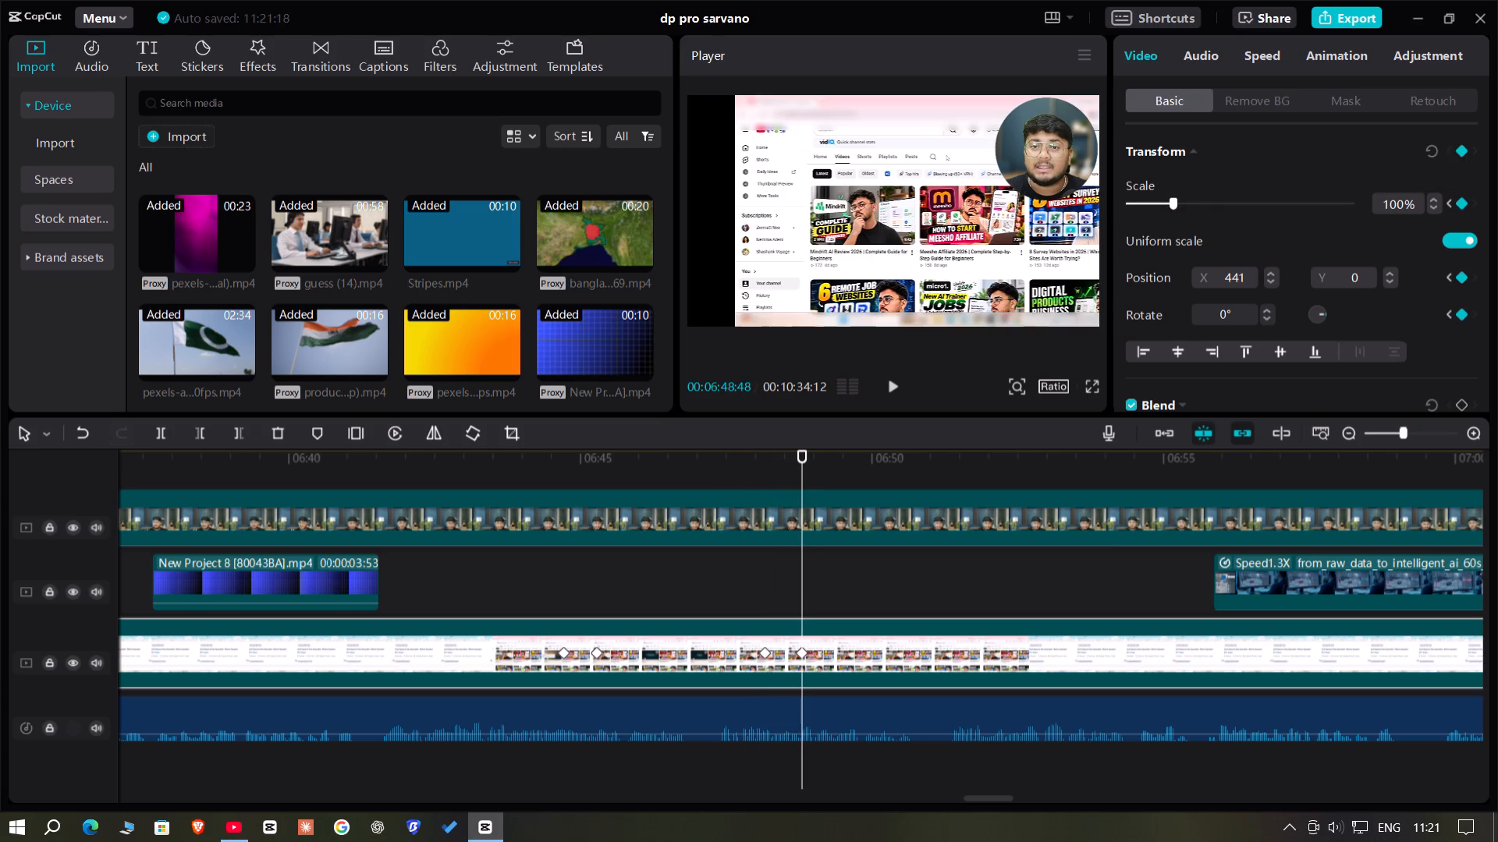
pyautogui.doubleClick(1244, 277)
pyautogui.press('BackSpace')
pyautogui.press('0')
pyautogui.press('Return')
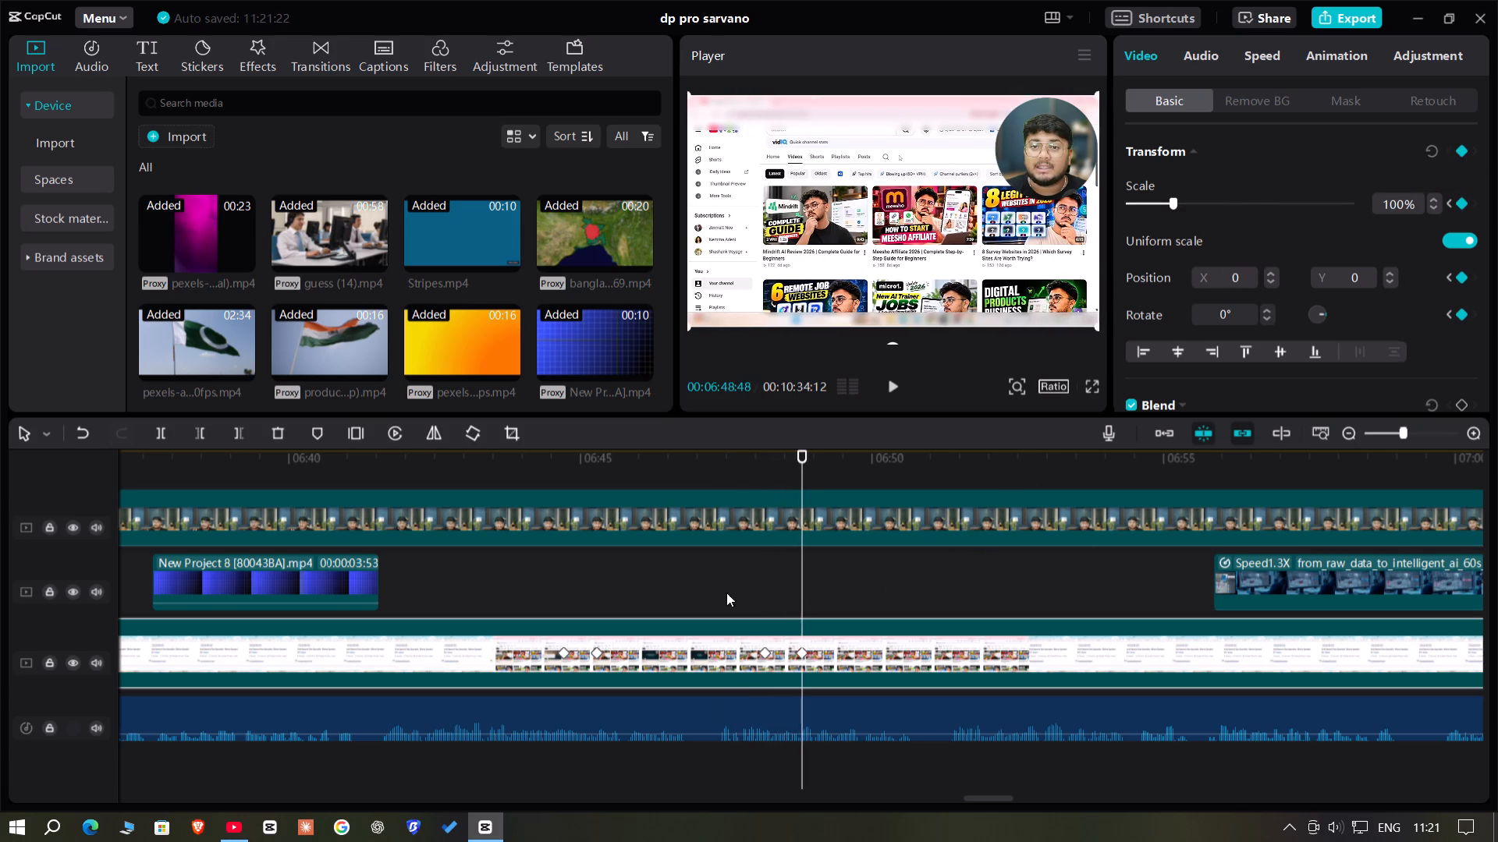
# Play on past 00:06:56 and move the from_raw_data_to_intelligent_ai clip along its track to about 00:07:06.
pyautogui.click(726, 593)
pyautogui.press('space')
pyautogui.click(1093, 381)
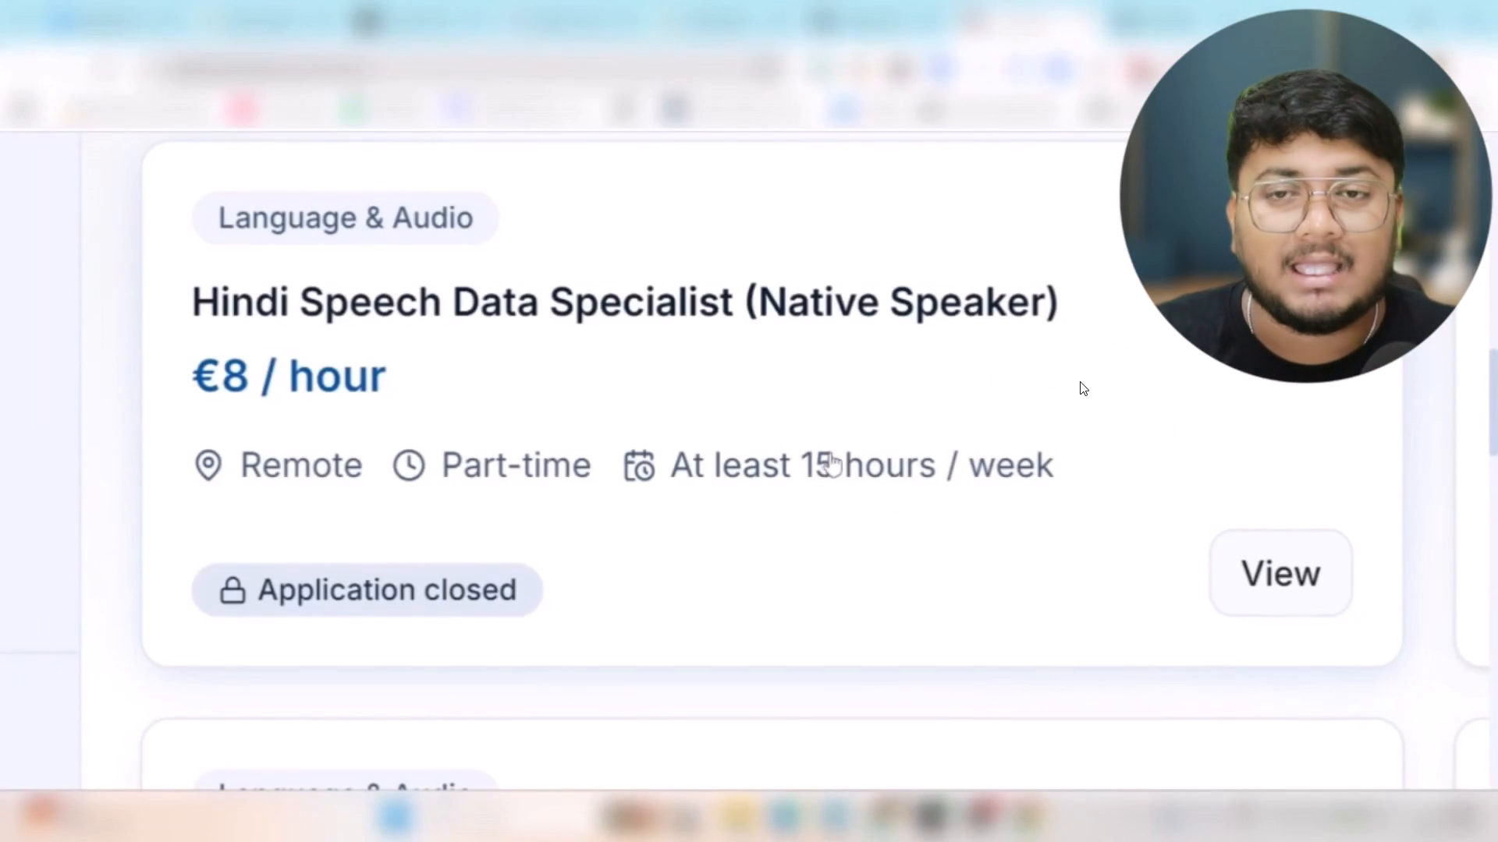
pyautogui.click(1038, 349)
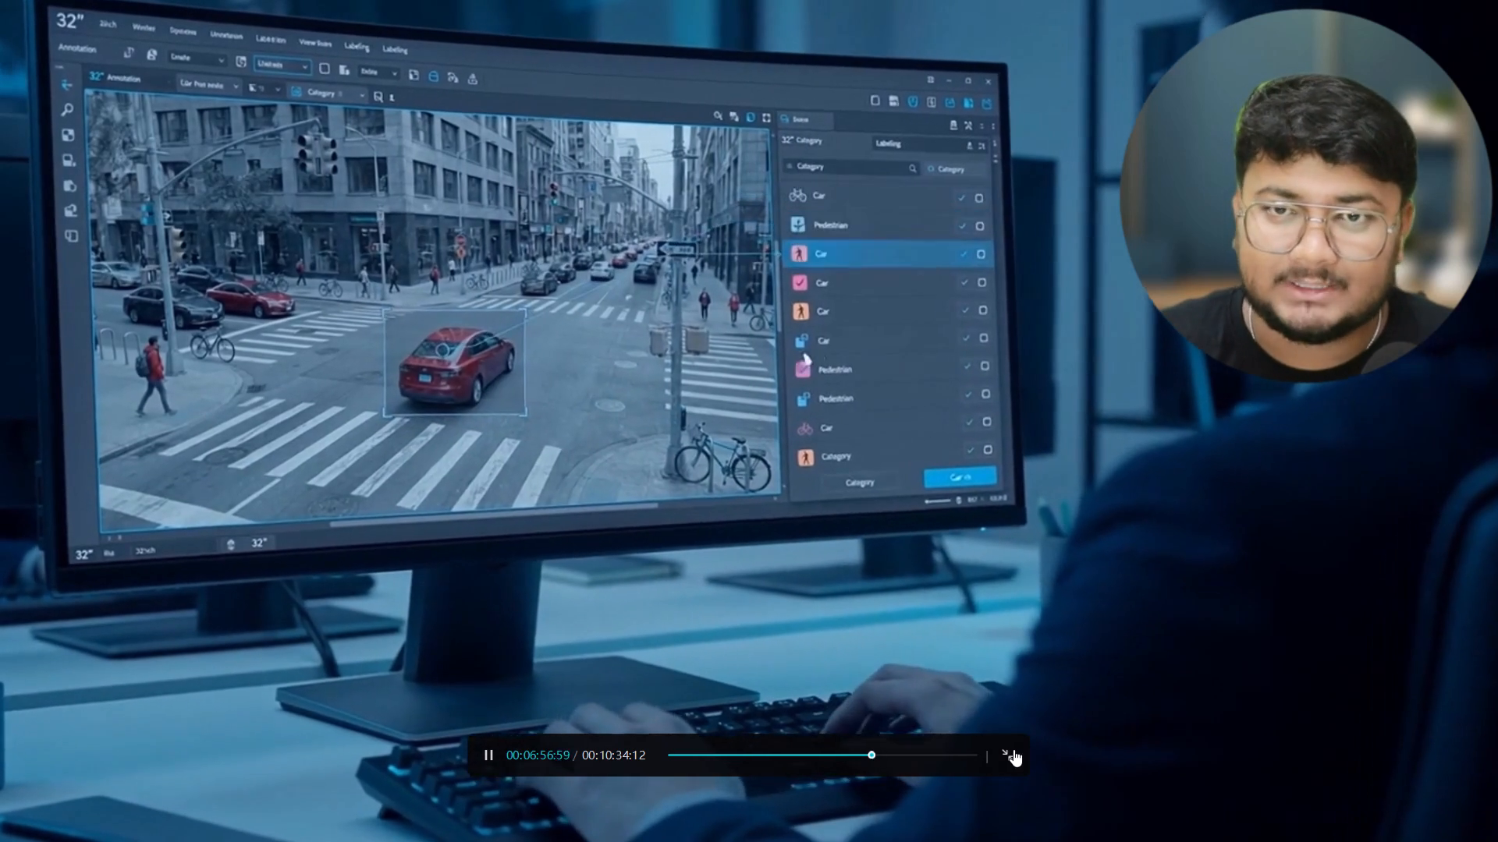
pyautogui.click(1015, 757)
pyautogui.press('space')
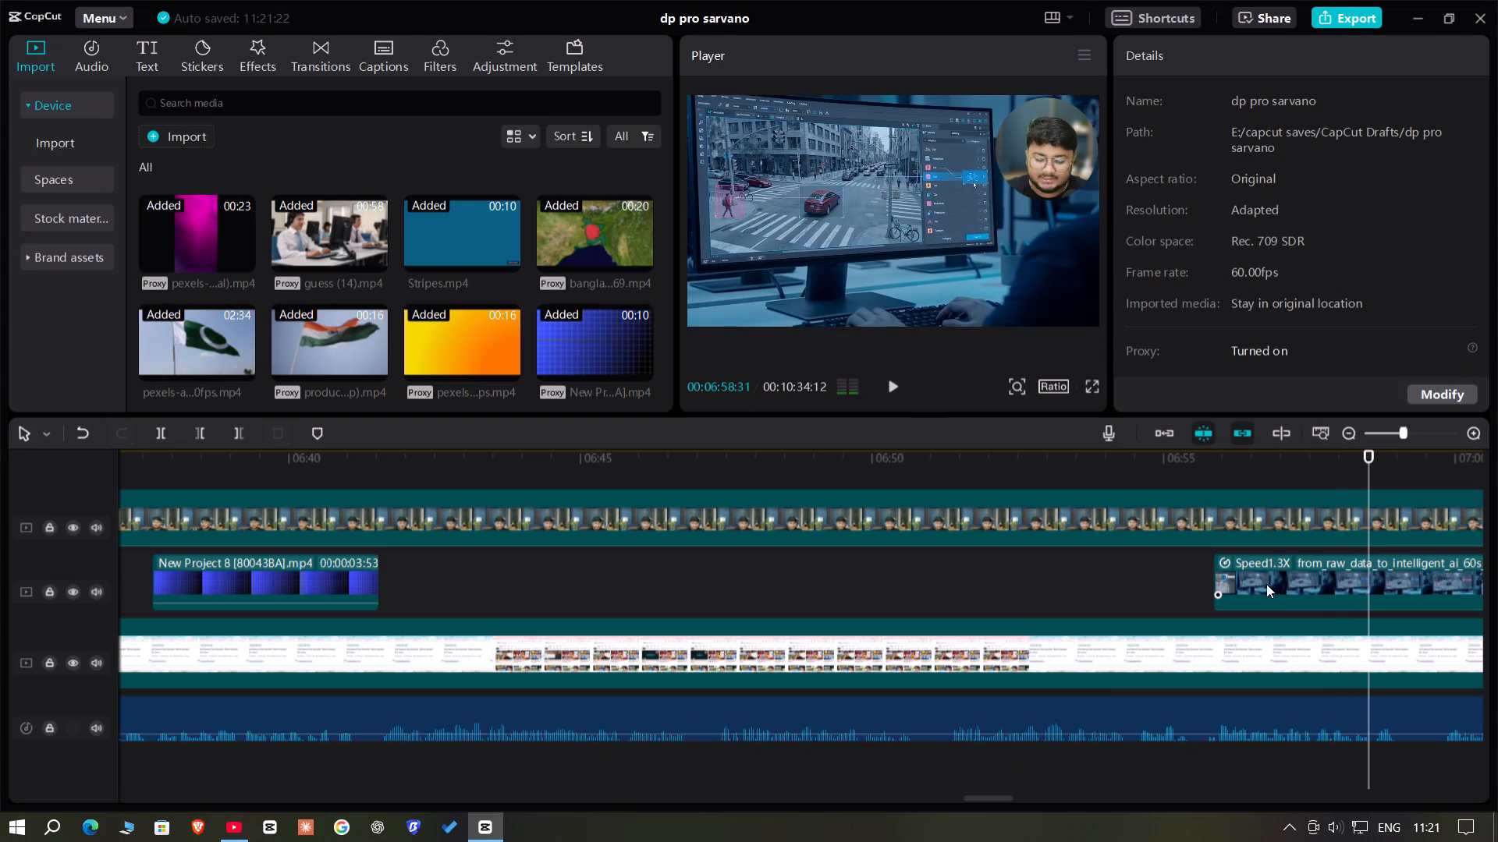
pyautogui.click(1248, 586)
pyautogui.click(1248, 588)
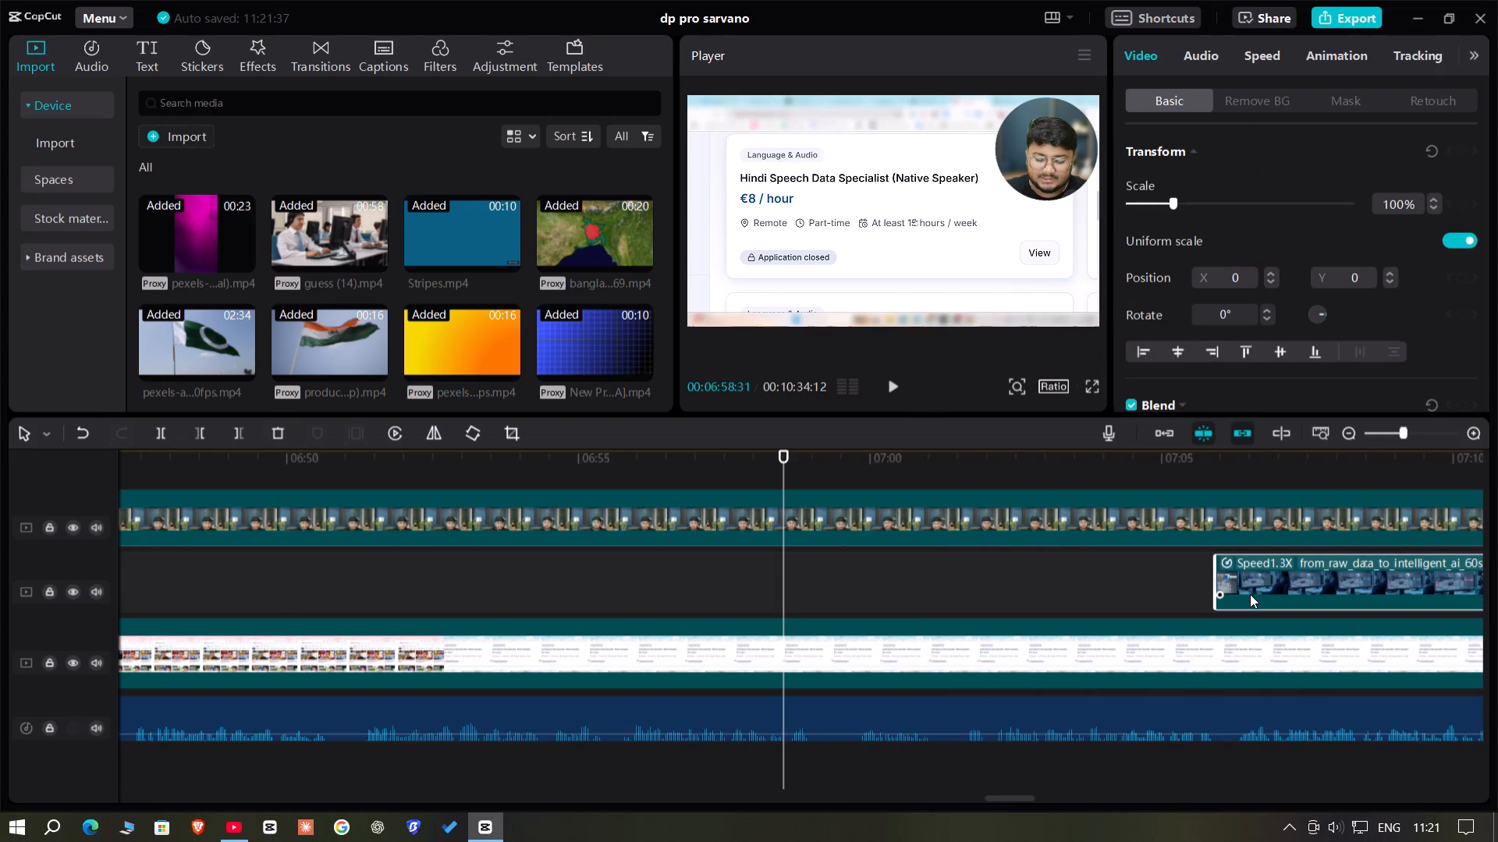
# Fine-tune the from_raw_data_to_intelligent_ai clip against the voiceover so that it starts at 00:07:06:13.
pyautogui.press('space')
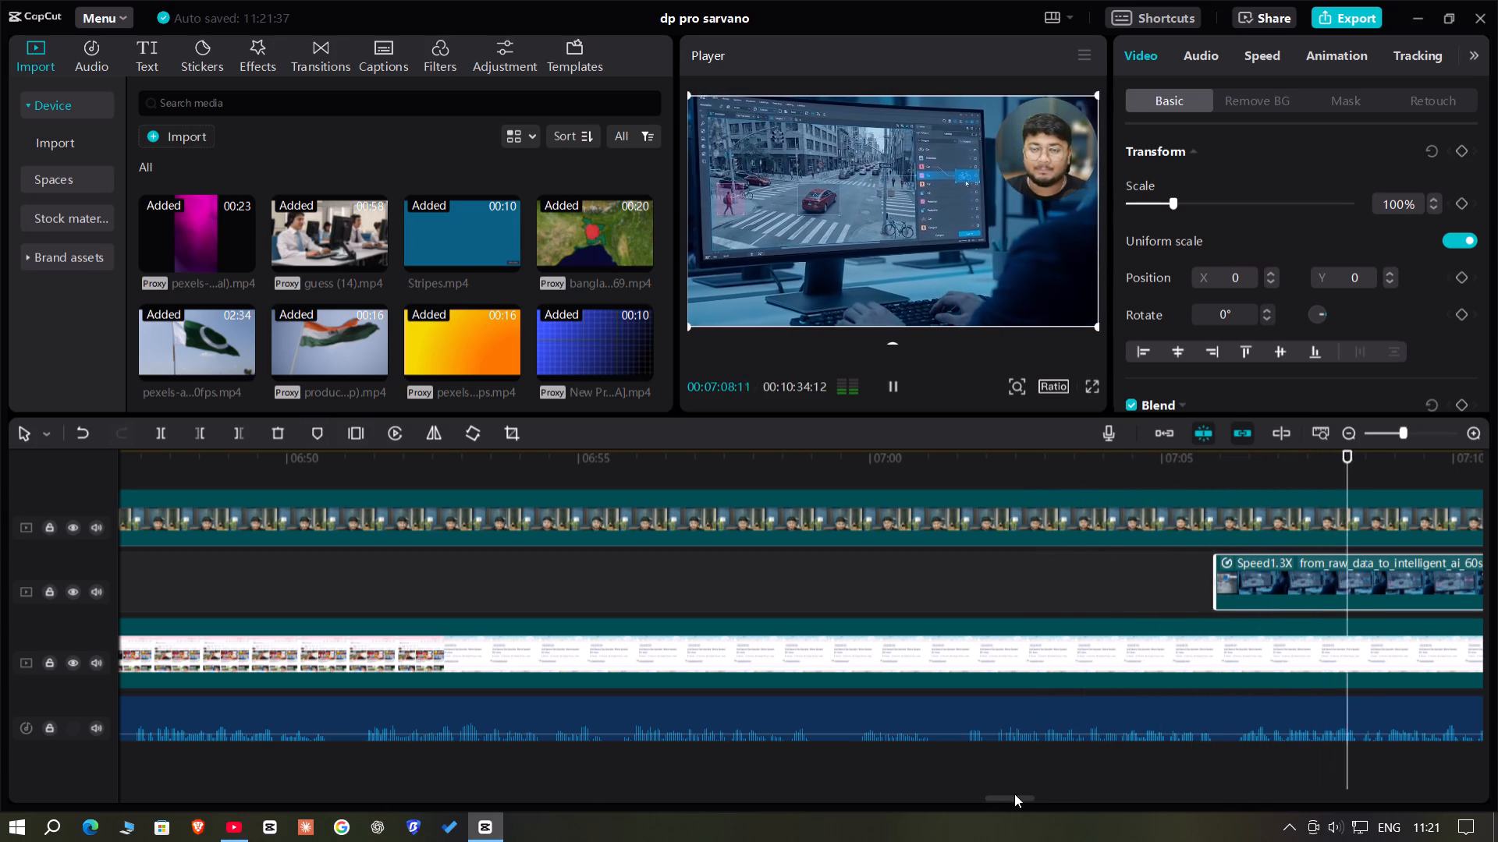
pyautogui.moveTo(1014, 796); pyautogui.dragTo(1033, 789)
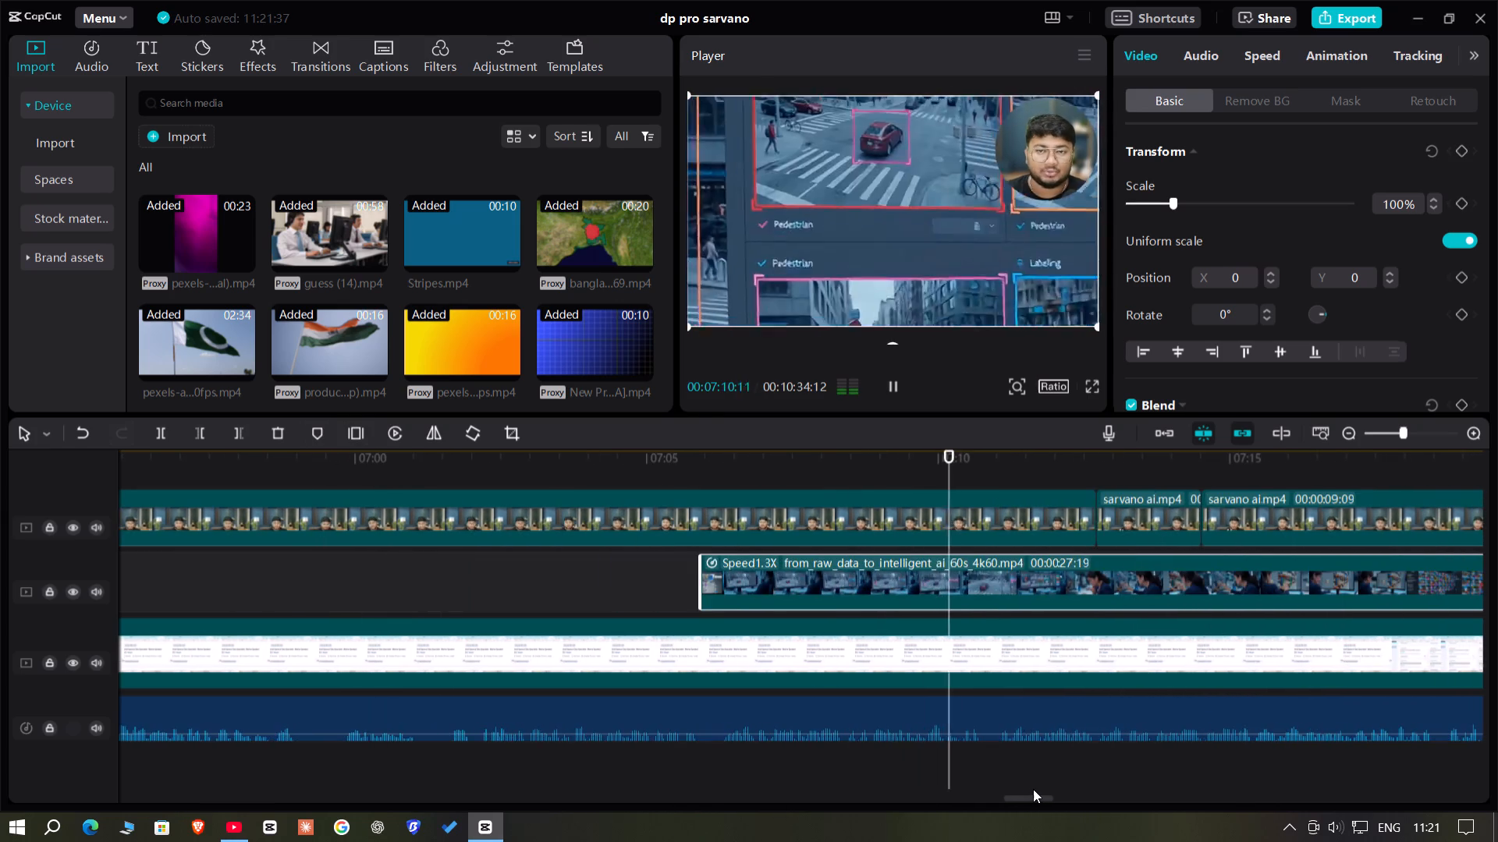
pyautogui.moveTo(1033, 789); pyautogui.dragTo(1040, 789)
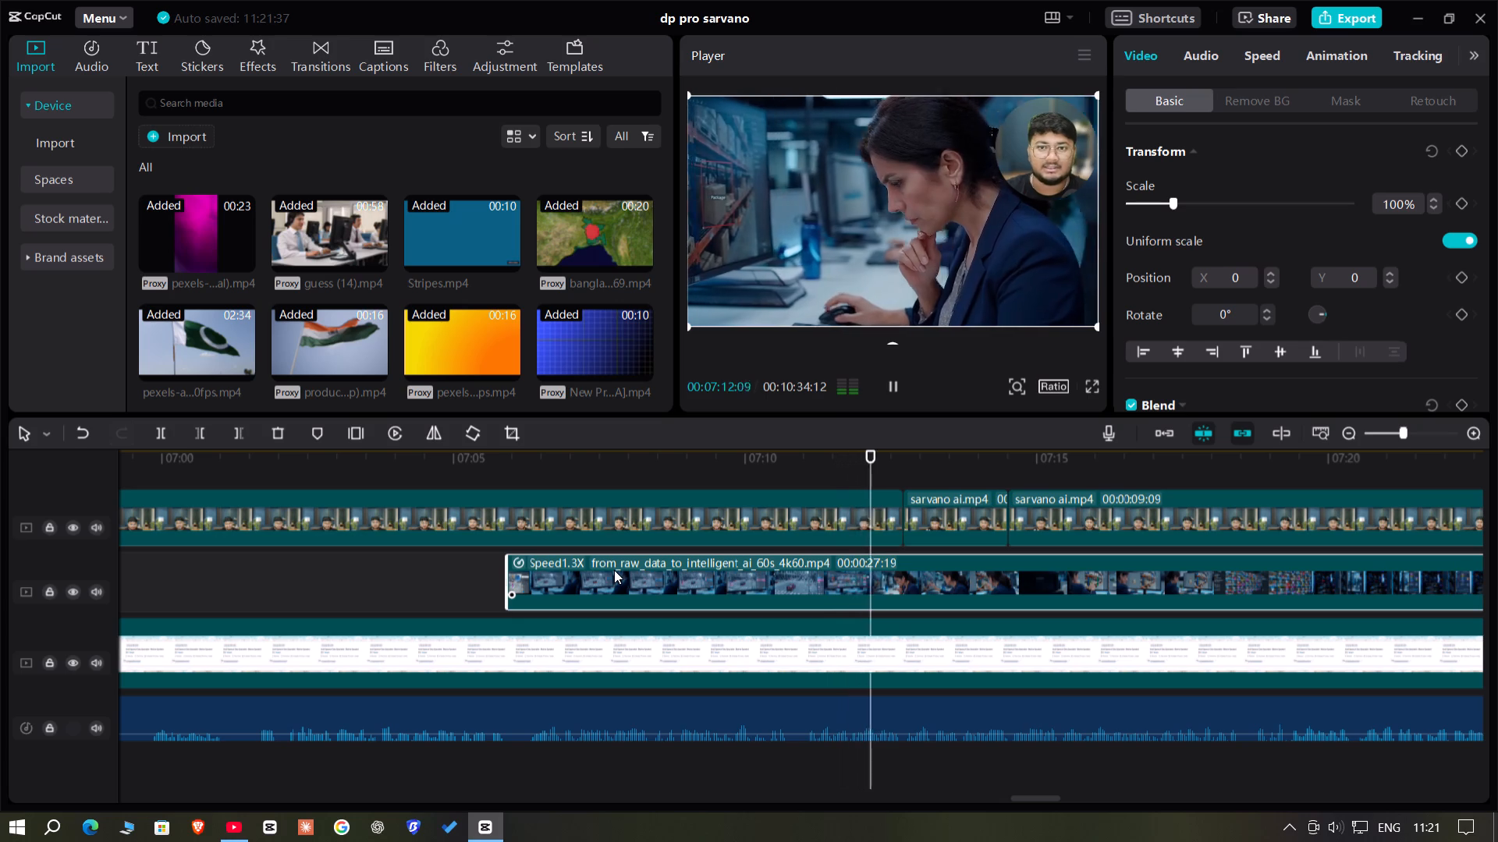
pyautogui.press('space')
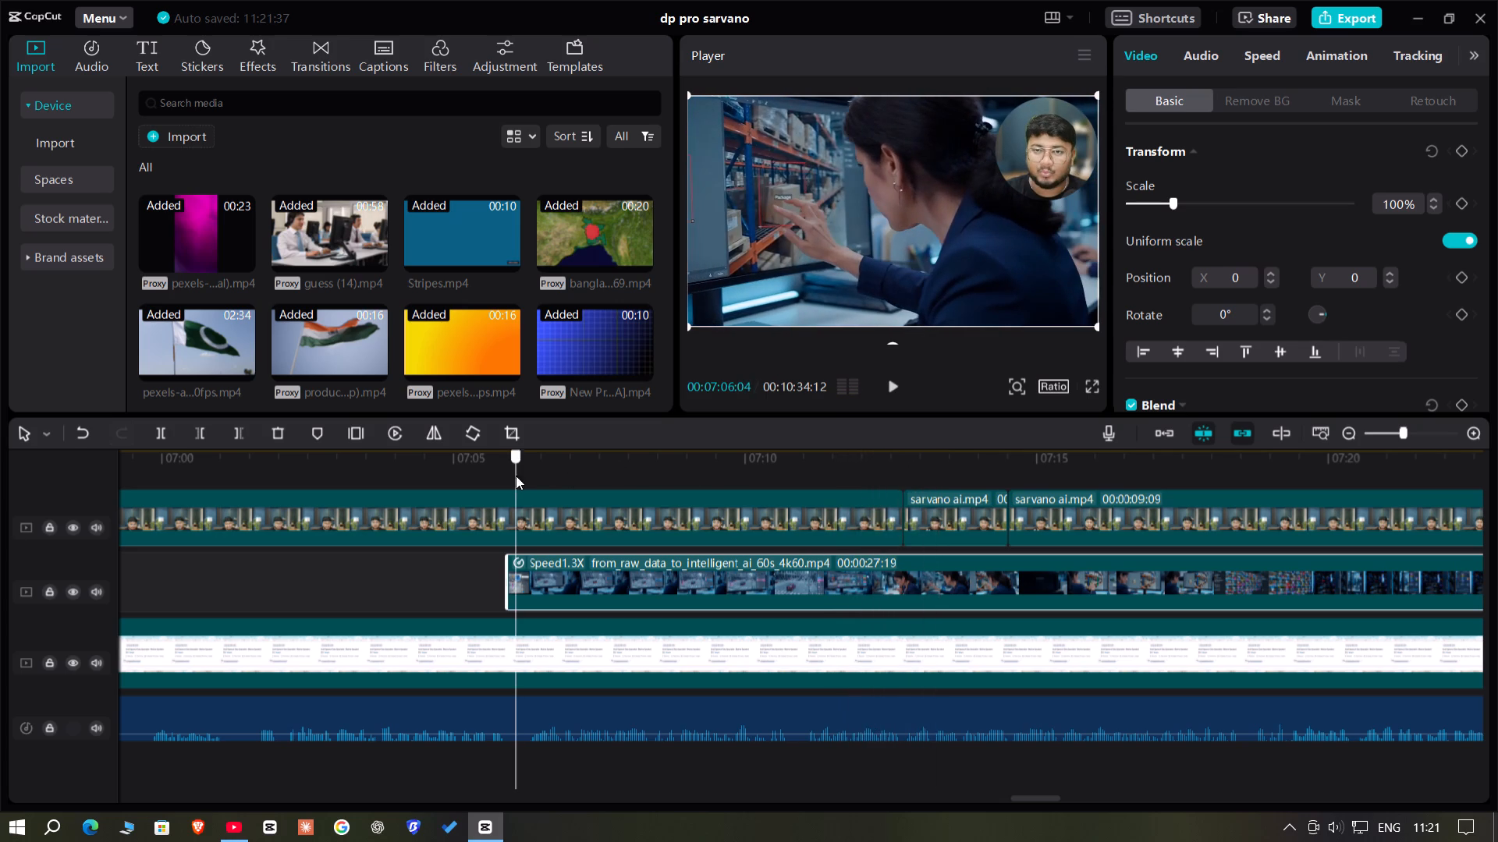
pyautogui.click(516, 476)
pyautogui.moveTo(516, 476); pyautogui.dragTo(504, 478)
pyautogui.press('space')
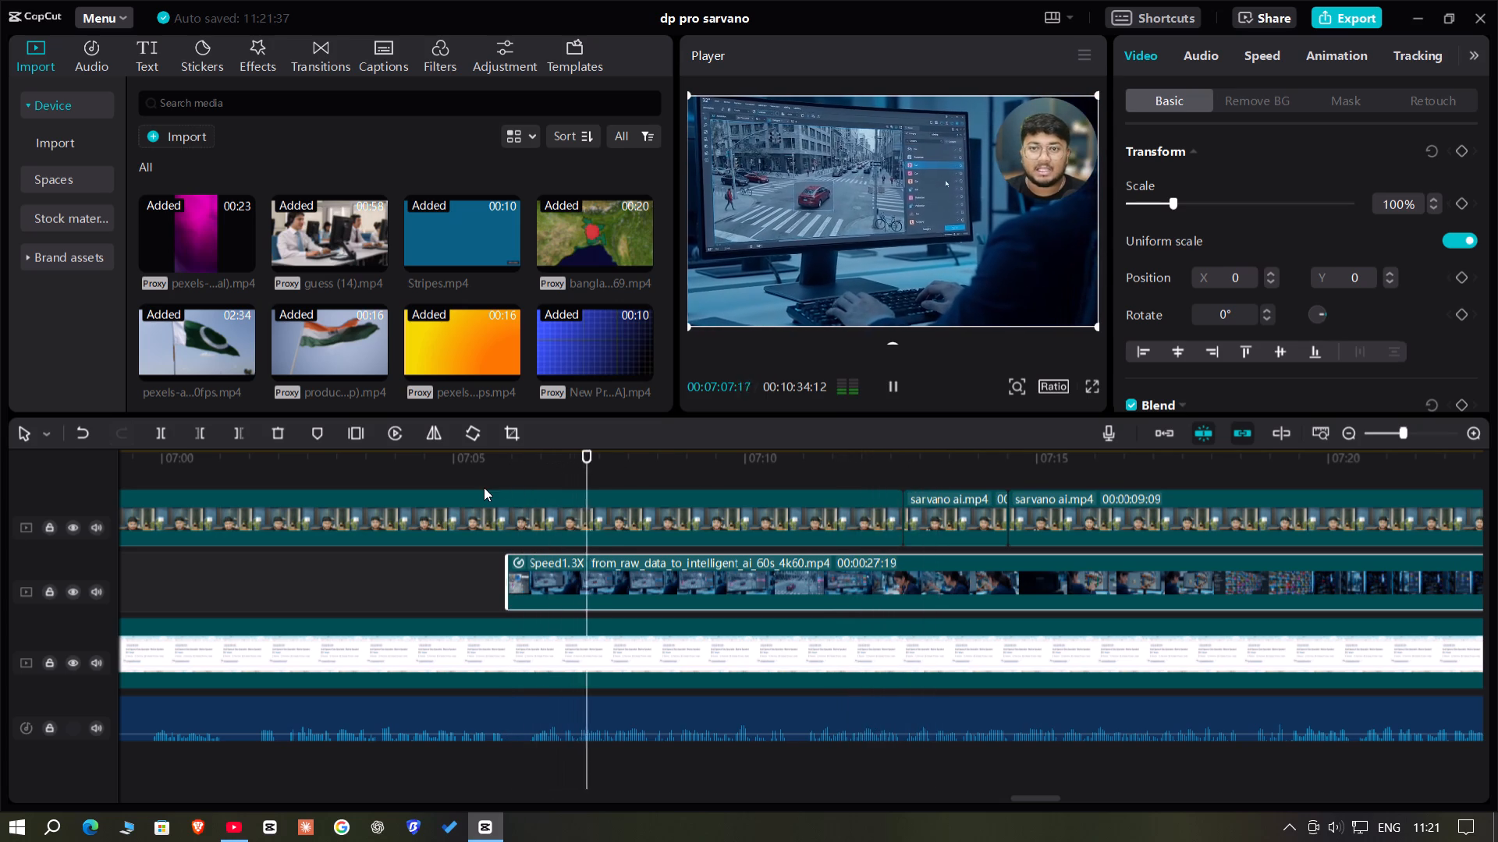
pyautogui.click(520, 480)
pyautogui.moveTo(520, 480); pyautogui.dragTo(524, 488)
pyautogui.moveTo(548, 576); pyautogui.dragTo(557, 581)
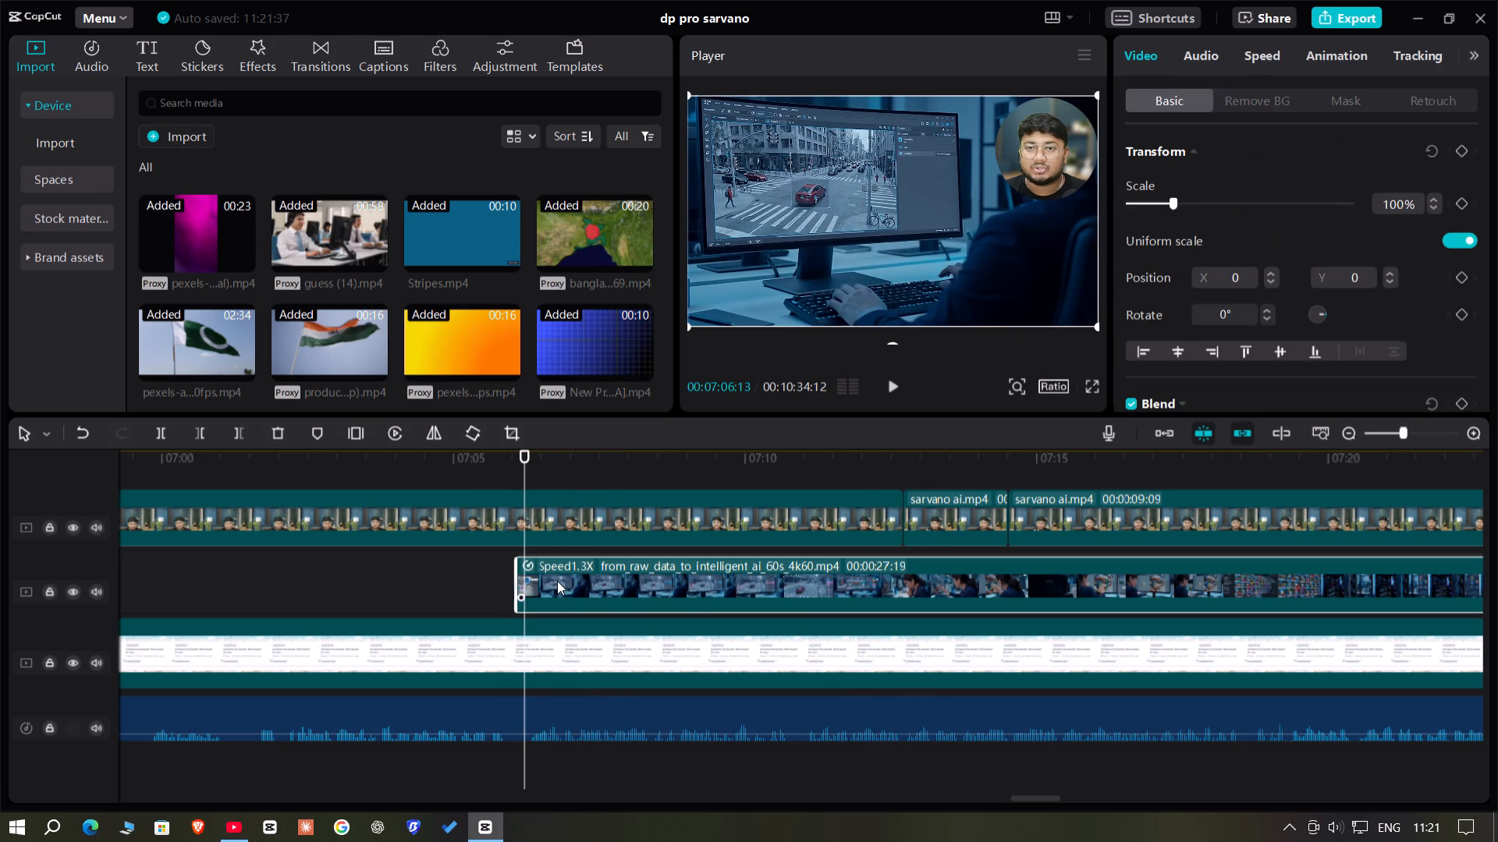
pyautogui.moveTo(557, 581); pyautogui.dragTo(563, 583)
# Split the from_raw_data_to_intelligent_ai clip at 00:07:24:04.
pyautogui.press('space')
pyautogui.press('space')
pyautogui.press('space')
pyautogui.press('space')
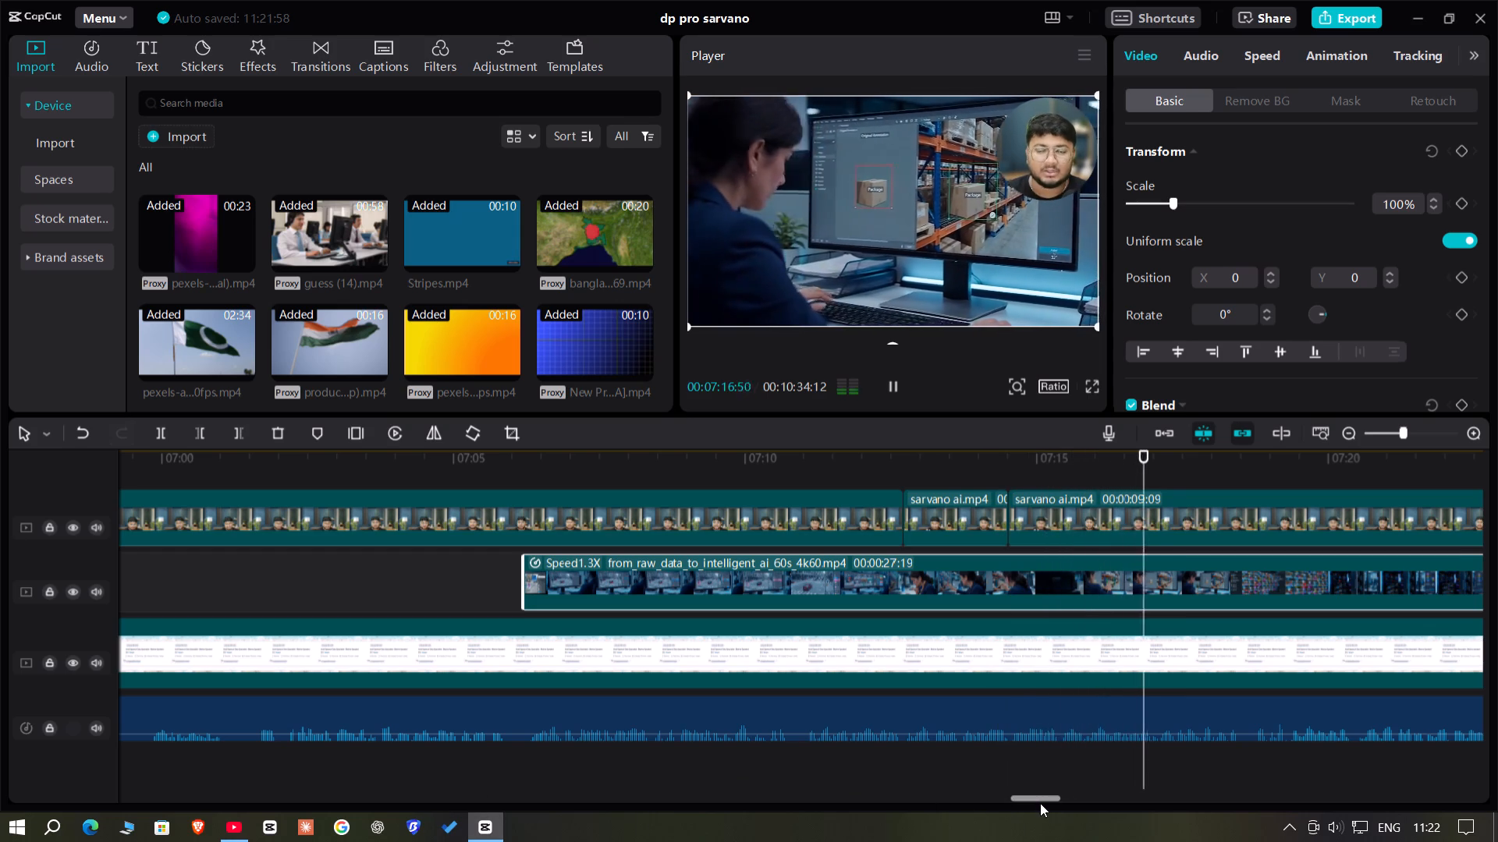
pyautogui.moveTo(1041, 801); pyautogui.dragTo(1064, 804)
pyautogui.press('space')
pyautogui.click(888, 465)
pyautogui.moveTo(888, 465); pyautogui.dragTo(918, 485)
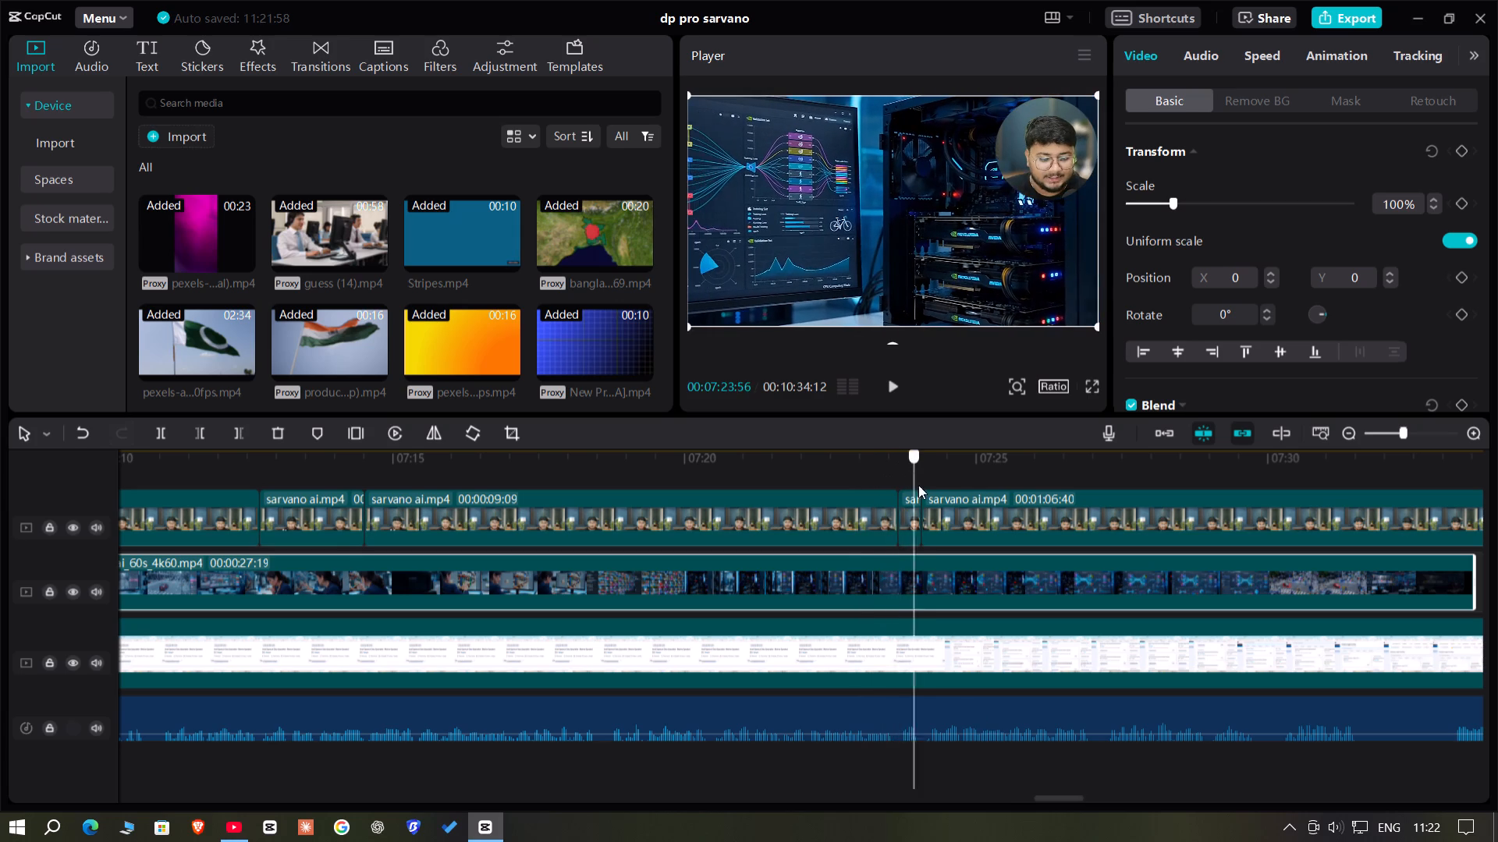
pyautogui.moveTo(918, 485); pyautogui.dragTo(926, 490)
pyautogui.click(914, 617)
pyautogui.click(916, 448)
pyautogui.moveTo(916, 448); pyautogui.dragTo(919, 455)
pyautogui.click(865, 571)
pyautogui.click(159, 433)
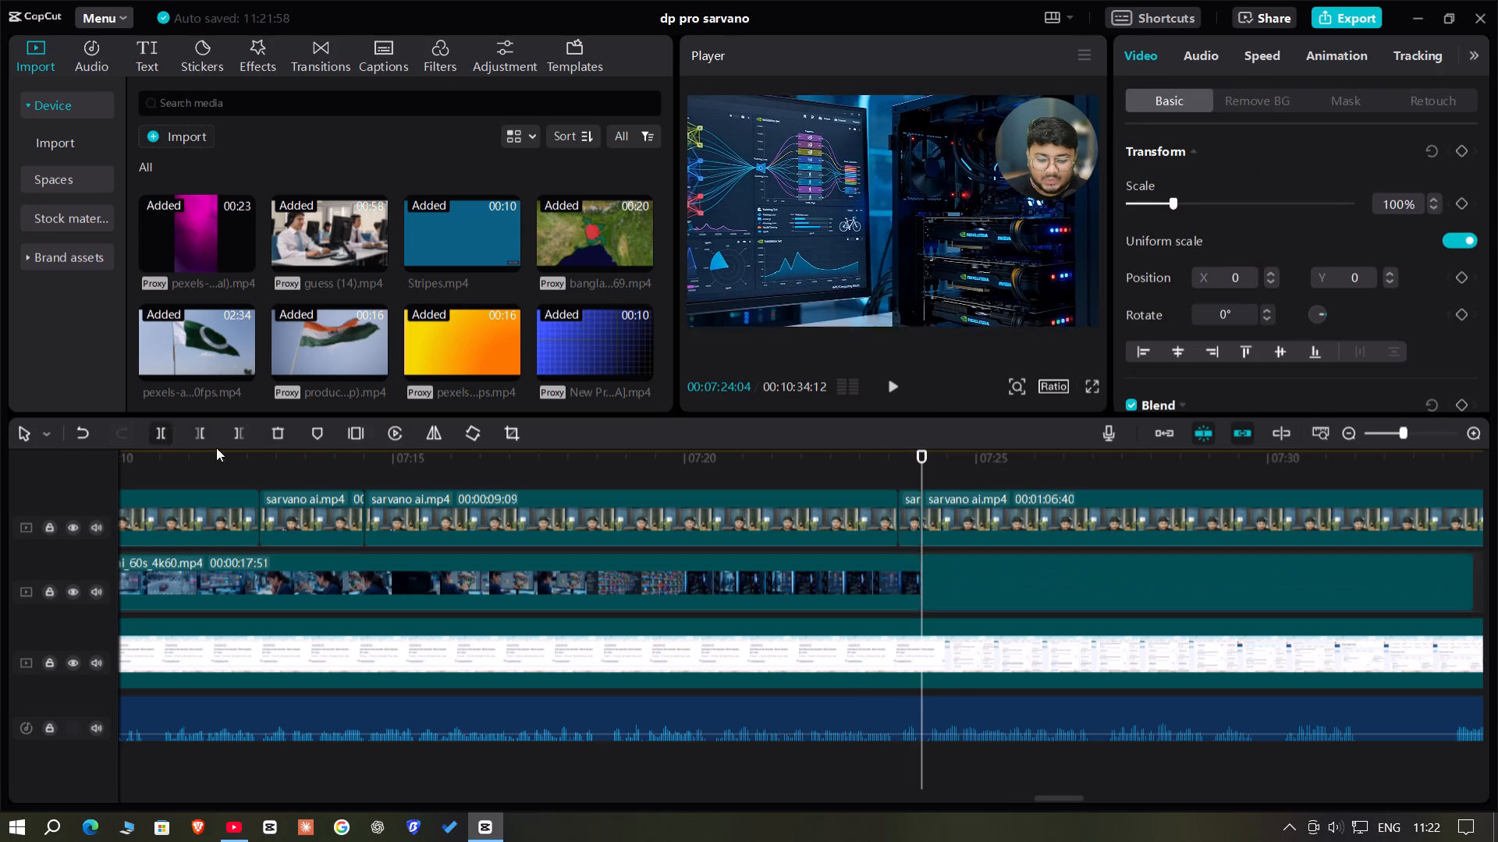
# Play back the section around the new split from about 00:07:20 in full screen to check the b-roll against the speech.
pyautogui.click(813, 497)
pyautogui.press('space')
pyautogui.click(718, 484)
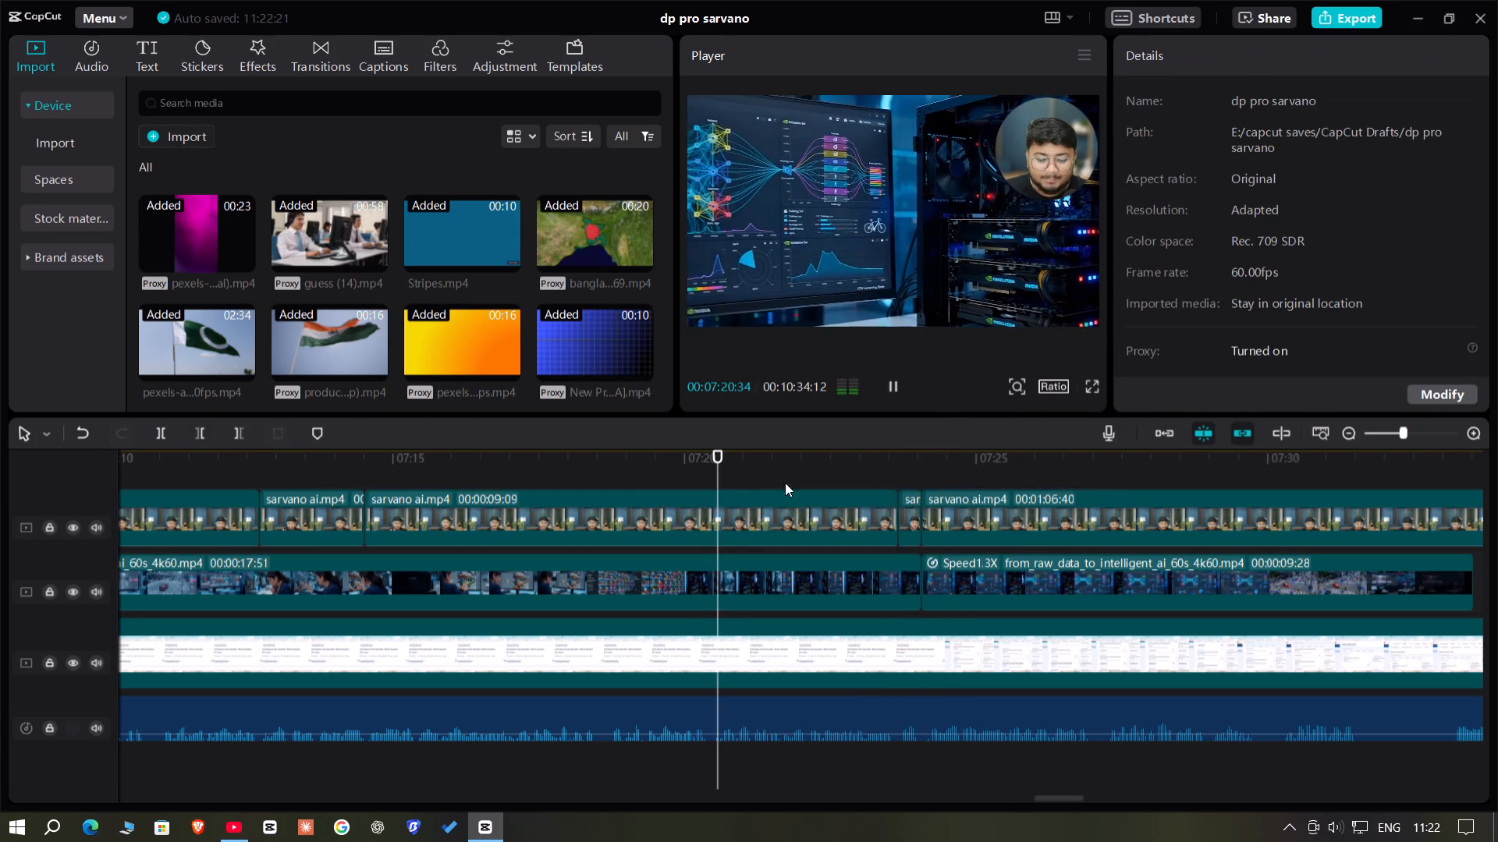
pyautogui.press('space')
pyautogui.click(1100, 383)
pyautogui.press('space')
pyautogui.click(1092, 383)
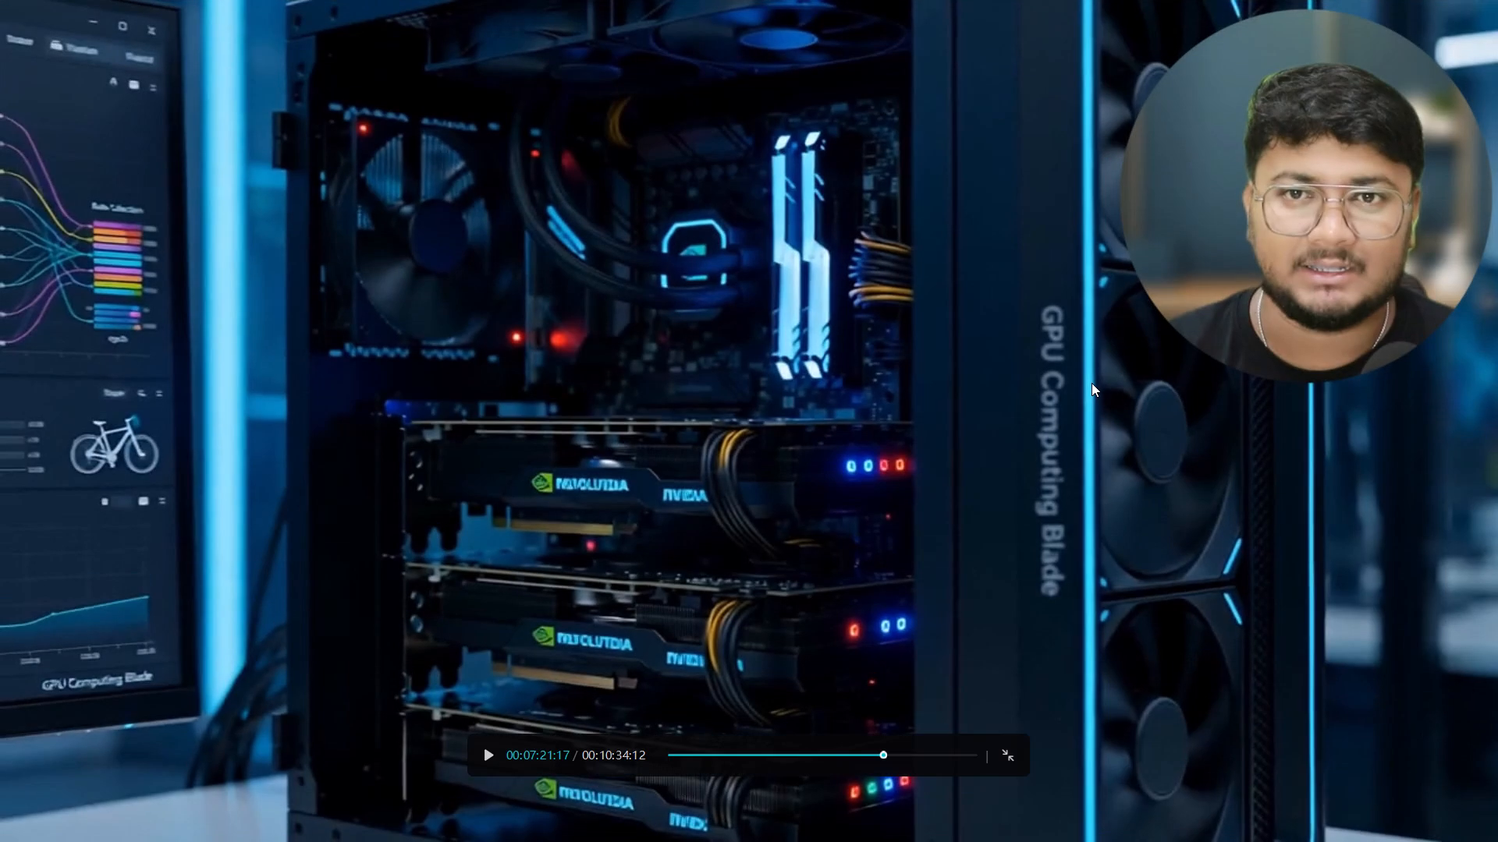
pyautogui.press('space')
pyautogui.press('space')
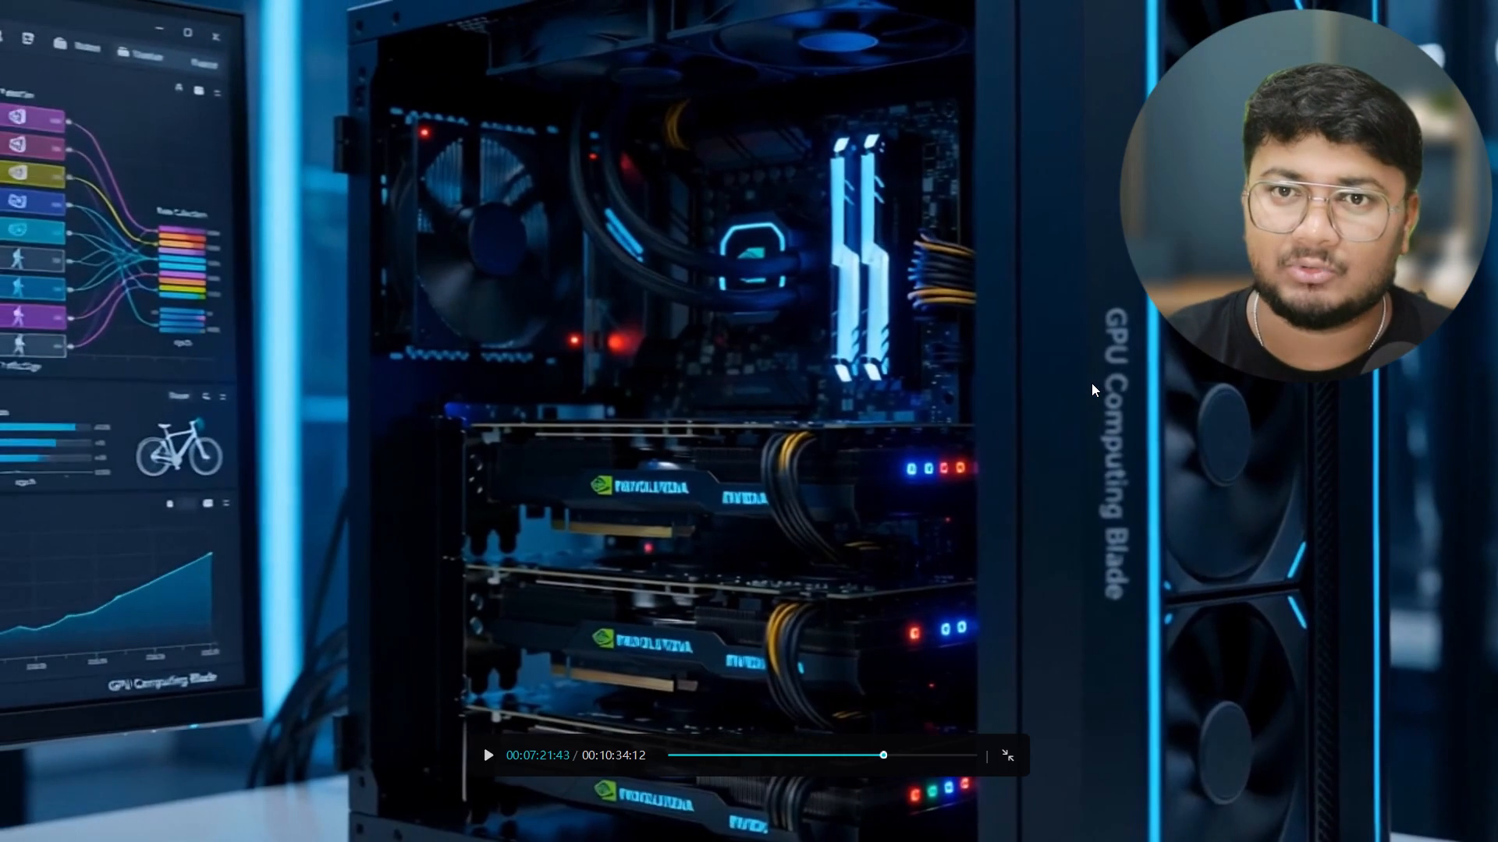
pyautogui.press('space')
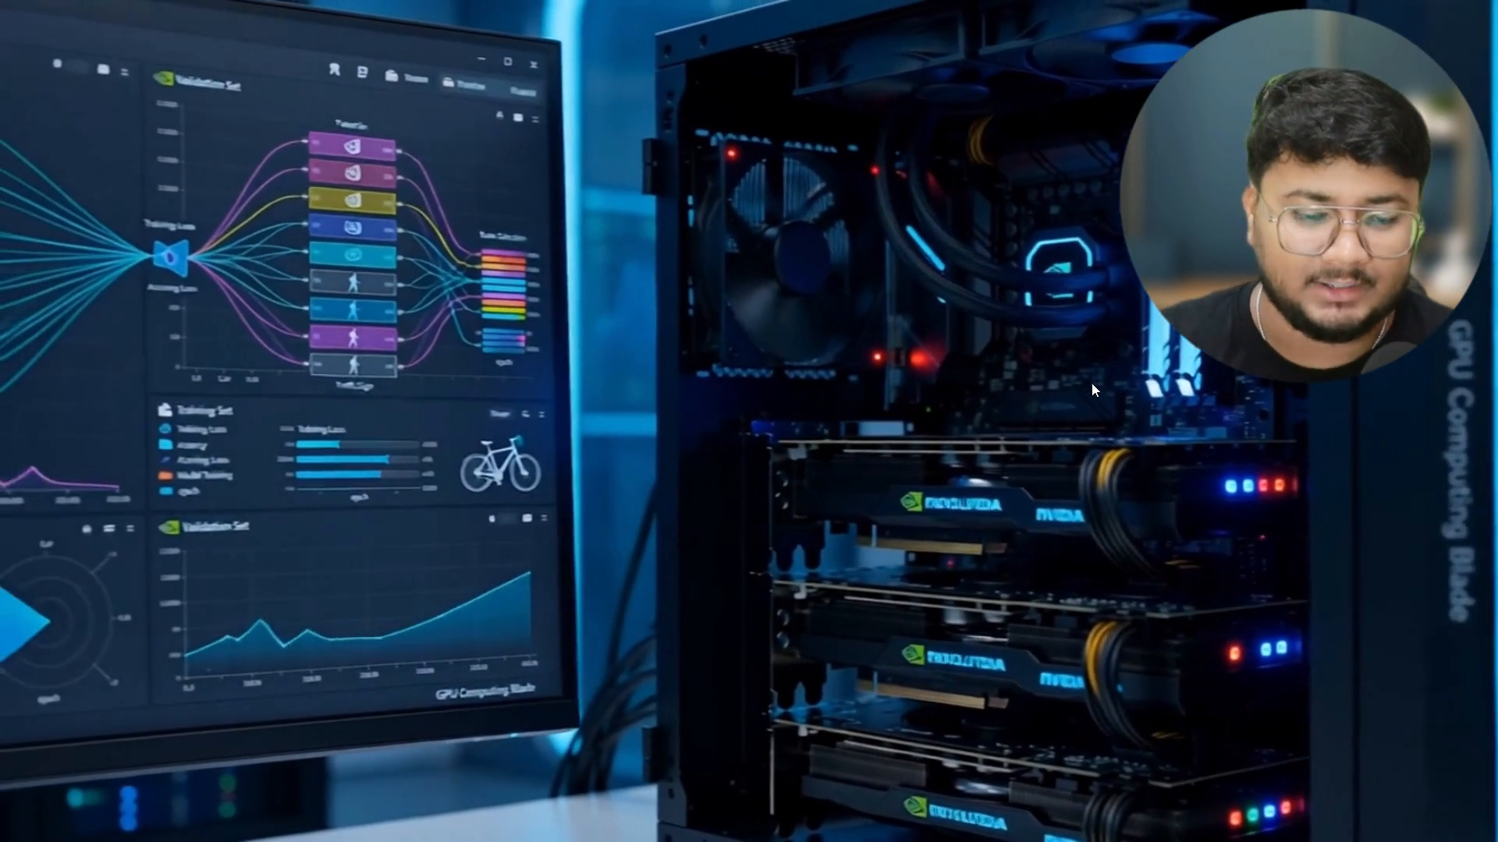
pyautogui.click(1092, 383)
pyautogui.click(1010, 762)
pyautogui.press('space')
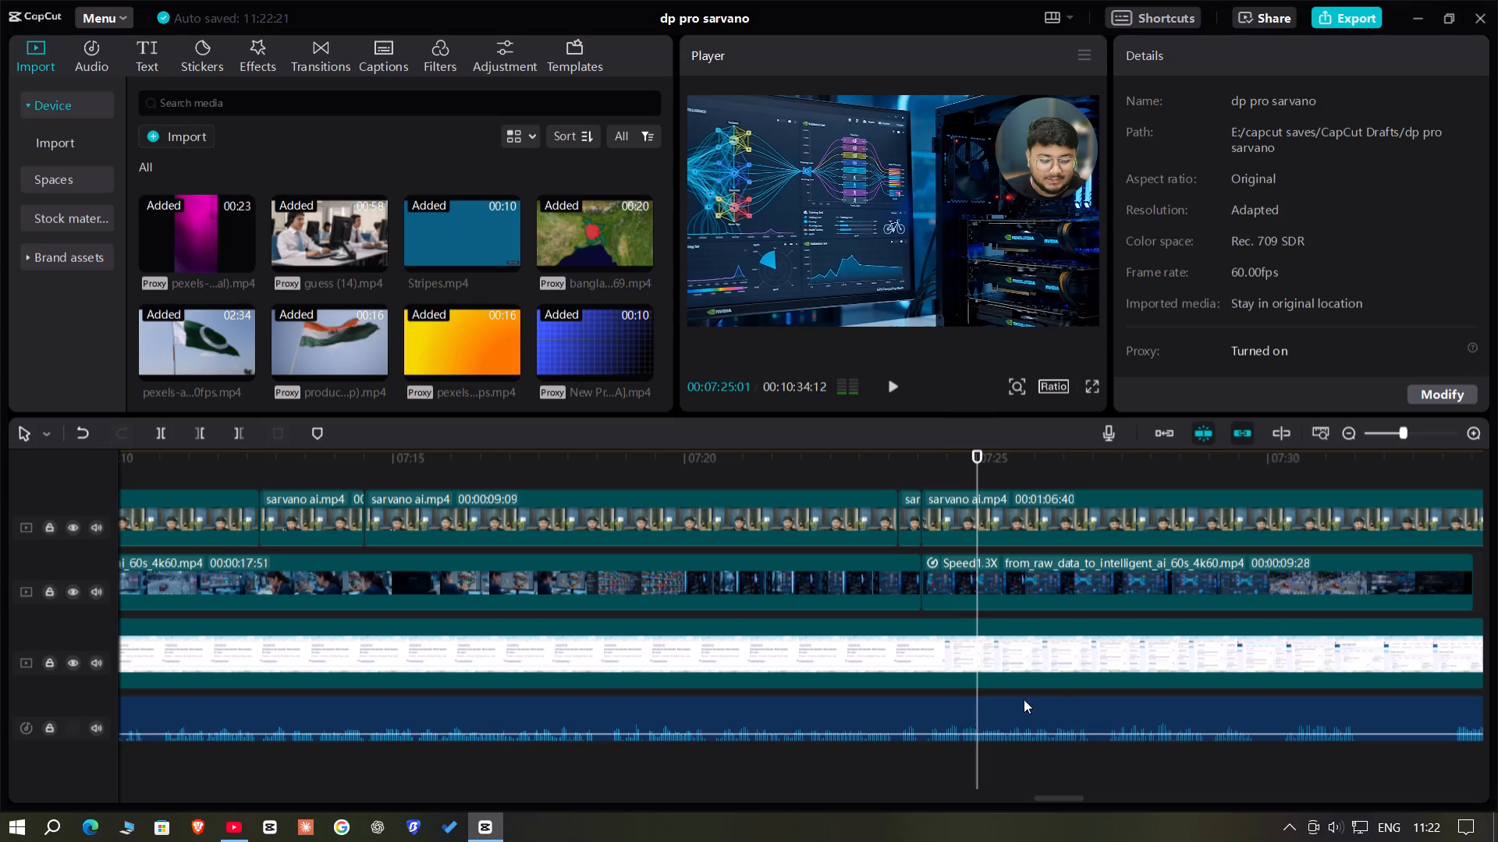
# Move the second part of the split from_raw_data_to_intelligent_ai clip along its track to about 00:07:38.
pyautogui.click(992, 571)
pyautogui.moveTo(987, 567); pyautogui.dragTo(1269, 575)
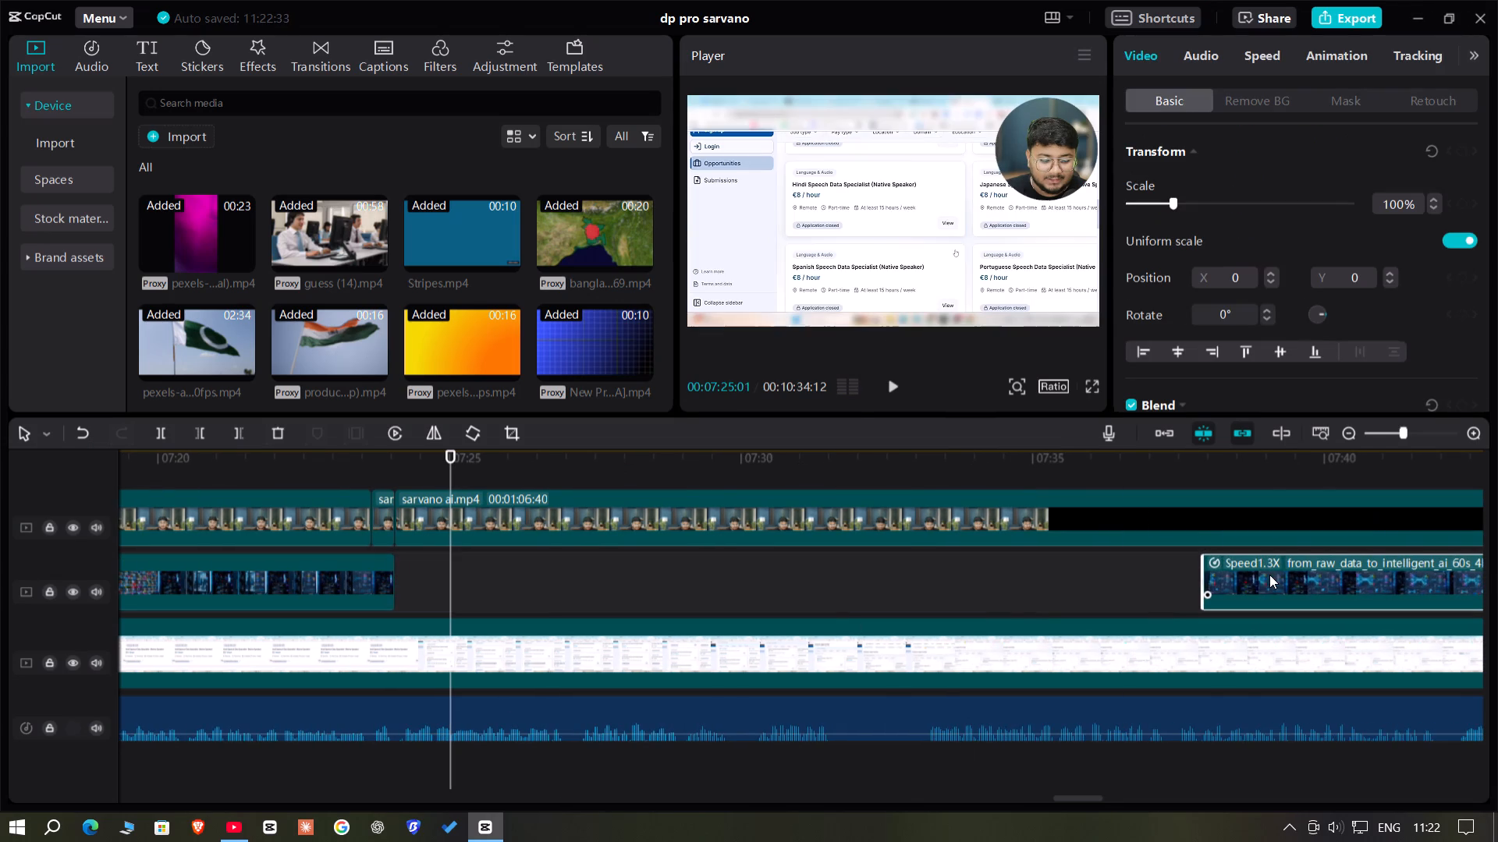
# Add a transform keyframe to the browser recording at 00:07:36:17, where the Explore opportunities page is shown.
pyautogui.press('space')
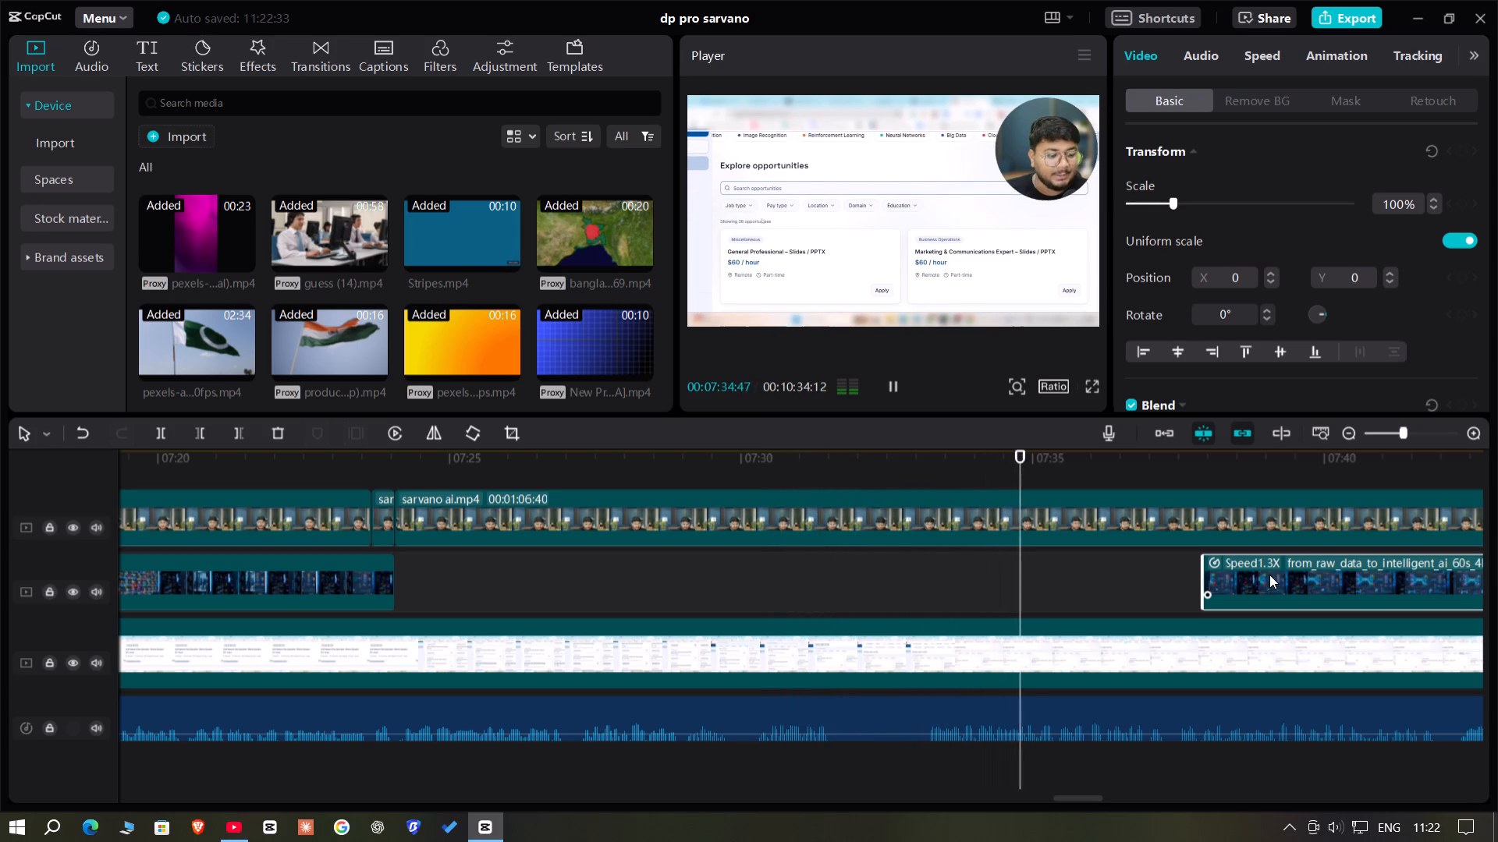
pyautogui.press('space')
pyautogui.click(1101, 673)
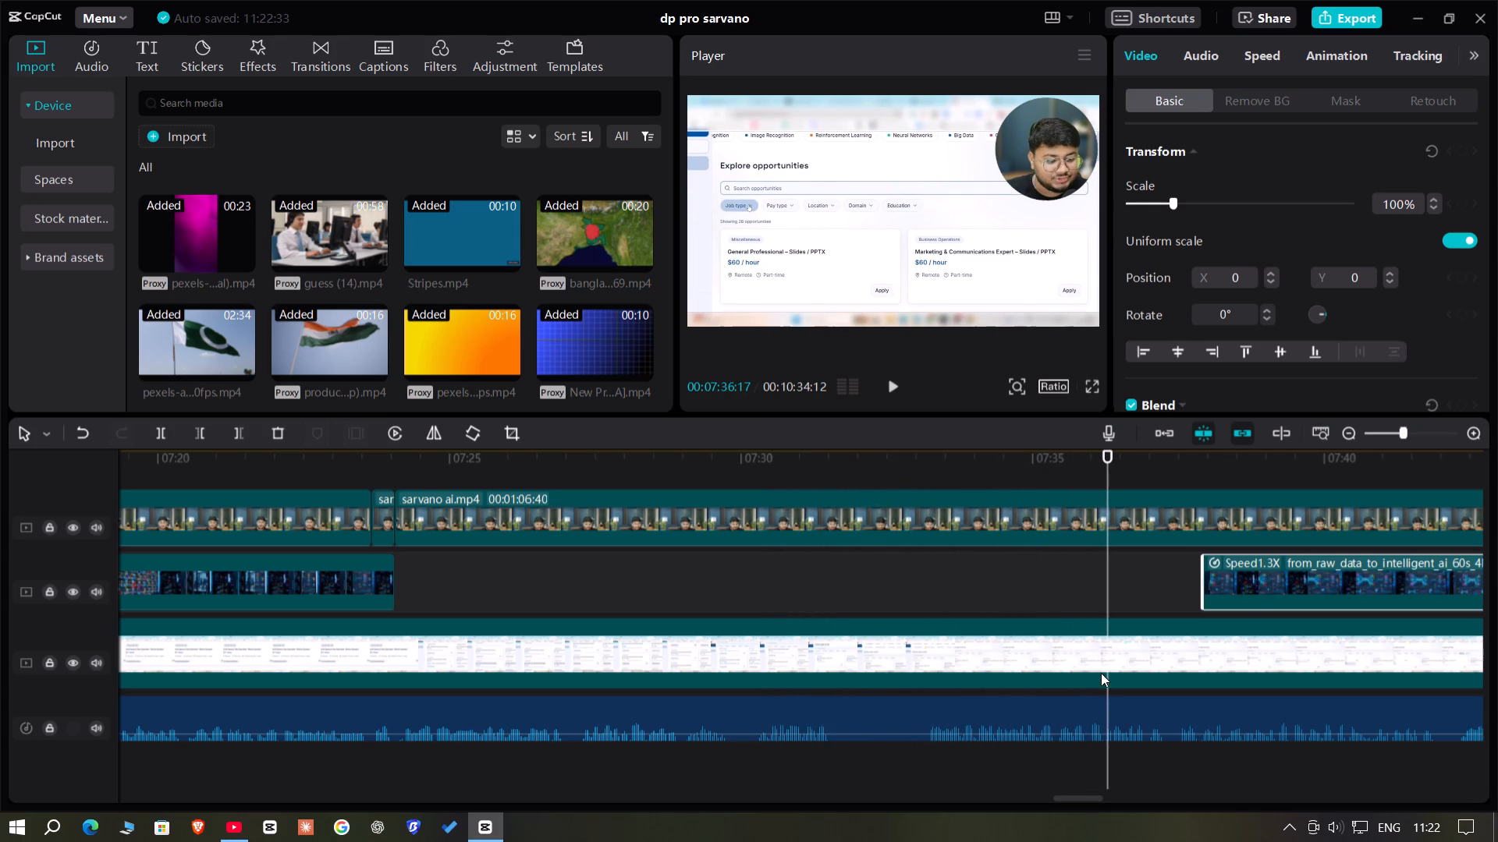
pyautogui.click(1460, 154)
# Add an earlier transform keyframe to the browser recording at 00:07:35:47.
pyautogui.press('Left')
pyautogui.press('Left')
pyautogui.press('Left')
pyautogui.press('Left')
pyautogui.press('Left')
pyautogui.press('Left')
pyautogui.press('Left')
pyautogui.press('Left')
pyautogui.press('Left')
pyautogui.press('Left')
pyautogui.press('Left')
pyautogui.press('Left')
pyautogui.press('Left')
pyautogui.press('Left')
pyautogui.press('Left')
pyautogui.press('Left')
pyautogui.press('Left')
pyautogui.press('Left')
pyautogui.press('Left')
pyautogui.press('Left')
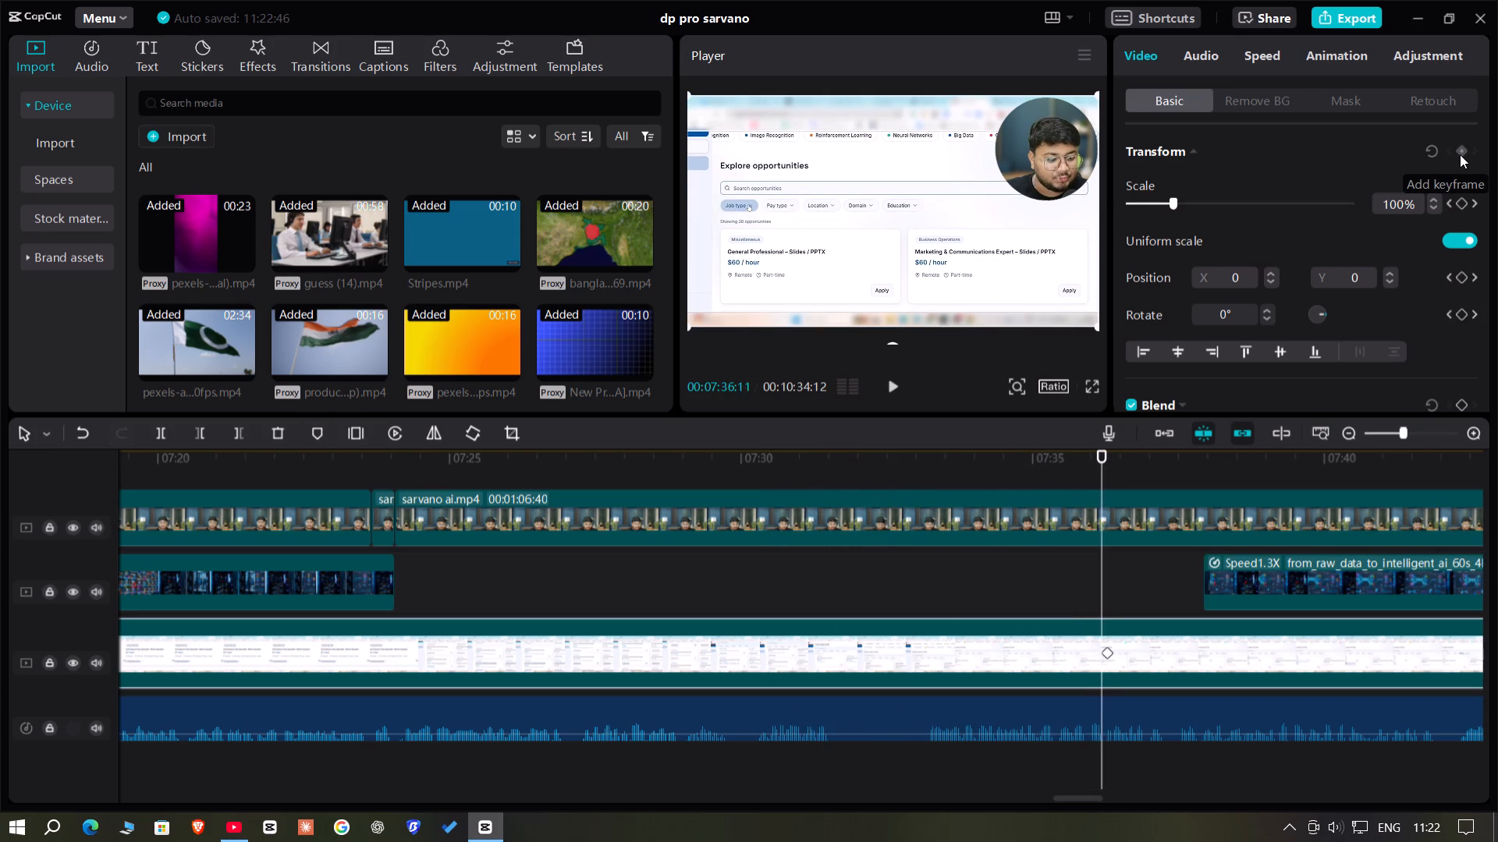
pyautogui.click(1460, 154)
# At the browser recording's 00:07:36:17 keyframe, enlarge it to 160% and shift it horizontally to position X 859.
pyautogui.click(1109, 661)
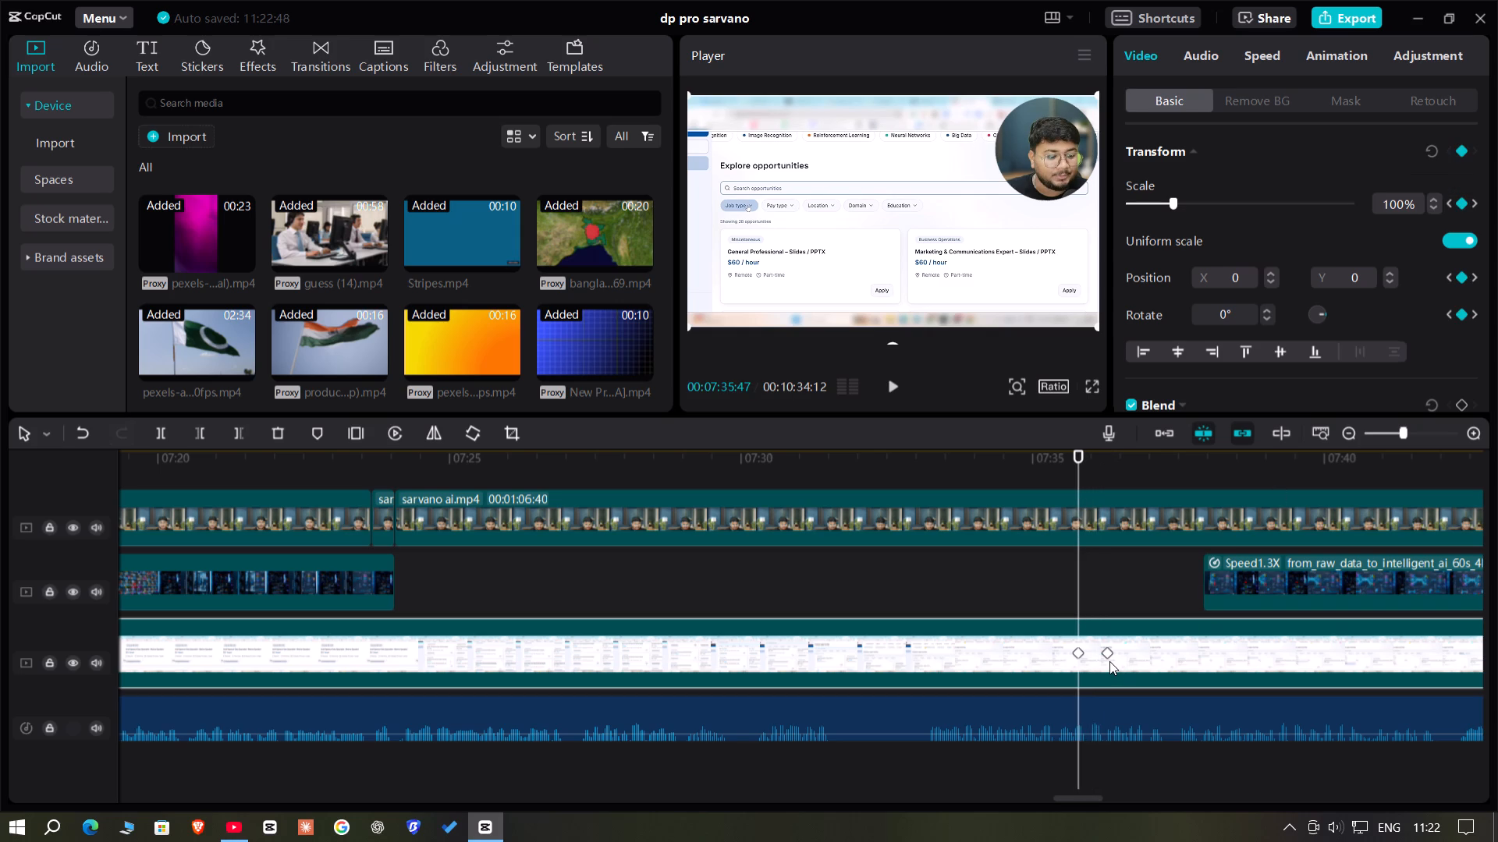
pyautogui.moveTo(1096, 331); pyautogui.dragTo(1205, 465)
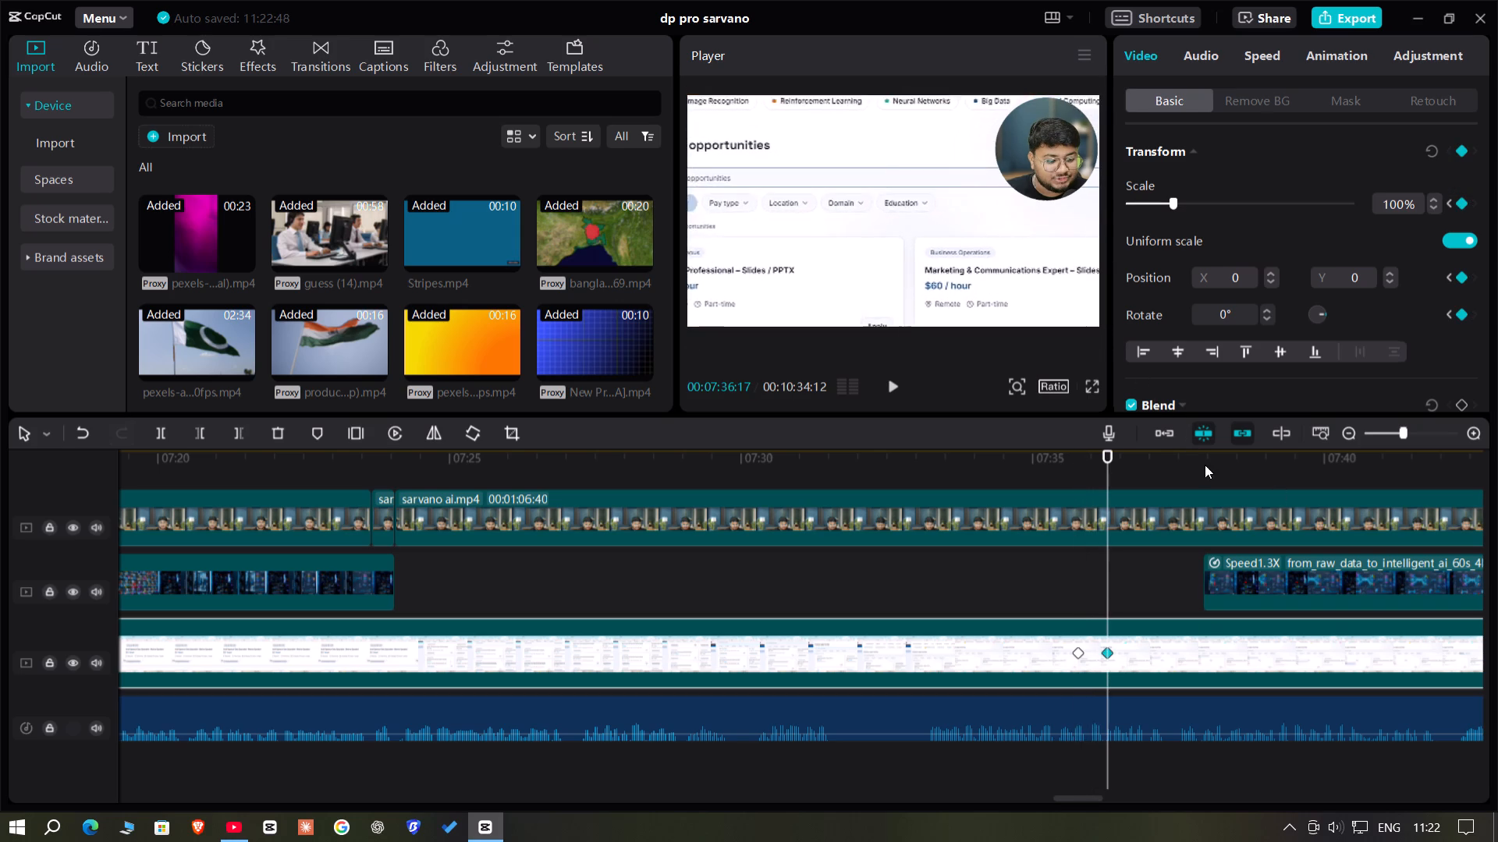
pyautogui.moveTo(1205, 465); pyautogui.dragTo(1234, 508)
pyautogui.moveTo(978, 246); pyautogui.dragTo(1045, 243)
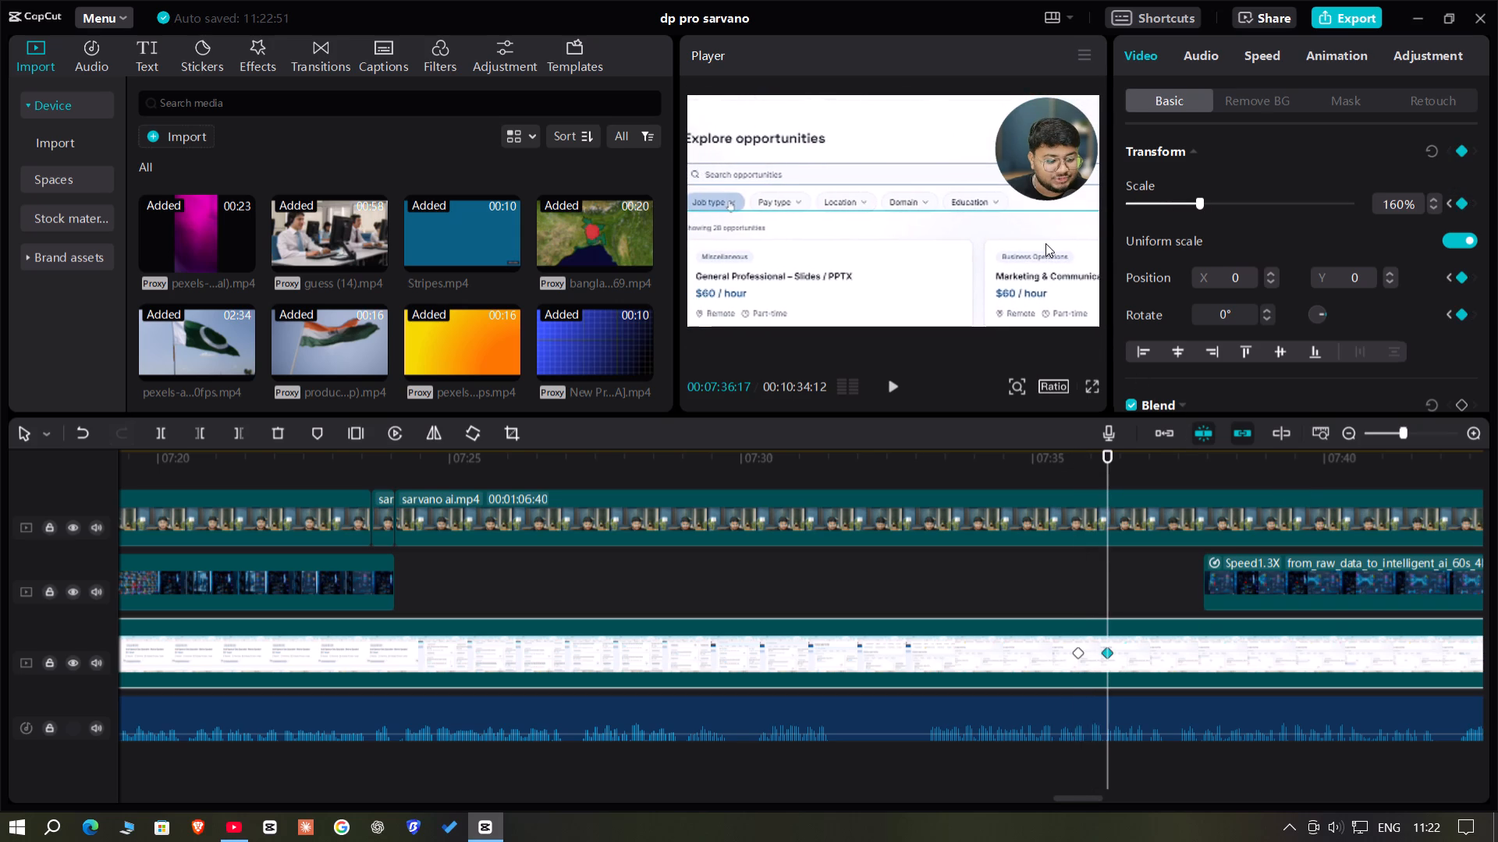
pyautogui.moveTo(1045, 243); pyautogui.dragTo(1070, 243)
pyautogui.click(1054, 589)
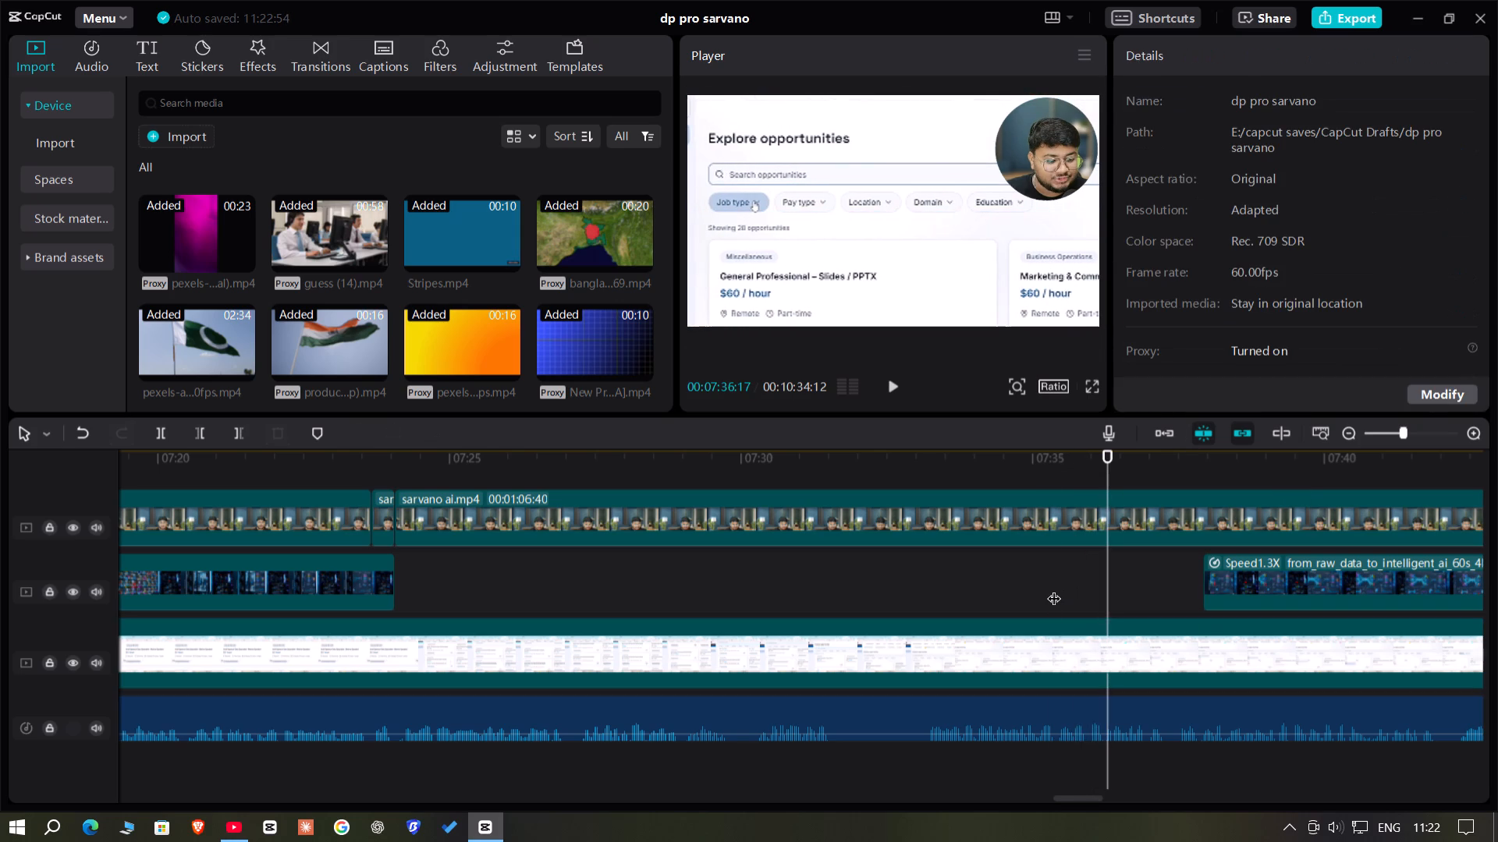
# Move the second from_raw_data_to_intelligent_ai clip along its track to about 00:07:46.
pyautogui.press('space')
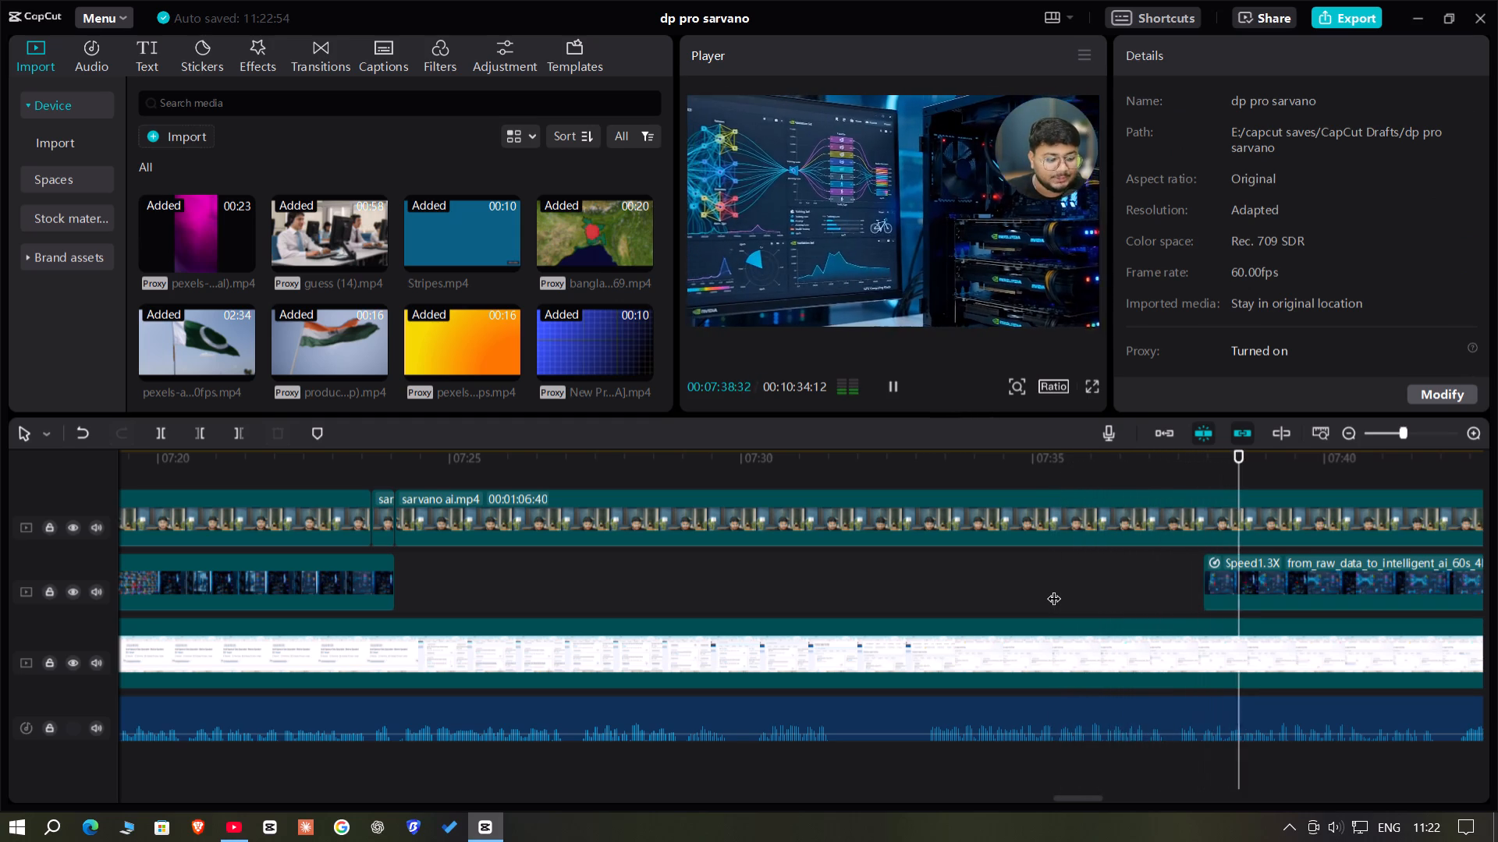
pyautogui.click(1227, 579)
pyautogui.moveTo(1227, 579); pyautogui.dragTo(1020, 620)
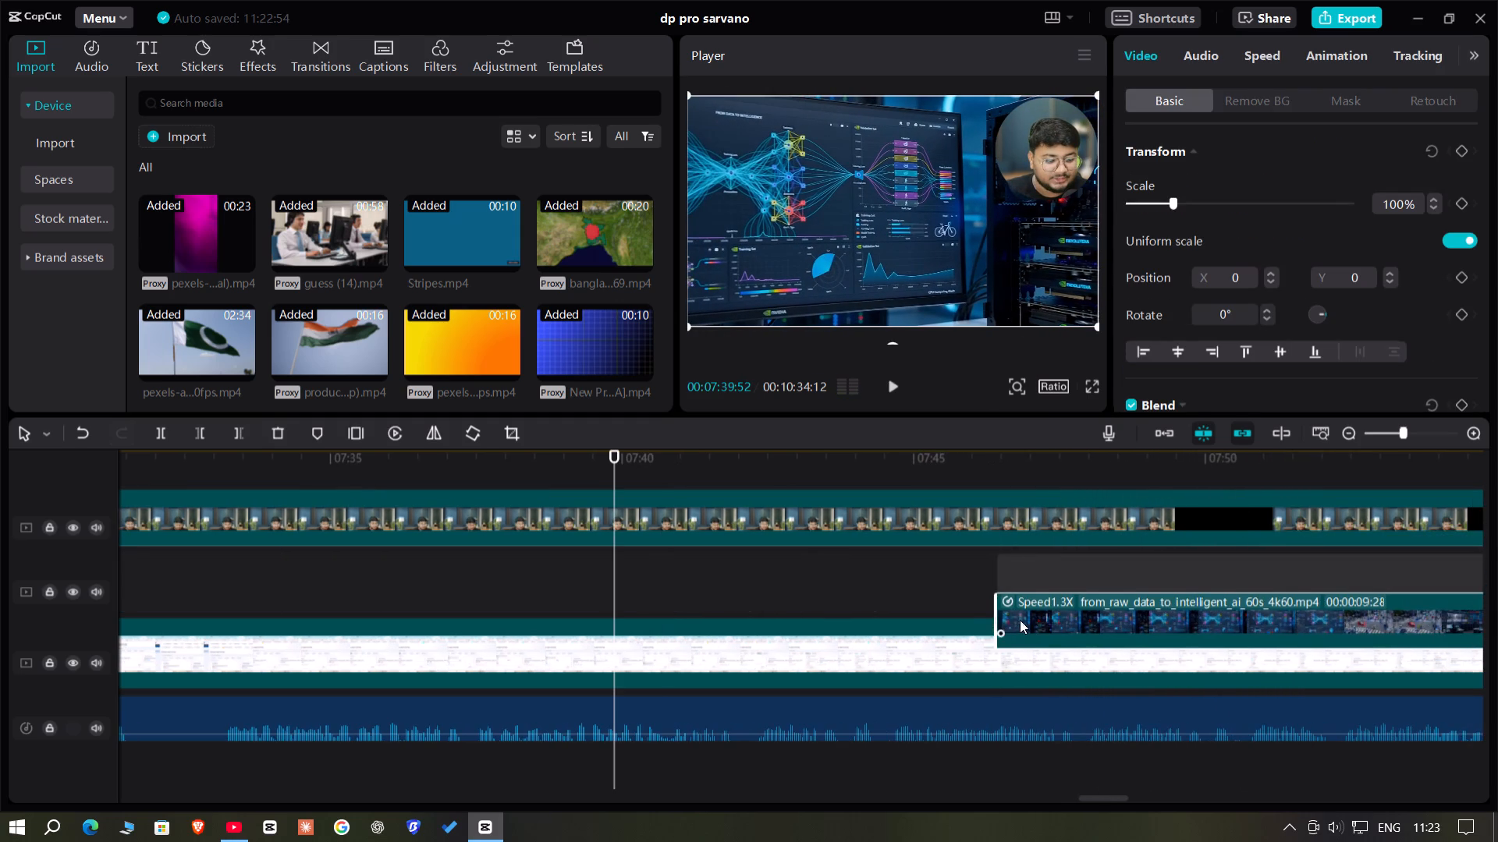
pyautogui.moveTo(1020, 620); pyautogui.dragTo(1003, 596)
# Add a transform keyframe to the browser recording at 00:07:43:13, where the Domain filter list is open.
pyautogui.click(346, 550)
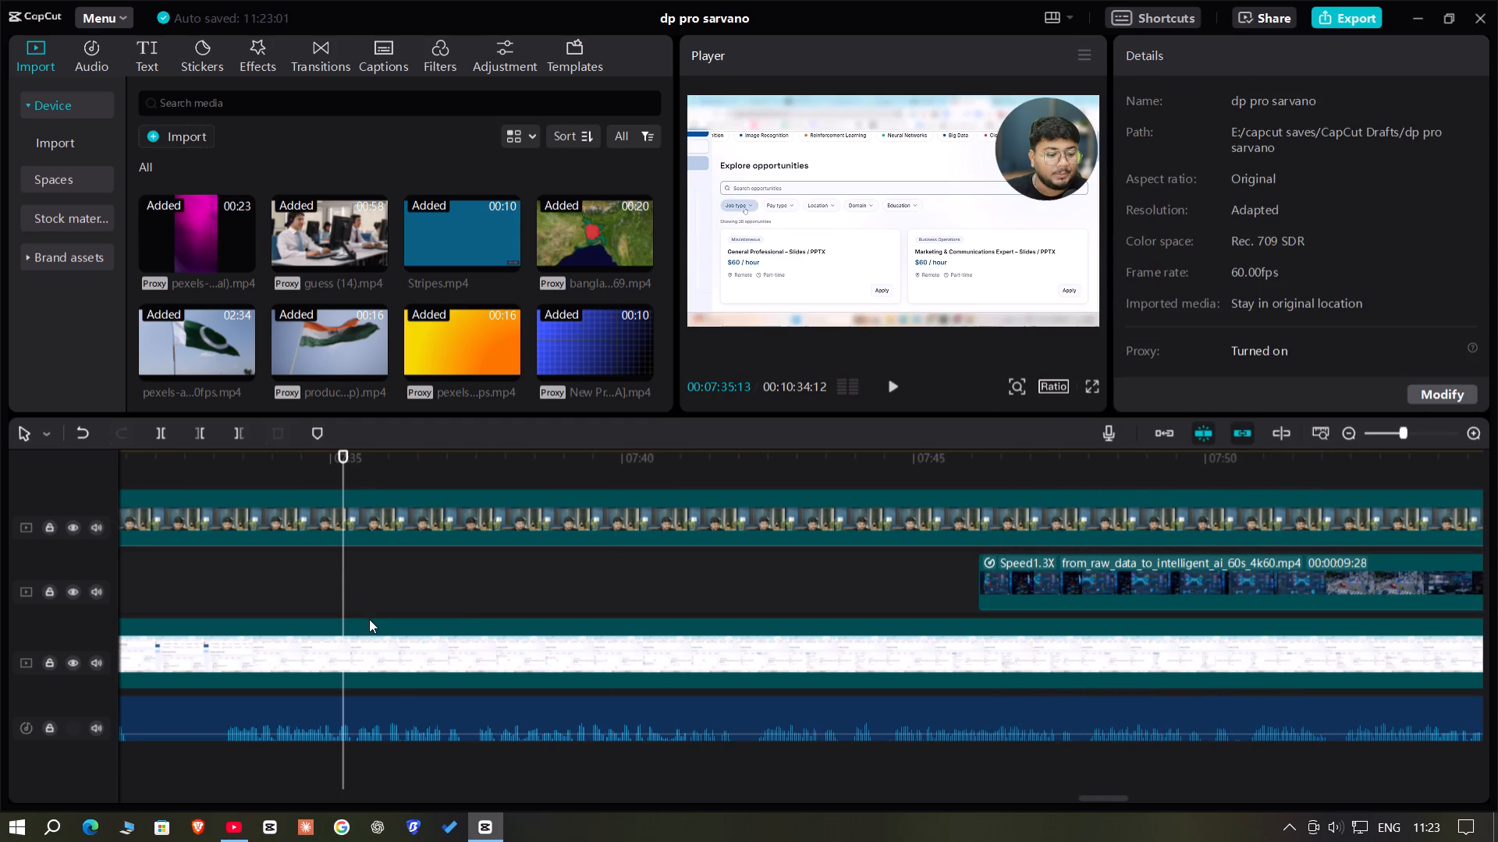
pyautogui.click(396, 677)
pyautogui.press('space')
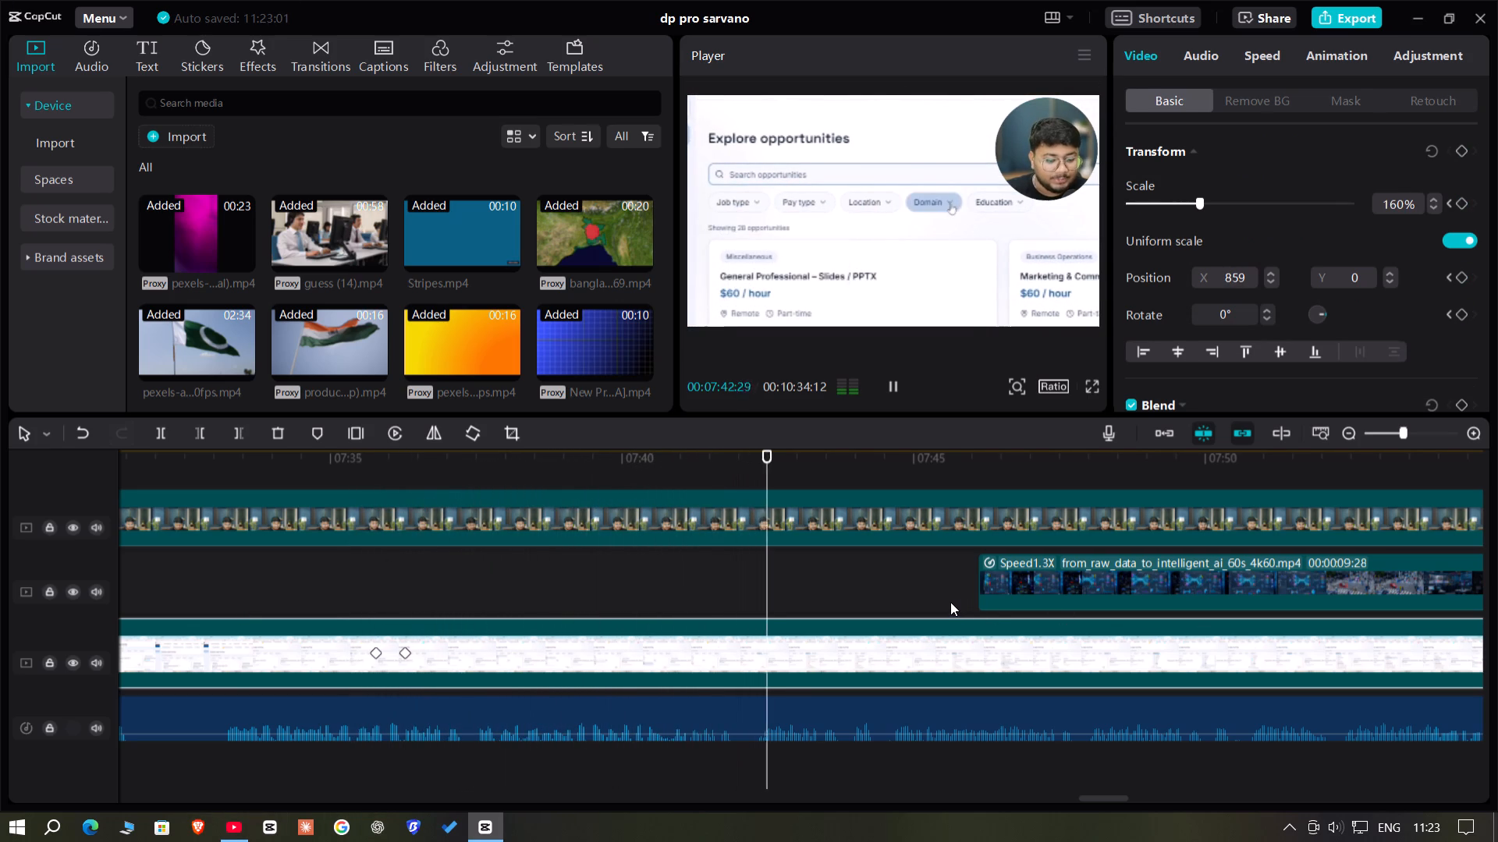
pyautogui.press('space')
pyautogui.click(941, 653)
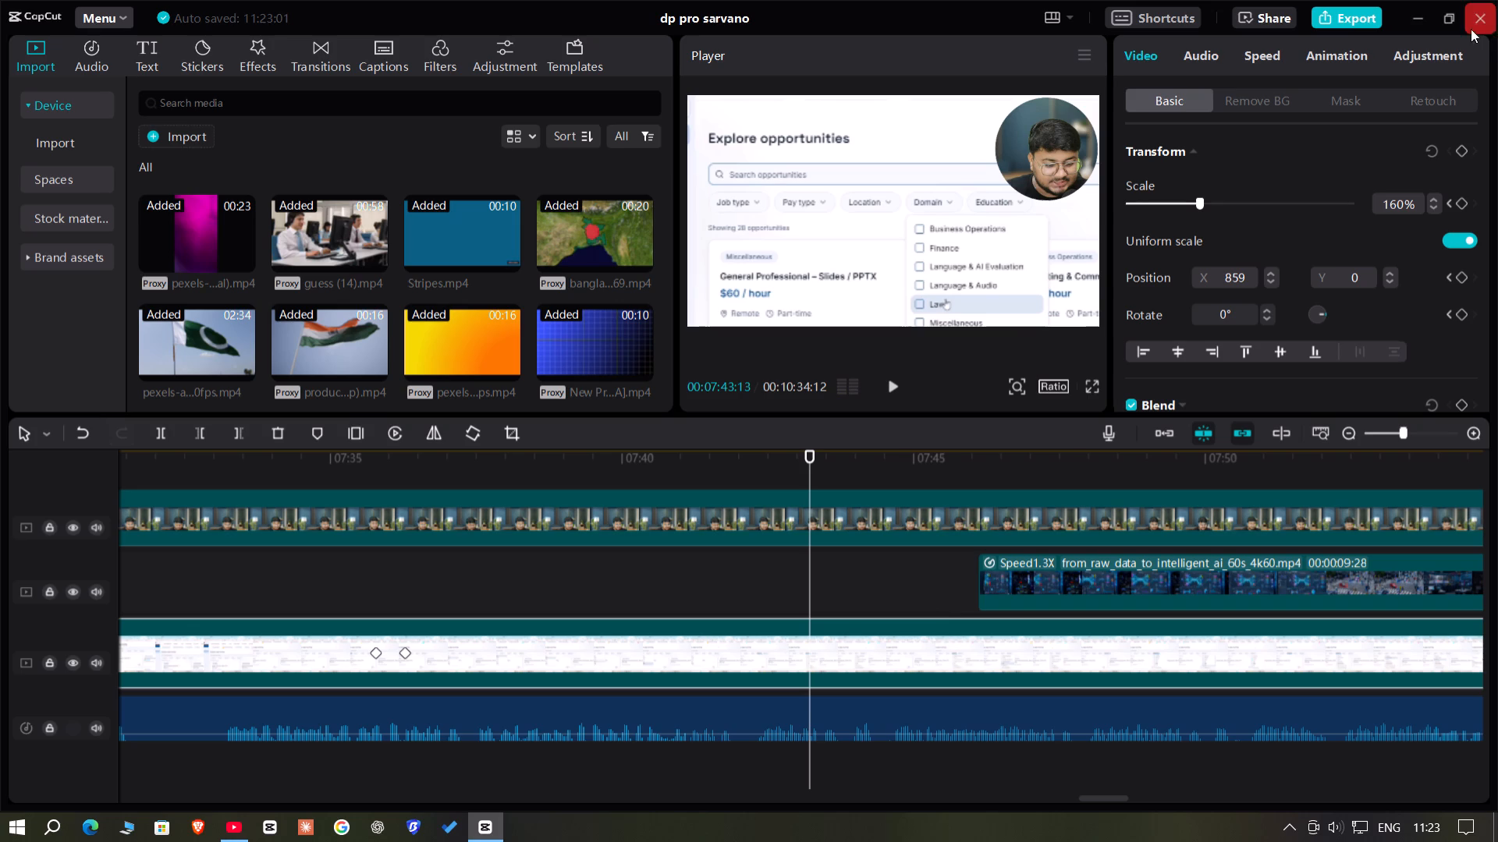
pyautogui.click(1459, 155)
# Add another transform keyframe to the browser recording about half a second before the 00:07:43:13 one.
pyautogui.press('Left')
pyautogui.press('Left')
pyautogui.press('Left')
pyautogui.press('Left')
pyautogui.press('Left')
pyautogui.press('Left')
pyautogui.press('Left')
pyautogui.press('Left')
pyautogui.press('Left')
pyautogui.press('Left')
pyautogui.press('Left')
pyautogui.press('Left')
pyautogui.press('Left')
pyautogui.press('Left')
pyautogui.press('Left')
pyautogui.press('Left')
pyautogui.press('Left')
pyautogui.press('Left')
pyautogui.press('Left')
pyautogui.press('Left')
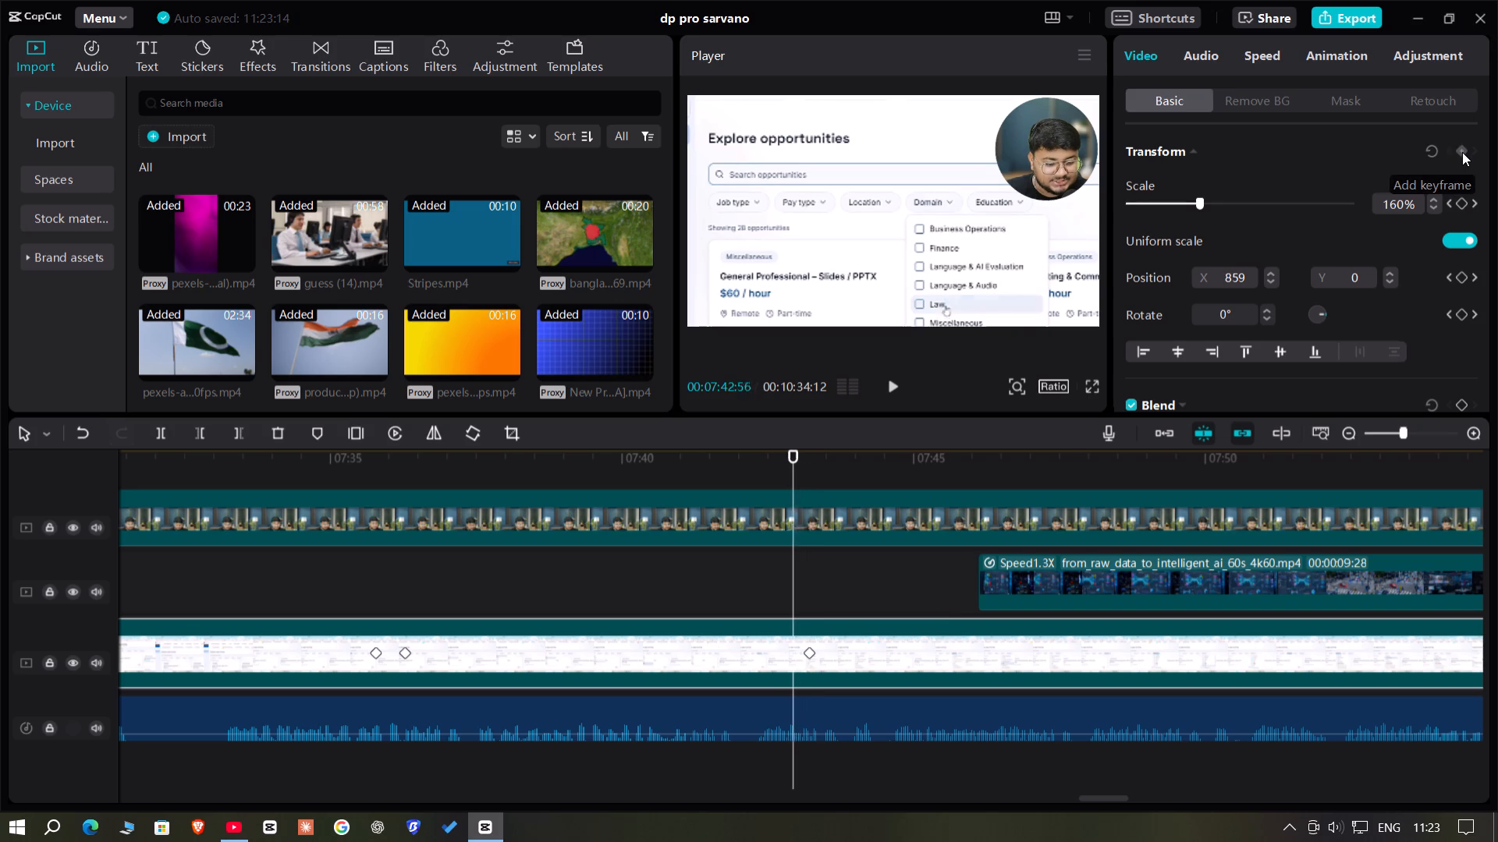
pyautogui.click(1462, 152)
# At the 00:07:43:13 keyframe, set the browser recording's scale to 116% and reposition it to X 311, Y 175.
pyautogui.click(805, 661)
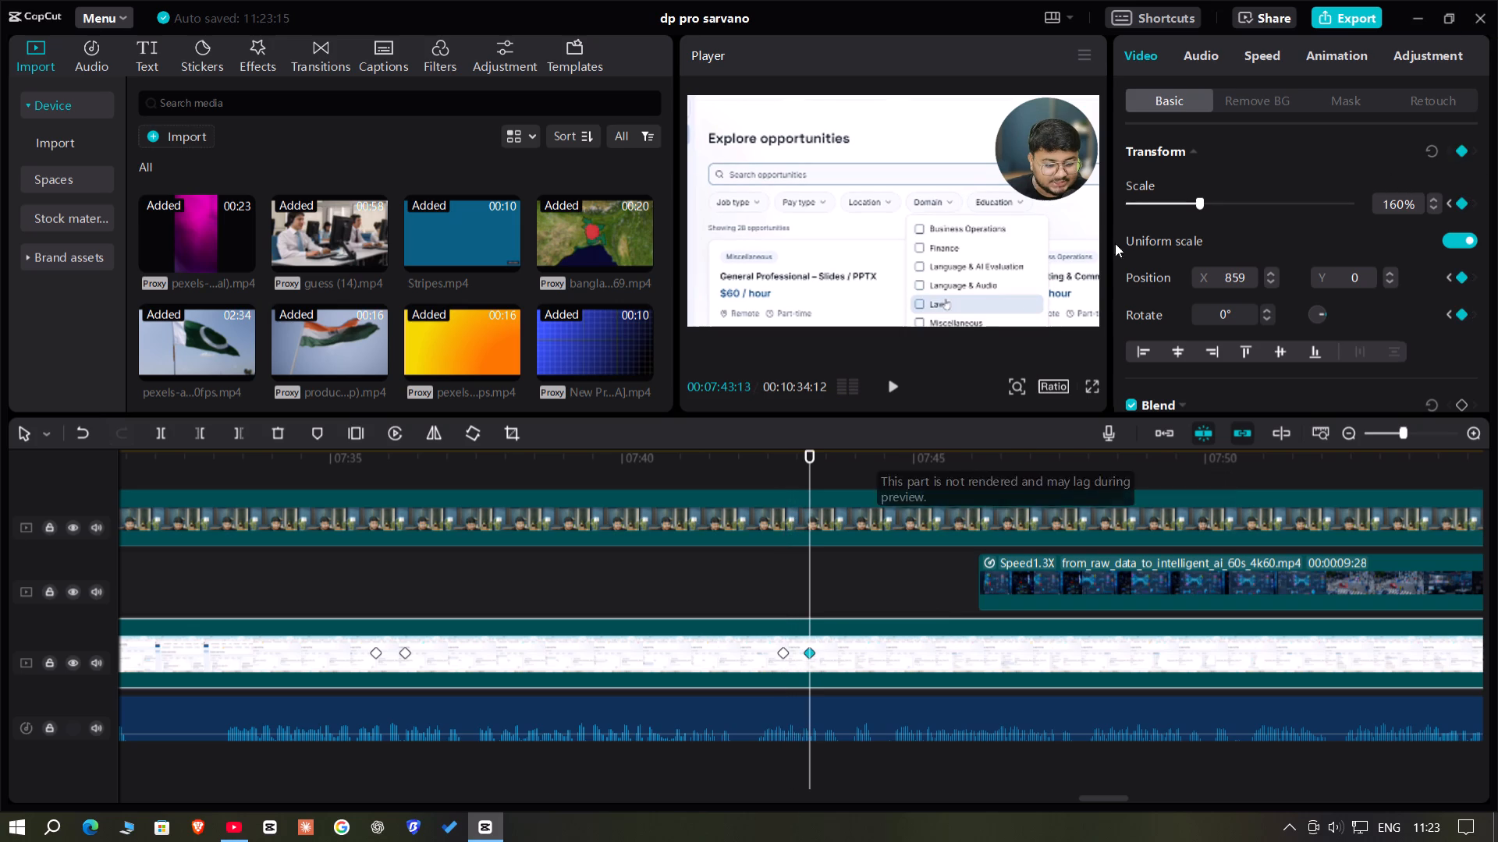
pyautogui.moveTo(1190, 203); pyautogui.dragTo(1180, 206)
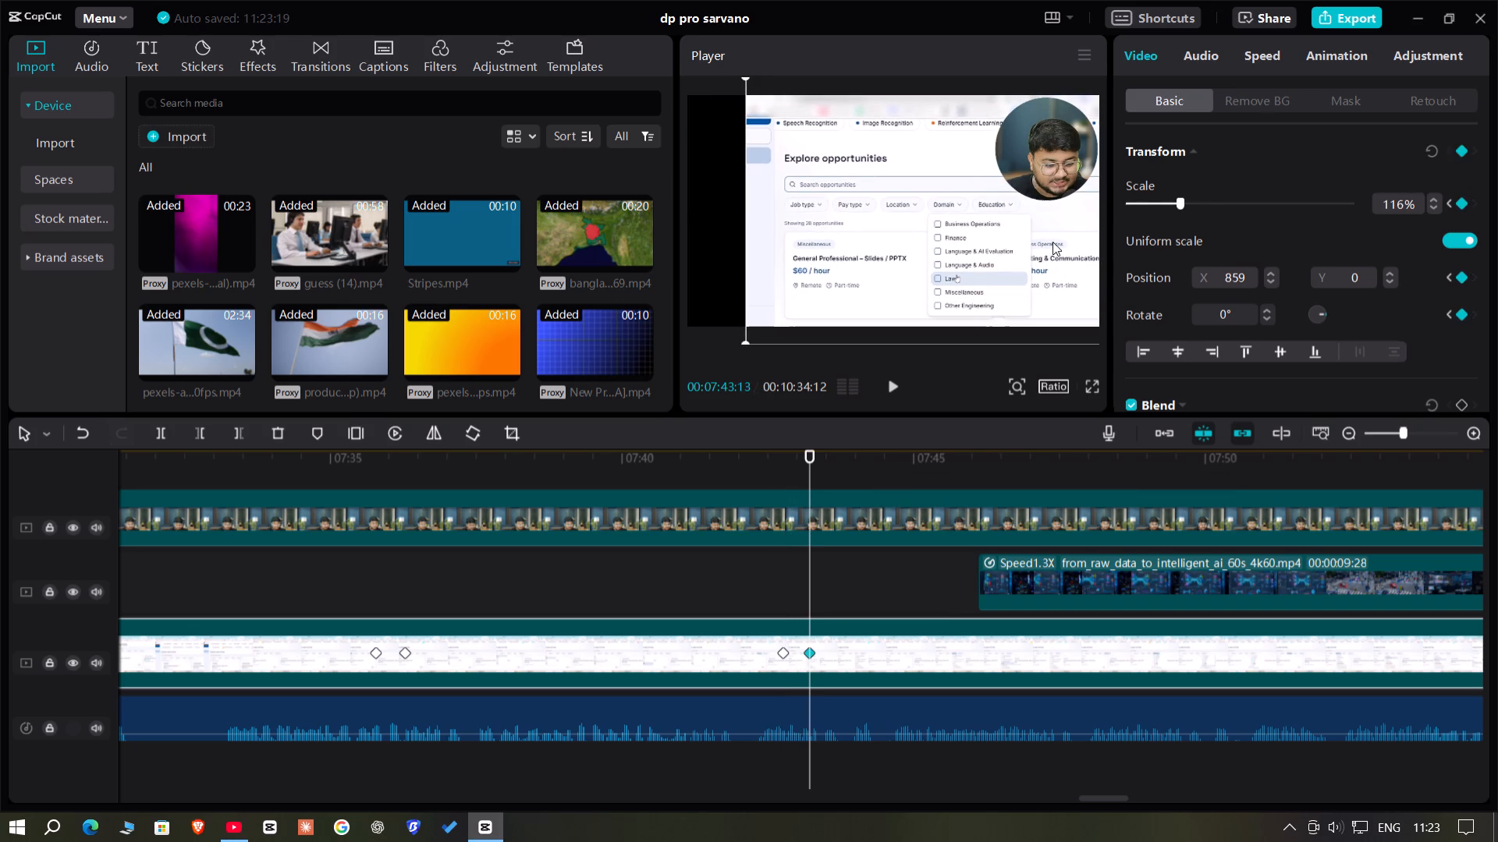
pyautogui.moveTo(1041, 249); pyautogui.dragTo(978, 225)
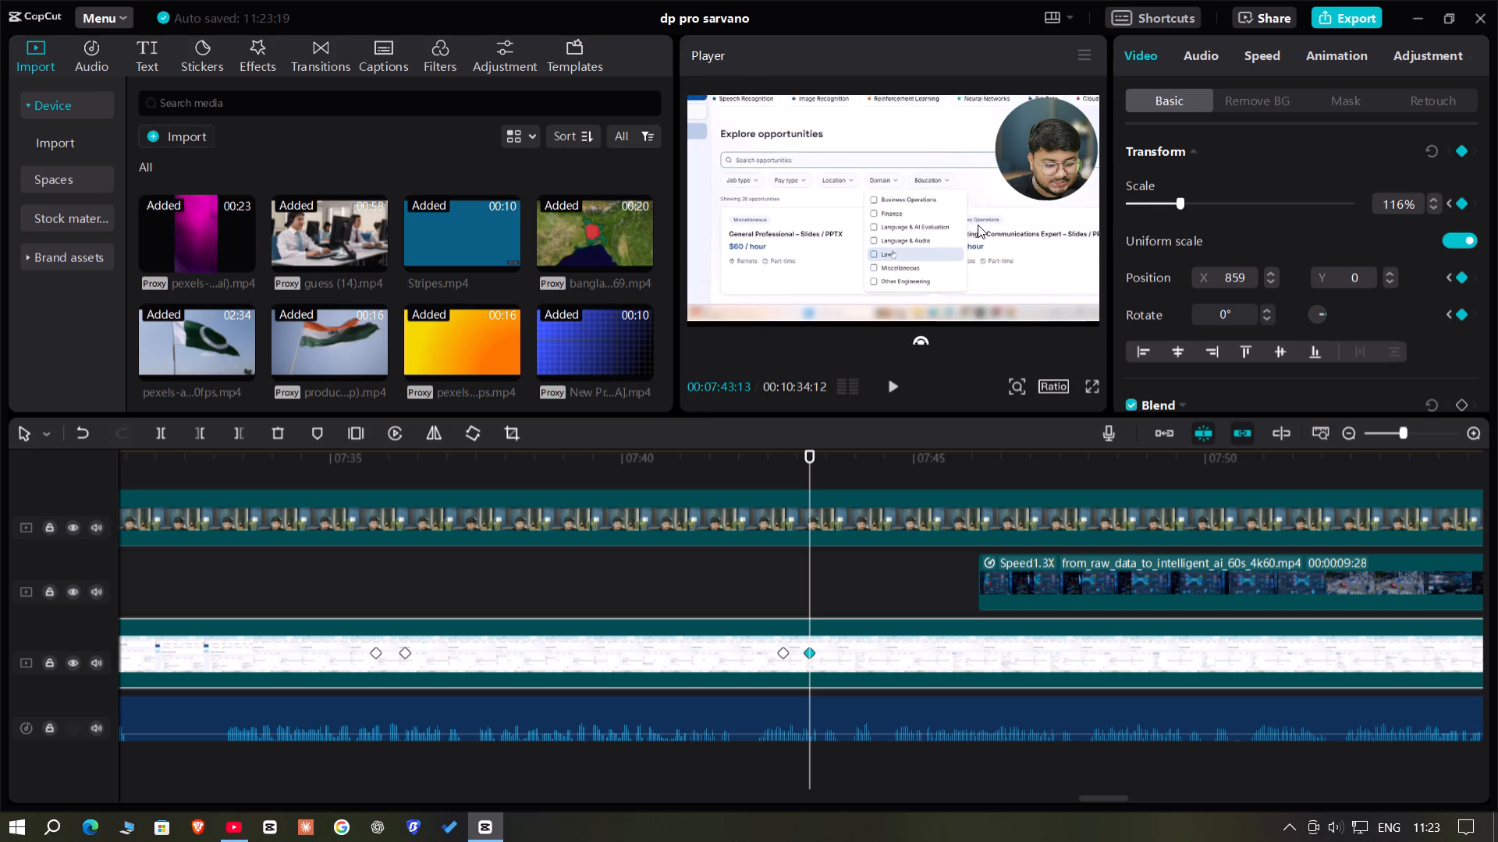
pyautogui.moveTo(978, 225); pyautogui.dragTo(980, 235)
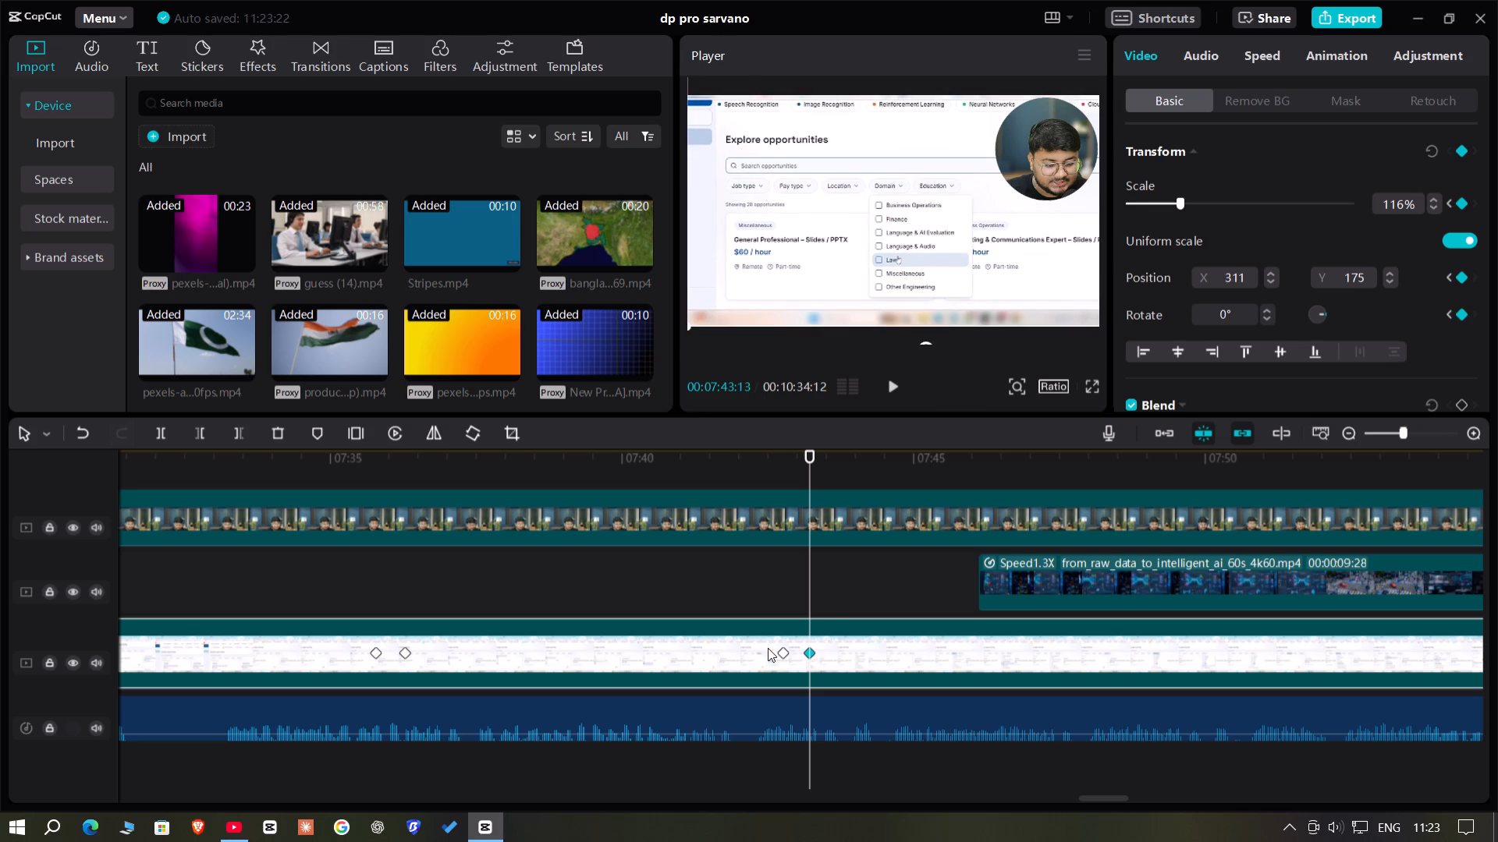
# Play back the zoomed section and the start of the b-roll, partly in full screen, from about 00:07:42.
pyautogui.click(769, 575)
pyautogui.press('space')
pyautogui.click(1090, 390)
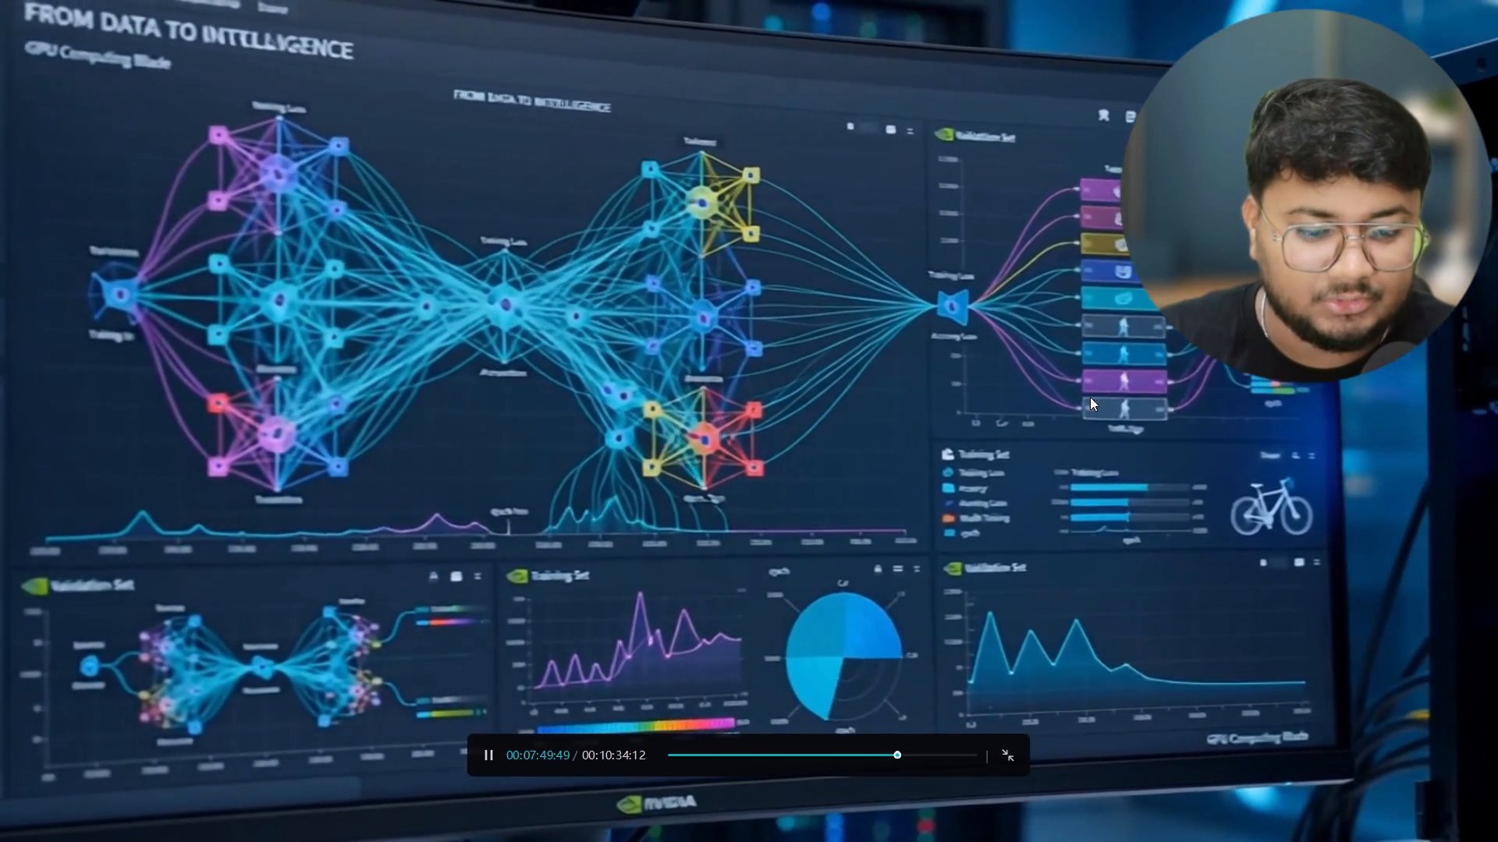
pyautogui.click(1011, 762)
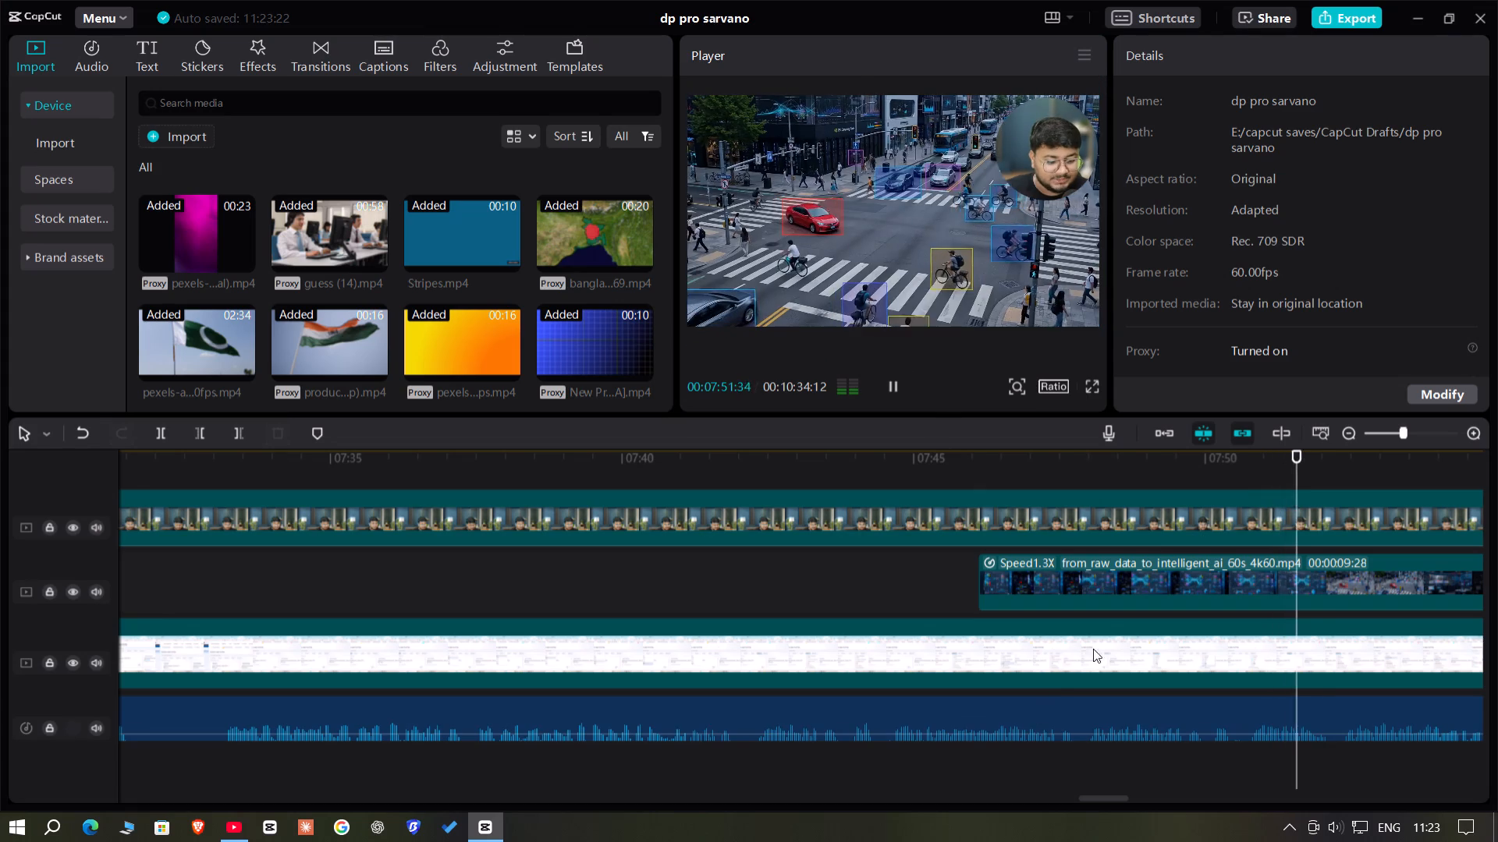
pyautogui.press('space')
pyautogui.click(967, 481)
pyautogui.press('space')
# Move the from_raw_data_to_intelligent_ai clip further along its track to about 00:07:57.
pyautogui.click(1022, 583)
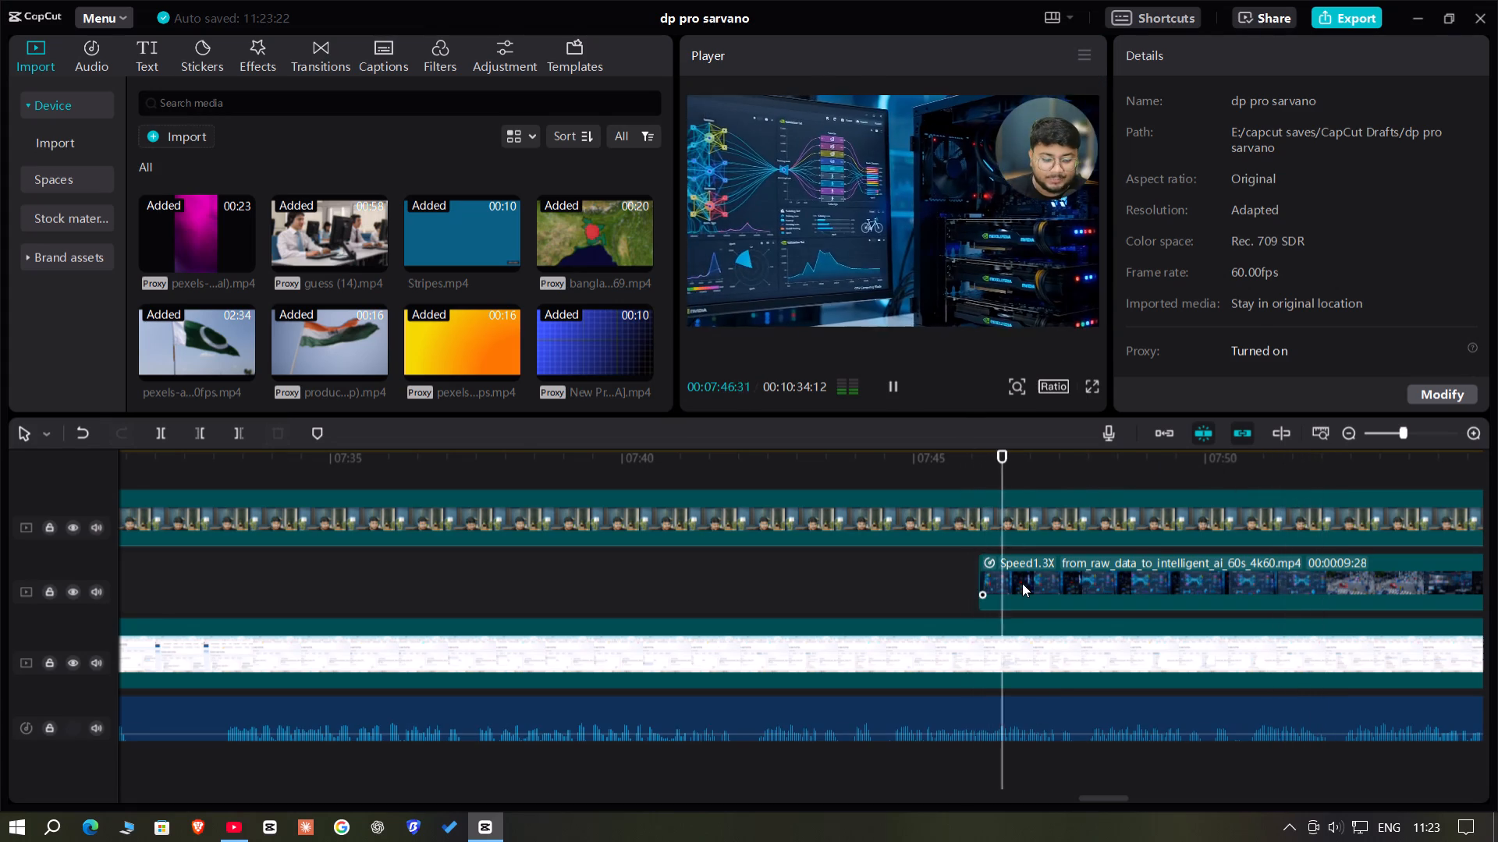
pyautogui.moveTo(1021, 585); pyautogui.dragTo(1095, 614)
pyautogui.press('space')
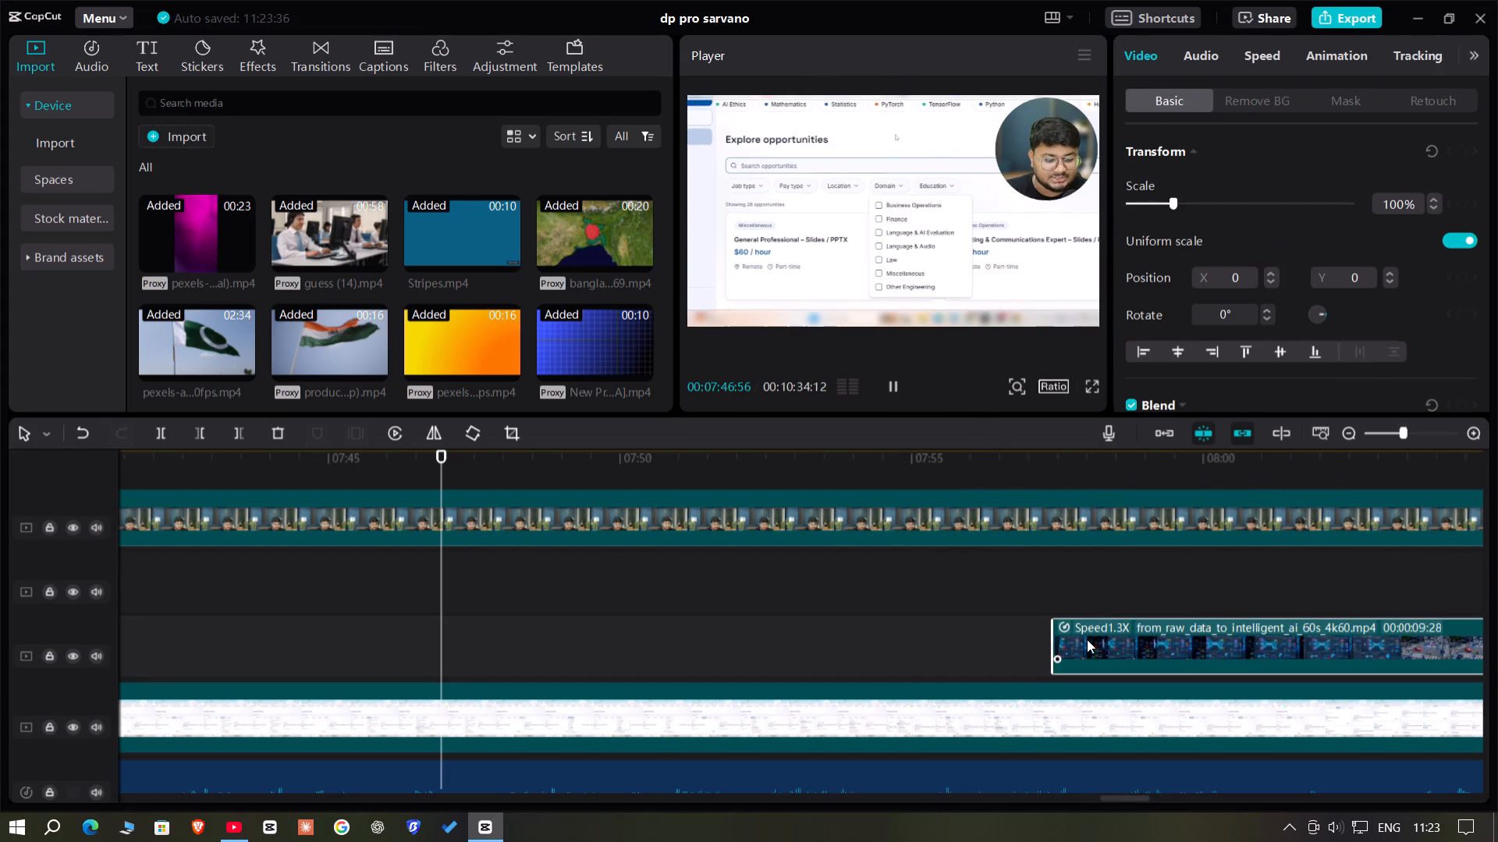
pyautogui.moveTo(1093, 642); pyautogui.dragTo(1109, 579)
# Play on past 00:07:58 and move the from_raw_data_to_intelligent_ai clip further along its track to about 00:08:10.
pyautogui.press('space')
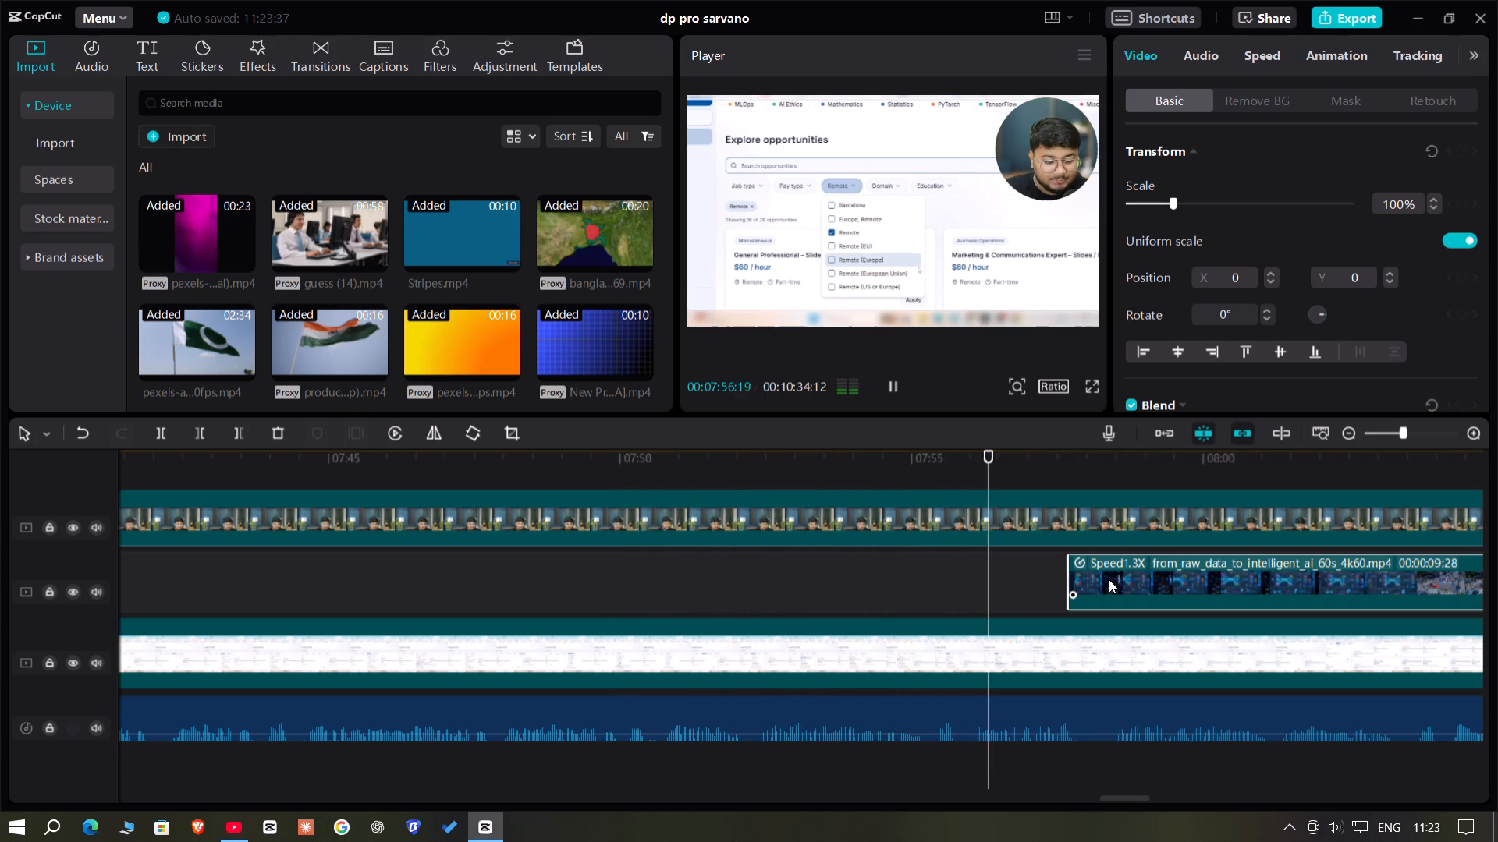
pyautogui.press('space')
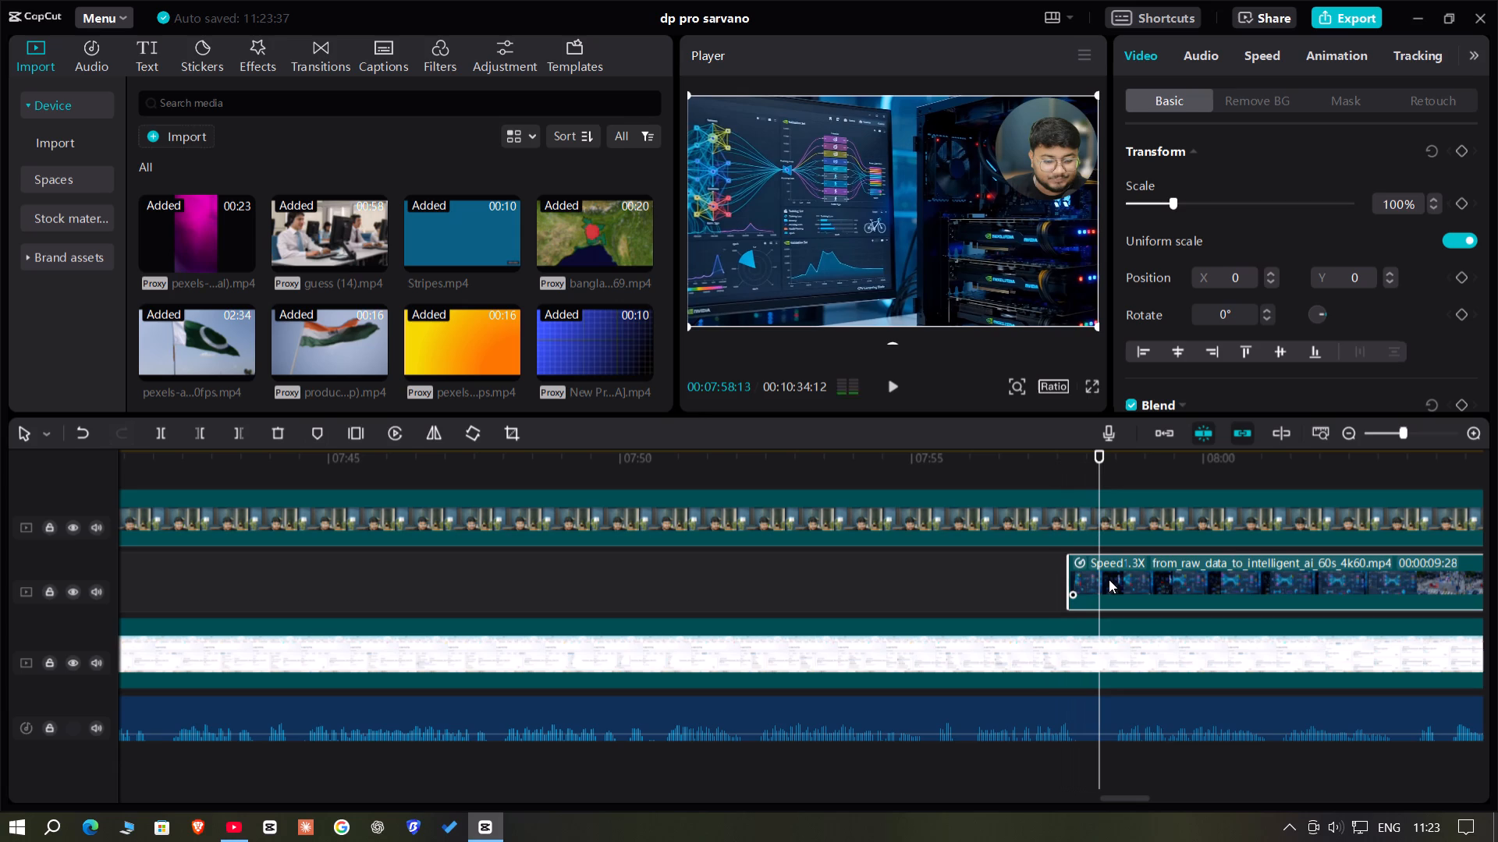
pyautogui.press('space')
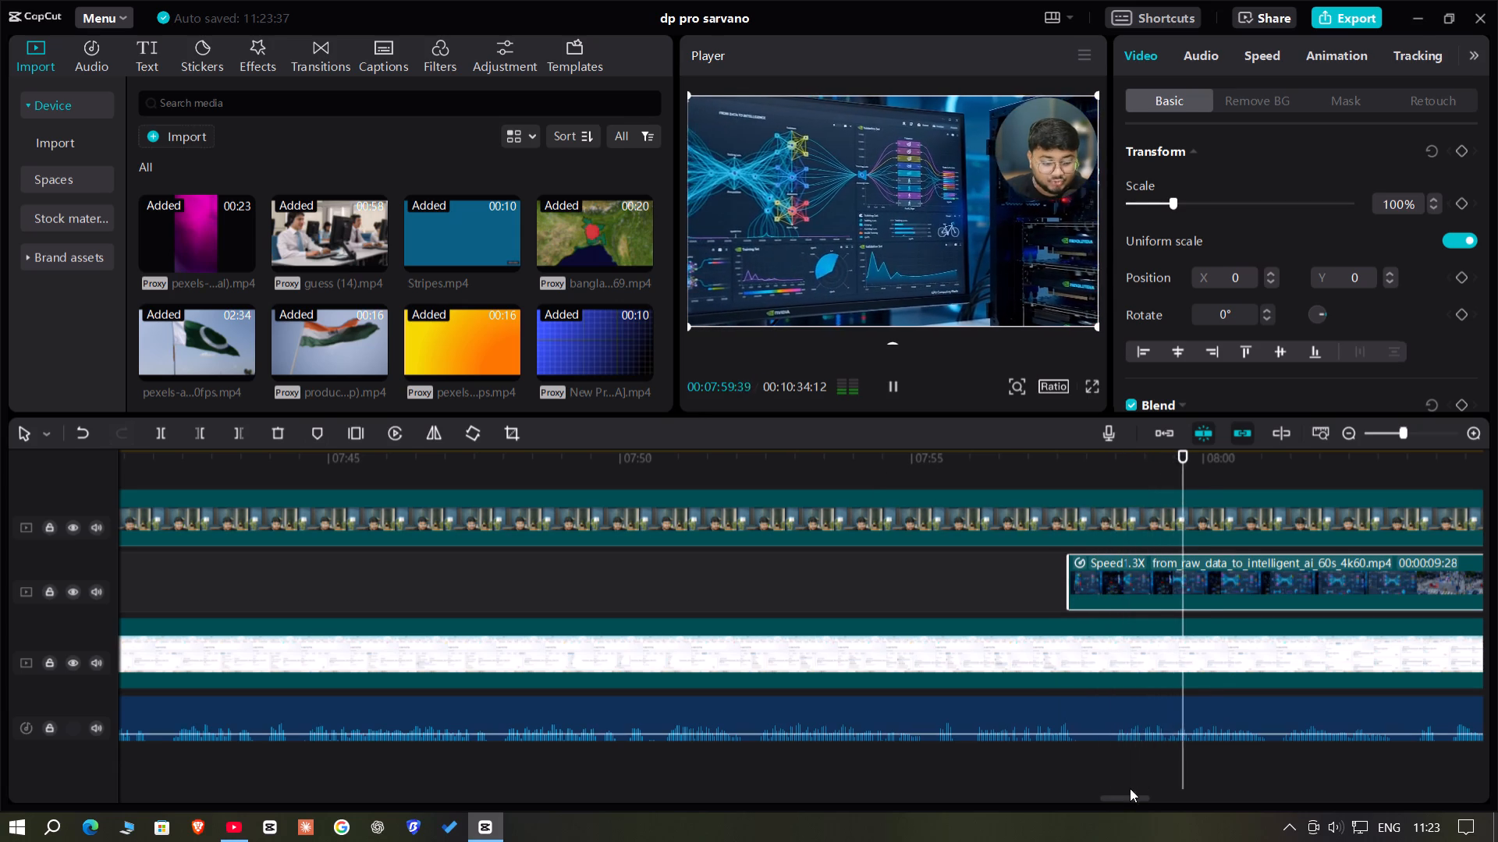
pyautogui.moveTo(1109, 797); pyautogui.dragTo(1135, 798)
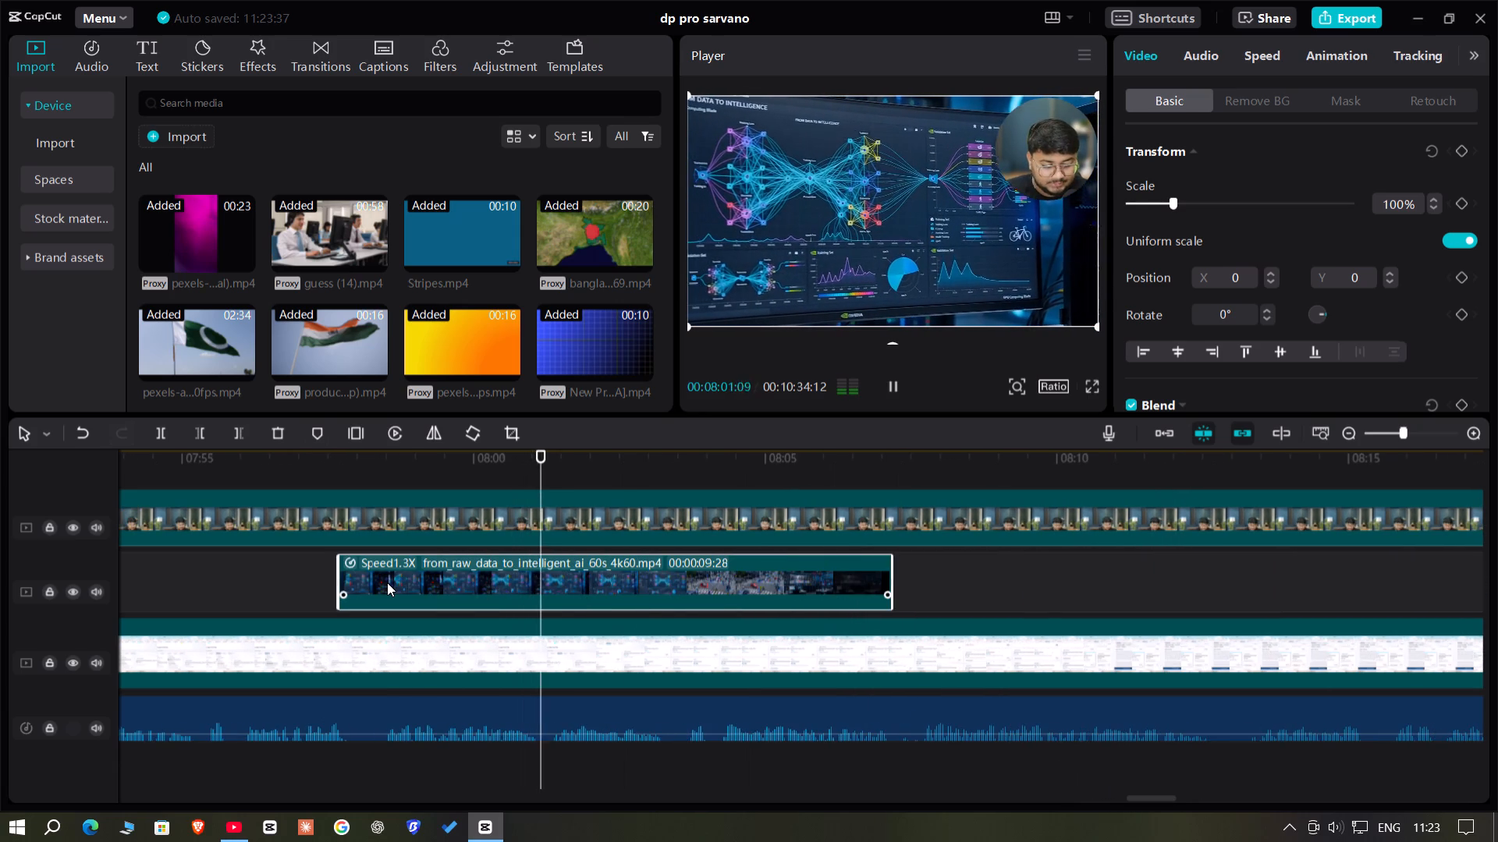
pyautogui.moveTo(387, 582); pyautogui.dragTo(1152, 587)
# Add a transform keyframe to the browser recording at 00:08:02:12, where the filtered job listings begin scrolling.
pyautogui.press('space')
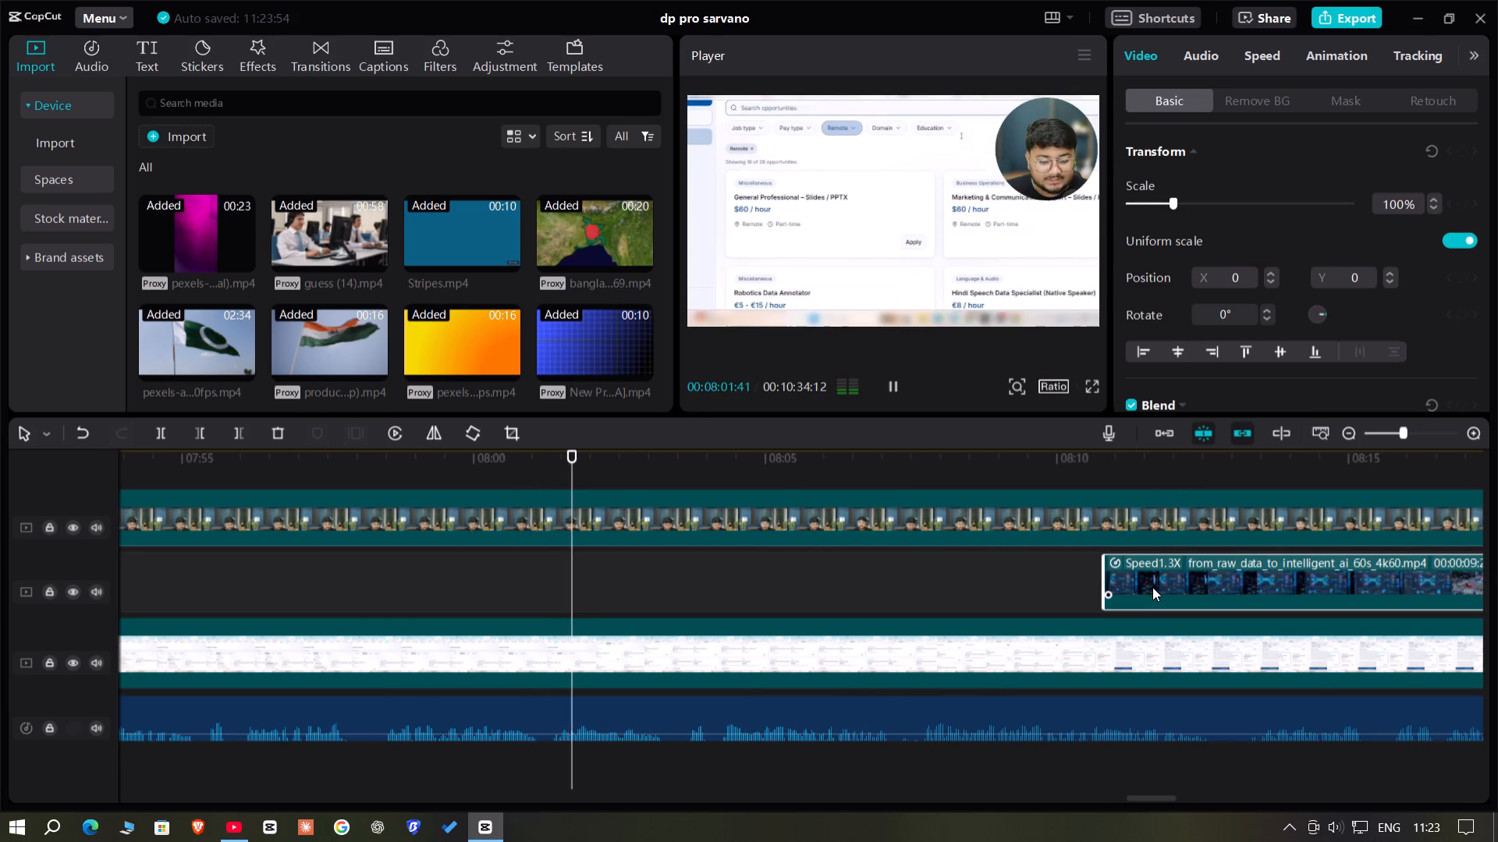
pyautogui.press('space')
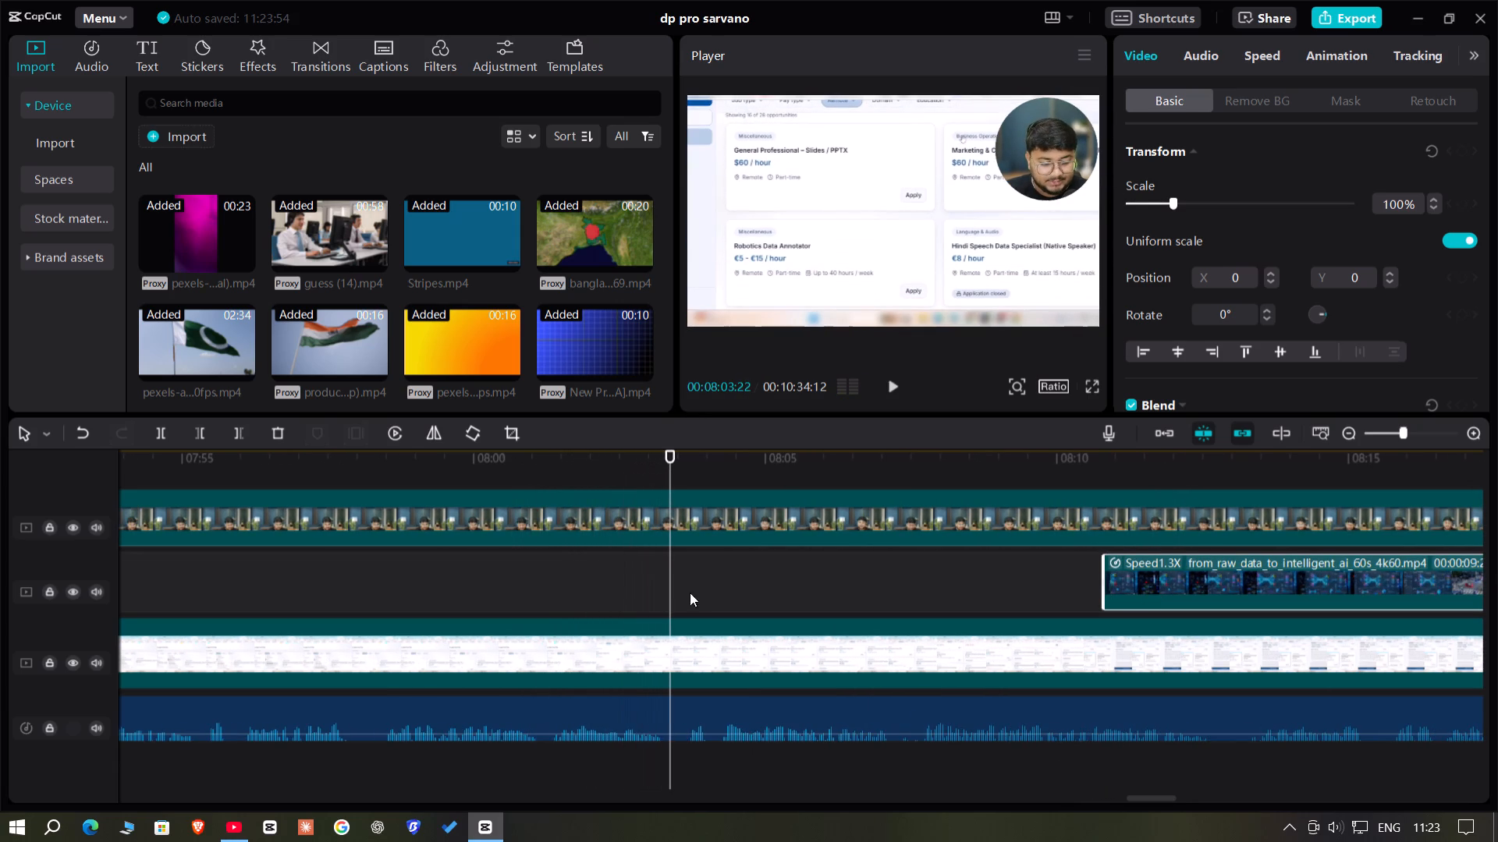
pyautogui.click(579, 643)
pyautogui.click(576, 591)
pyautogui.press('space')
pyautogui.press('space')
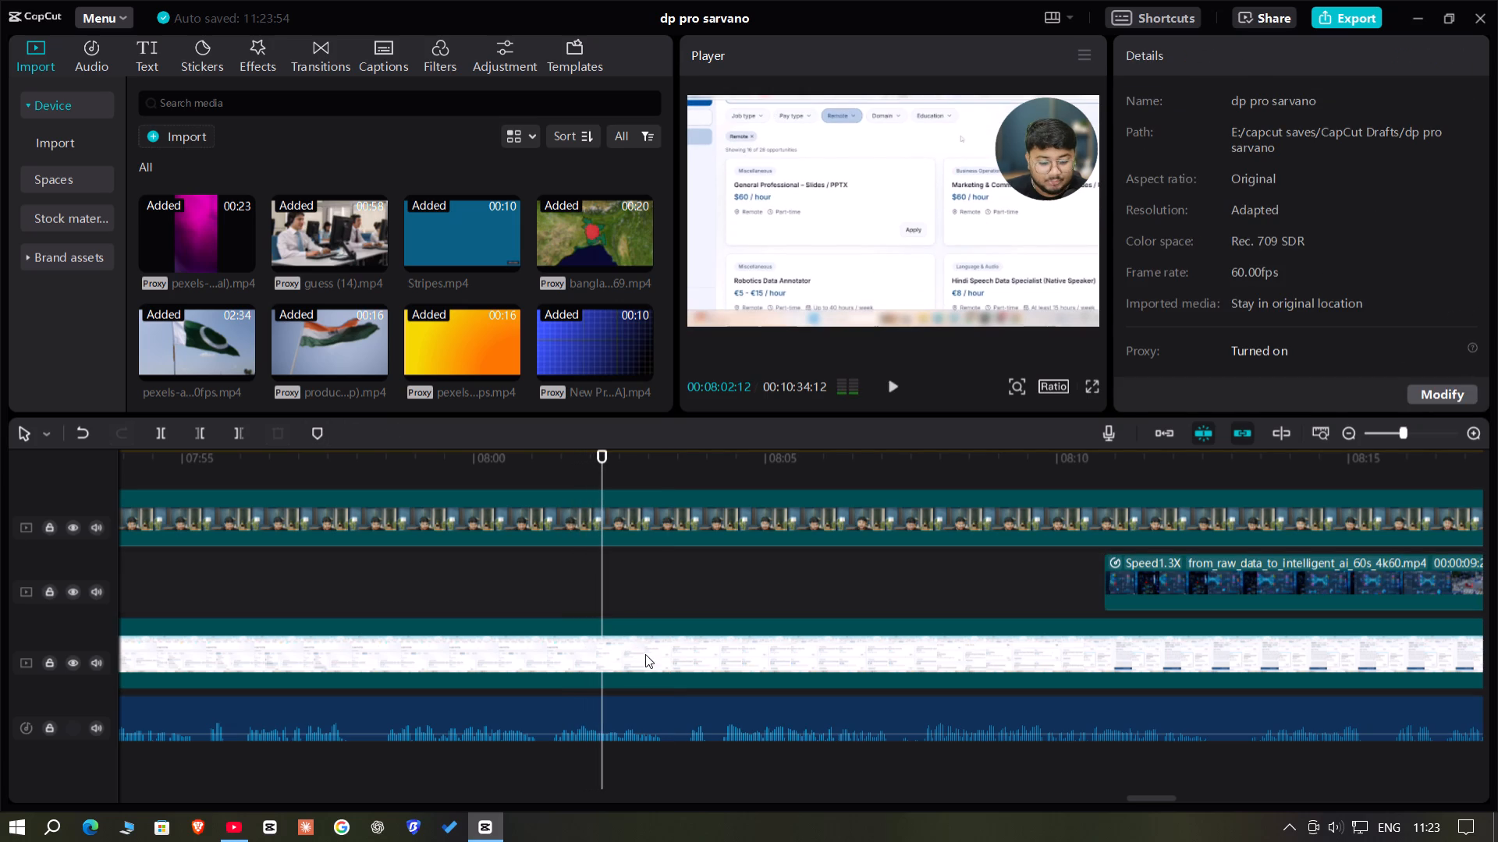
pyautogui.click(649, 660)
pyautogui.click(1460, 153)
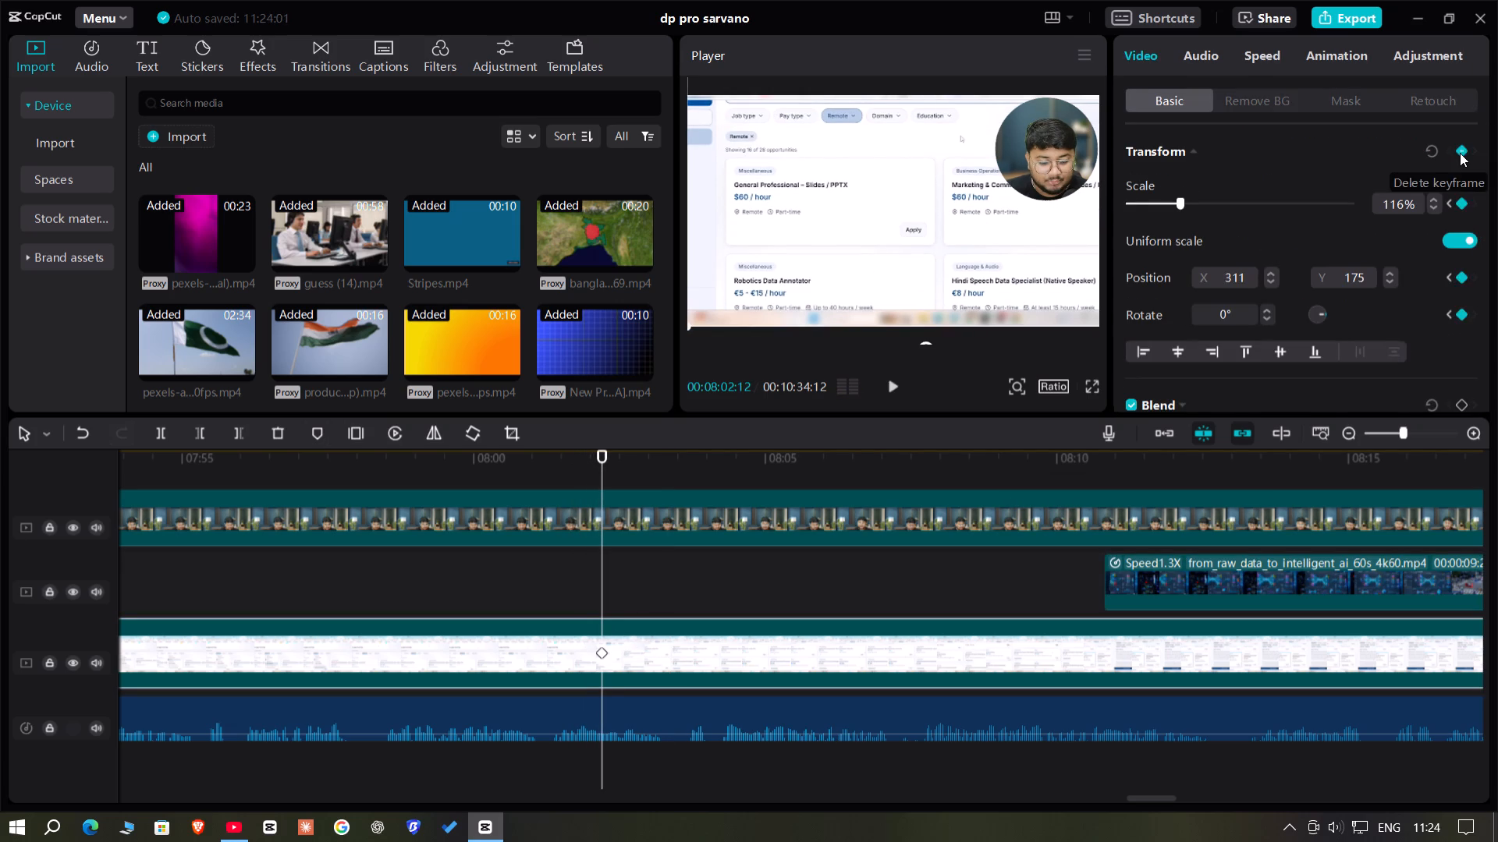
# Add an earlier transform keyframe to the browser recording at 00:08:01:41.
pyautogui.press('Left')
pyautogui.press('Left')
pyautogui.press('Left')
pyautogui.press('Left')
pyautogui.press('Left')
pyautogui.press('Left')
pyautogui.press('Left')
pyautogui.press('Left')
pyautogui.press('Left')
pyautogui.press('Left')
pyautogui.press('Left')
pyautogui.press('Left')
pyautogui.press('Left')
pyautogui.press('Left')
pyautogui.press('Left')
pyautogui.press('Left')
pyautogui.press('Left')
pyautogui.press('Left')
pyautogui.press('Left')
pyautogui.press('Left')
pyautogui.click(1460, 153)
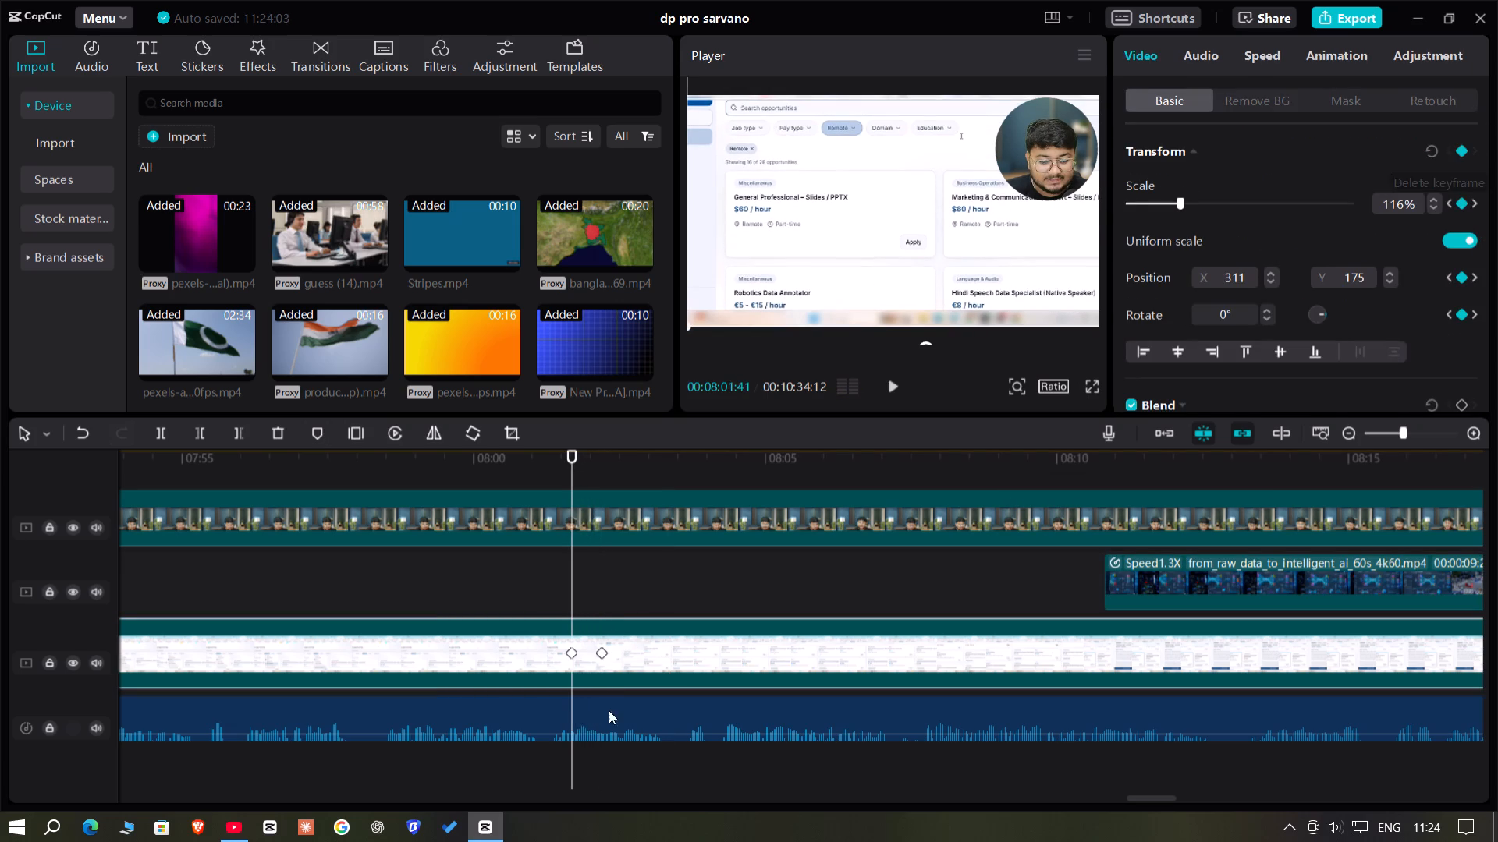
# At the later keyframe, near 00:08:02:14, set the browser recording's scale to 100% and its position to X 0, Y 0.
pyautogui.click(604, 663)
pyautogui.click(603, 656)
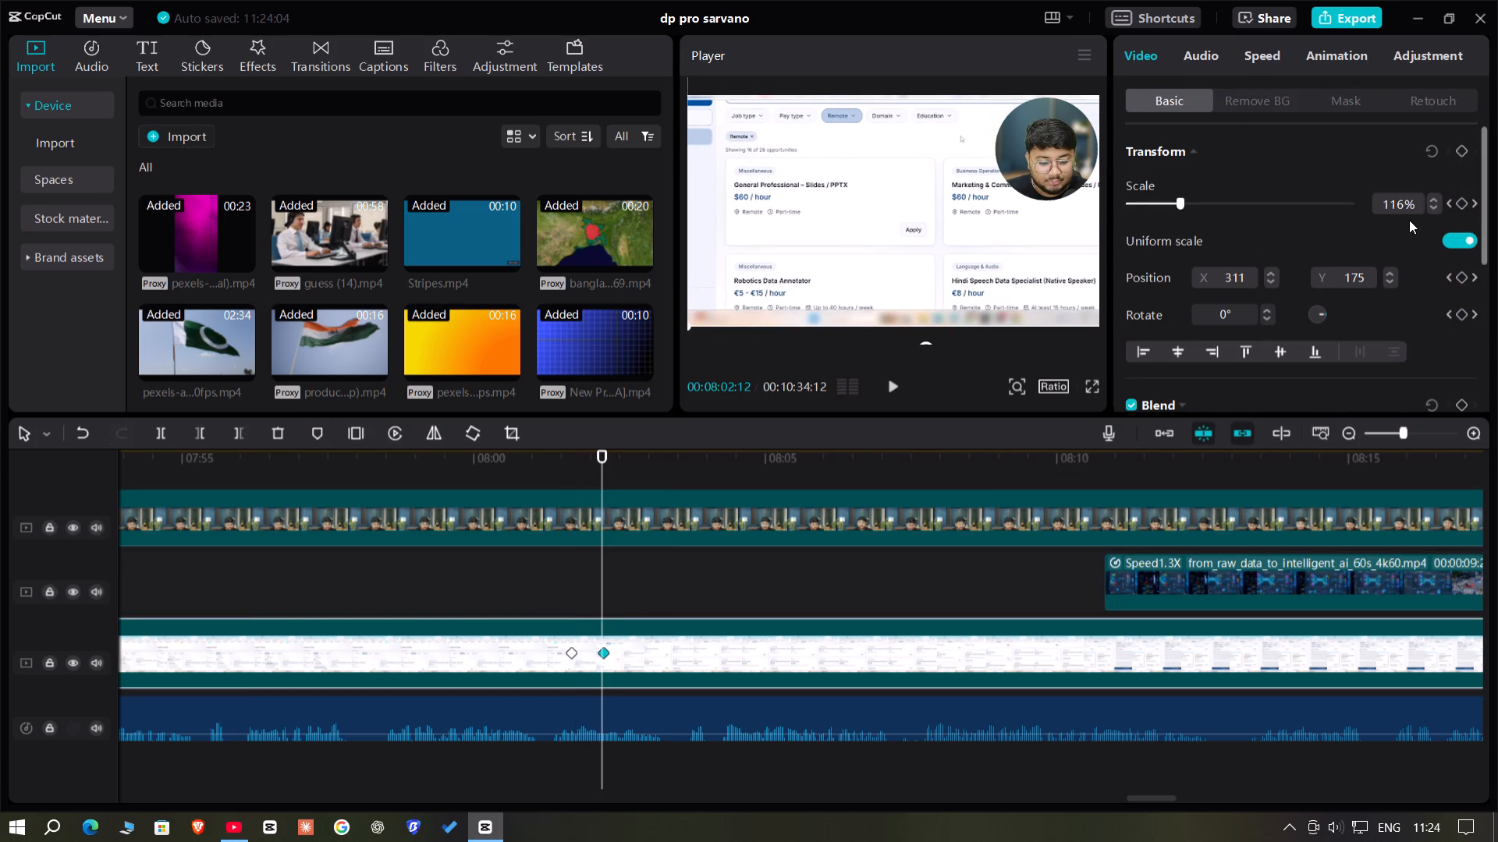
pyautogui.click(604, 654)
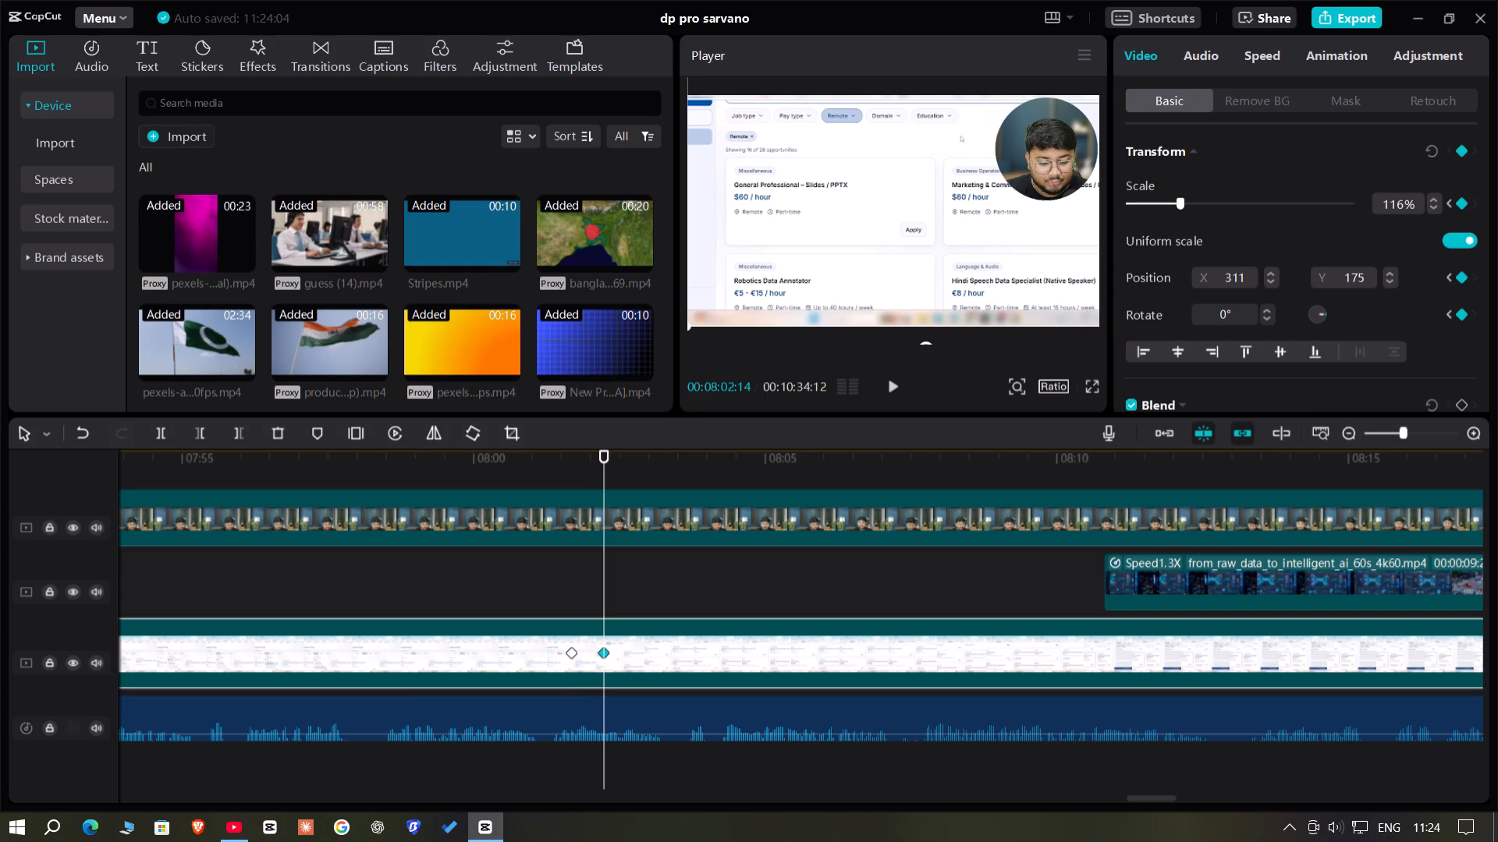
pyautogui.doubleClick(1387, 208)
pyautogui.press('BackSpace')
pyautogui.write('10')
pyautogui.press('0')
pyautogui.press('Return')
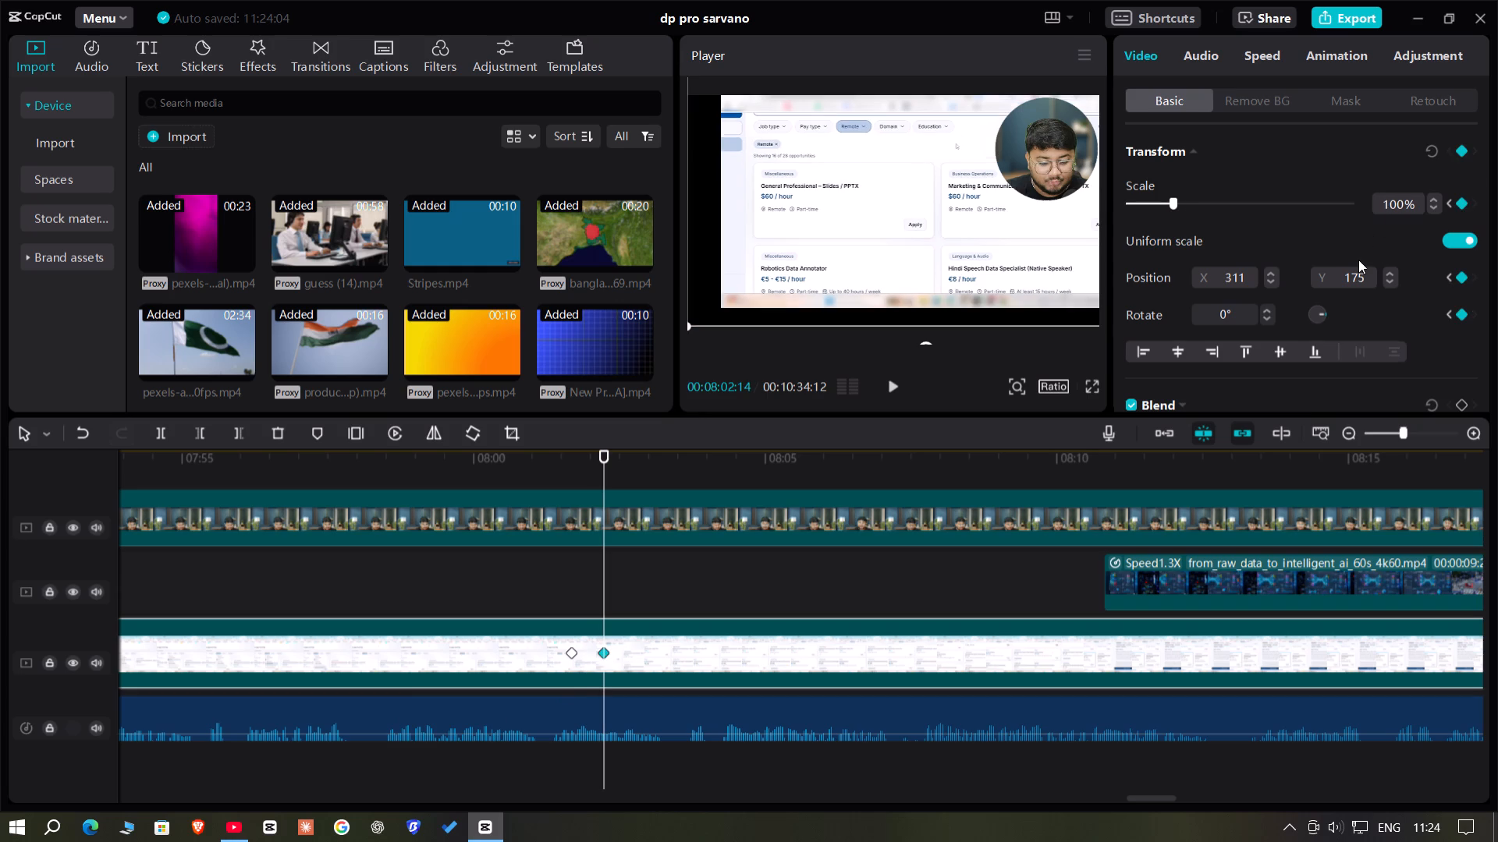
pyautogui.doubleClick(1349, 274)
pyautogui.press('BackSpace')
pyautogui.press('0')
pyautogui.press('Return')
pyautogui.doubleClick(1234, 282)
pyautogui.press('BackSpace')
pyautogui.press('0')
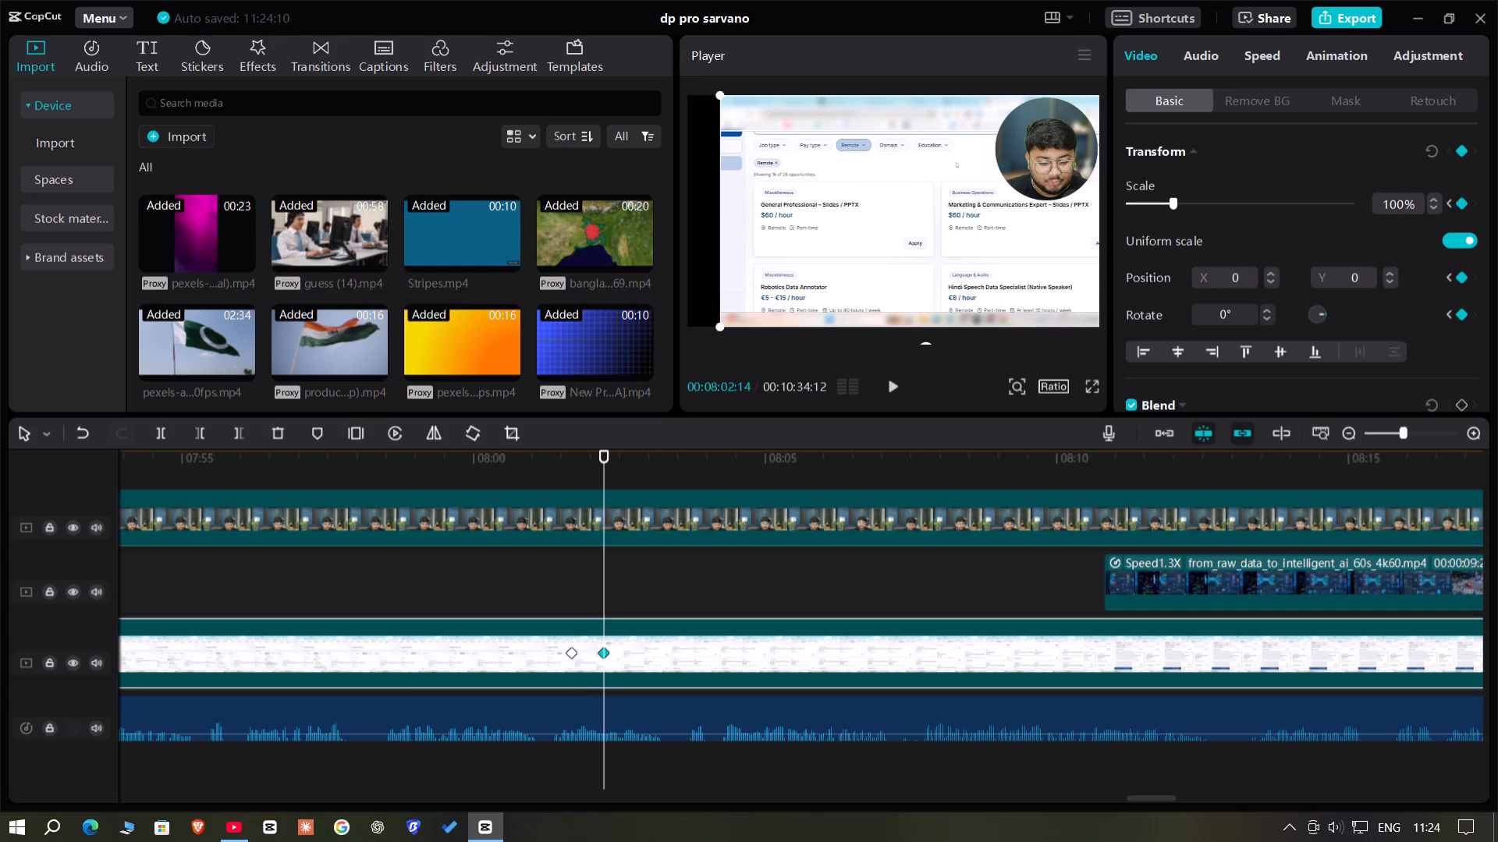
pyautogui.press('Return')
# Play back the zoom-out from about 00:08:01 and recheck the section from 00:08:05 against the speech.
pyautogui.click(546, 592)
pyautogui.press('space')
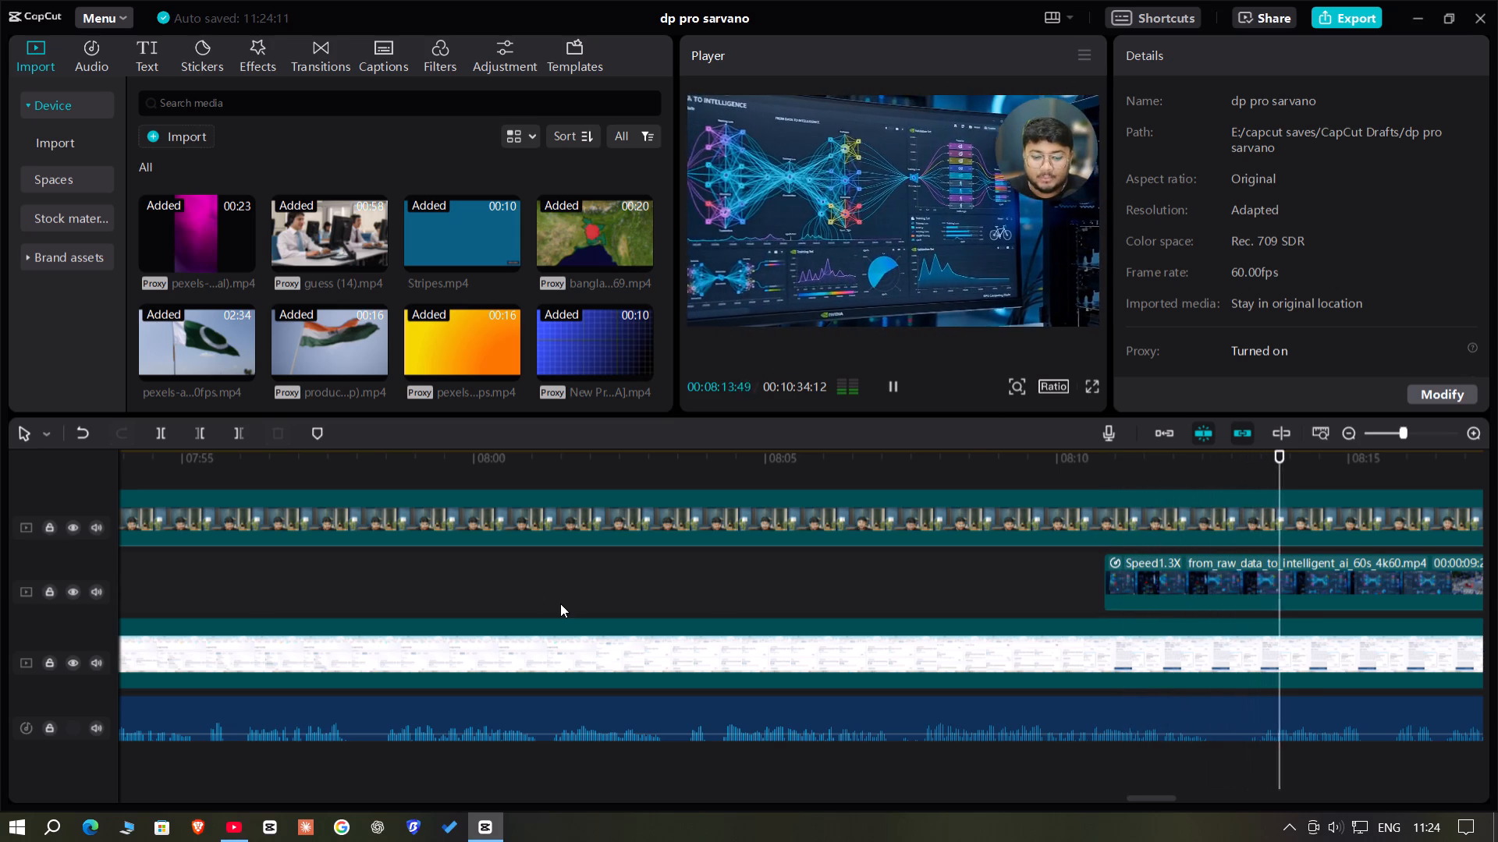
pyautogui.click(763, 469)
pyautogui.press('space')
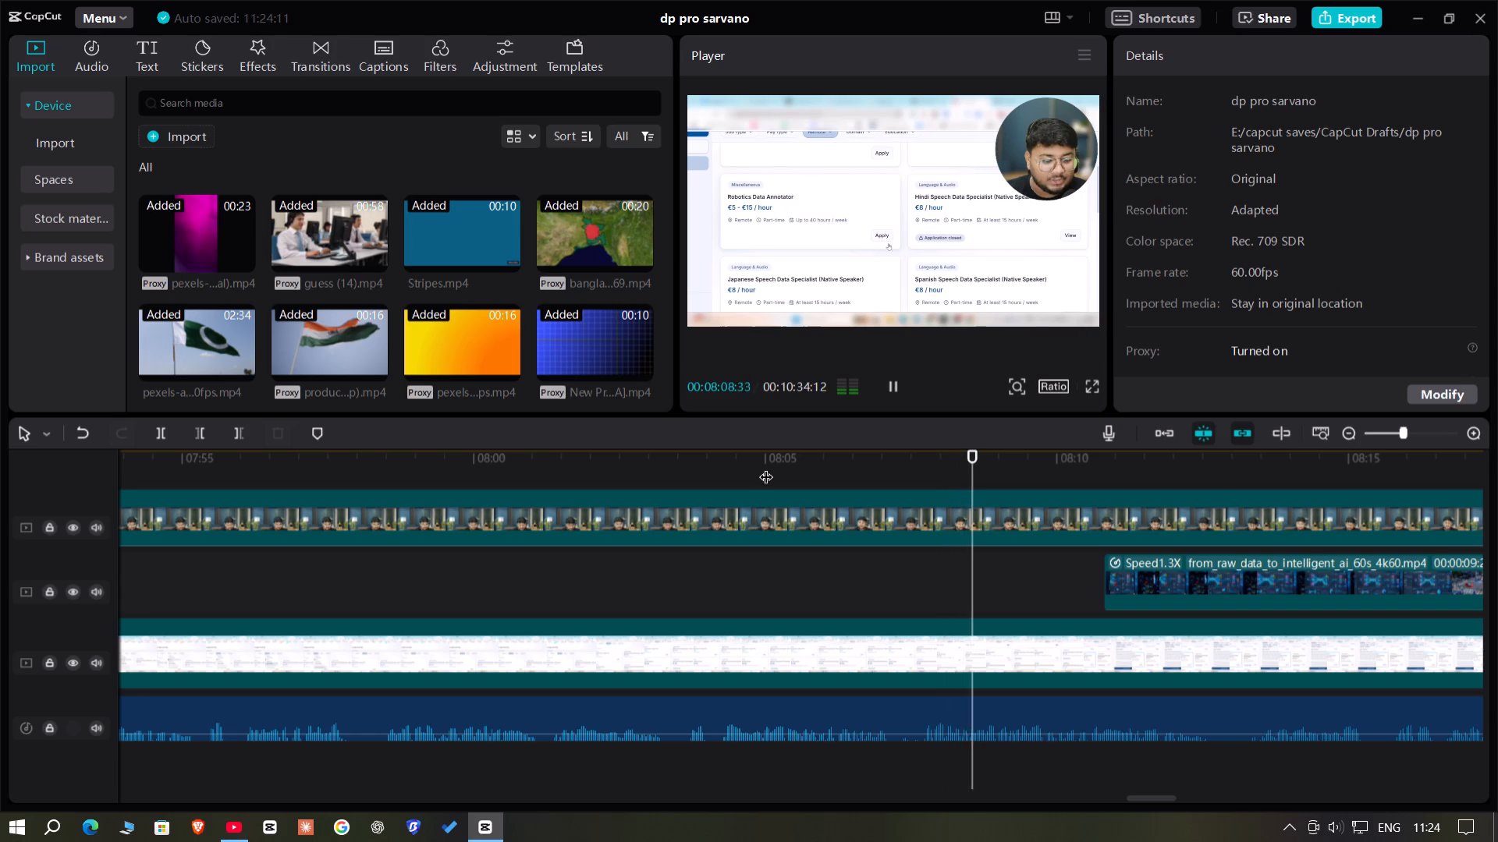
pyautogui.press('space')
pyautogui.press('space')
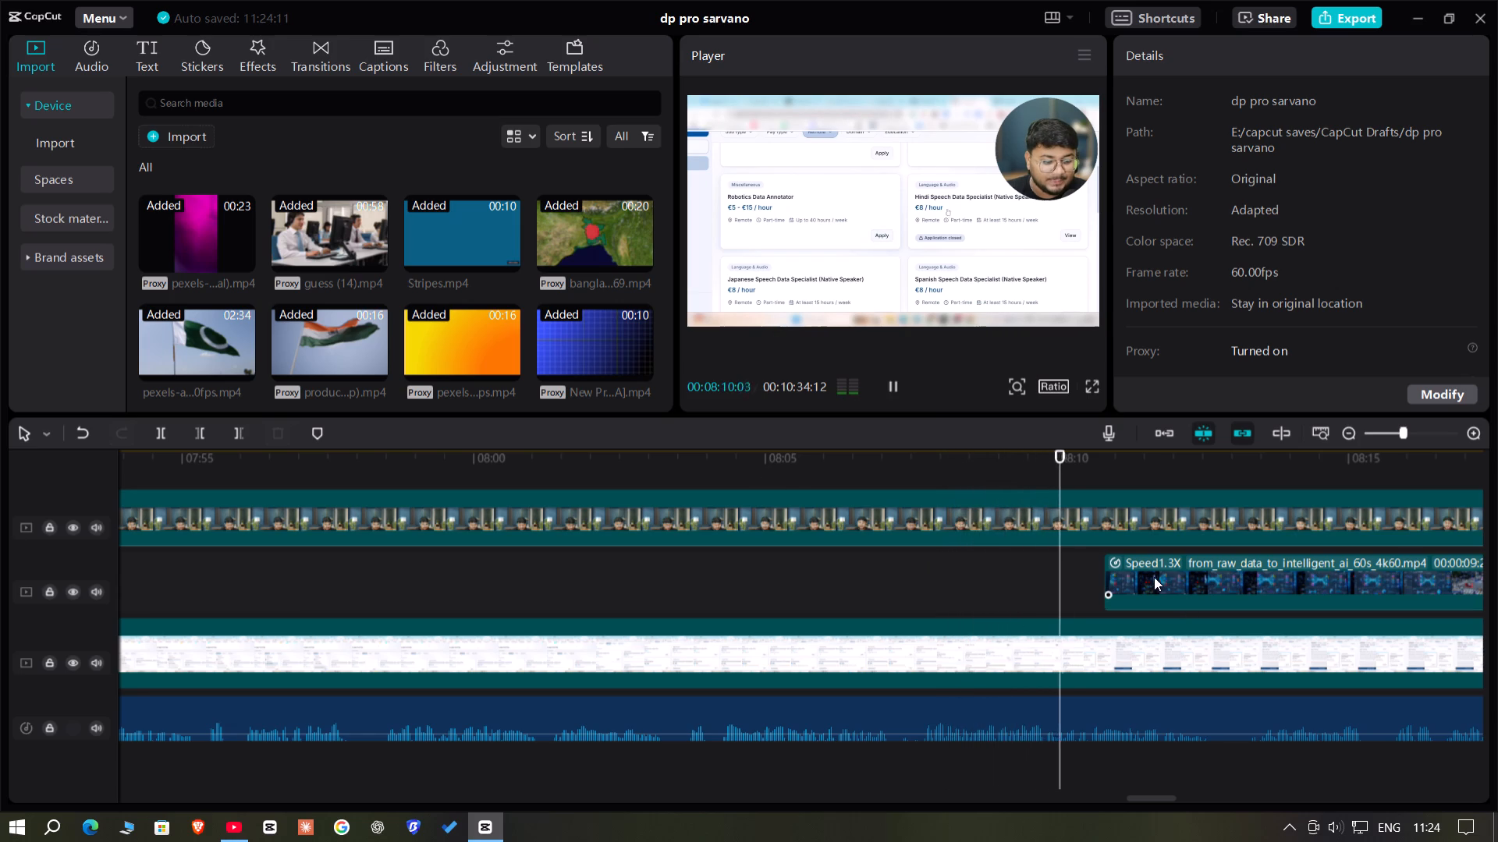
pyautogui.press('space')
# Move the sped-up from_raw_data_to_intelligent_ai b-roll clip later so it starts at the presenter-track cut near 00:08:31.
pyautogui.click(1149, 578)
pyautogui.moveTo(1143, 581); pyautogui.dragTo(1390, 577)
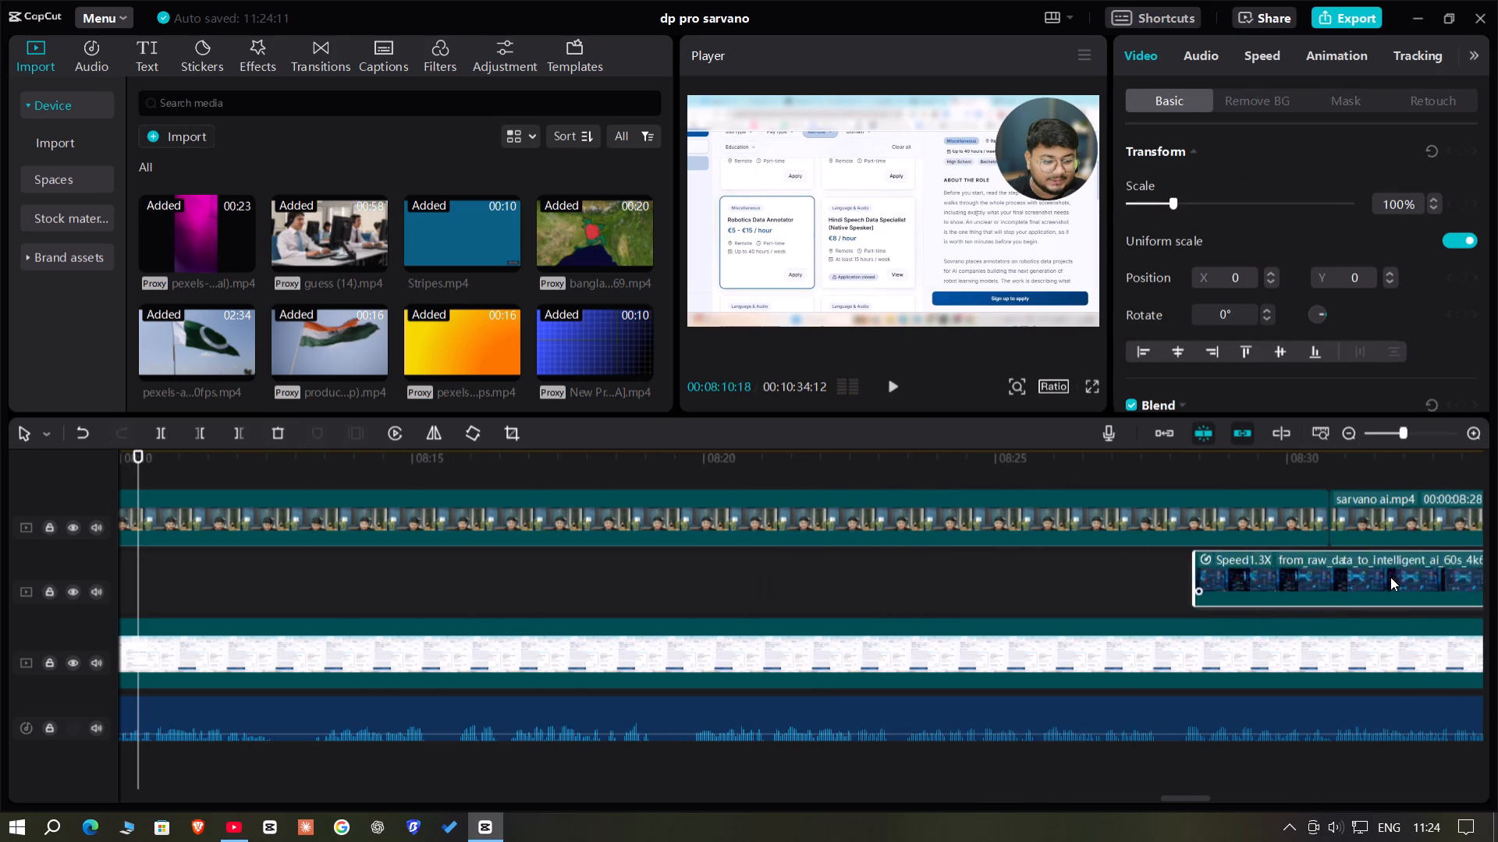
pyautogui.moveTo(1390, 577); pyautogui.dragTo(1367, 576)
# Add a transform keyframe to the browser recording at 00:08:17:22, where the open Robotics Data Annotator job is shown.
pyautogui.press('space')
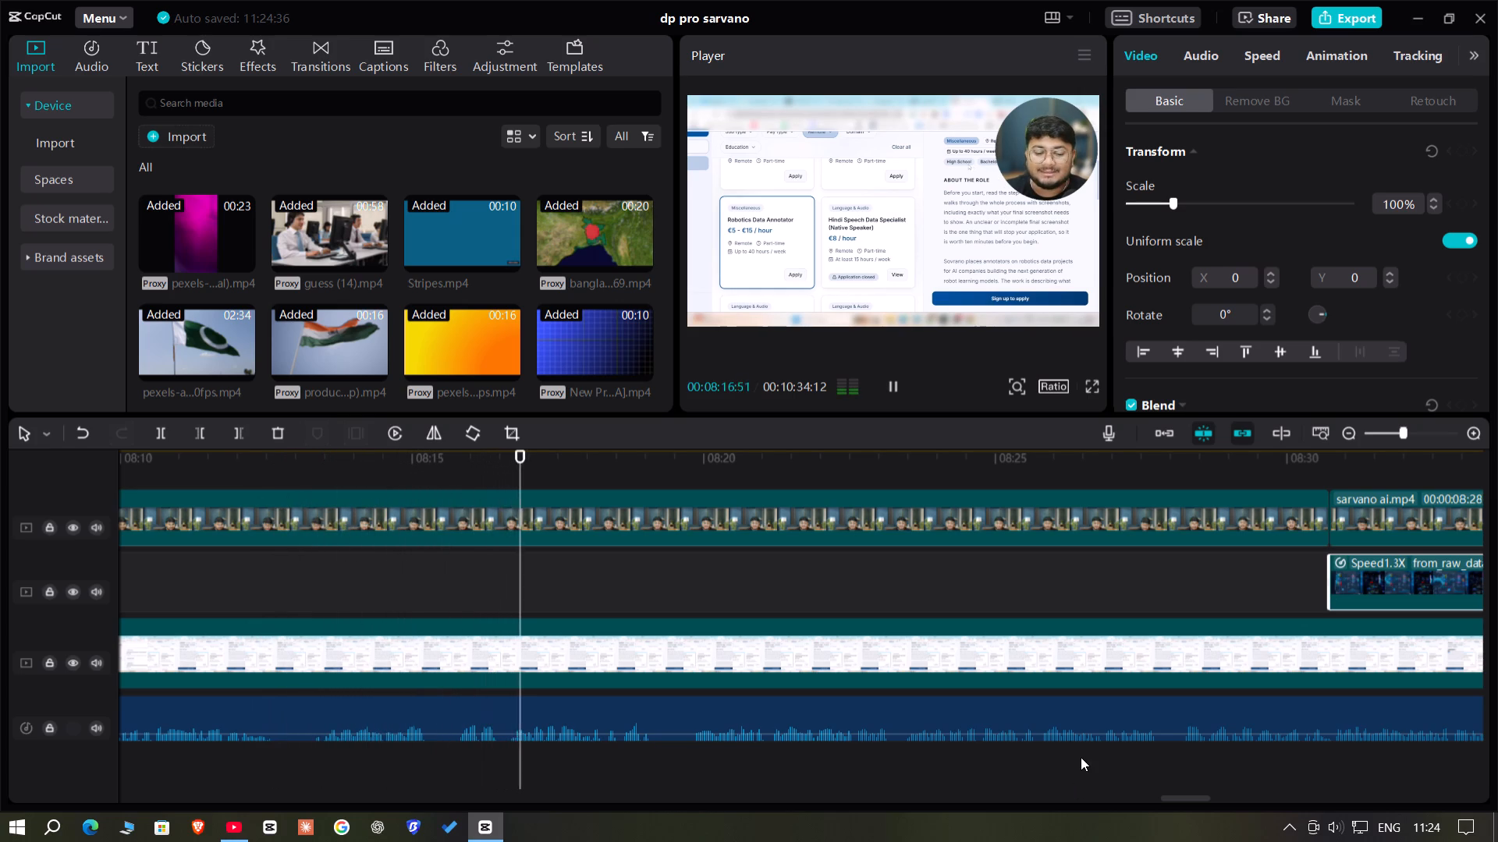
pyautogui.press('space')
pyautogui.click(694, 644)
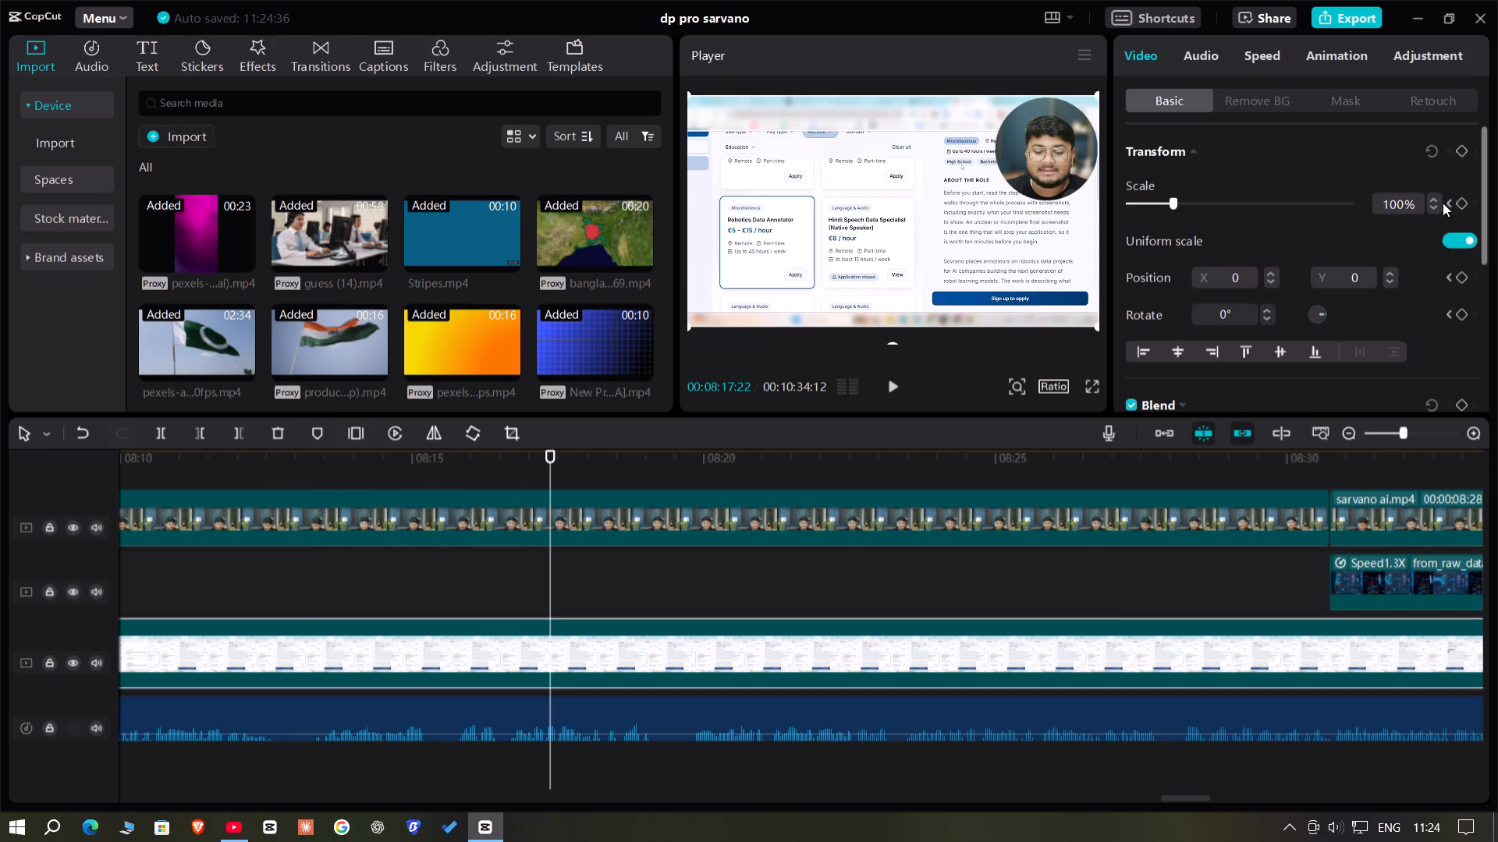
pyautogui.click(1458, 147)
# Add an earlier transform keyframe to the browser recording at about 00:08:16:51.
pyautogui.press('Left')
pyautogui.press('Left')
pyautogui.press('Left')
pyautogui.press('Left')
pyautogui.press('Left')
pyautogui.press('Left')
pyautogui.press('Left')
pyautogui.press('Left')
pyautogui.press('Left')
pyautogui.press('Left')
pyautogui.press('Left')
pyautogui.press('Left')
pyautogui.press('Left')
pyautogui.press('Left')
pyautogui.press('Left')
pyautogui.press('Left')
pyautogui.press('Left')
pyautogui.press('Left')
pyautogui.press('Left')
pyautogui.press('Left')
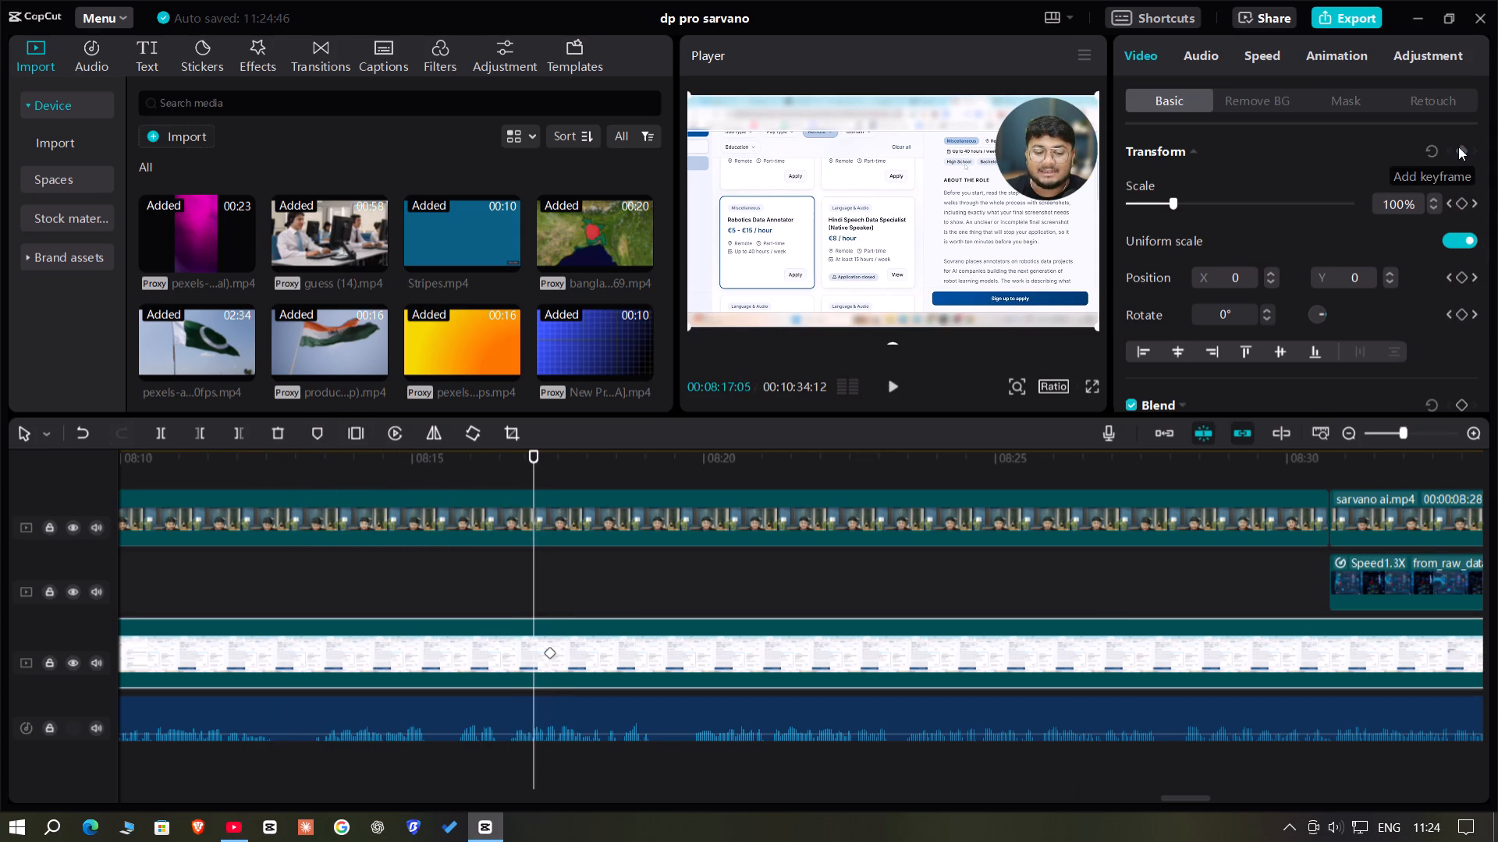
pyautogui.click(1458, 147)
# At the 00:08:17:22 keyframe, enlarge the browser recording to 161% and reposition it to X -1177, Y -662 on the job details.
pyautogui.click(550, 653)
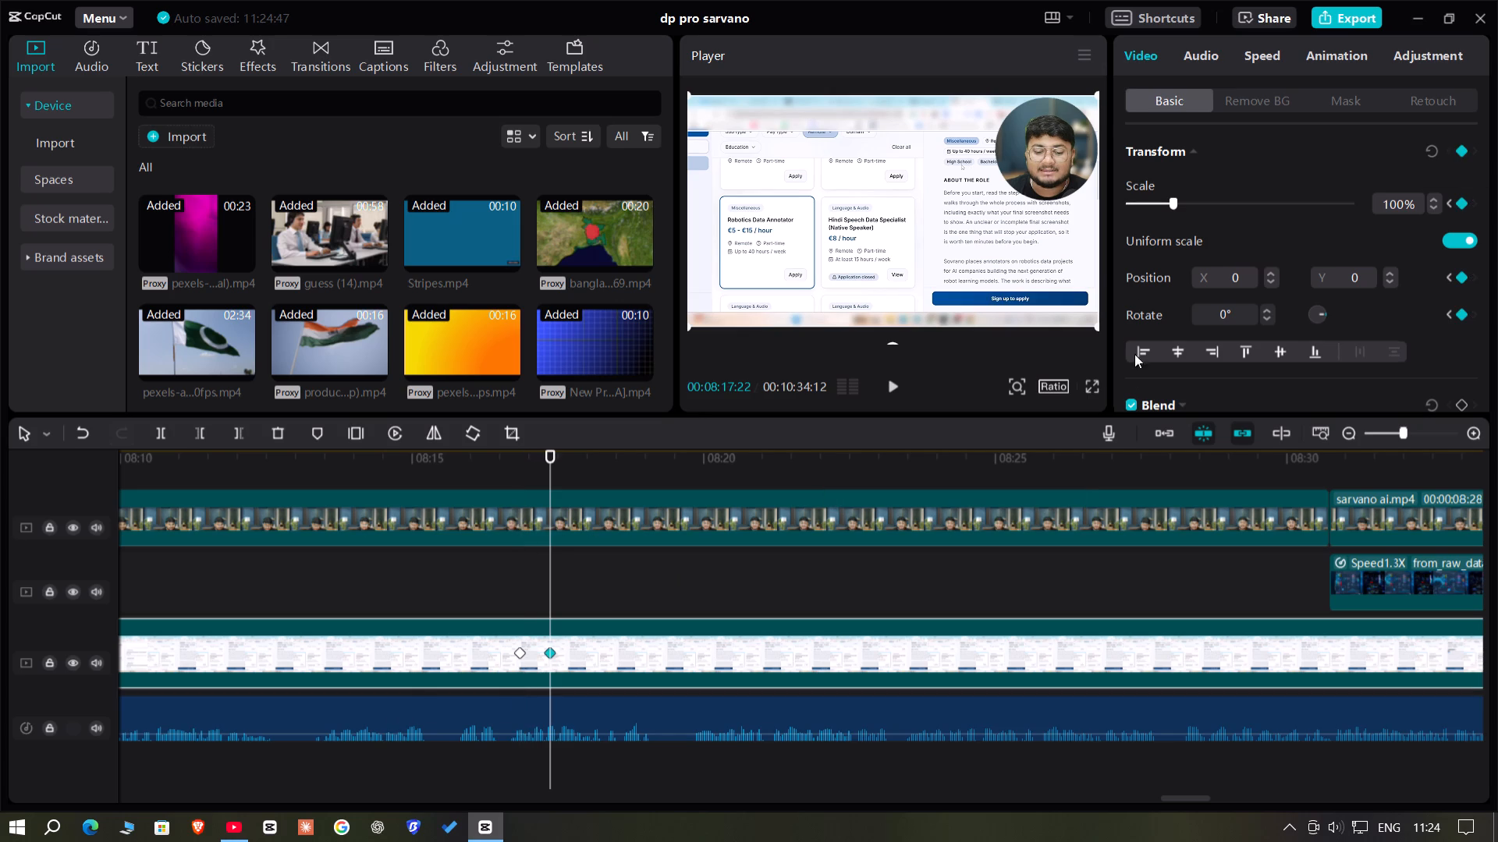
pyautogui.moveTo(1092, 326); pyautogui.dragTo(1212, 529)
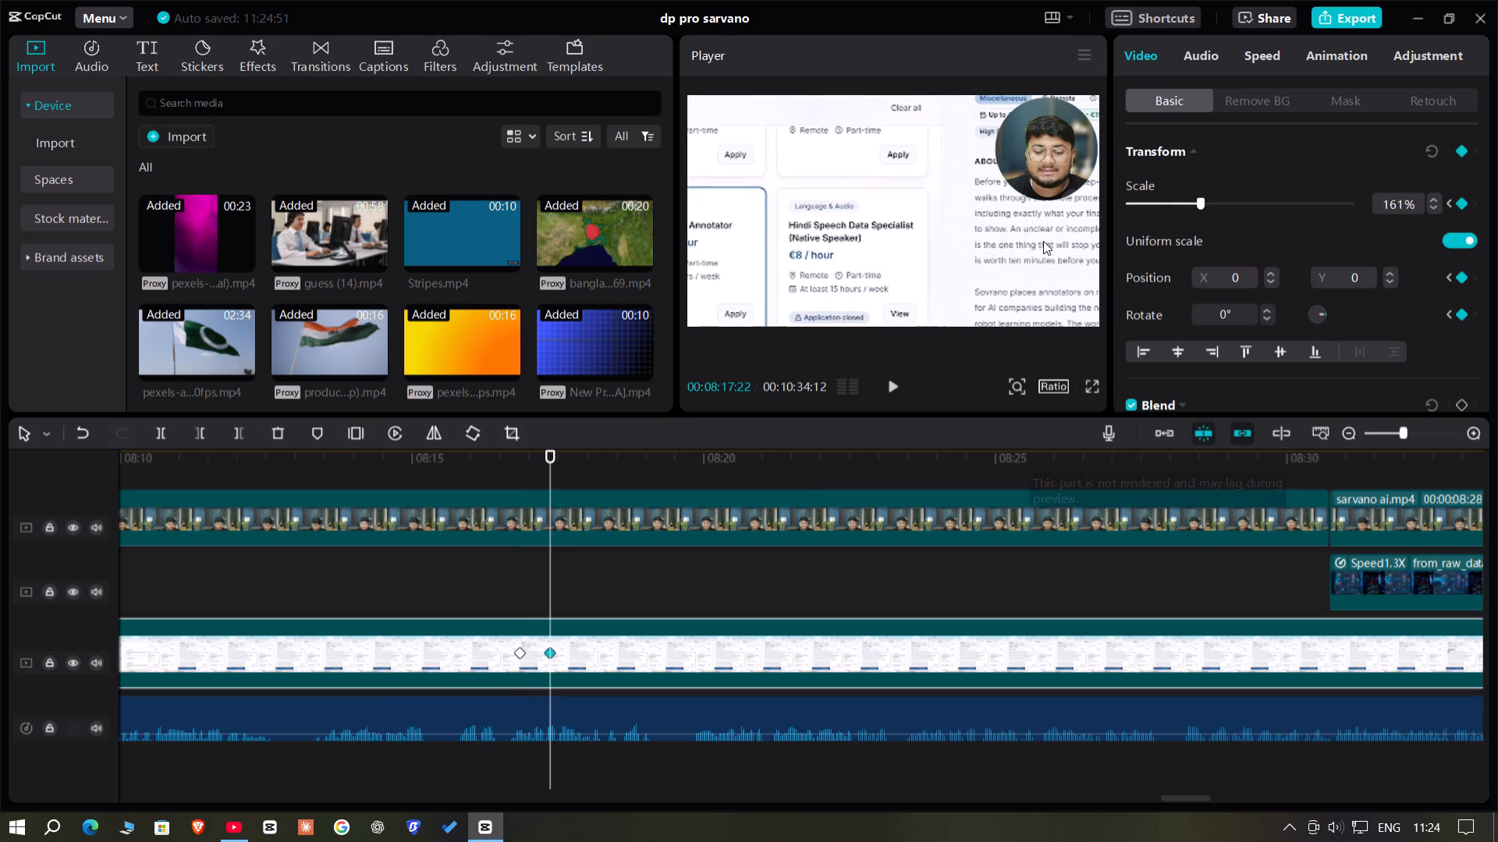
pyautogui.moveTo(1043, 241); pyautogui.dragTo(912, 318)
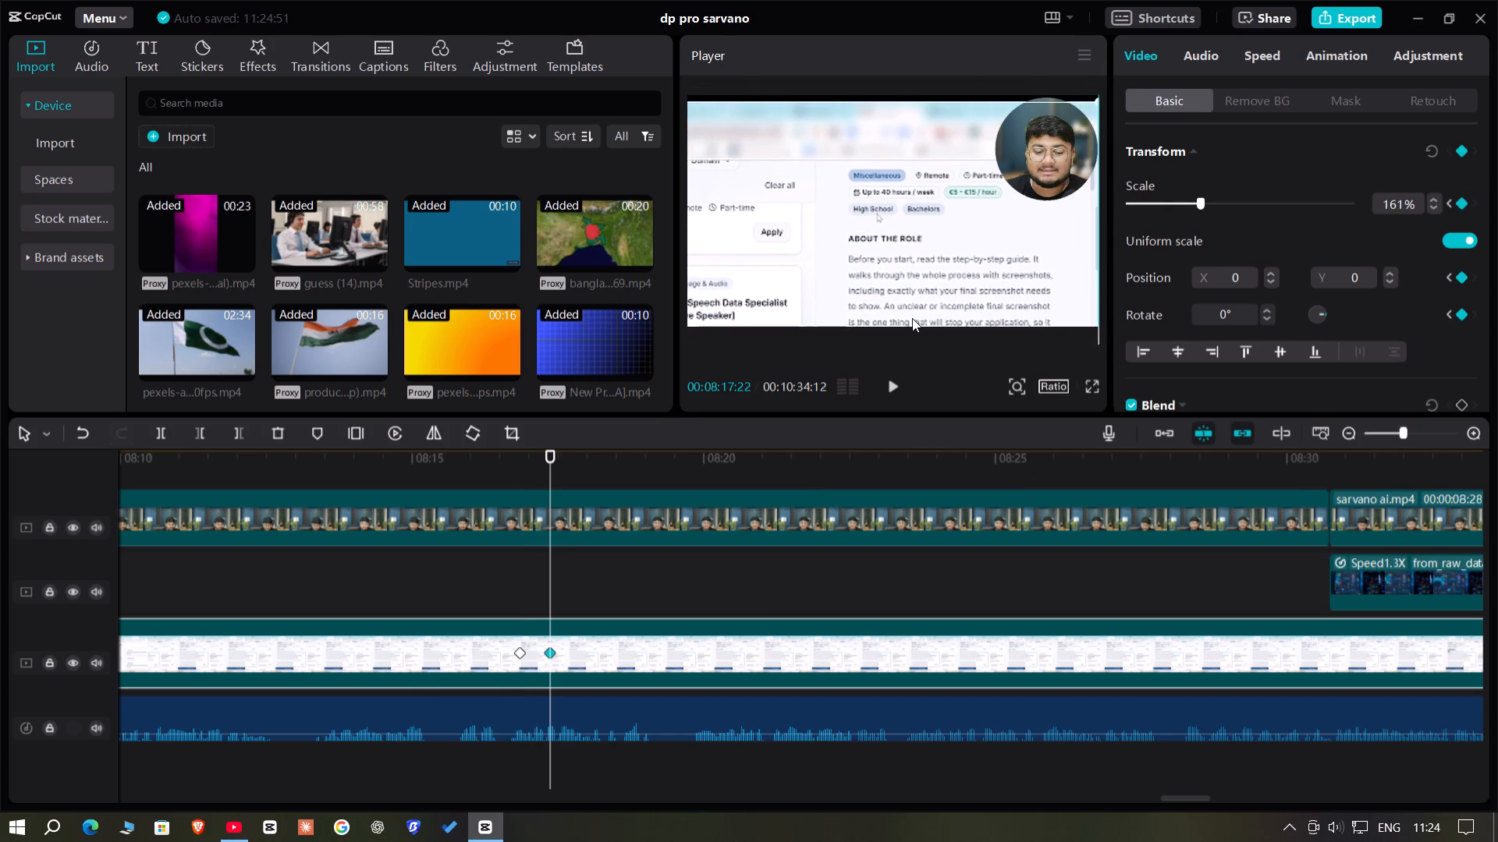
pyautogui.moveTo(912, 318); pyautogui.dragTo(914, 307)
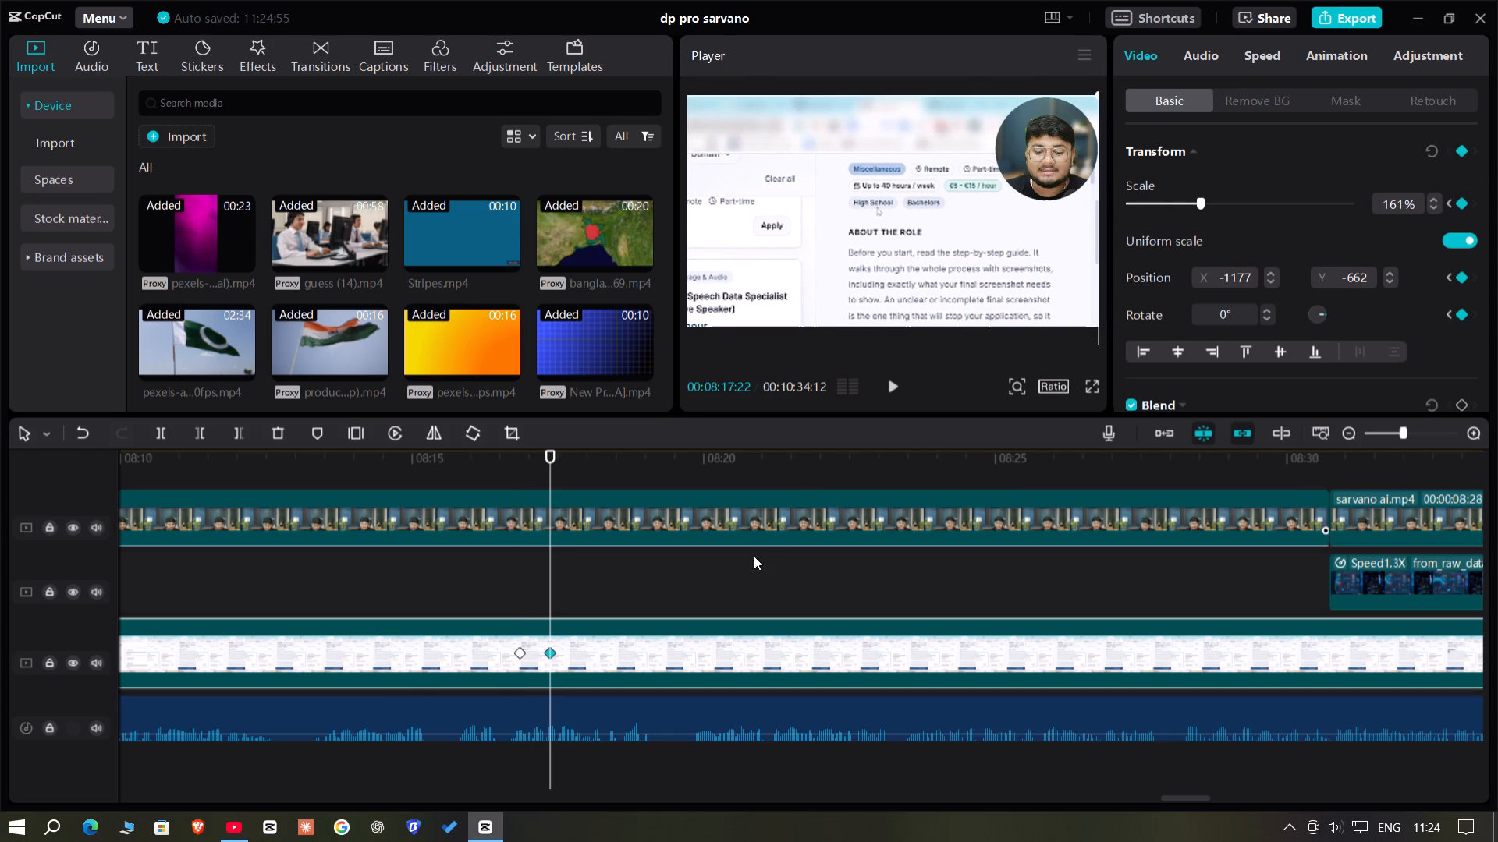
# Play back the new zoom-in from about 00:08:16 and check the section through to the cut near 00:08:31.
pyautogui.click(484, 605)
pyautogui.press('space')
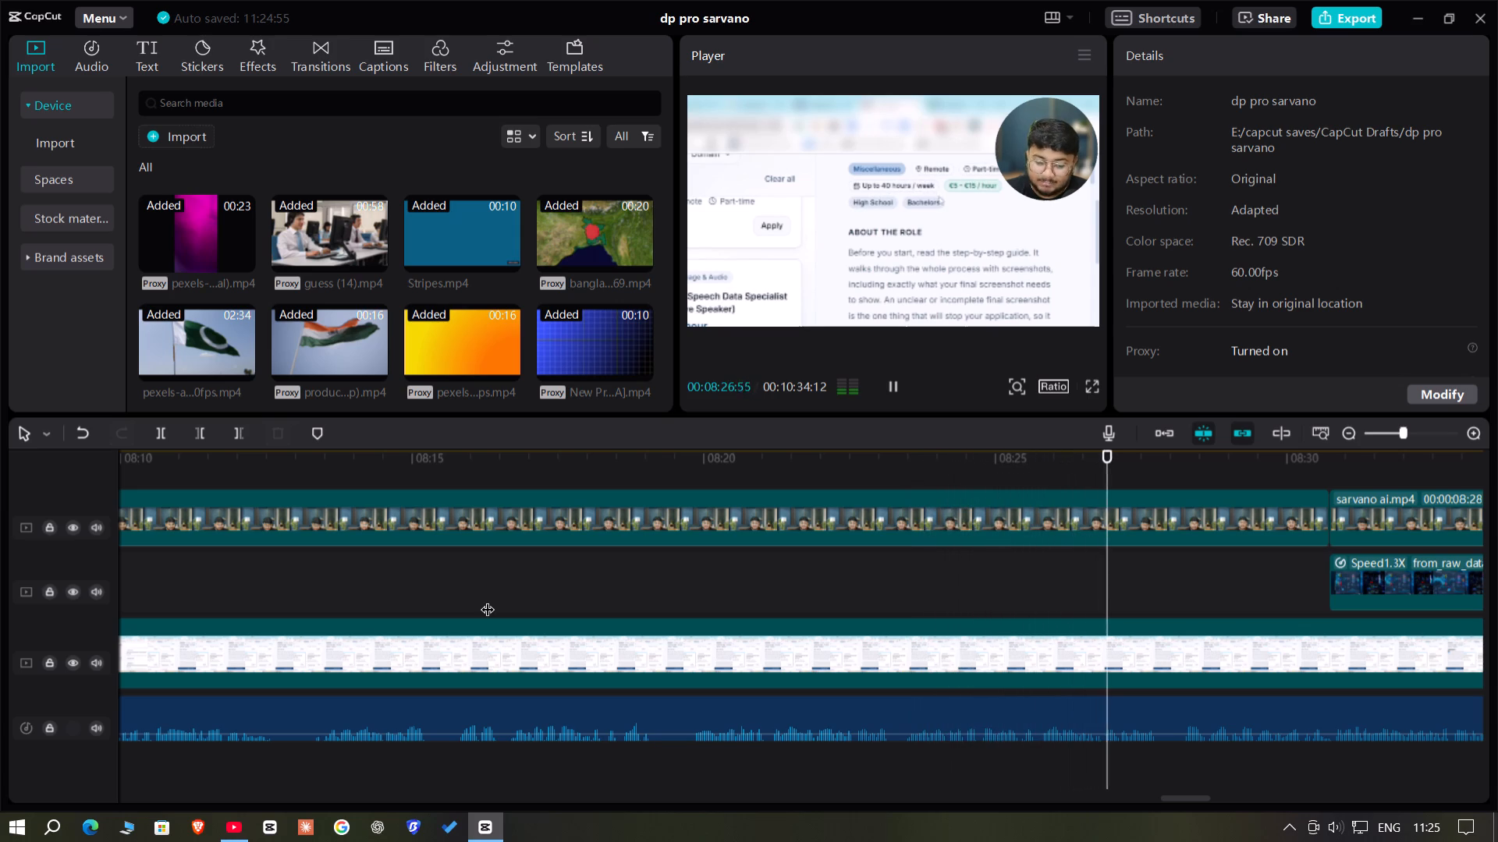
pyautogui.press('space')
pyautogui.press('space')
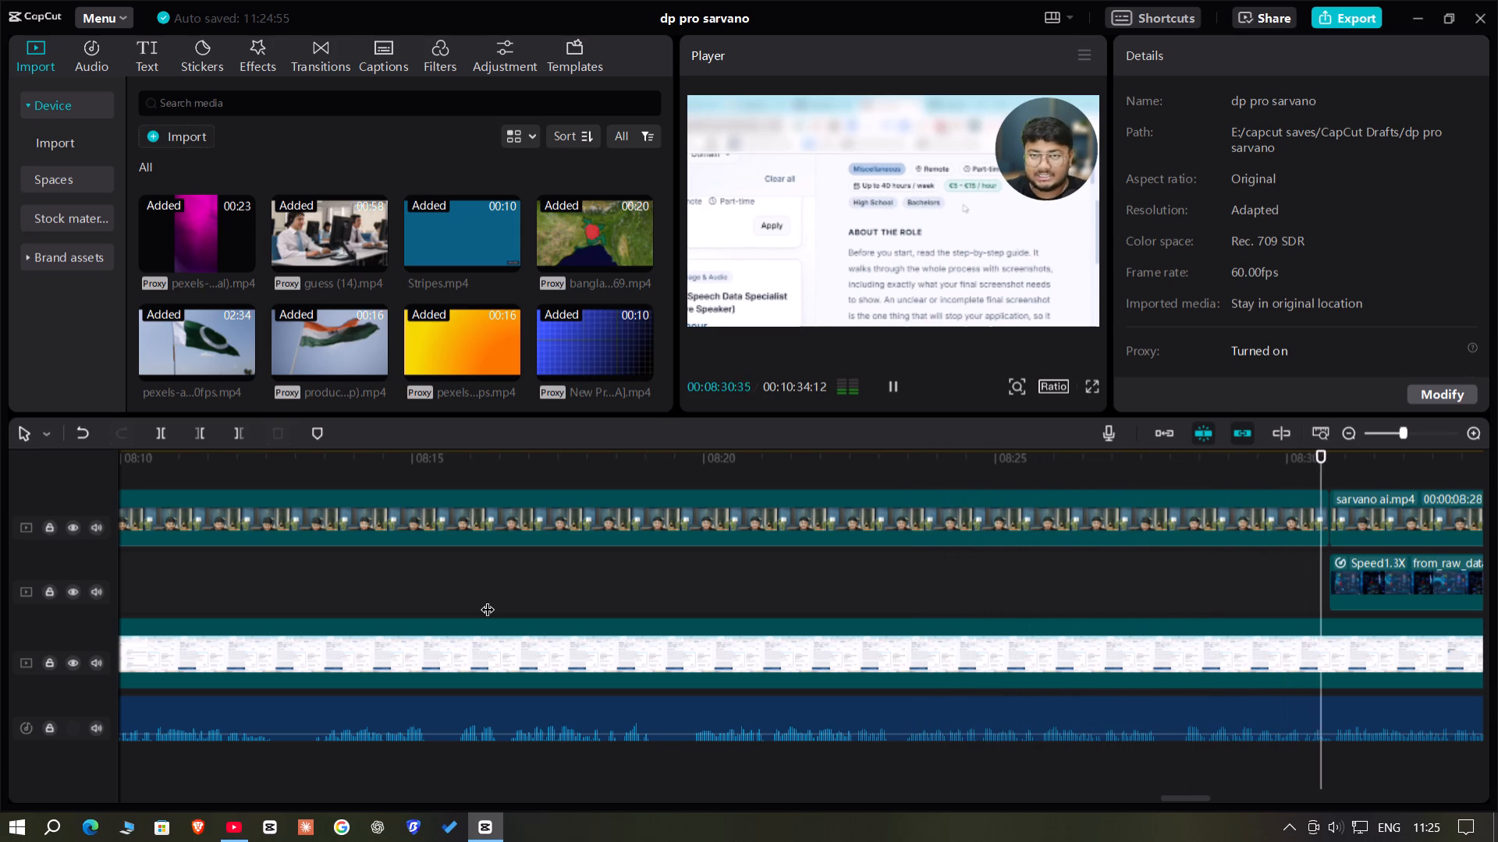
pyautogui.press('space')
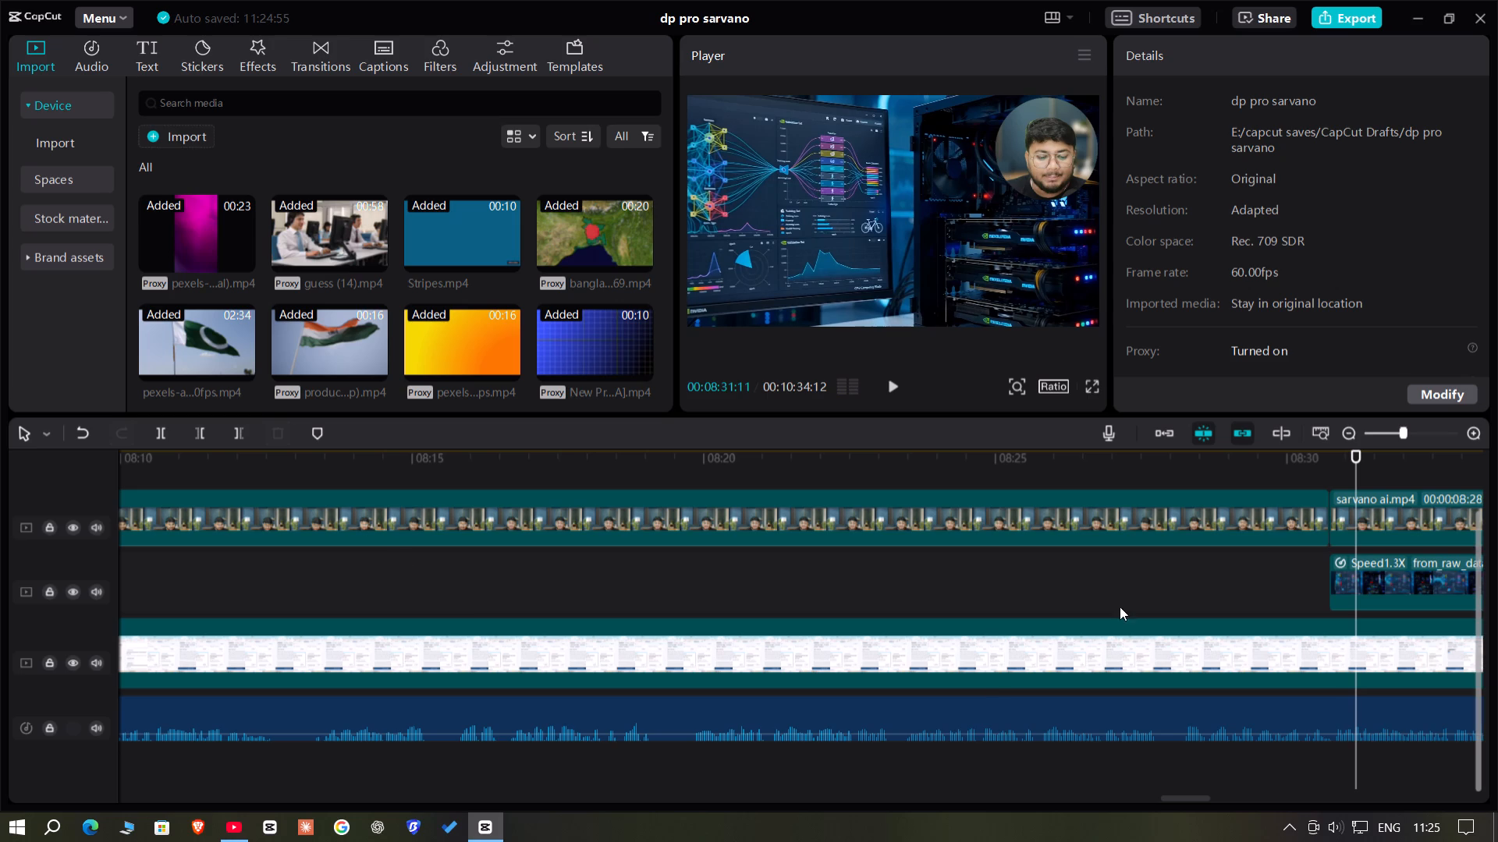
# Add a transform keyframe to the zoomed browser recording at 00:08:29:01.
pyautogui.click(1166, 581)
pyautogui.press('space')
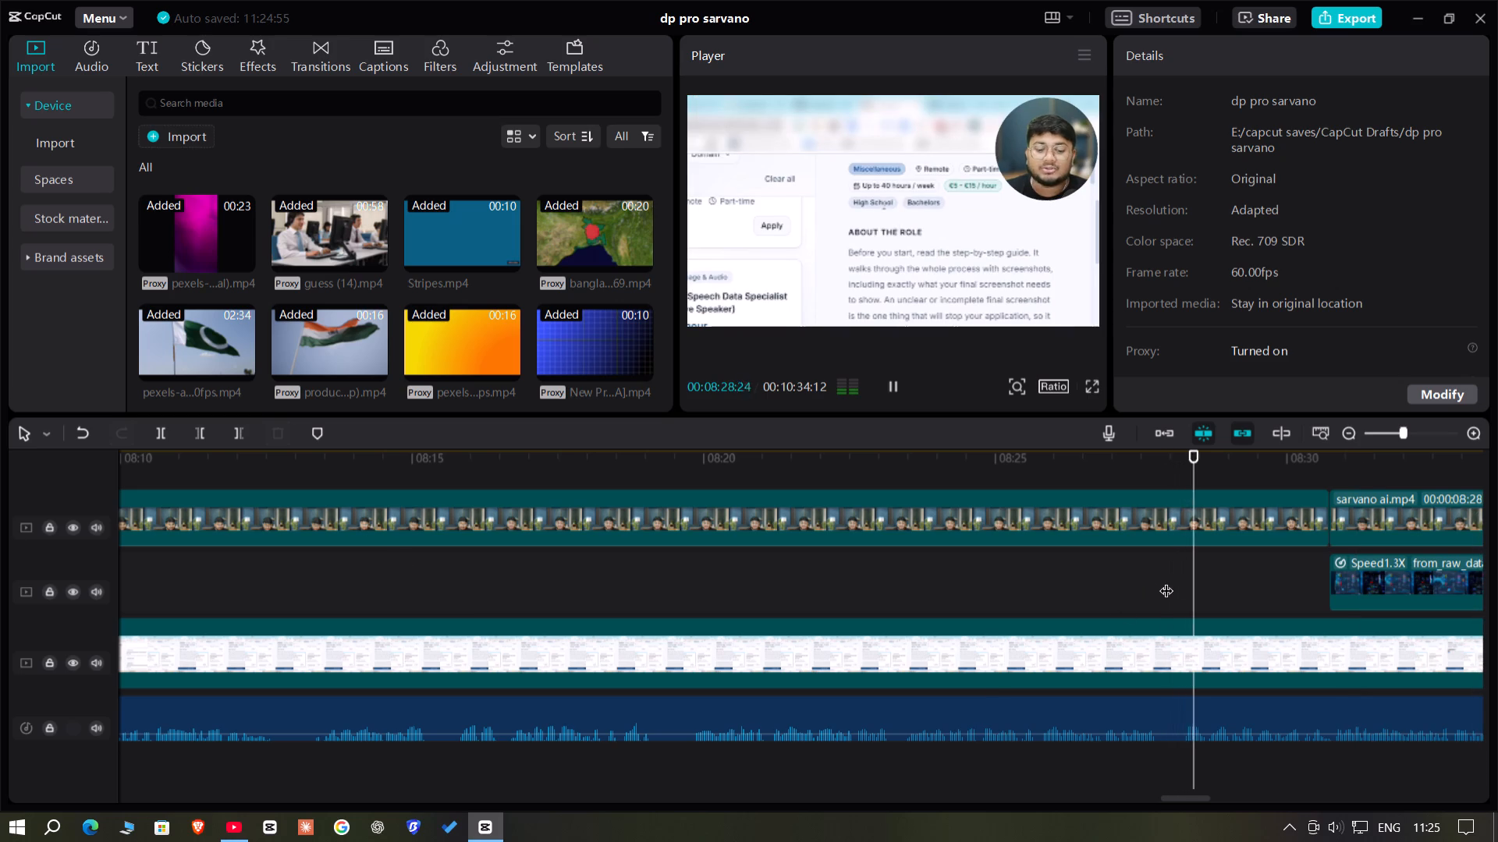
pyautogui.press('space')
pyautogui.click(1209, 658)
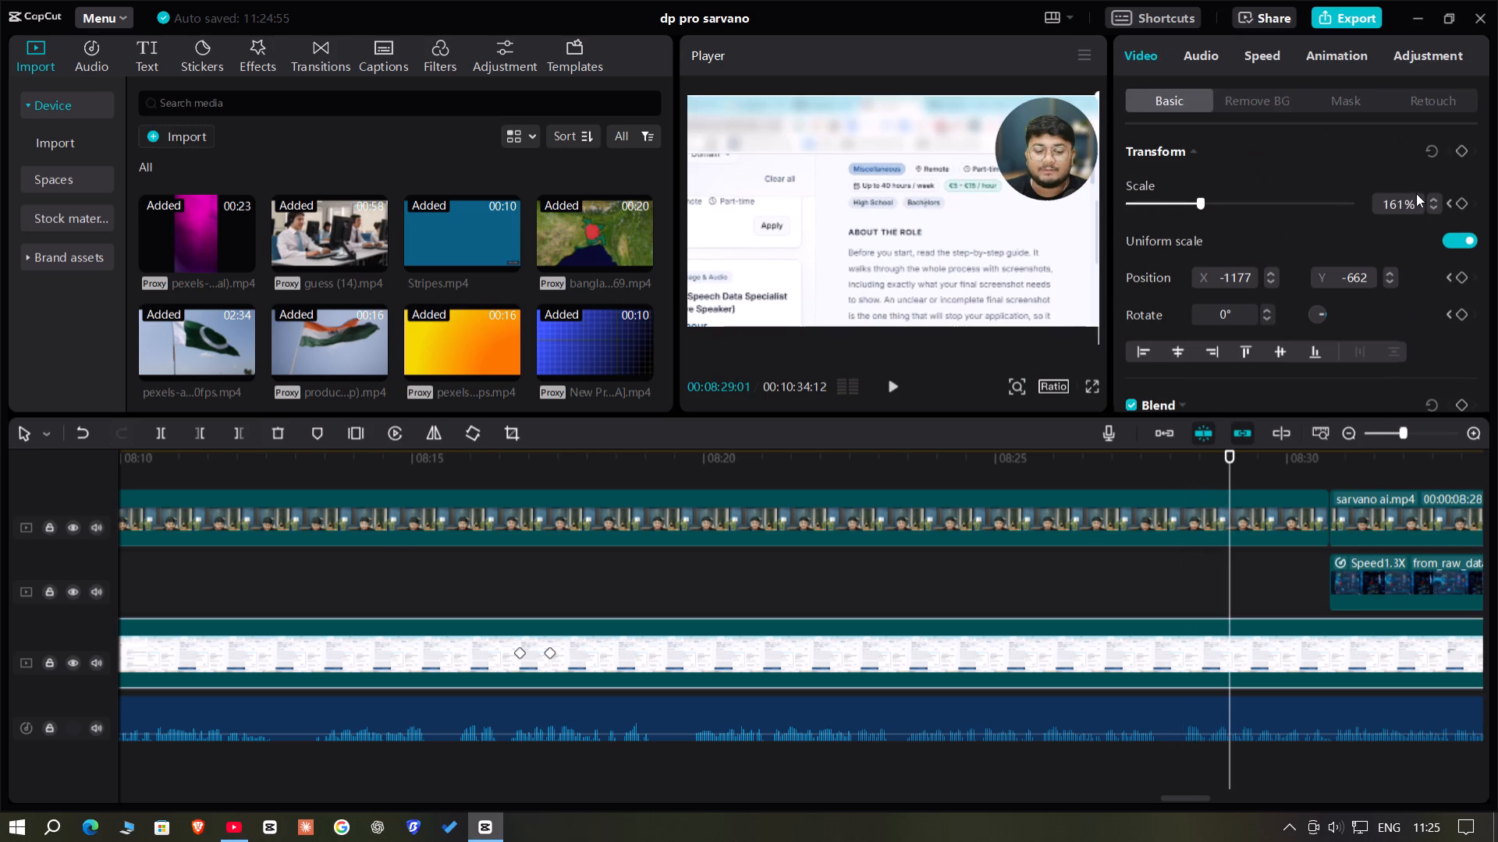
pyautogui.click(1454, 149)
pyautogui.click(1460, 150)
# Add another transform keyframe to the browser recording at 00:08:29:35.
pyautogui.press('Right')
pyautogui.press('Right')
pyautogui.press('Right')
pyautogui.press('Right')
pyautogui.press('Right')
pyautogui.press('Right')
pyautogui.press('Right')
pyautogui.press('Right')
pyautogui.press('Right')
pyautogui.press('Right')
pyautogui.press('Right')
pyautogui.press('Right')
pyautogui.press('Right')
pyautogui.press('Right')
pyautogui.press('Right')
pyautogui.press('Right')
pyautogui.press('Right')
pyautogui.press('Right')
pyautogui.press('Right')
pyautogui.press('Right')
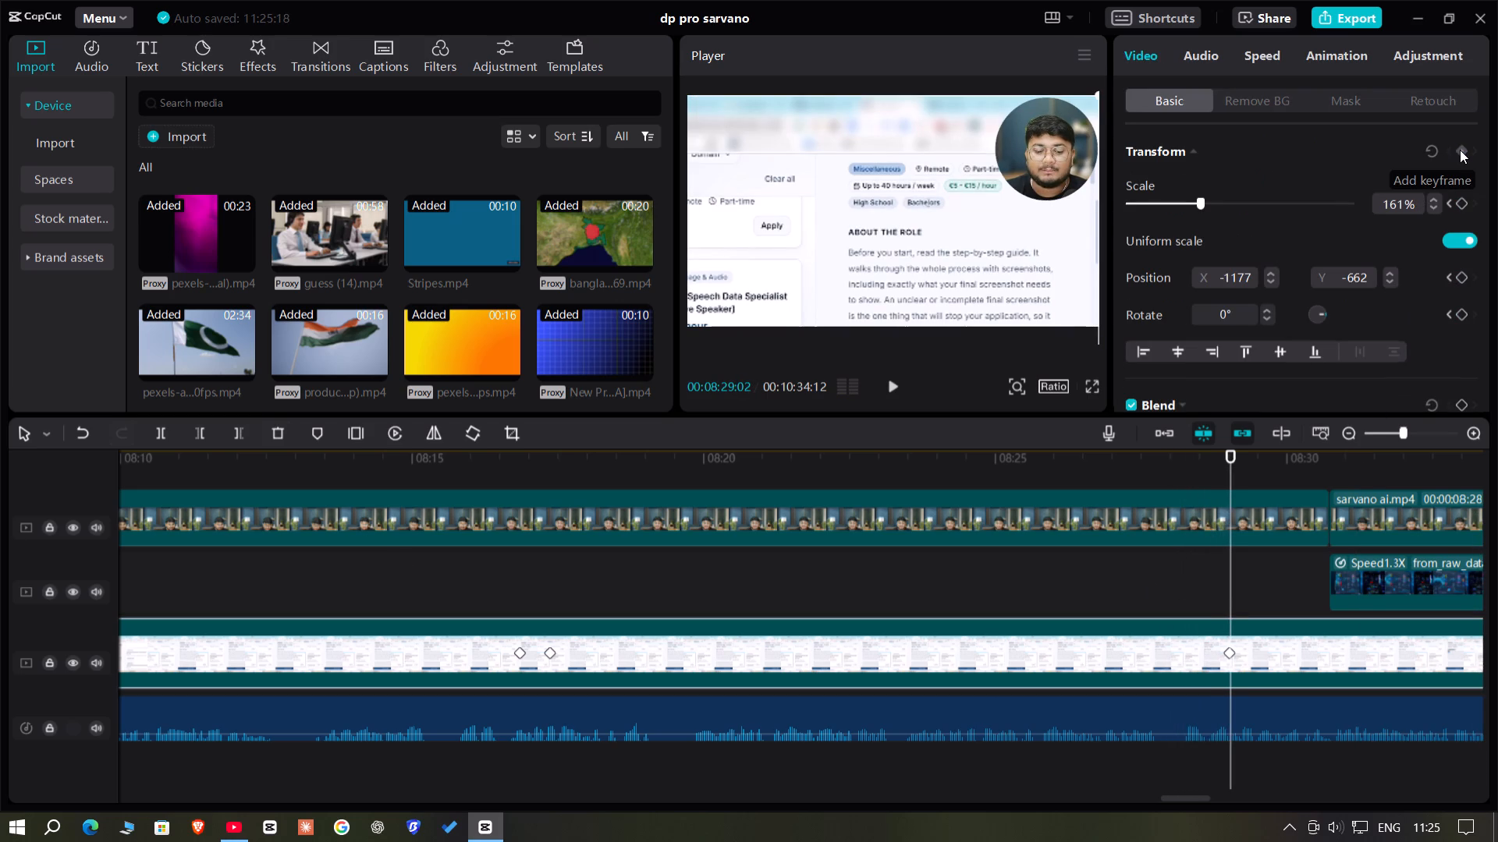
pyautogui.click(1460, 150)
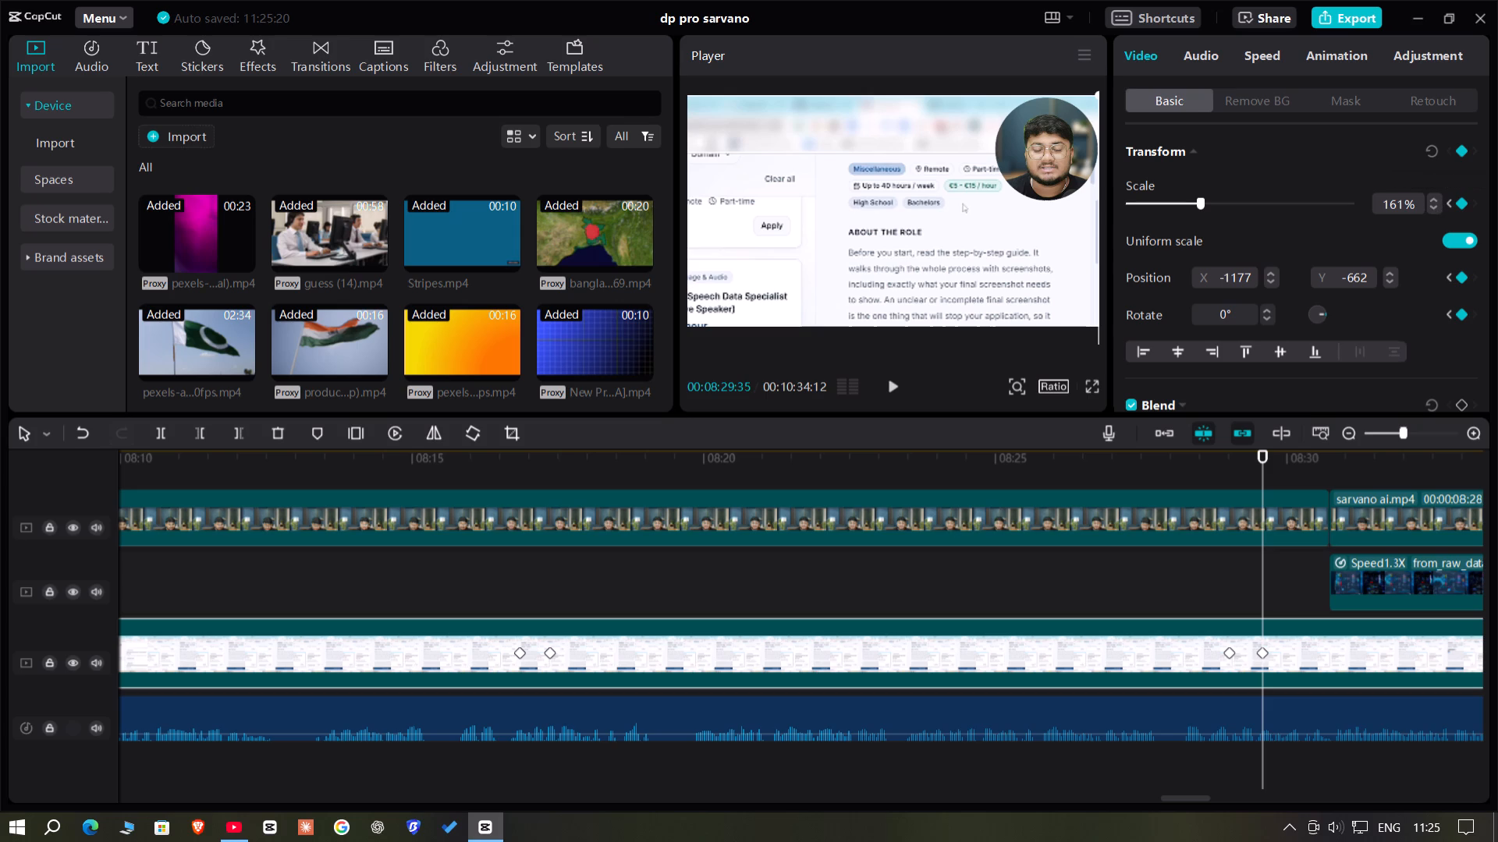
# At the 00:08:29:35 keyframe, set the browser recording's scale to 100% and its position to X 0, Y 0.
pyautogui.doubleClick(1402, 201)
pyautogui.press('Home')
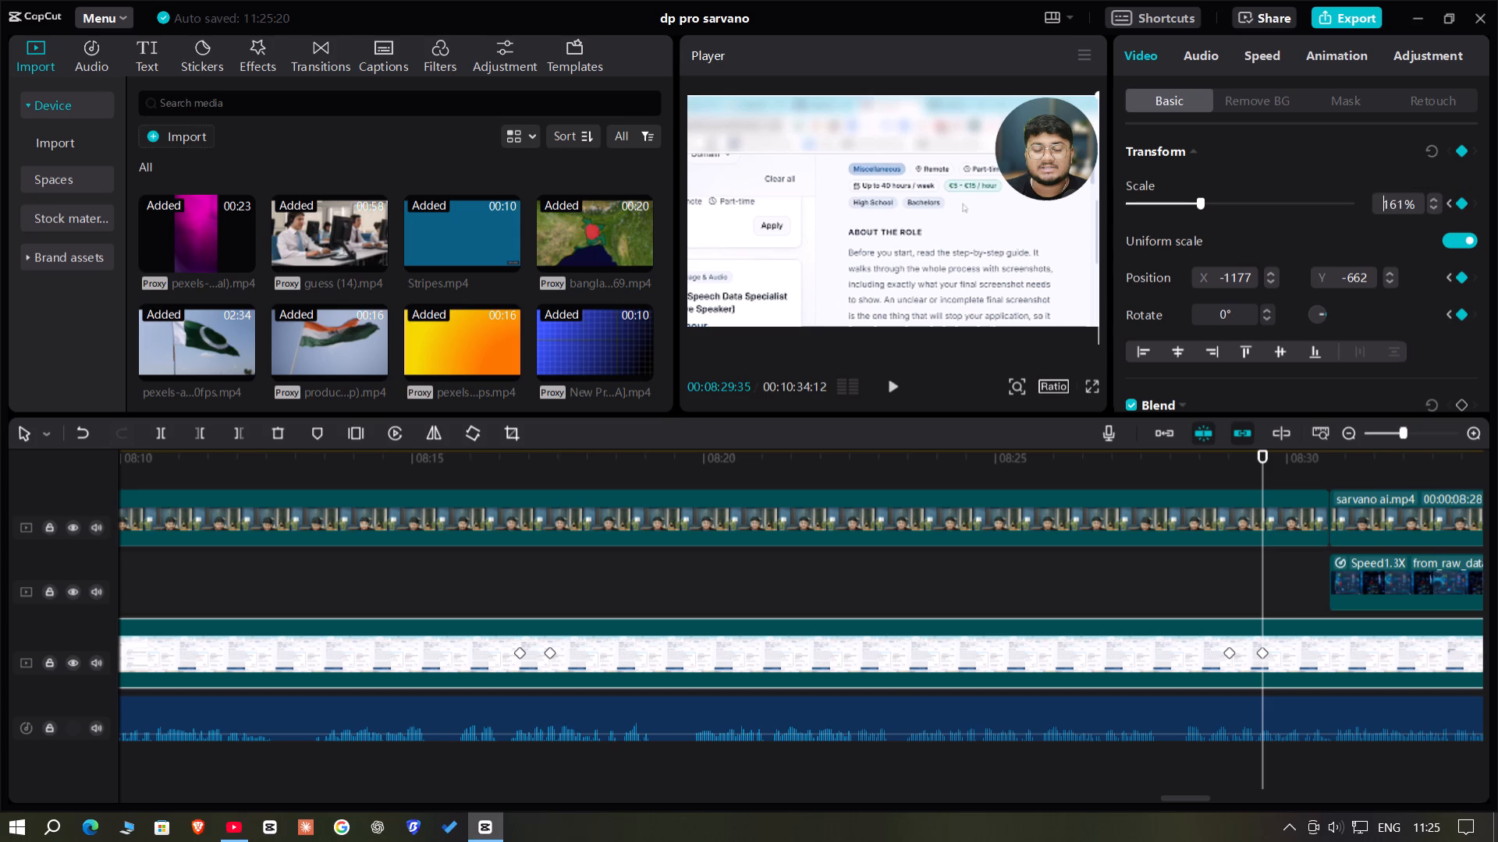
pyautogui.doubleClick(1398, 201)
pyautogui.press('BackSpace')
pyautogui.write('100')
pyautogui.press('Return')
pyautogui.click(1354, 288)
pyautogui.doubleClick(1354, 280)
pyautogui.press('BackSpace')
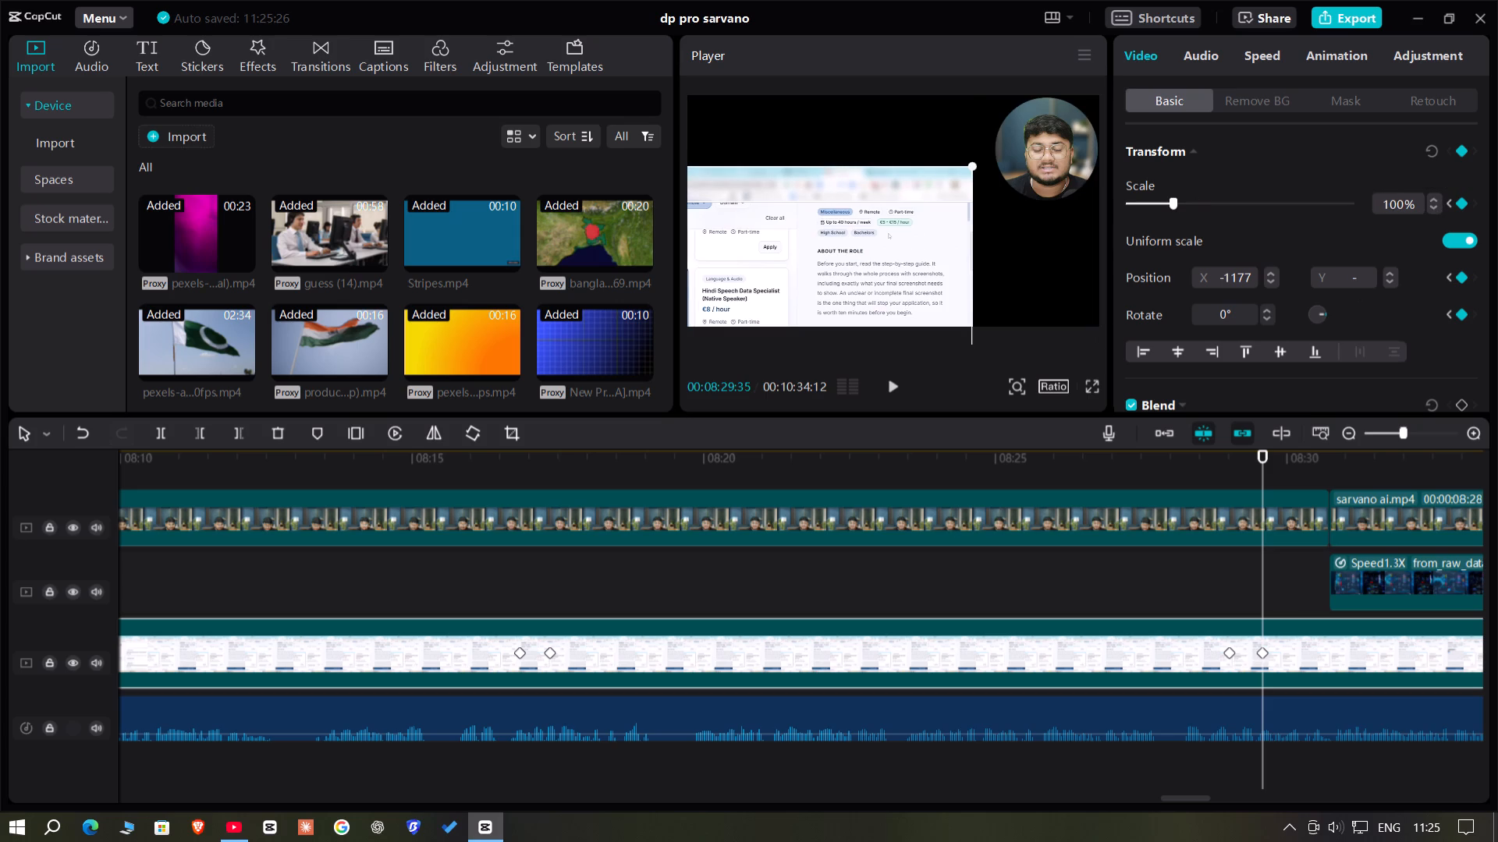
pyautogui.press('0')
pyautogui.press('Return')
pyautogui.doubleClick(1242, 278)
pyautogui.press('BackSpace')
pyautogui.press('0')
pyautogui.press('Return')
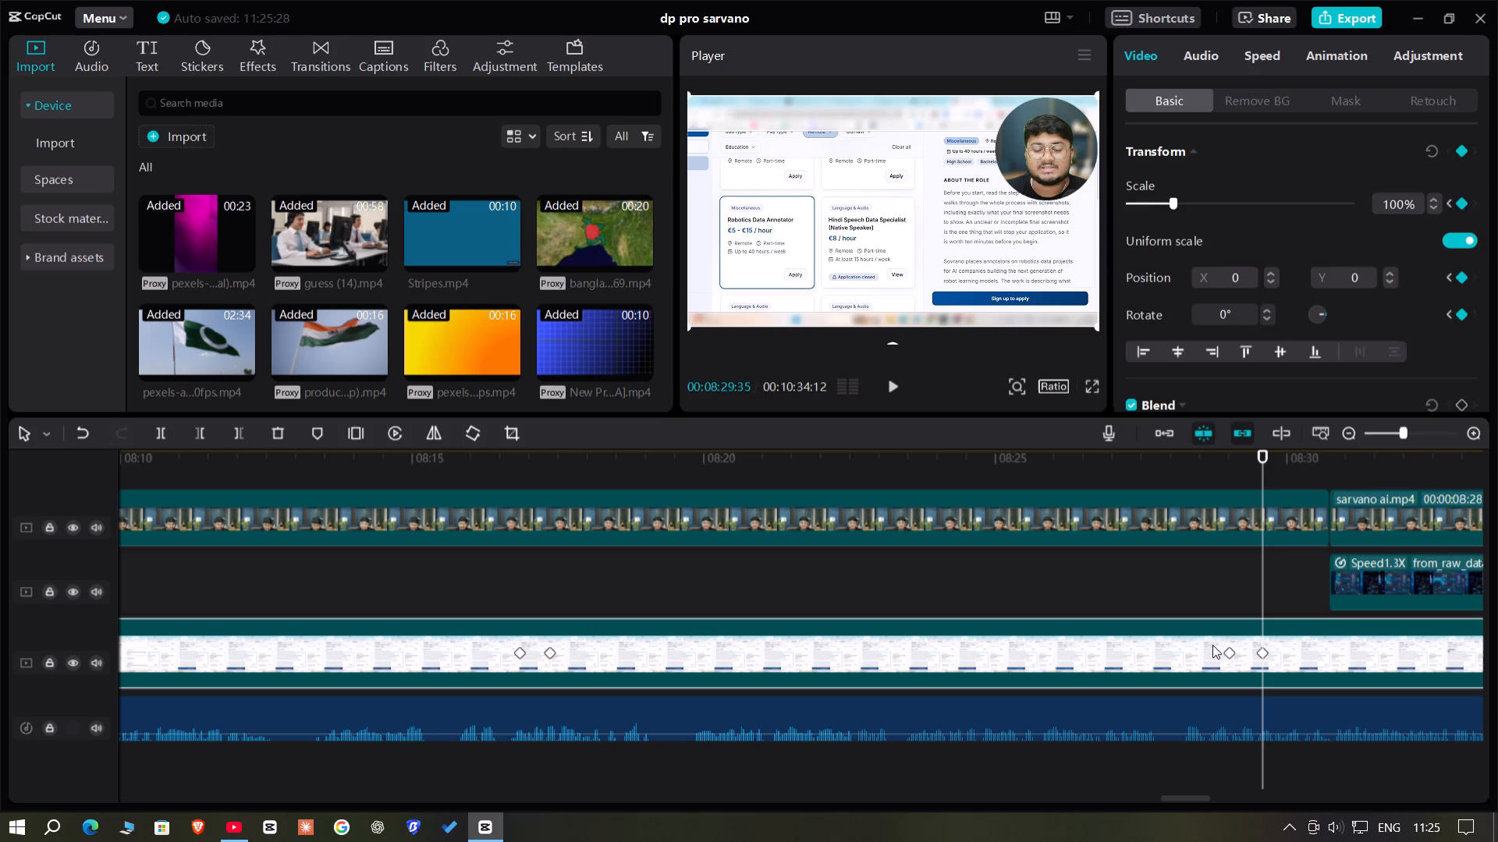
# Play back the zoom-out from about 00:08:28 into the following section.
pyautogui.click(1233, 586)
pyautogui.click(1192, 571)
pyautogui.press('space')
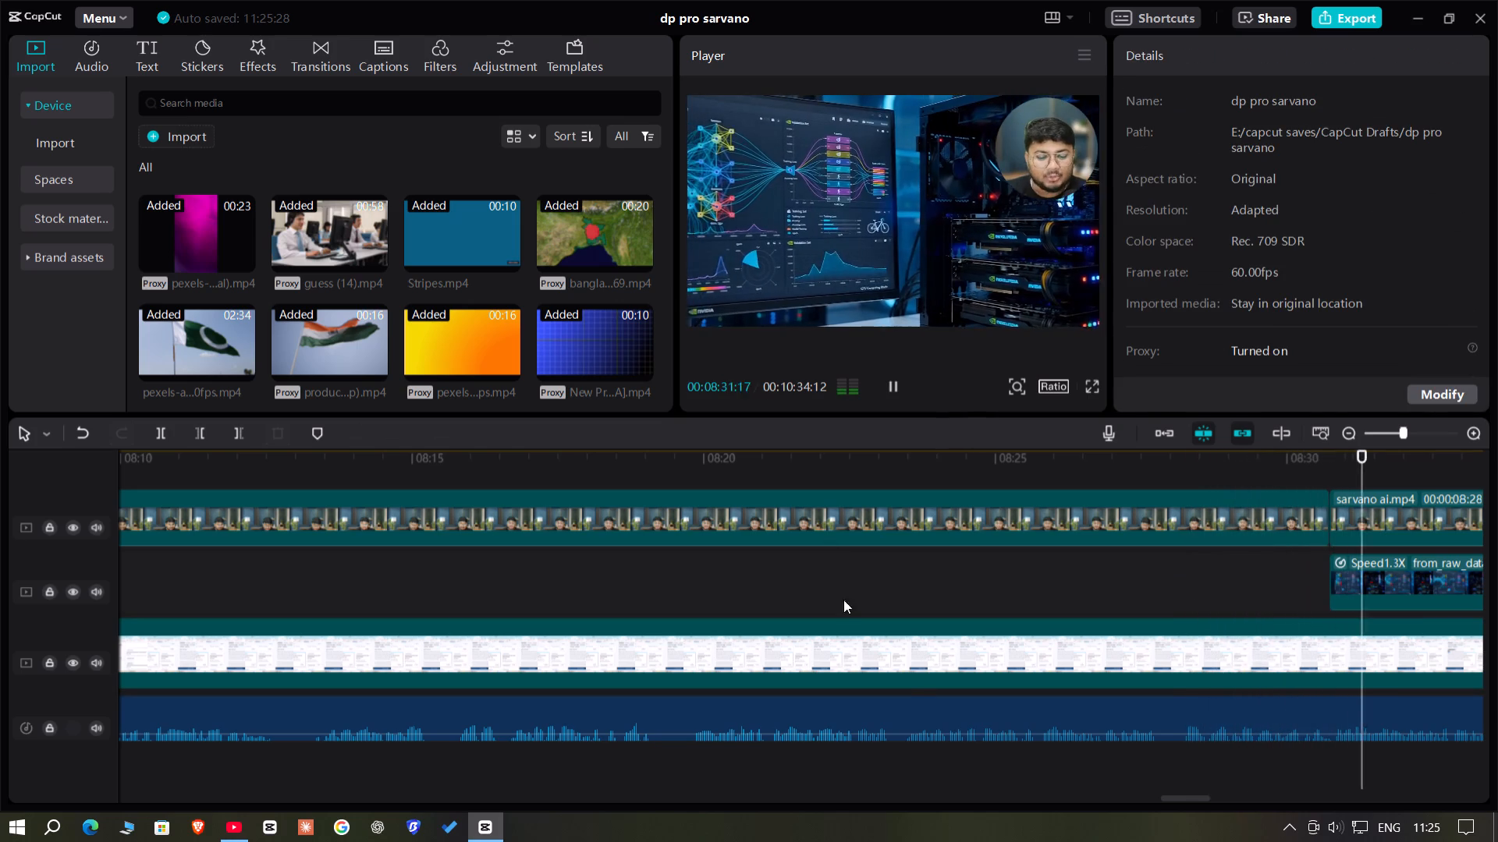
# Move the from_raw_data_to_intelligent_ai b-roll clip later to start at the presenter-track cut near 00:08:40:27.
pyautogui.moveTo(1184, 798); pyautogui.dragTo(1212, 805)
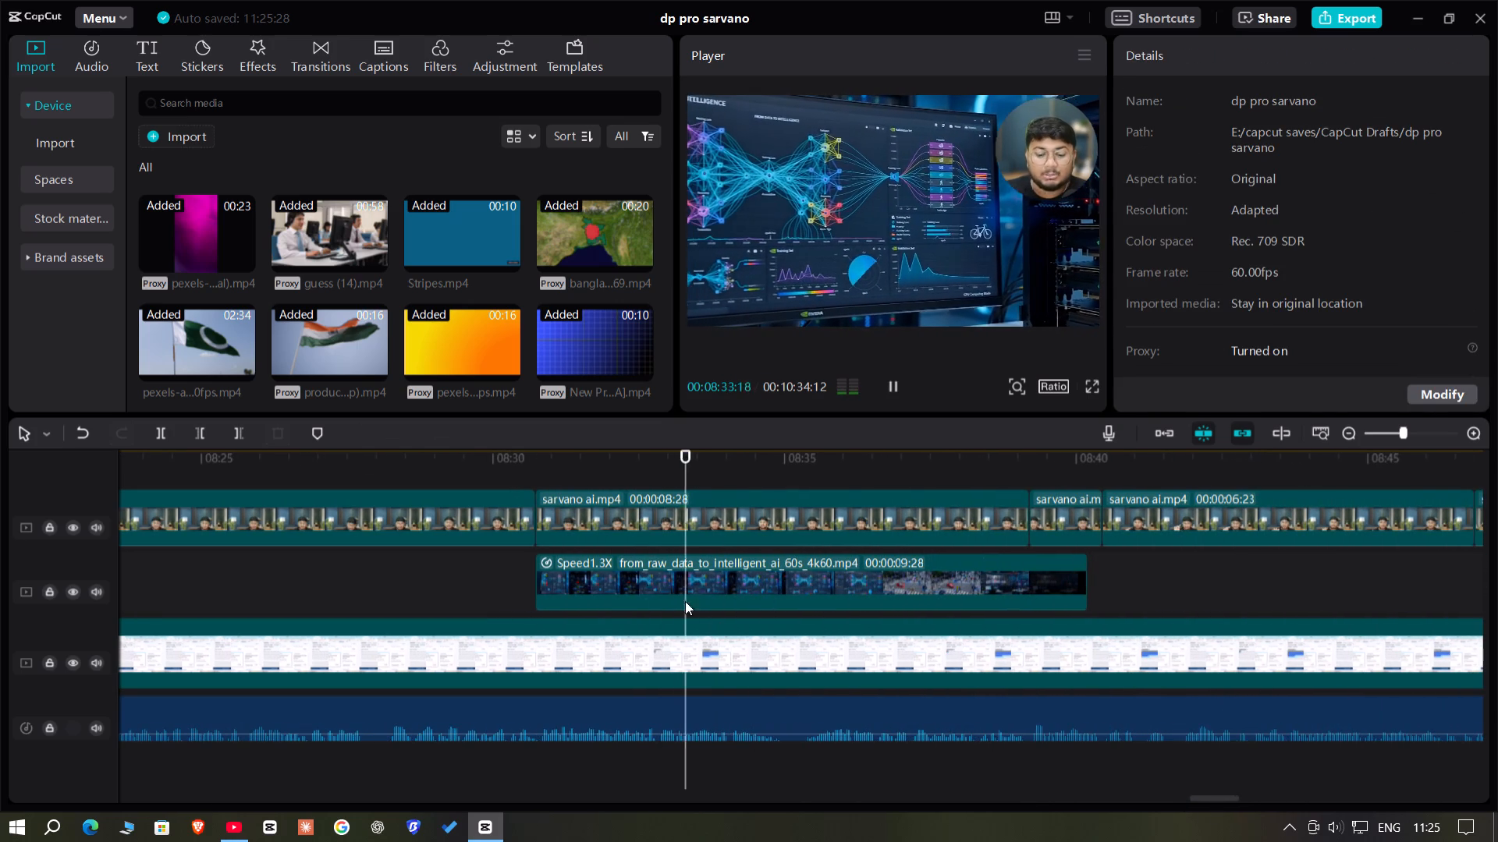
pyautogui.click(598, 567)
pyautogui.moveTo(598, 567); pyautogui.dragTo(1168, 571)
# Review up to the cut at 00:08:39:12 and make room there by moving the AI b-roll clip to start at about 00:08:45.
pyautogui.press('space')
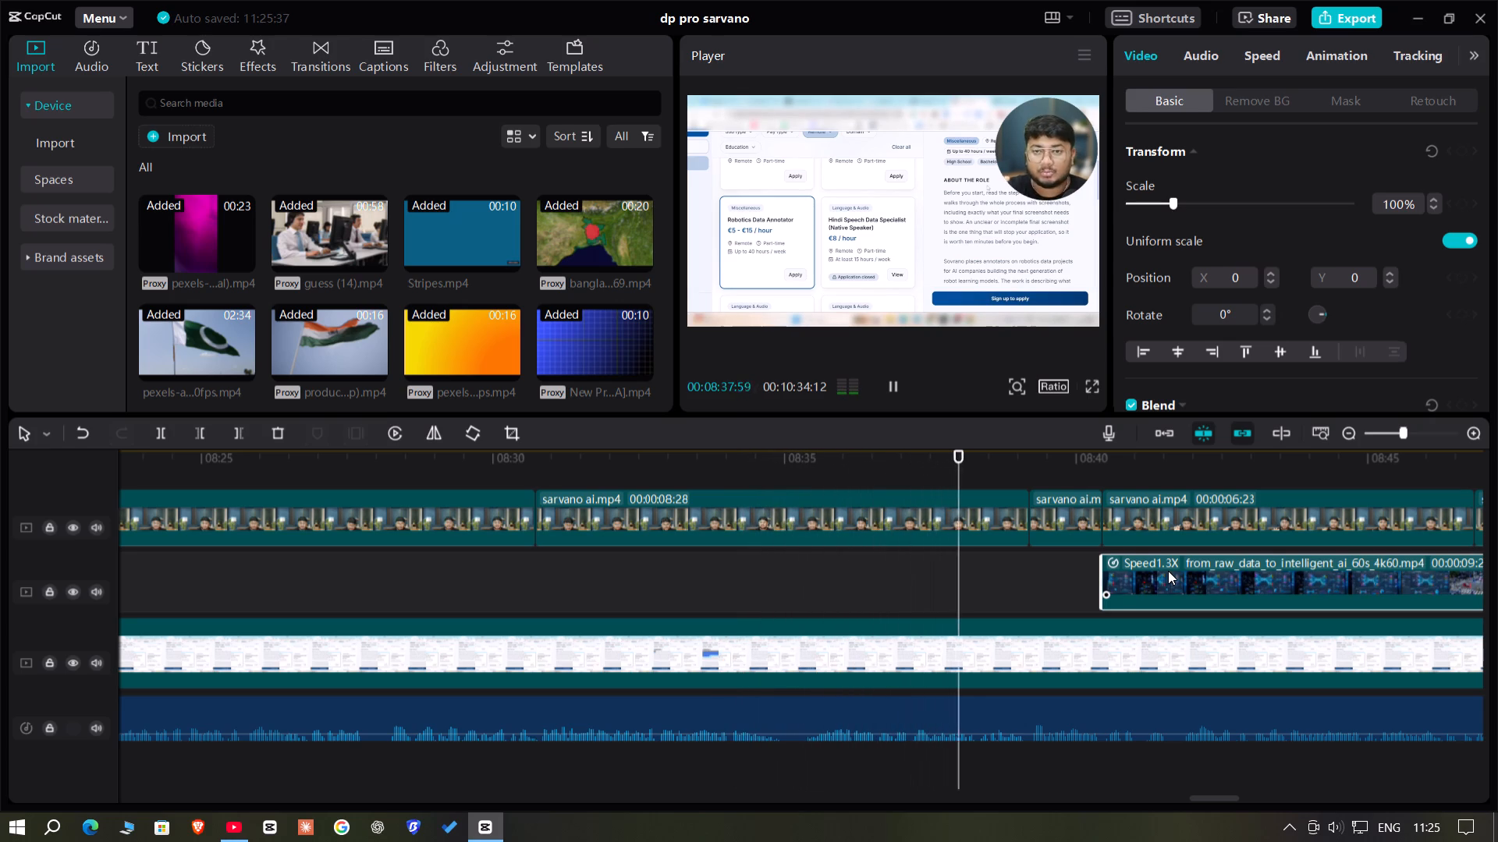
pyautogui.press('space')
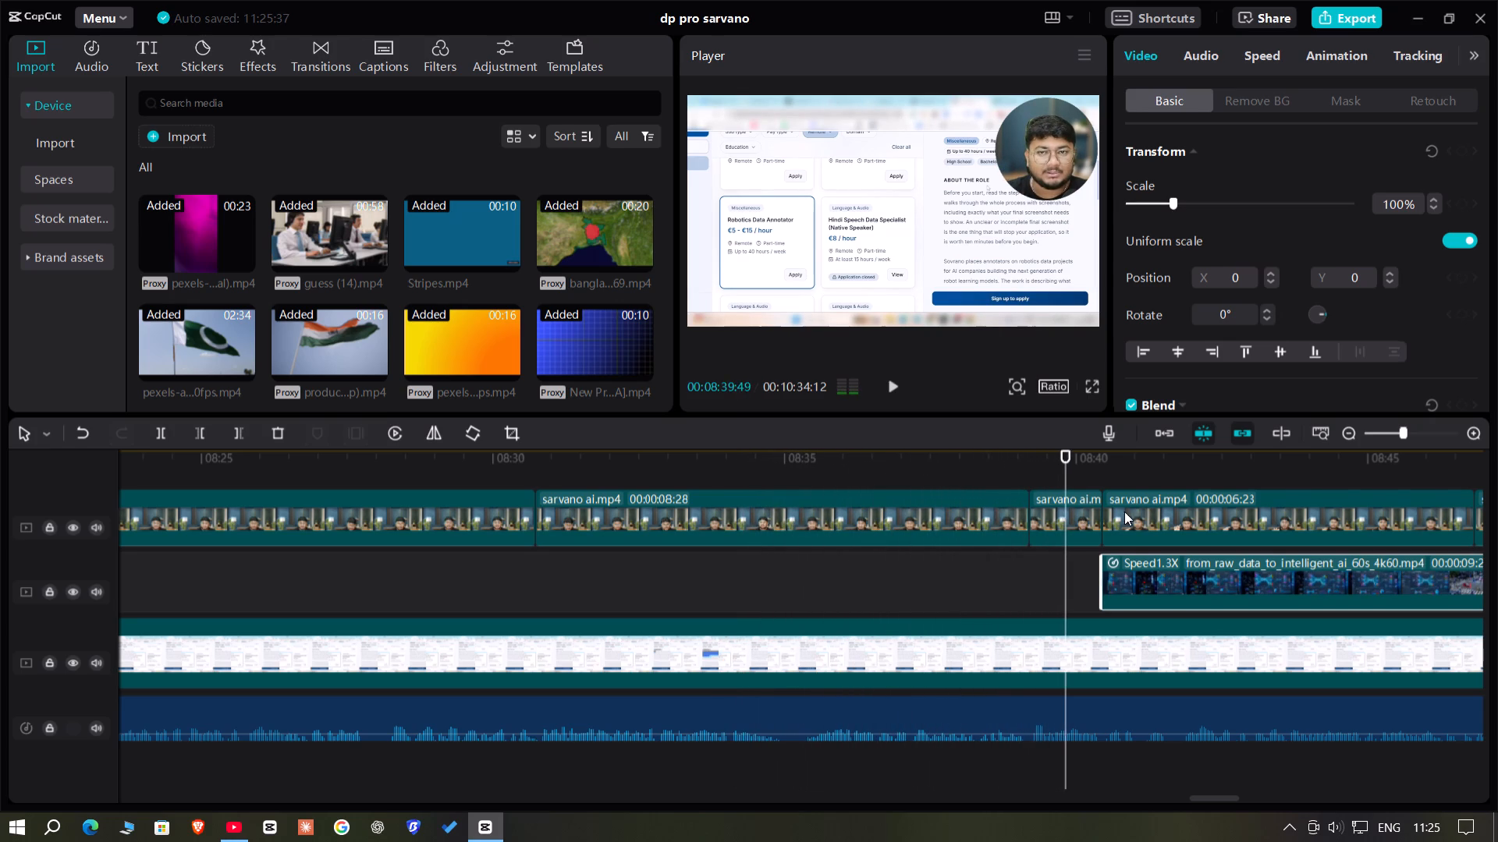
pyautogui.click(1017, 479)
pyautogui.moveTo(1017, 480); pyautogui.dragTo(1026, 490)
pyautogui.scroll(5, 208, 334)
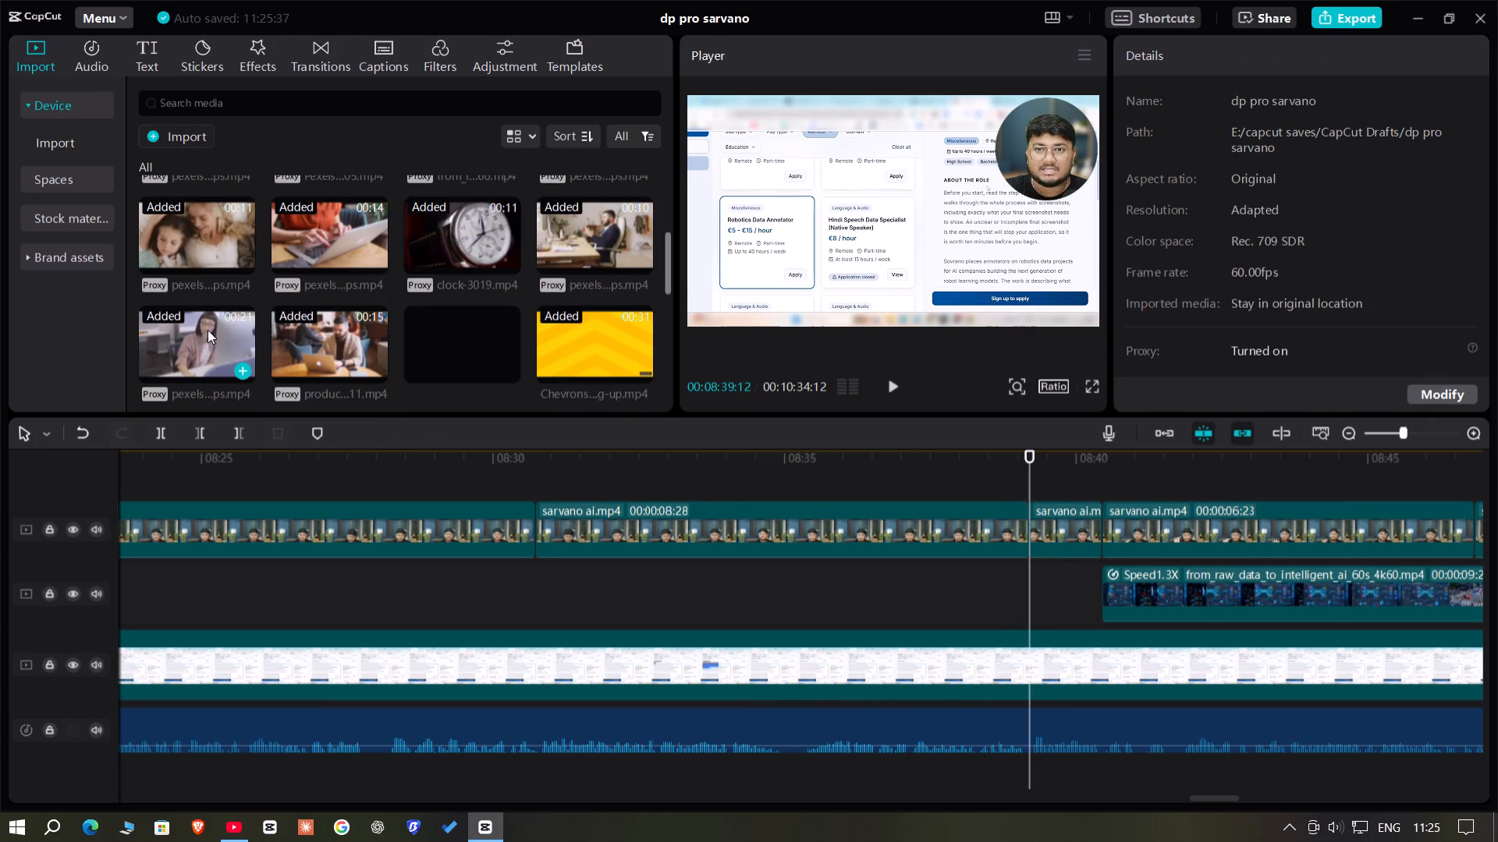
pyautogui.scroll(-1, 1376, 387)
pyautogui.click(1313, 596)
pyautogui.moveTo(1190, 587); pyautogui.dragTo(1478, 576)
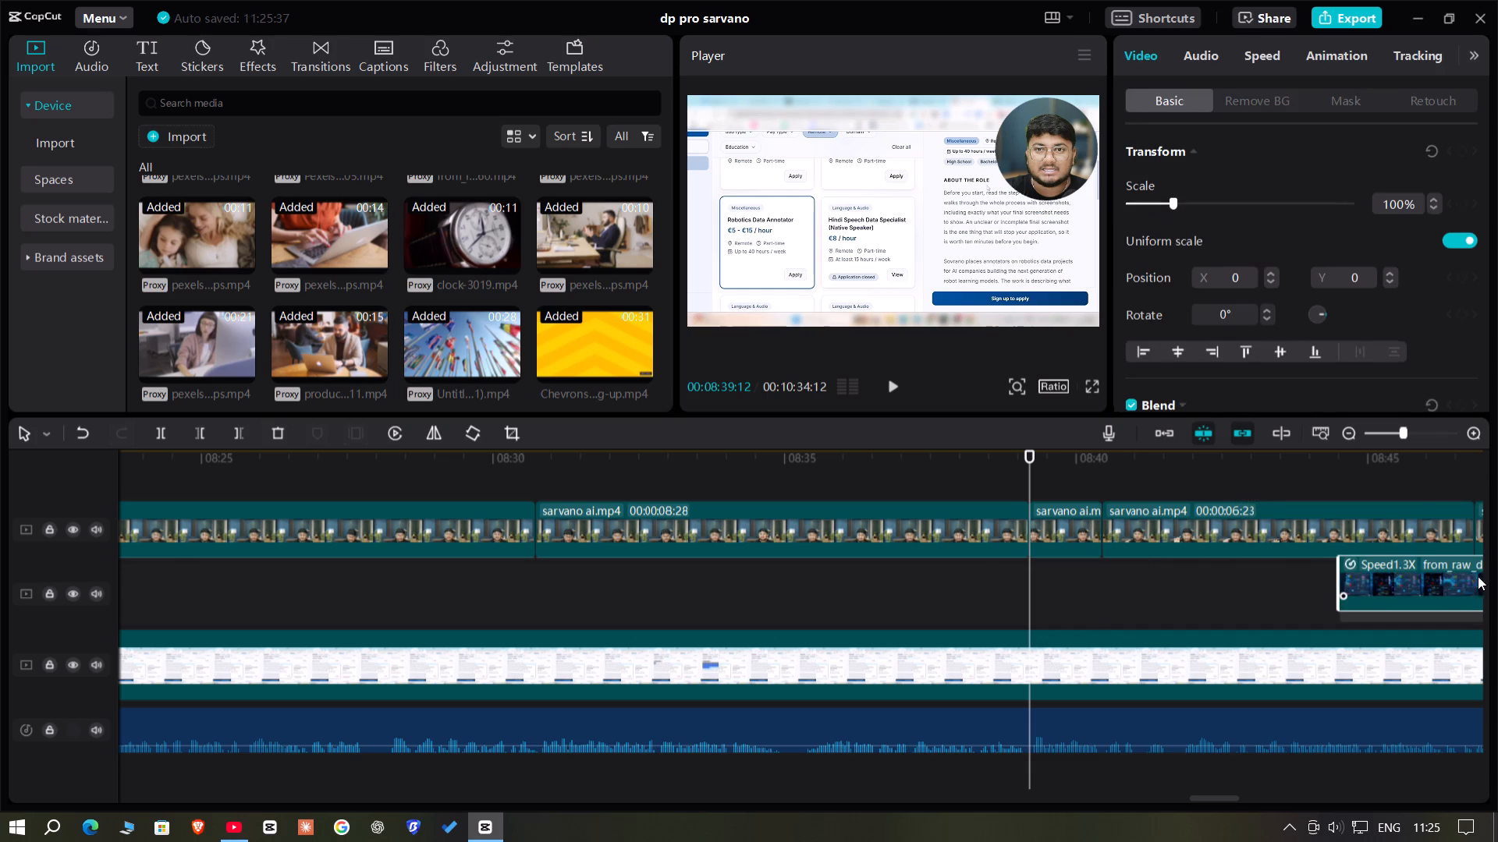
pyautogui.moveTo(1478, 576); pyautogui.dragTo(1406, 597)
# Place the Dark Red Gradient Loop background beneath the presenter video, starting at the 00:08:39:12 cut.
pyautogui.scroll(-4, 196, 312)
pyautogui.moveTo(197, 225); pyautogui.dragTo(249, 259)
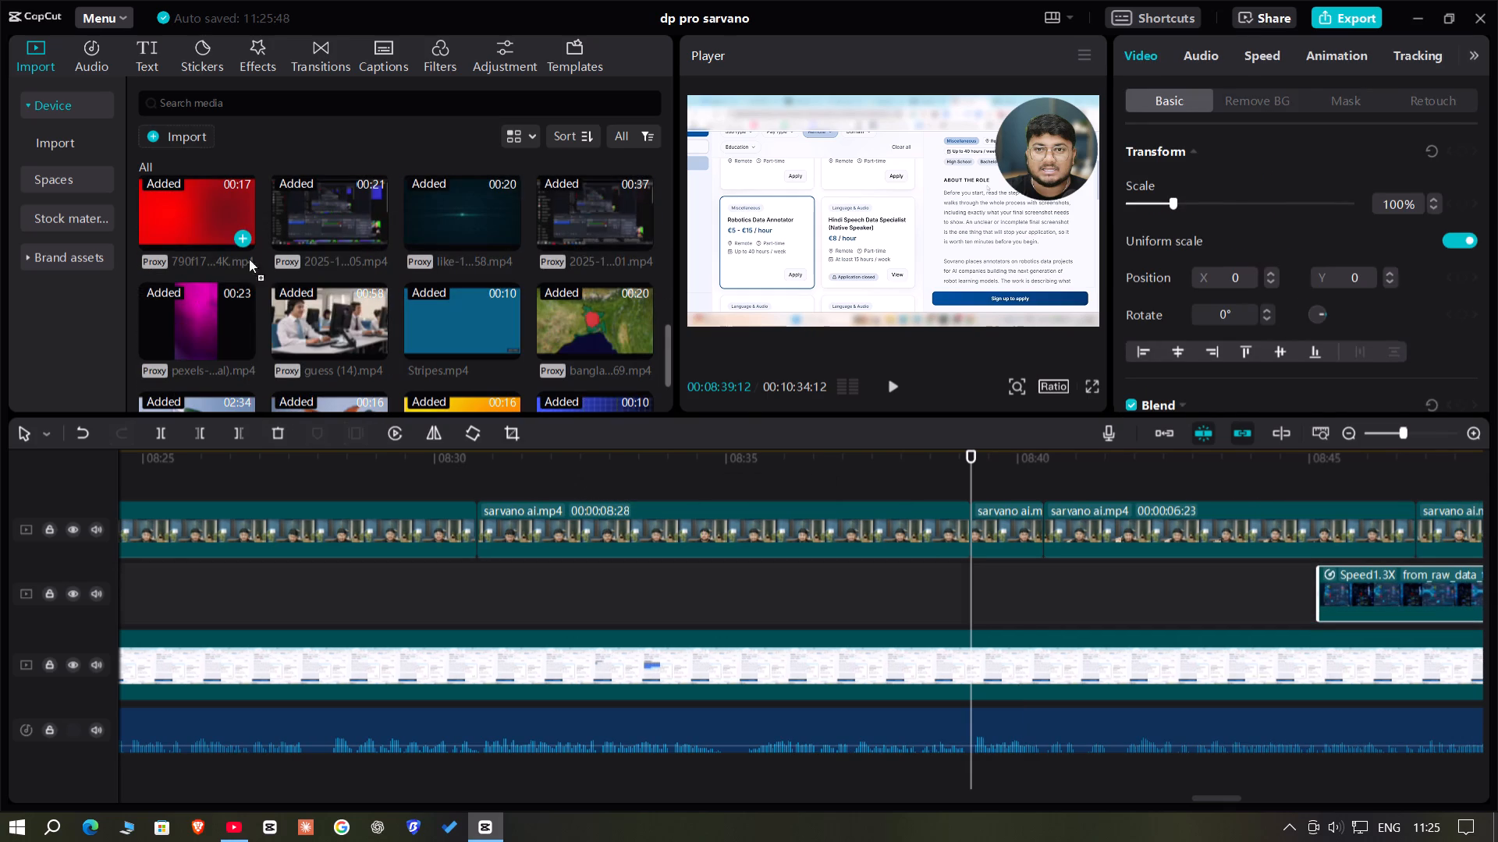
pyautogui.moveTo(249, 259); pyautogui.dragTo(971, 588)
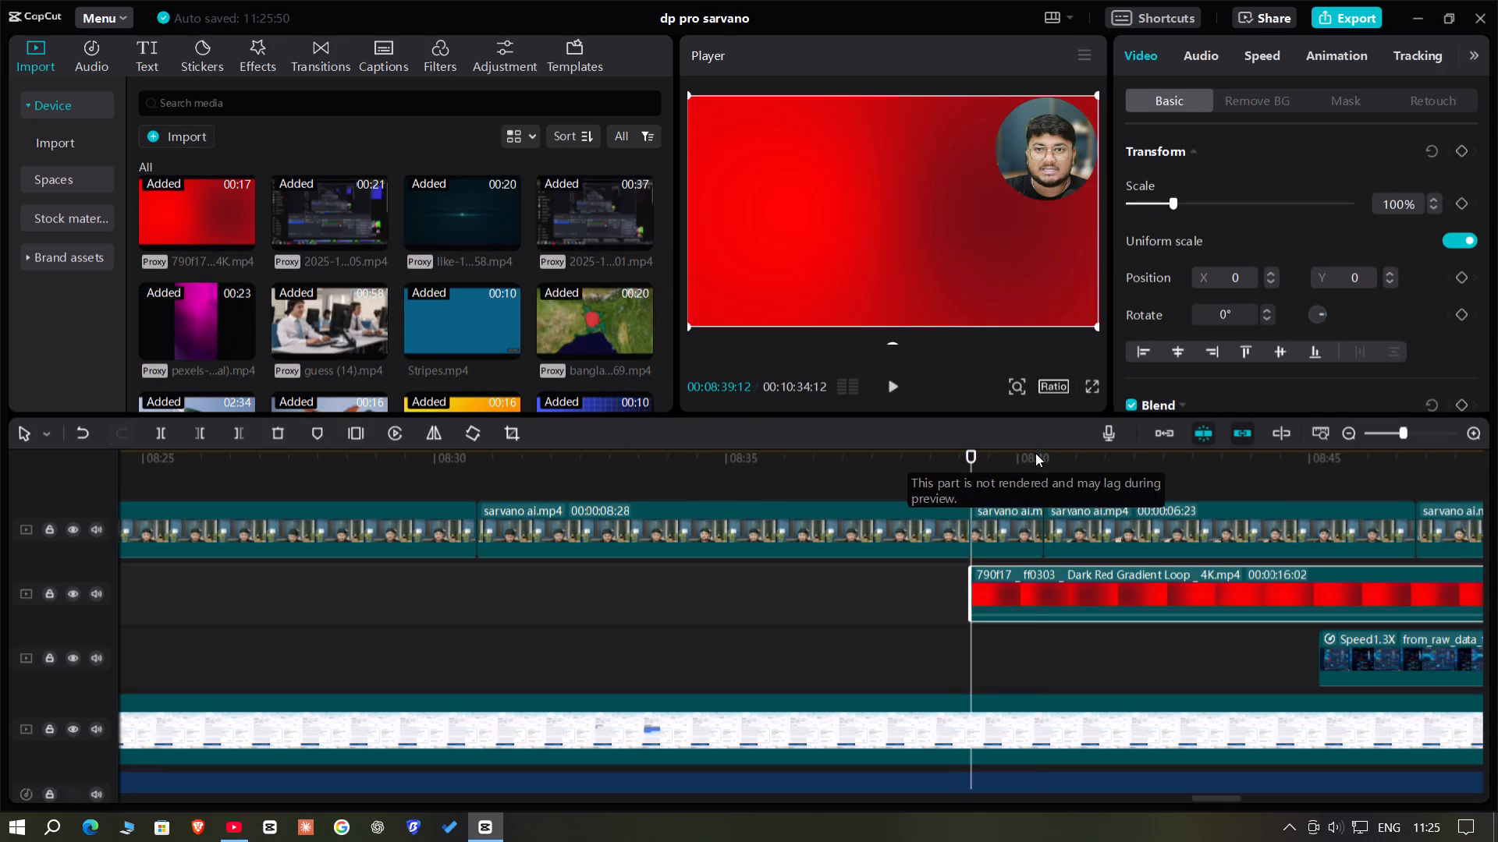
# Trim the red gradient background's end to the presenter cut at 00:08:40:27 and put it on the AI b-roll's track.
pyautogui.click(1035, 453)
pyautogui.moveTo(1035, 453); pyautogui.dragTo(1043, 465)
pyautogui.click(1037, 605)
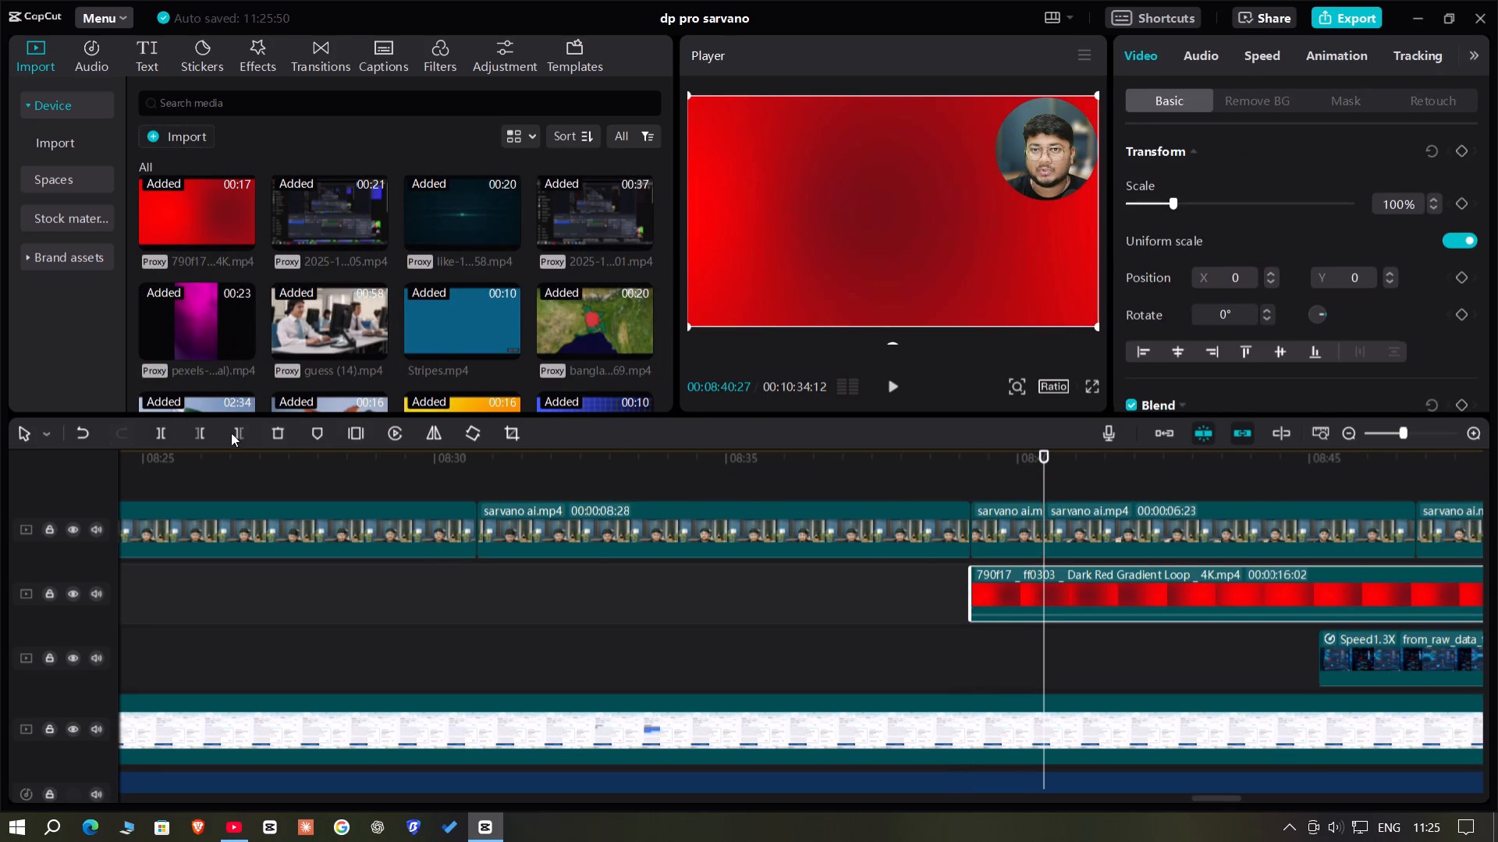
pyautogui.click(236, 434)
pyautogui.scroll(-4, 1118, 610)
pyautogui.moveTo(1013, 520); pyautogui.dragTo(1018, 584)
# Review the section after the red background and move the AI b-roll clip later to start at about 00:08:57.
pyautogui.press('space')
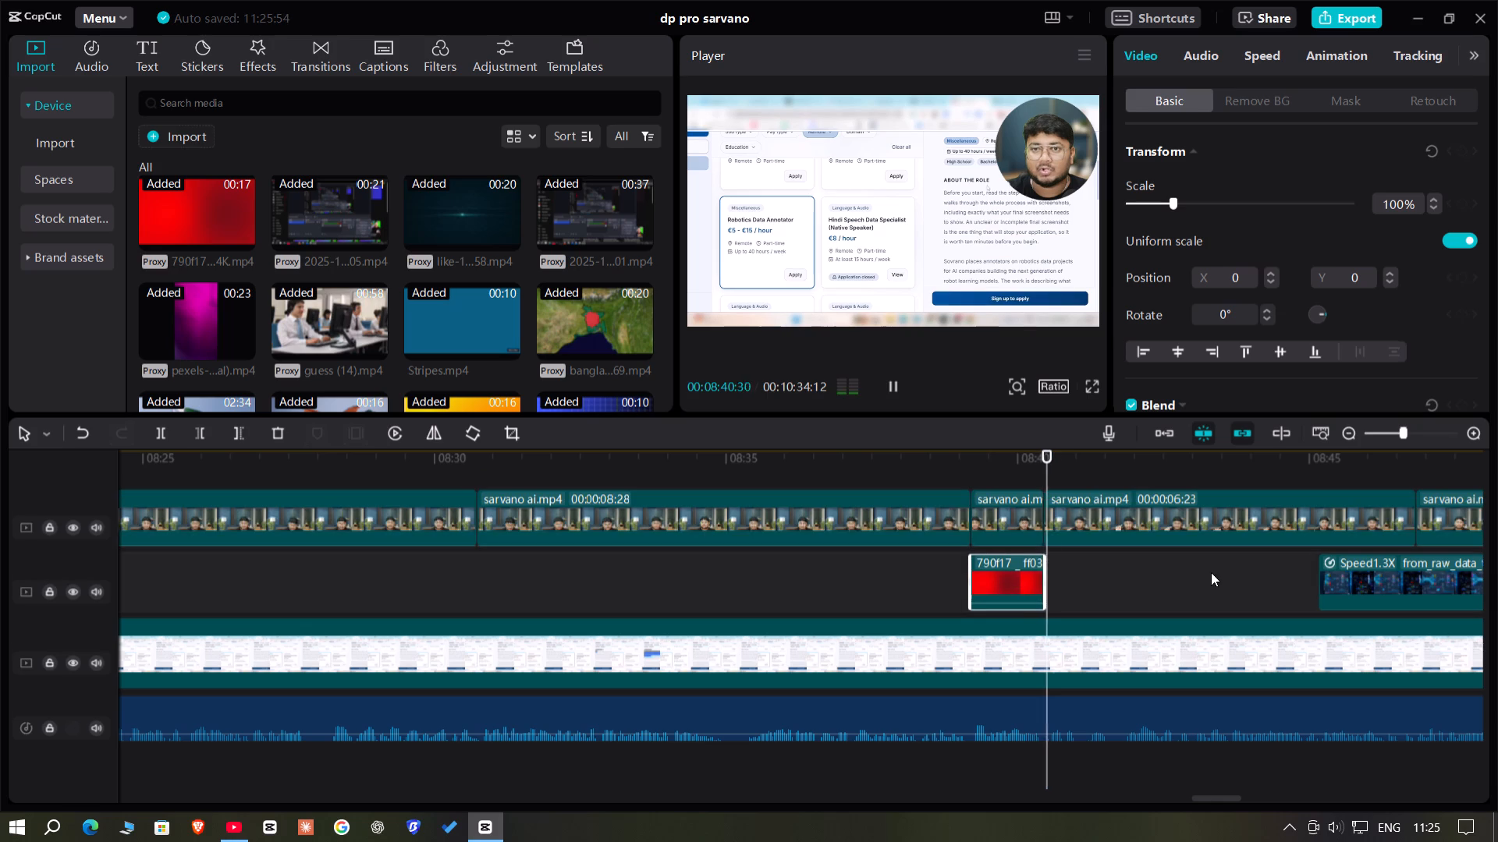
pyautogui.moveTo(1215, 797); pyautogui.dragTo(1241, 801)
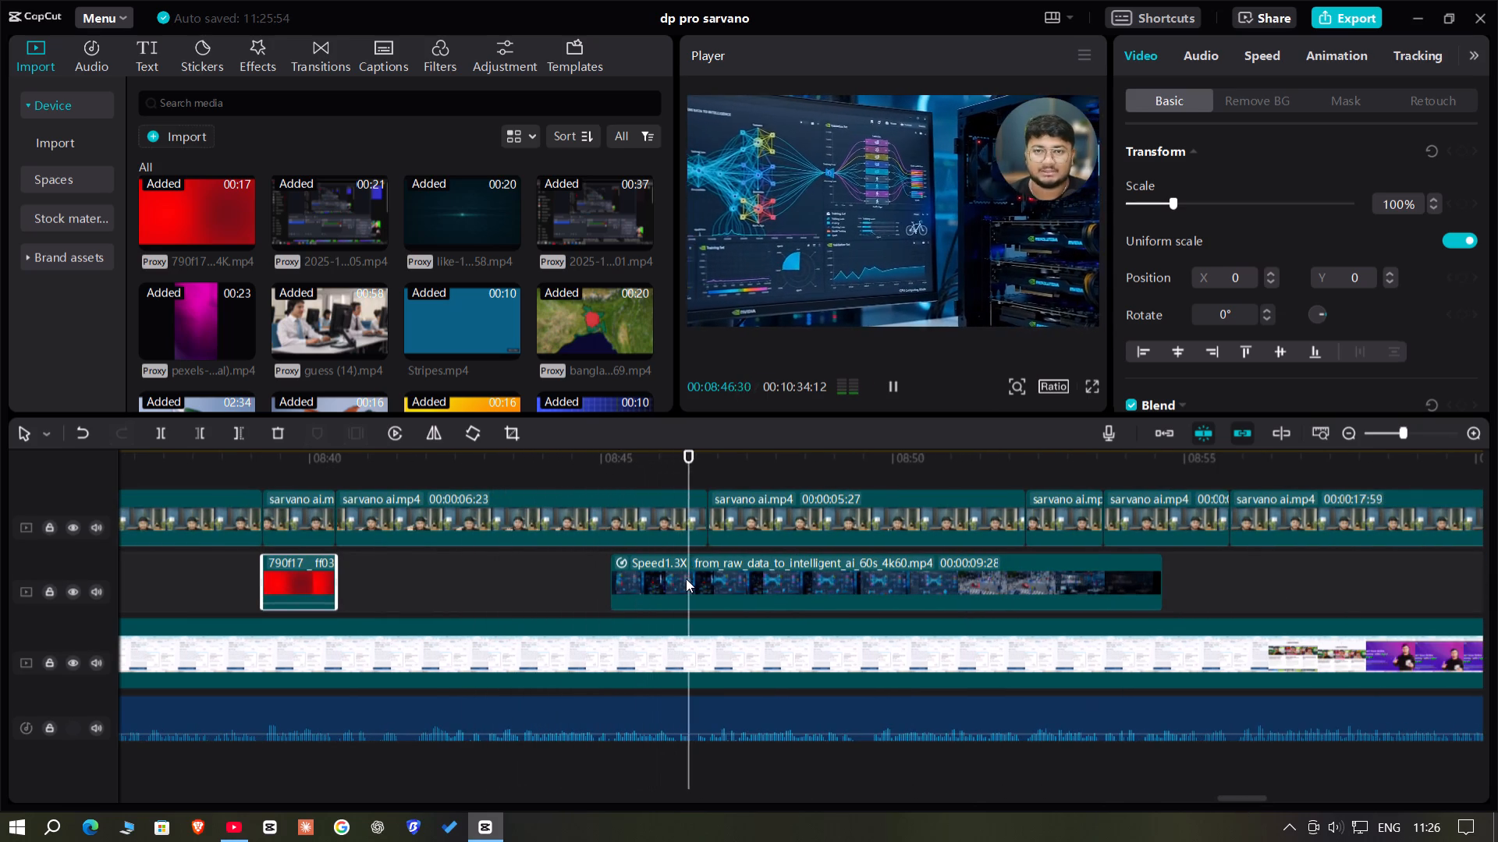
pyautogui.click(686, 581)
pyautogui.moveTo(677, 581); pyautogui.dragTo(1412, 586)
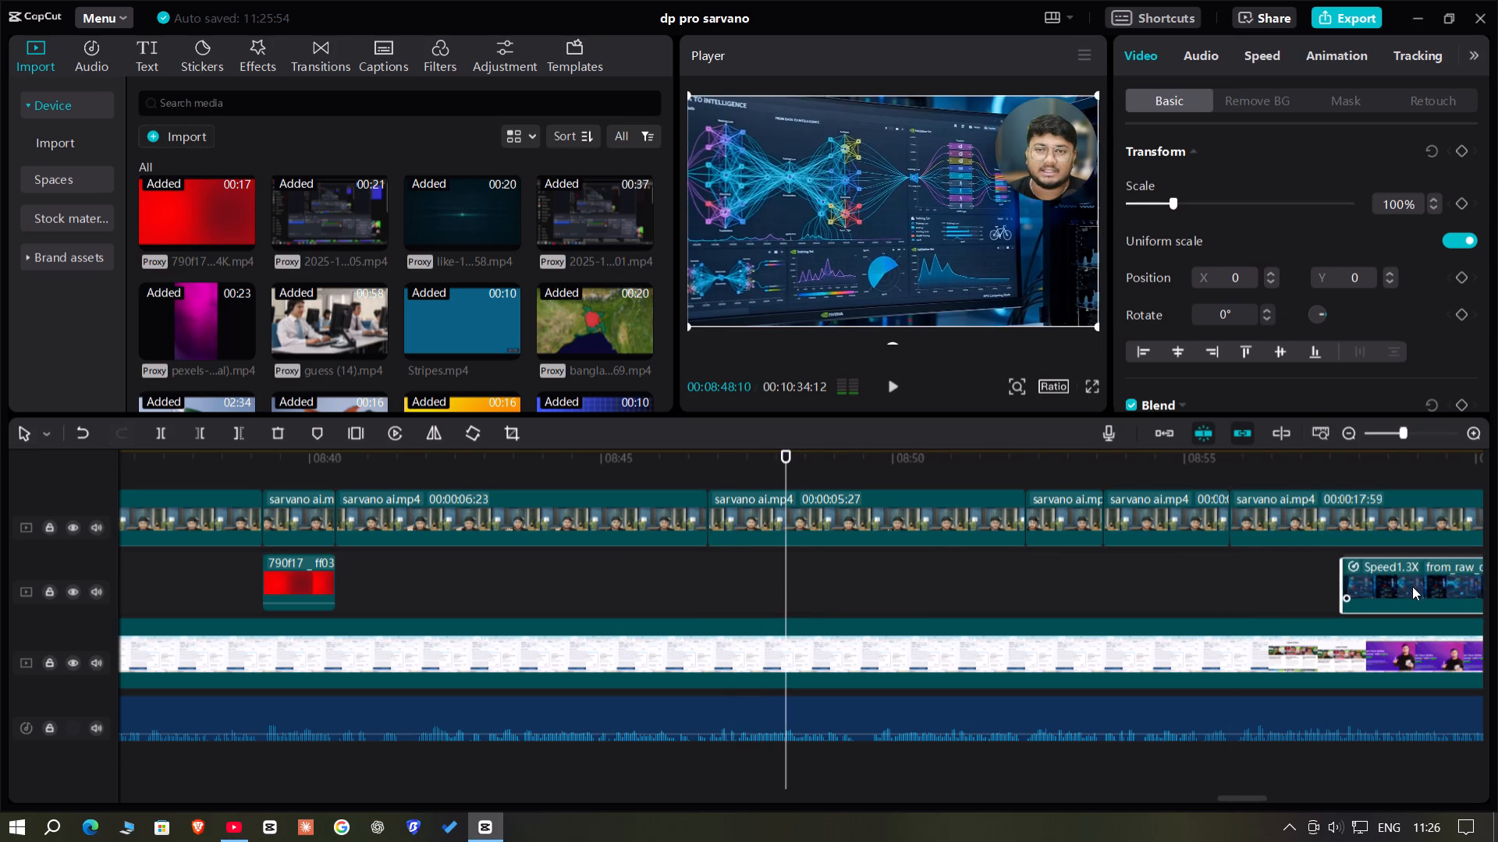
pyautogui.moveTo(1412, 586); pyautogui.dragTo(1383, 582)
pyautogui.scroll(1, 380, 311)
pyautogui.scroll(-2, 392, 324)
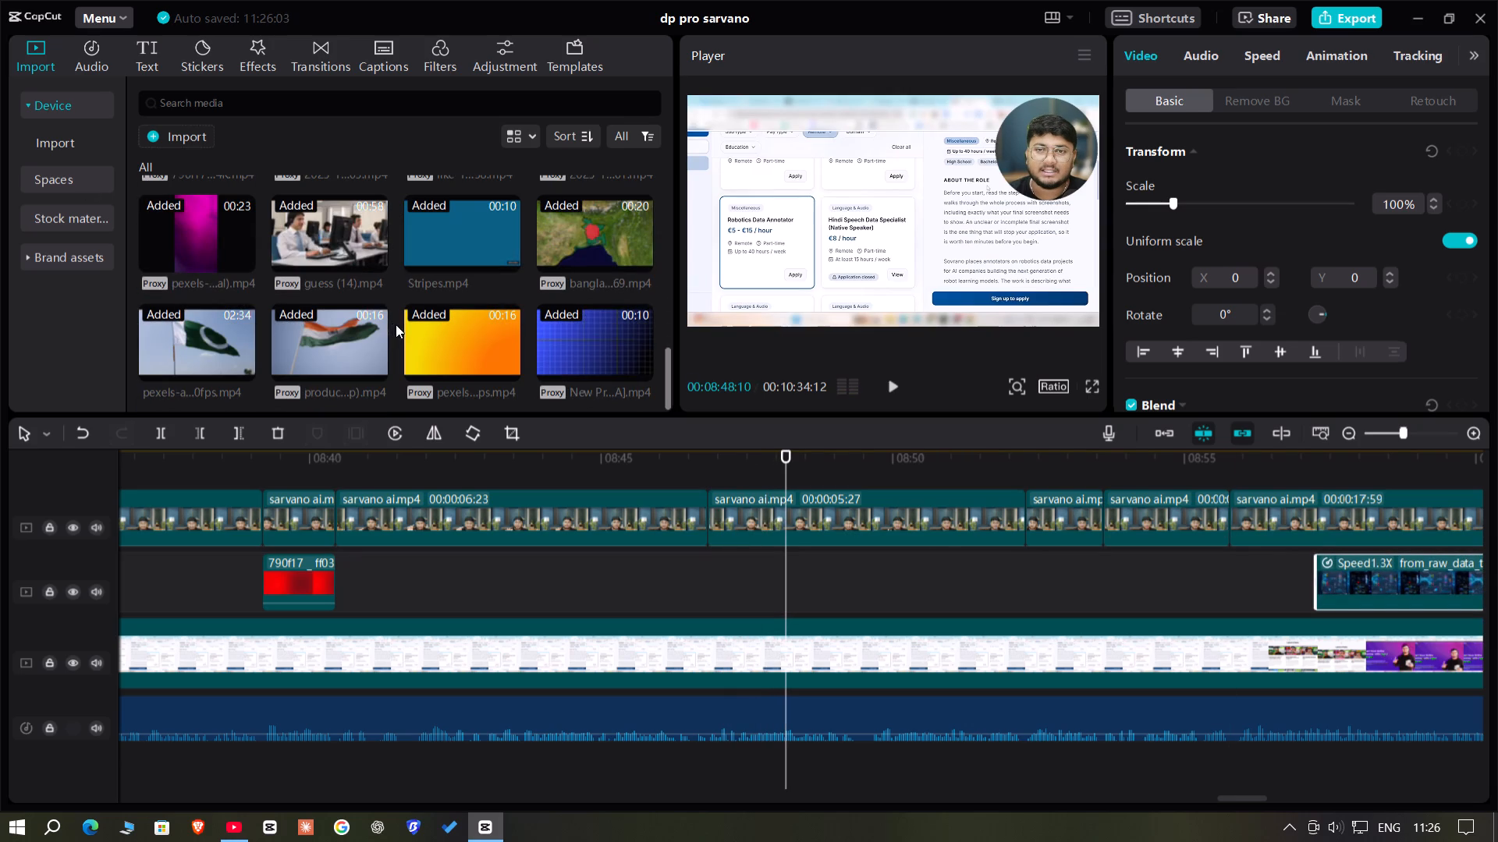
pyautogui.click(182, 133)
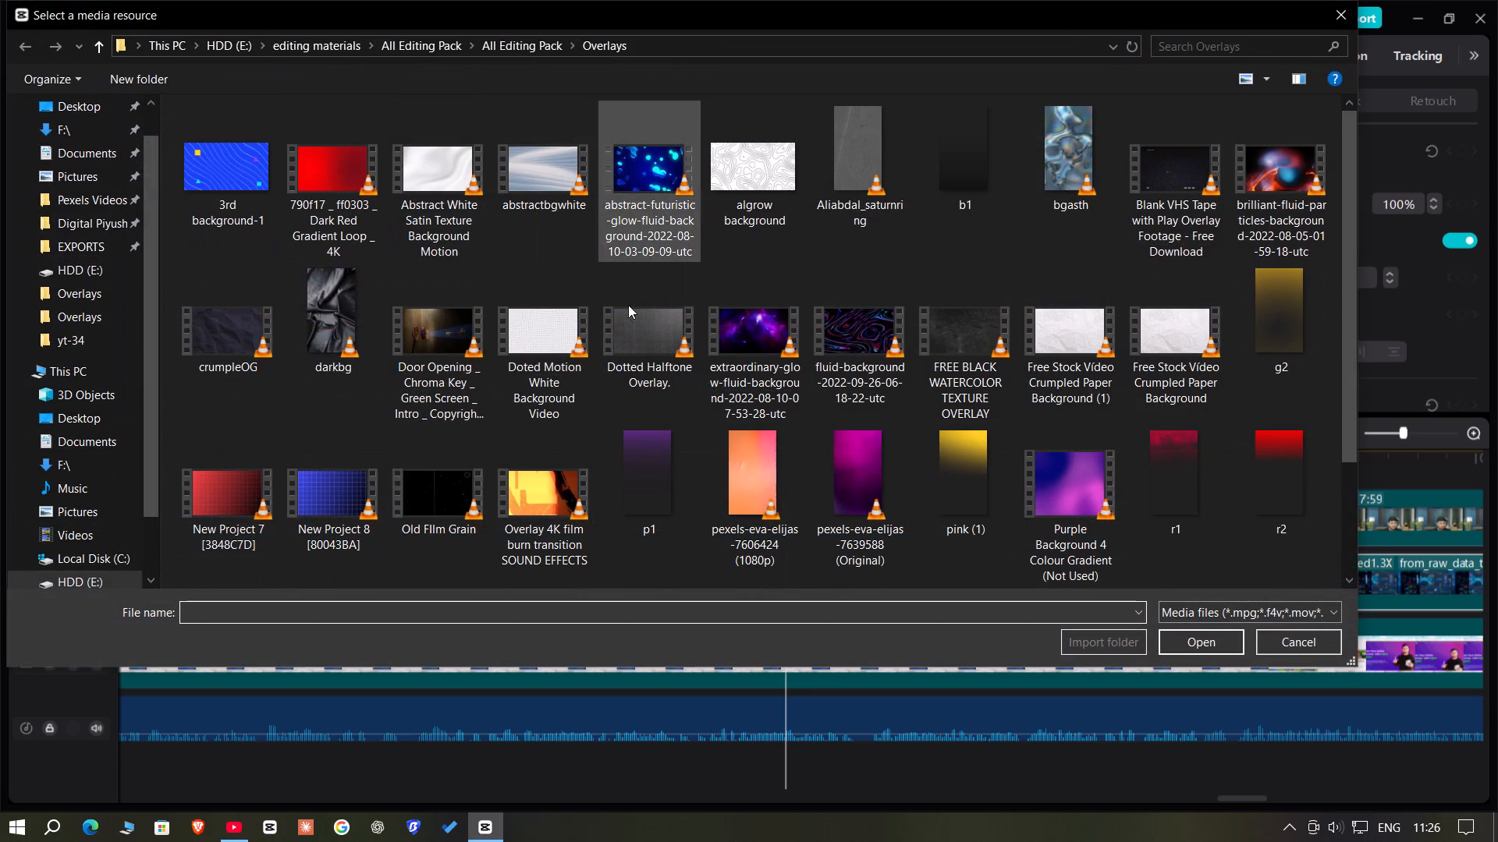
pyautogui.doubleClick(774, 467)
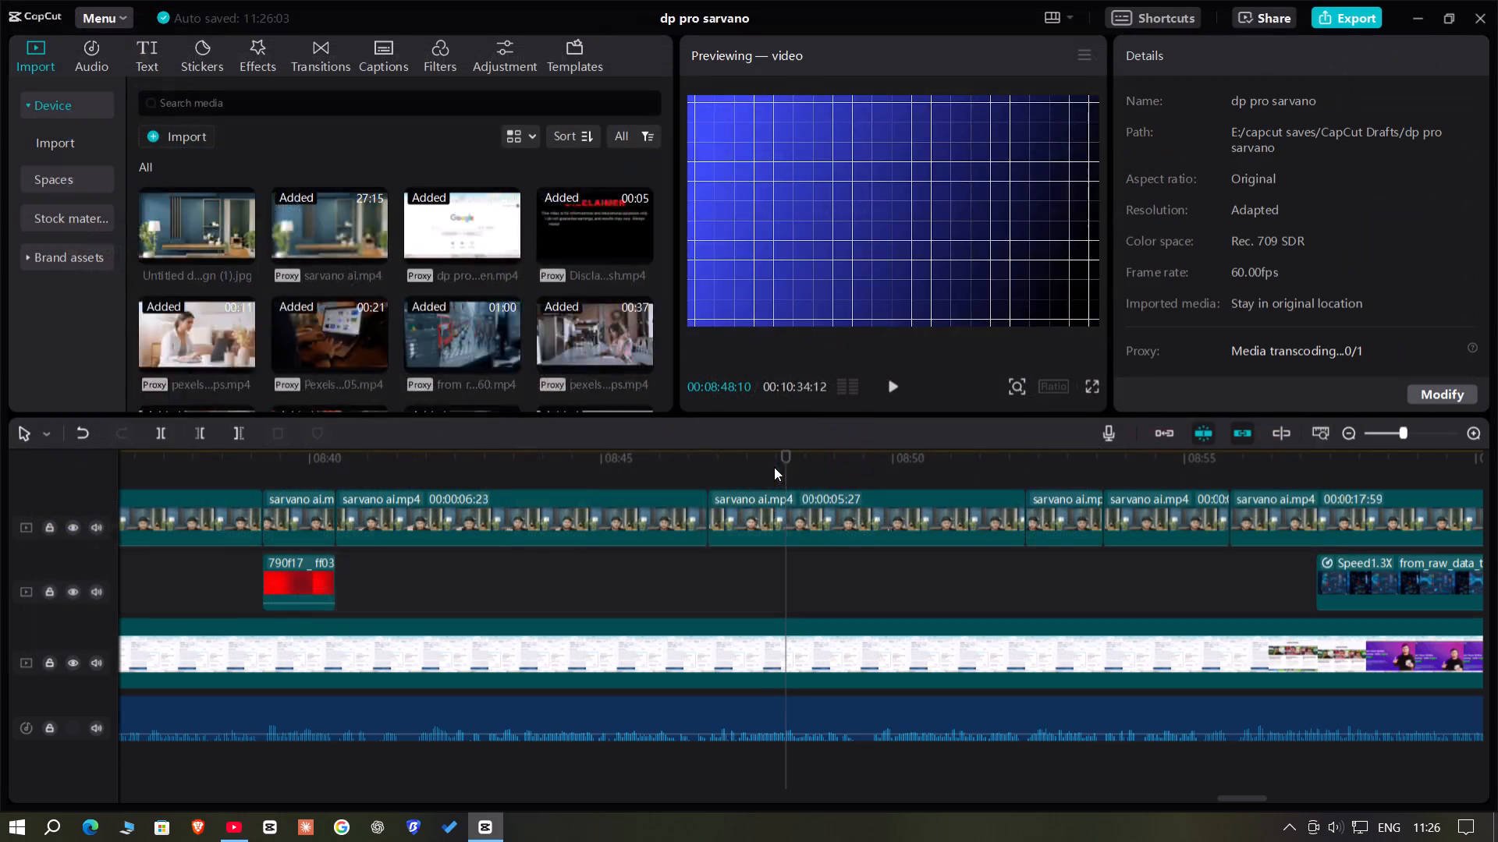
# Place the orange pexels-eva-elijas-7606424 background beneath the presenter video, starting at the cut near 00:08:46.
pyautogui.moveTo(186, 345); pyautogui.dragTo(712, 586)
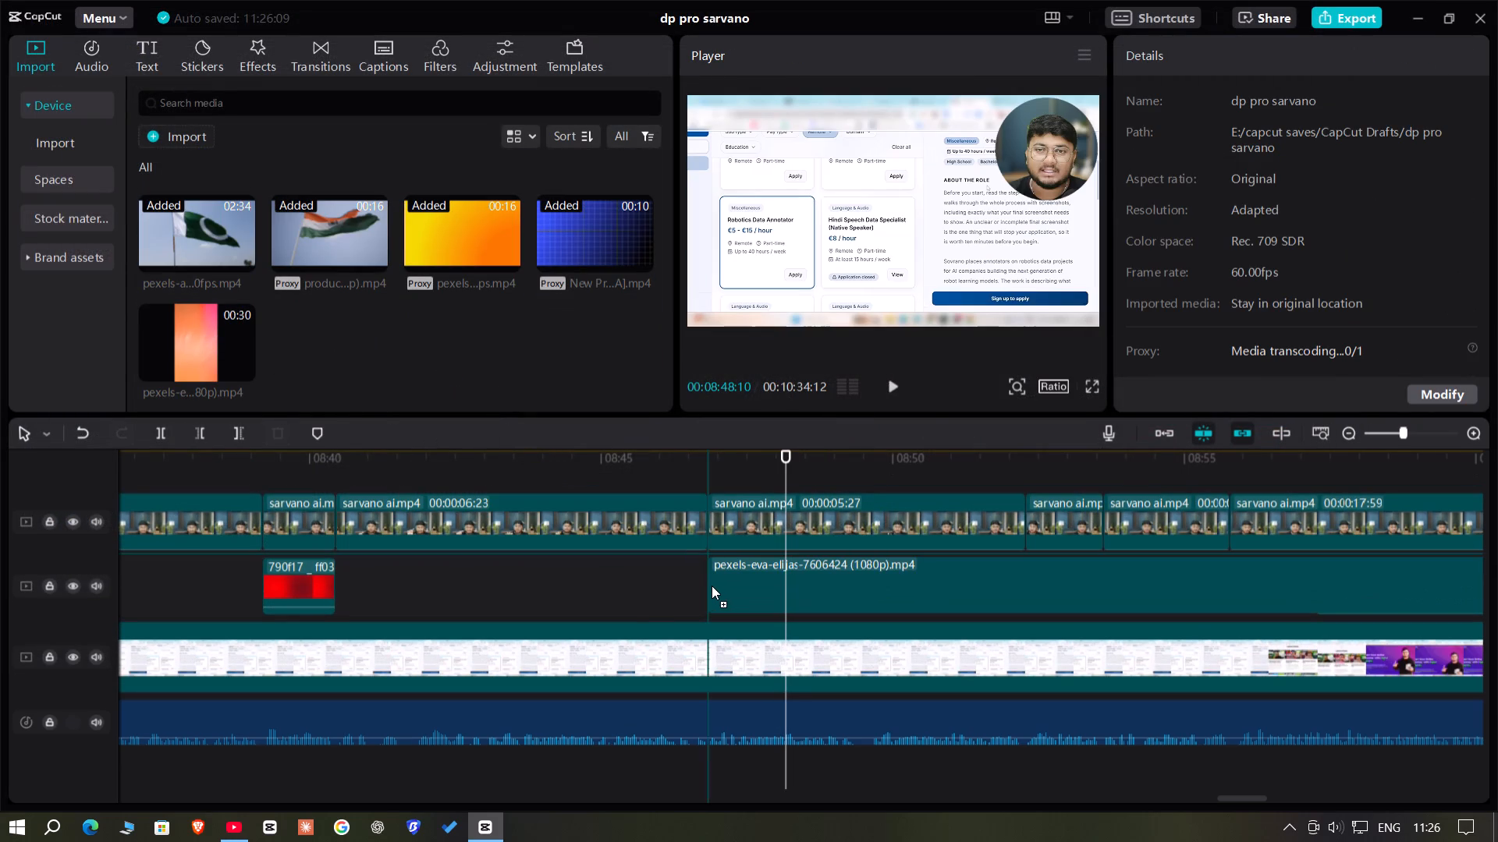
pyautogui.moveTo(712, 586); pyautogui.dragTo(709, 586)
# Rotate the orange background 90° and enlarge it to 196% so it fills the frame.
pyautogui.moveTo(893, 345); pyautogui.dragTo(889, 344)
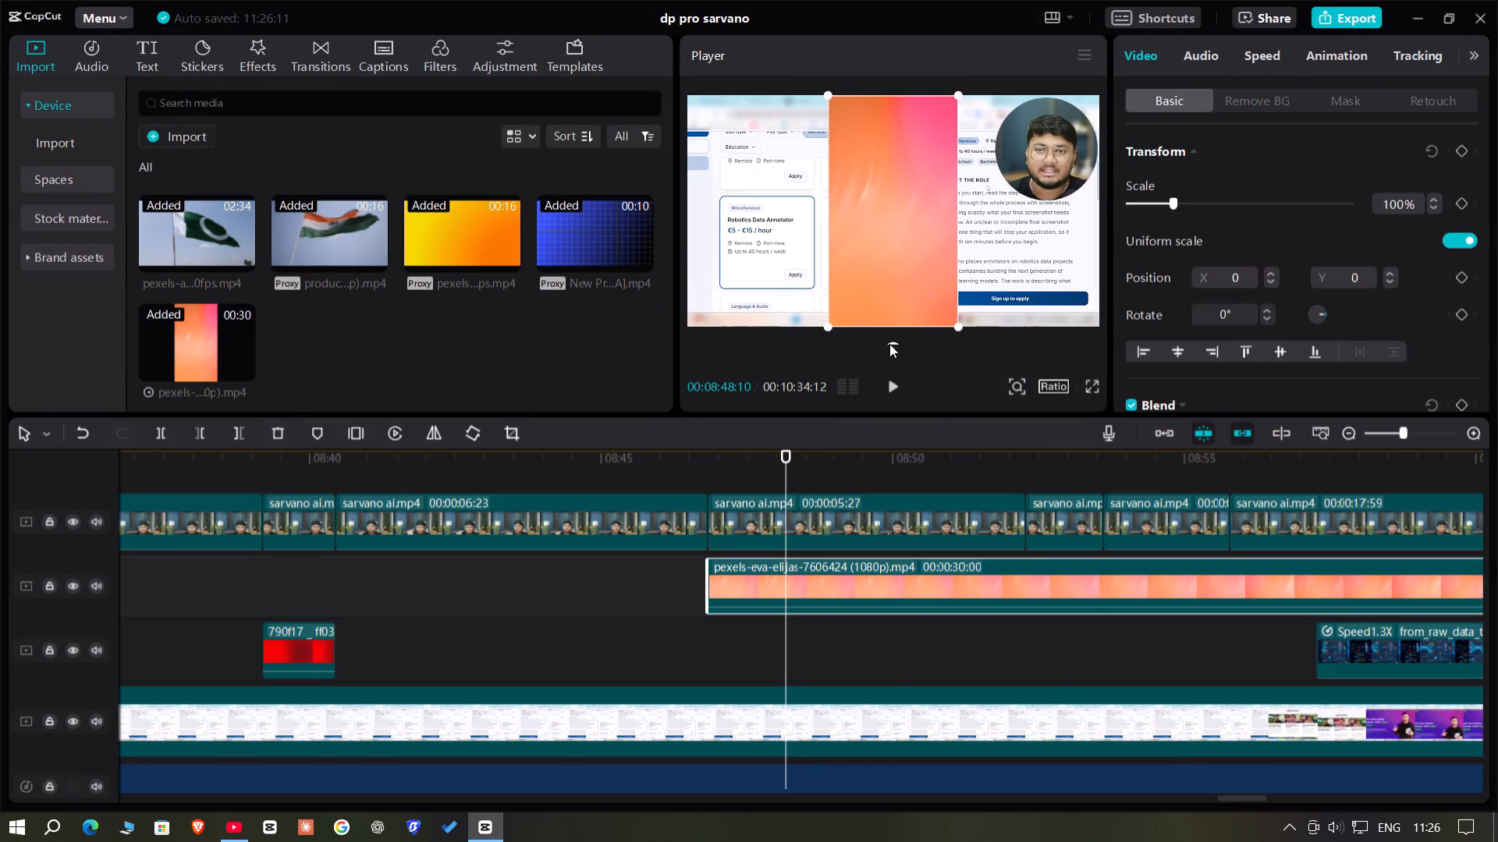
pyautogui.moveTo(889, 344); pyautogui.dragTo(734, 260)
pyautogui.moveTo(890, 345); pyautogui.dragTo(847, 325)
pyautogui.moveTo(889, 341); pyautogui.dragTo(653, 216)
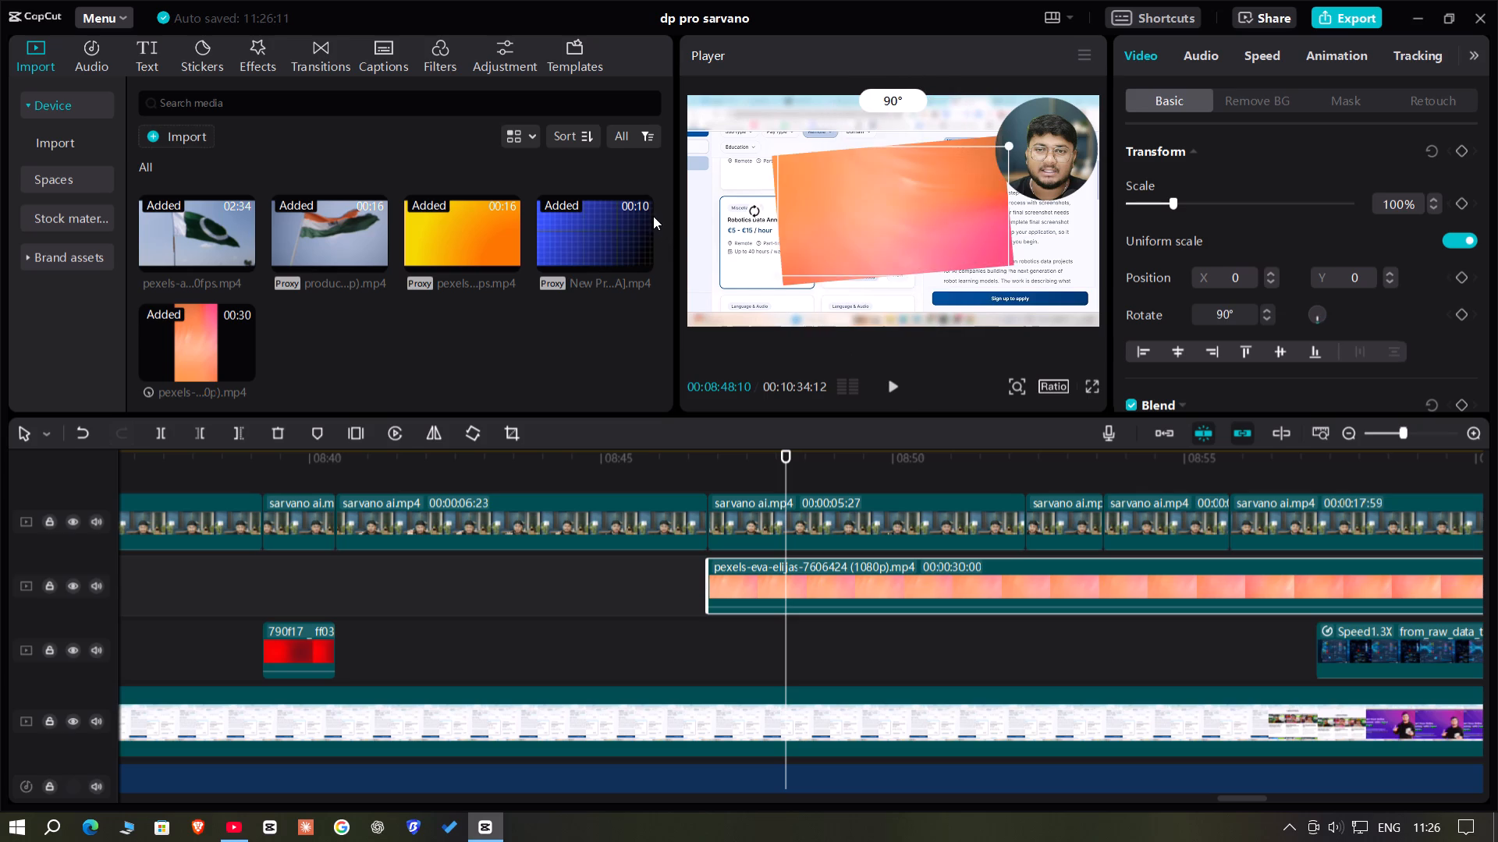
pyautogui.moveTo(653, 216); pyautogui.dragTo(648, 211)
pyautogui.click(1000, 269)
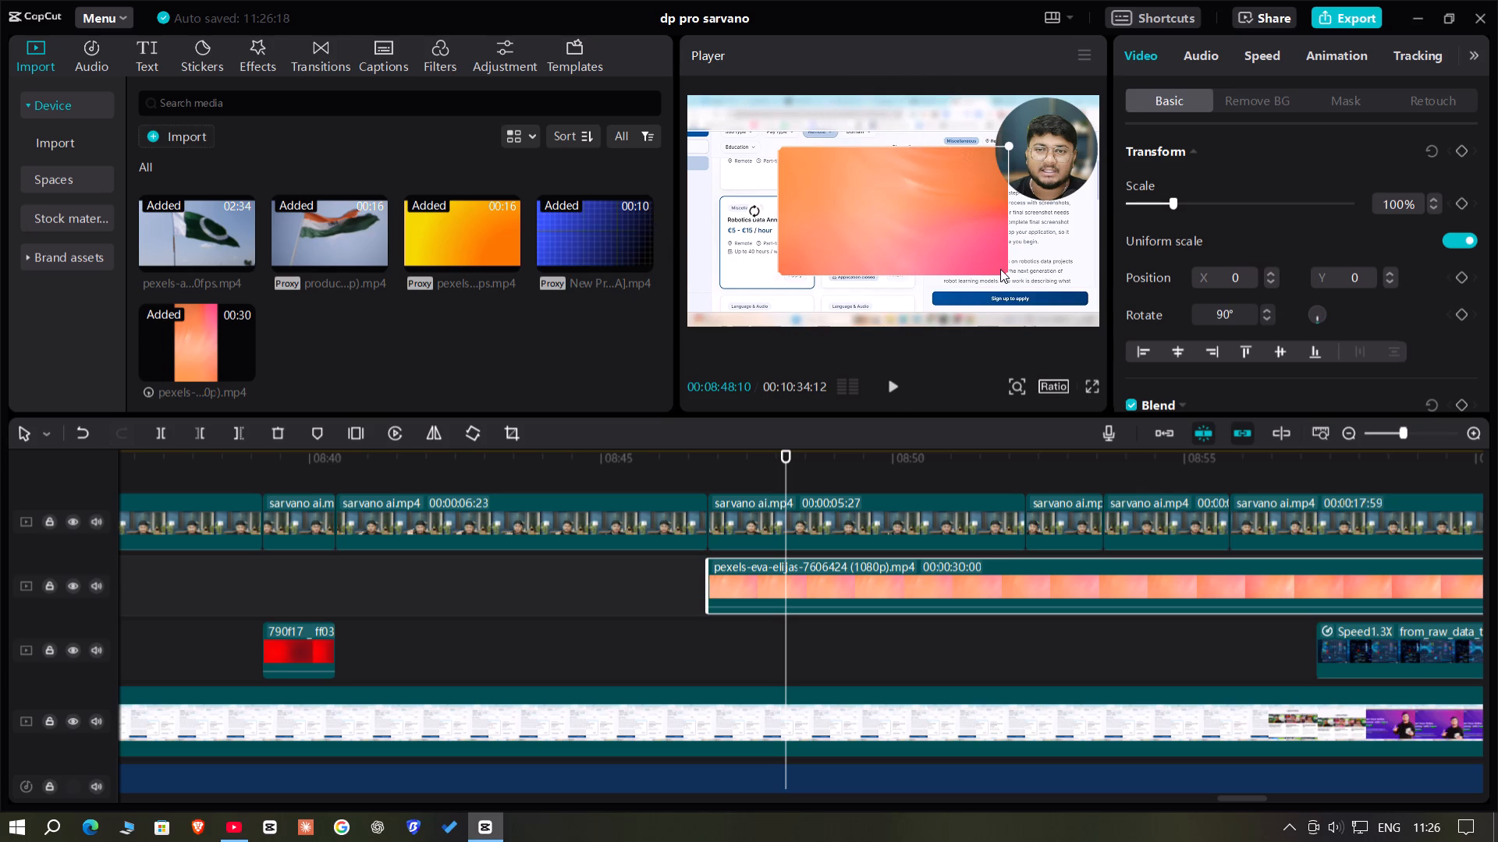
pyautogui.moveTo(1010, 276); pyautogui.dragTo(1122, 446)
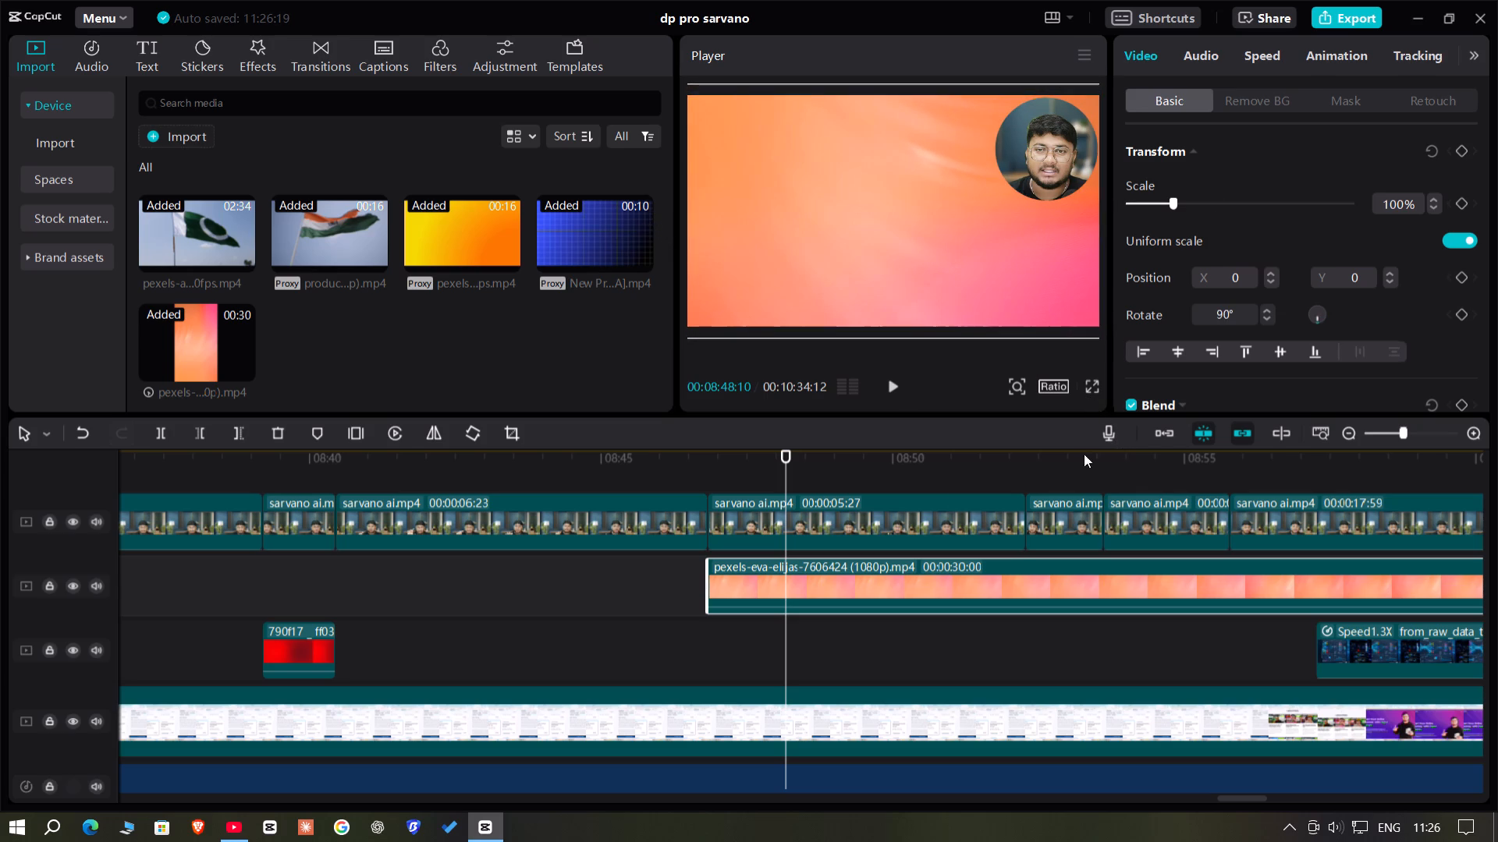
# Trim the orange background's end to the presenter cut at 00:08:52:17 and put it on the b-roll track.
pyautogui.click(920, 482)
pyautogui.moveTo(920, 482); pyautogui.dragTo(1024, 478)
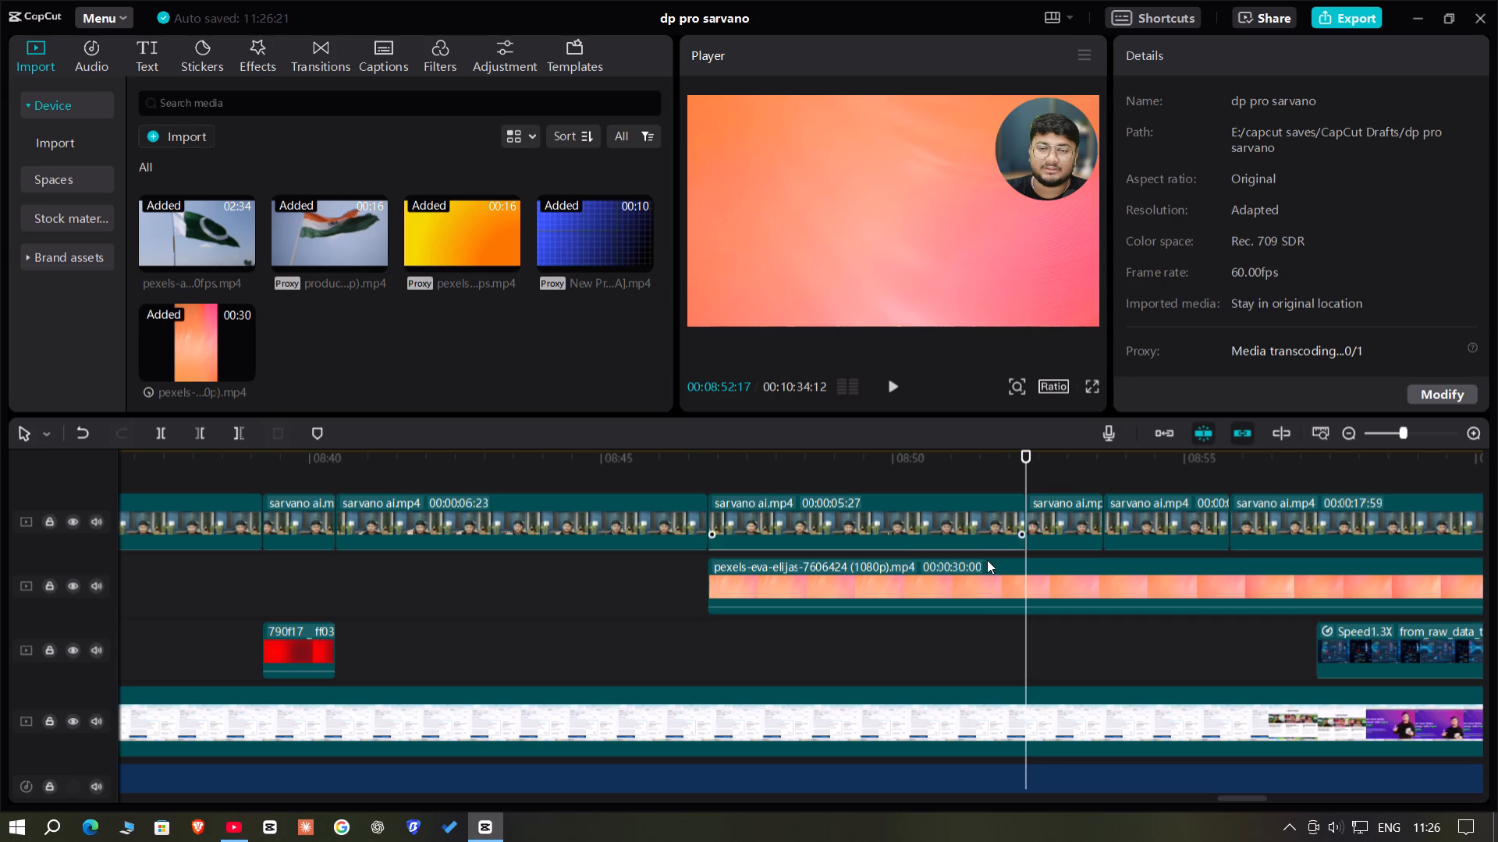
pyautogui.click(985, 599)
pyautogui.click(248, 429)
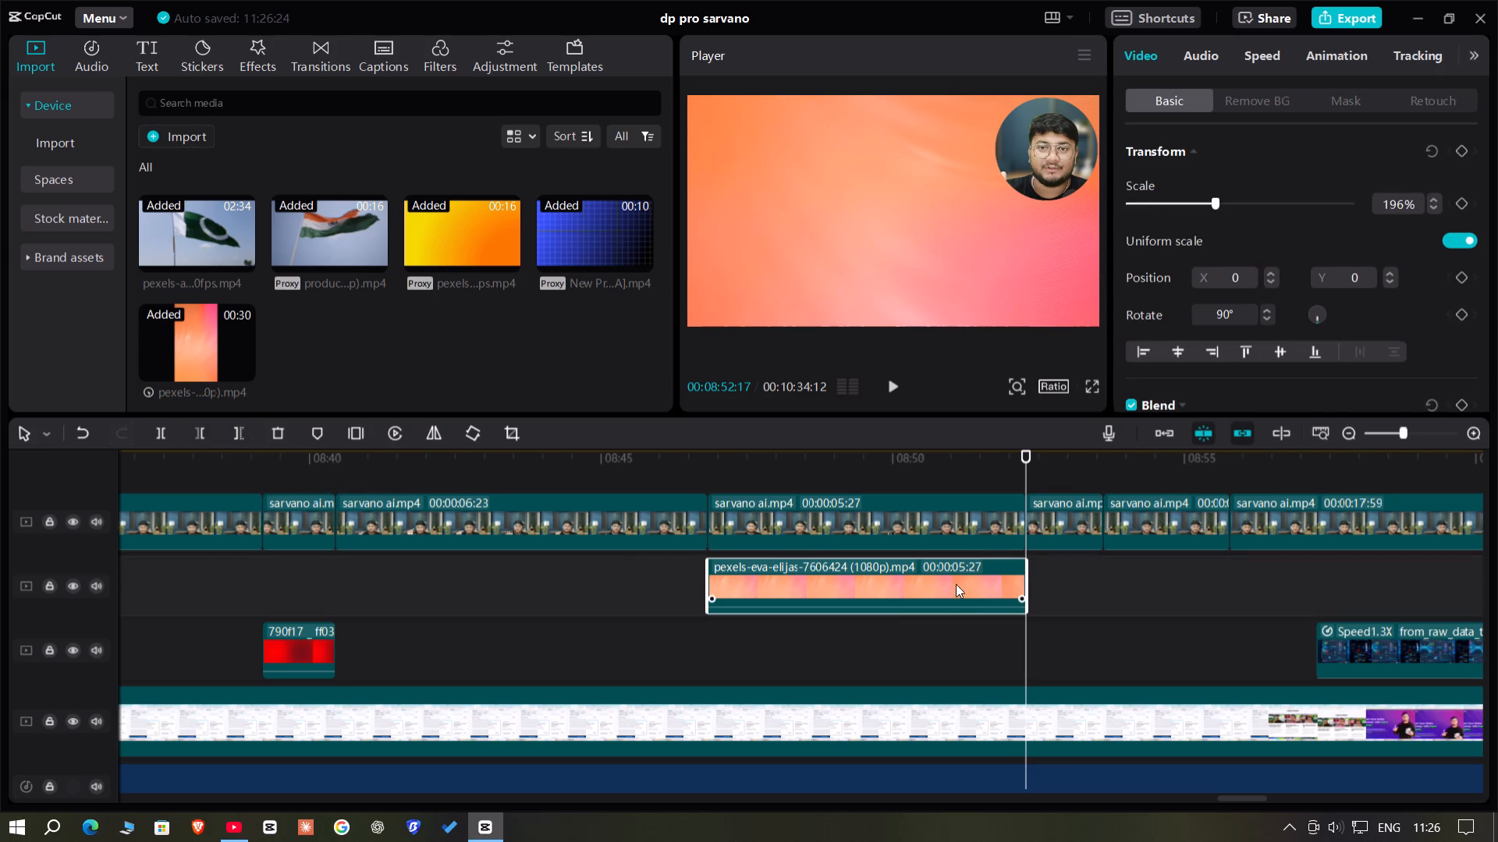
pyautogui.moveTo(953, 592); pyautogui.dragTo(953, 650)
# Review past the orange background and move the AI b-roll clip later to the presenter cut at about 00:09:33.
pyautogui.press('space')
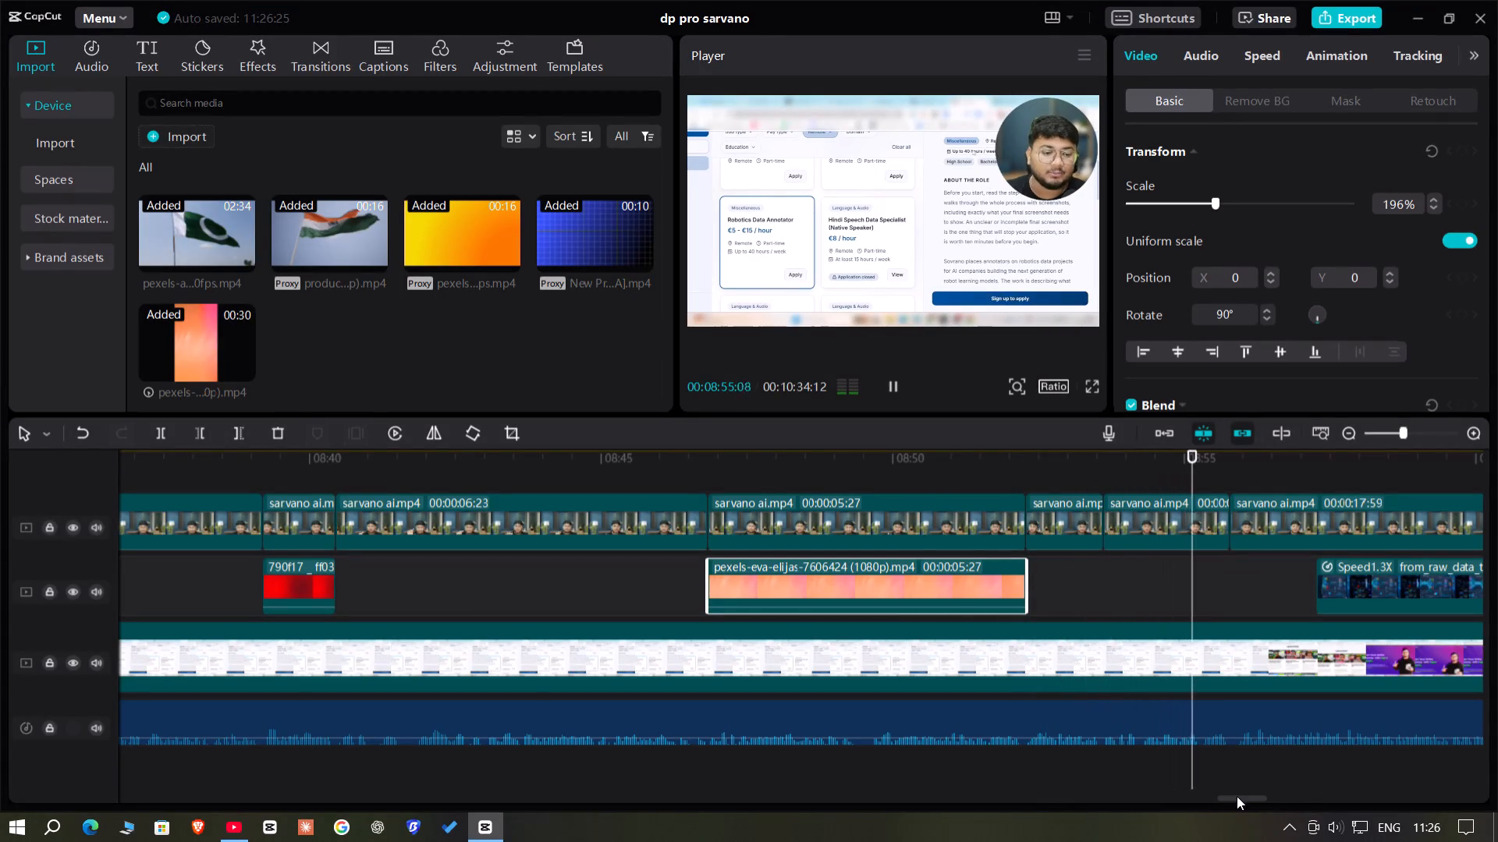
pyautogui.moveTo(1239, 798); pyautogui.dragTo(1292, 797)
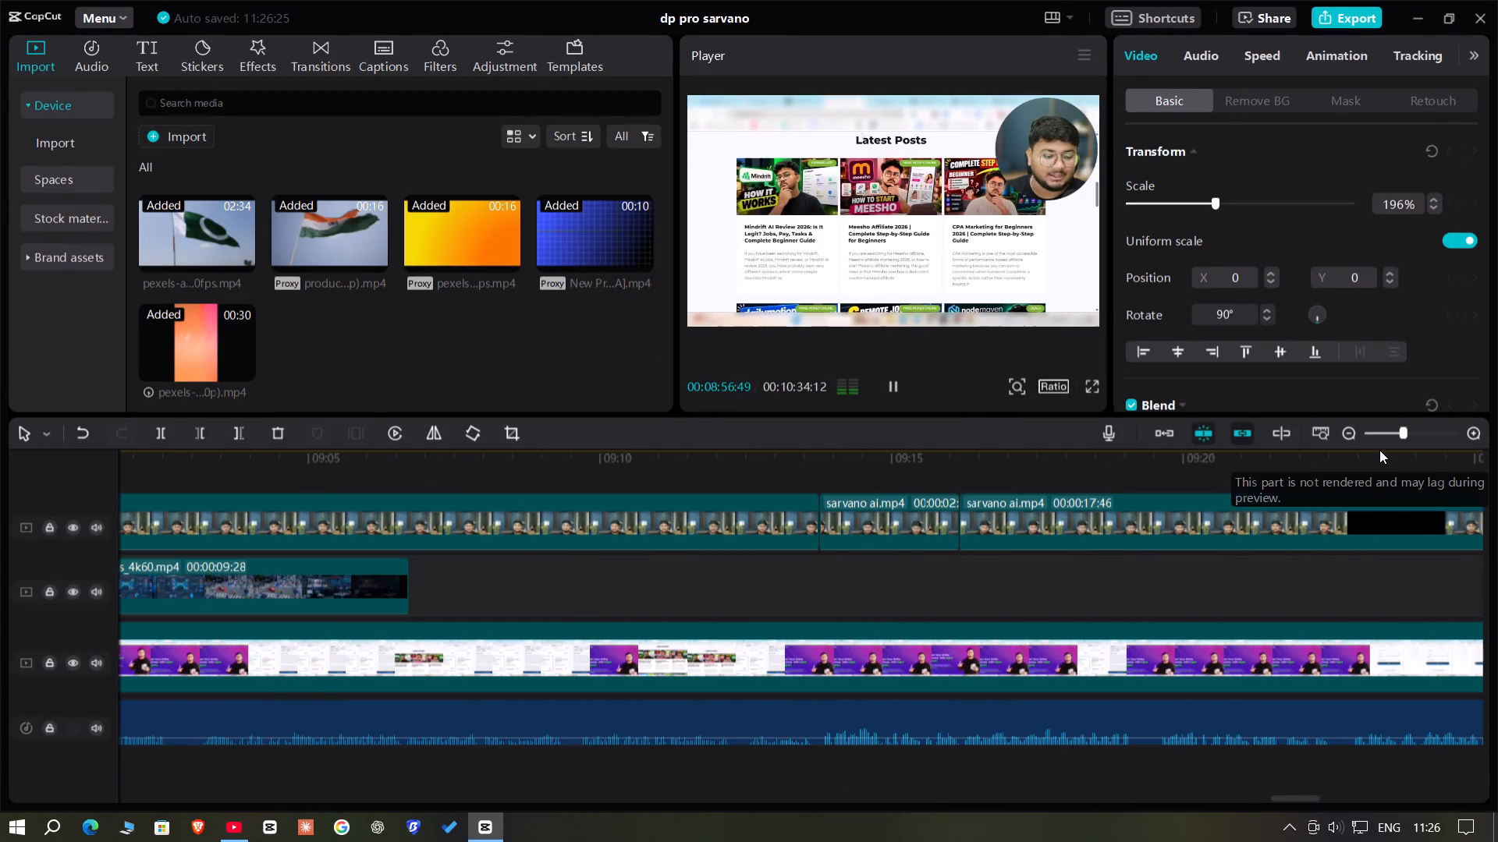
pyautogui.click(1397, 430)
pyautogui.moveTo(1345, 798); pyautogui.dragTo(1280, 798)
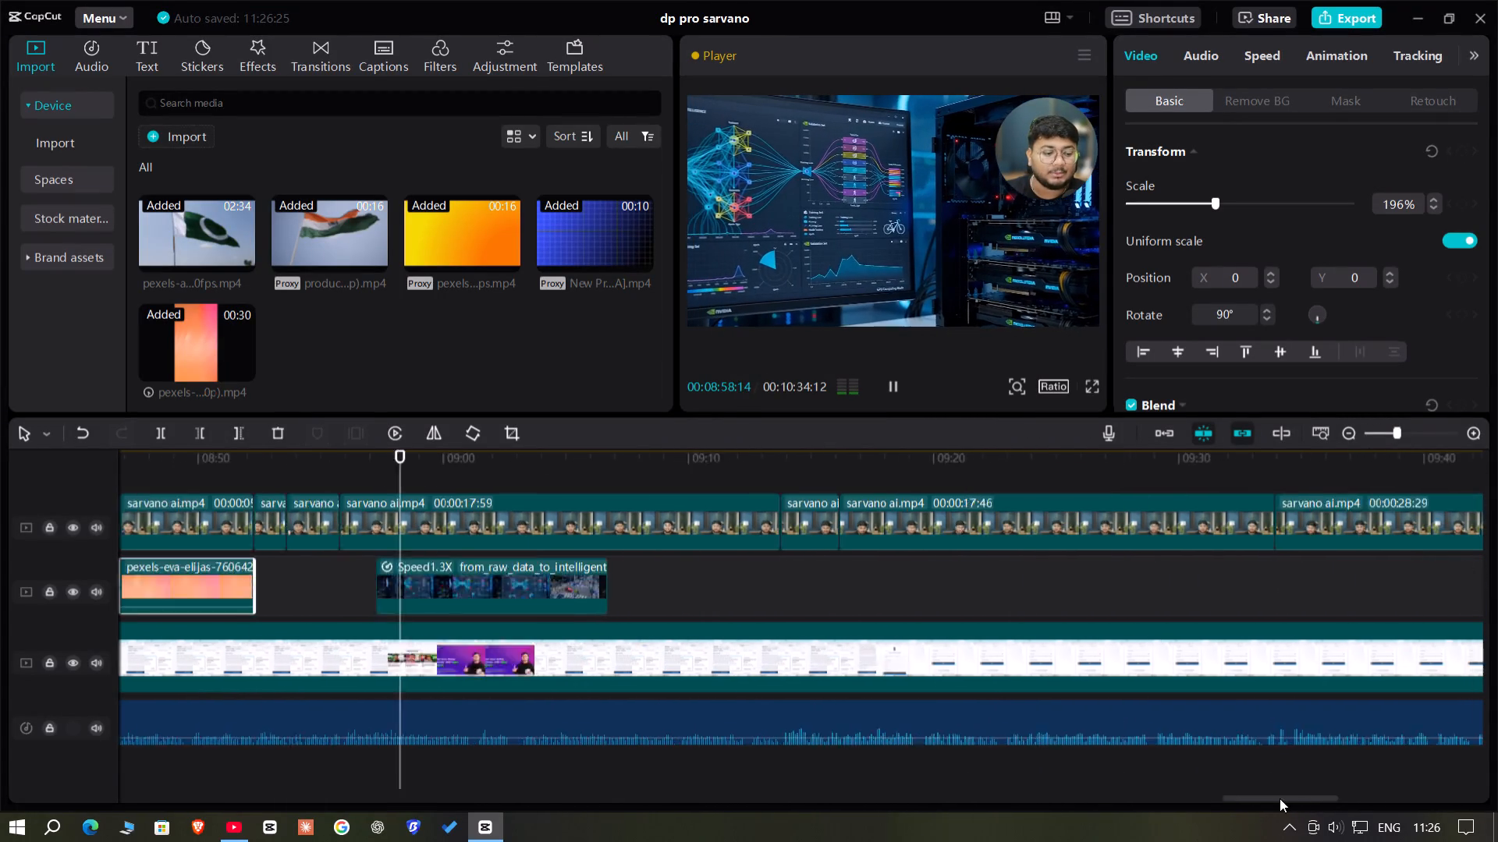
pyautogui.moveTo(1280, 798); pyautogui.dragTo(1254, 798)
pyautogui.click(995, 561)
pyautogui.moveTo(944, 564); pyautogui.dragTo(1251, 564)
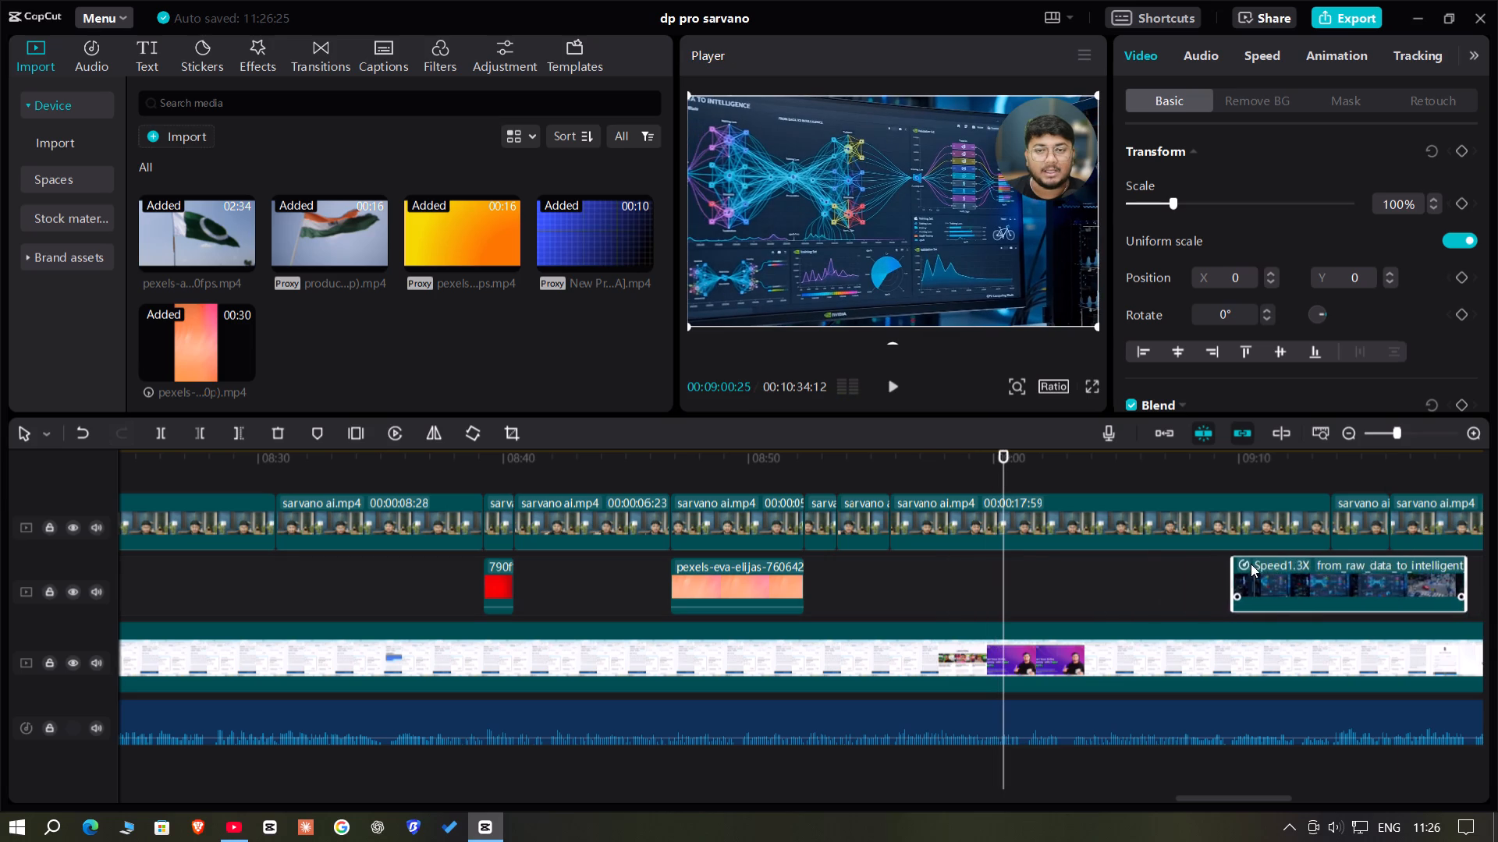
pyautogui.moveTo(1251, 564); pyautogui.dragTo(1138, 564)
# Copy the two adjacent 2025-12-04 YouTube screen clips near 00:01:03 and paste them at 00:09:11:48 on the b-roll track.
pyautogui.press('space')
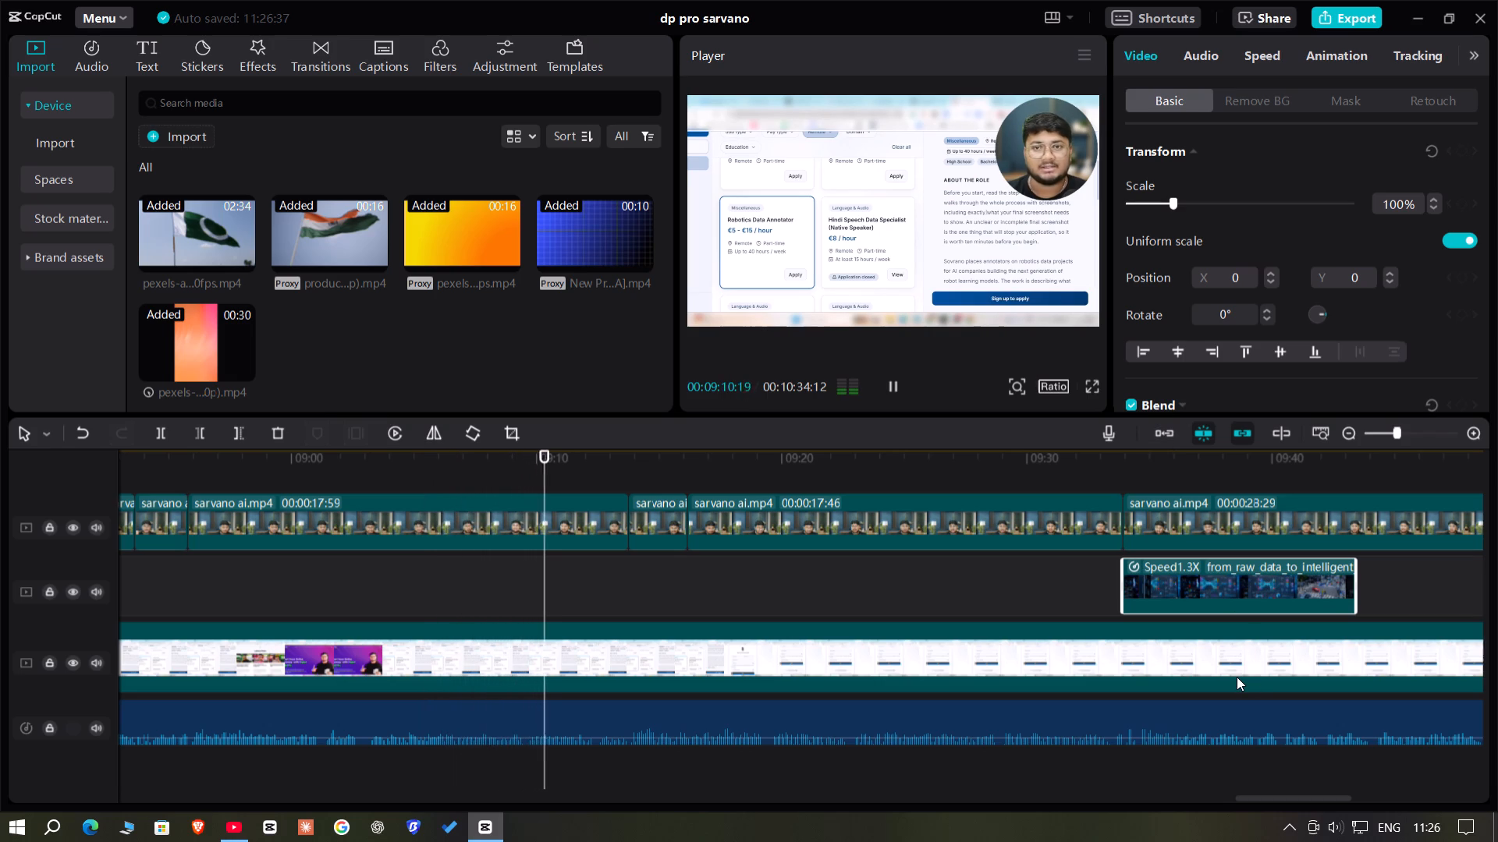
pyautogui.press('space')
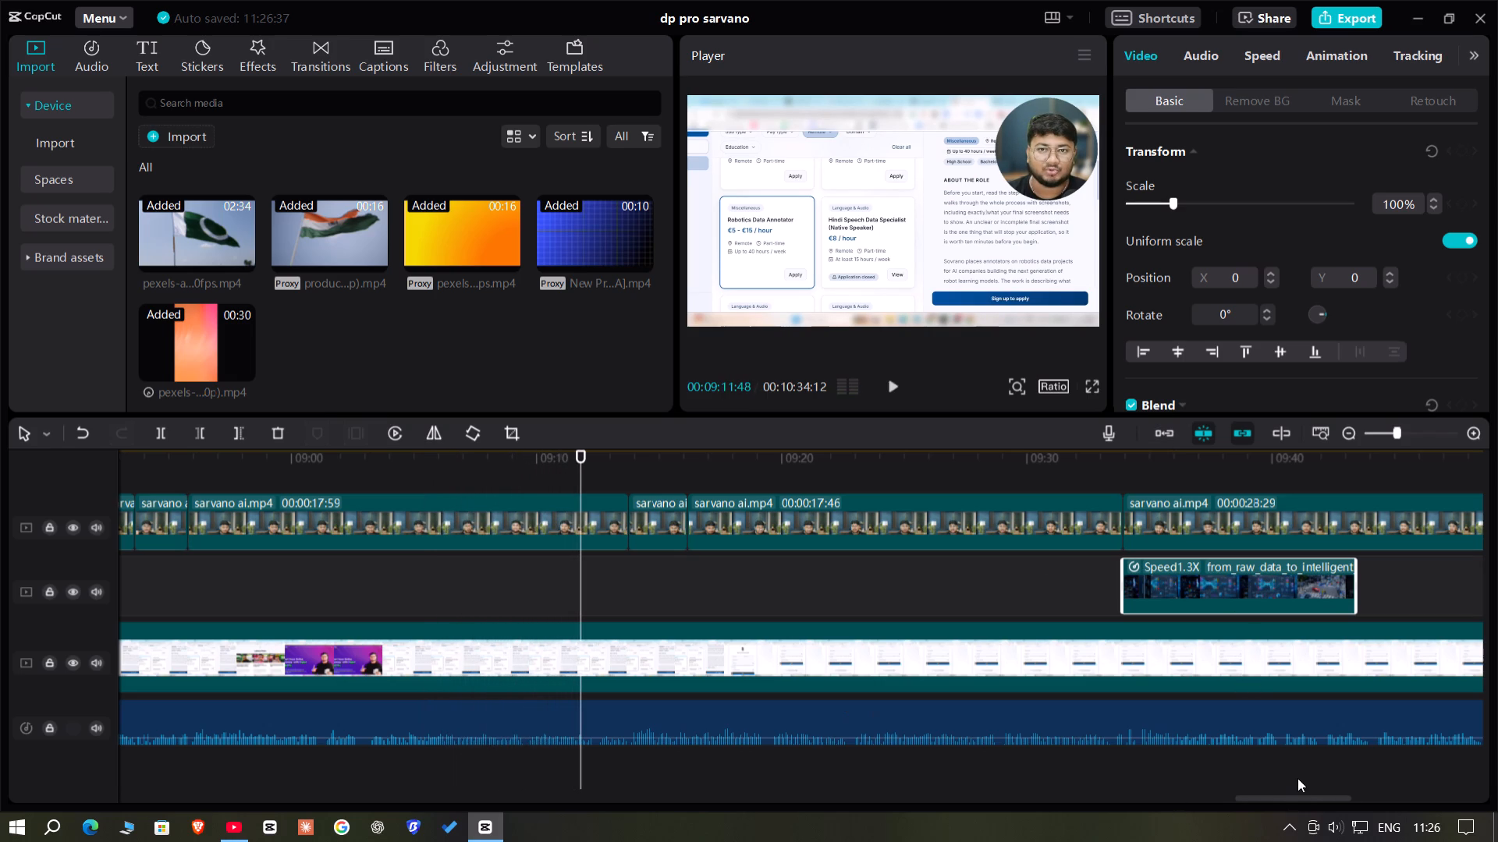
pyautogui.moveTo(1311, 801); pyautogui.dragTo(179, 819)
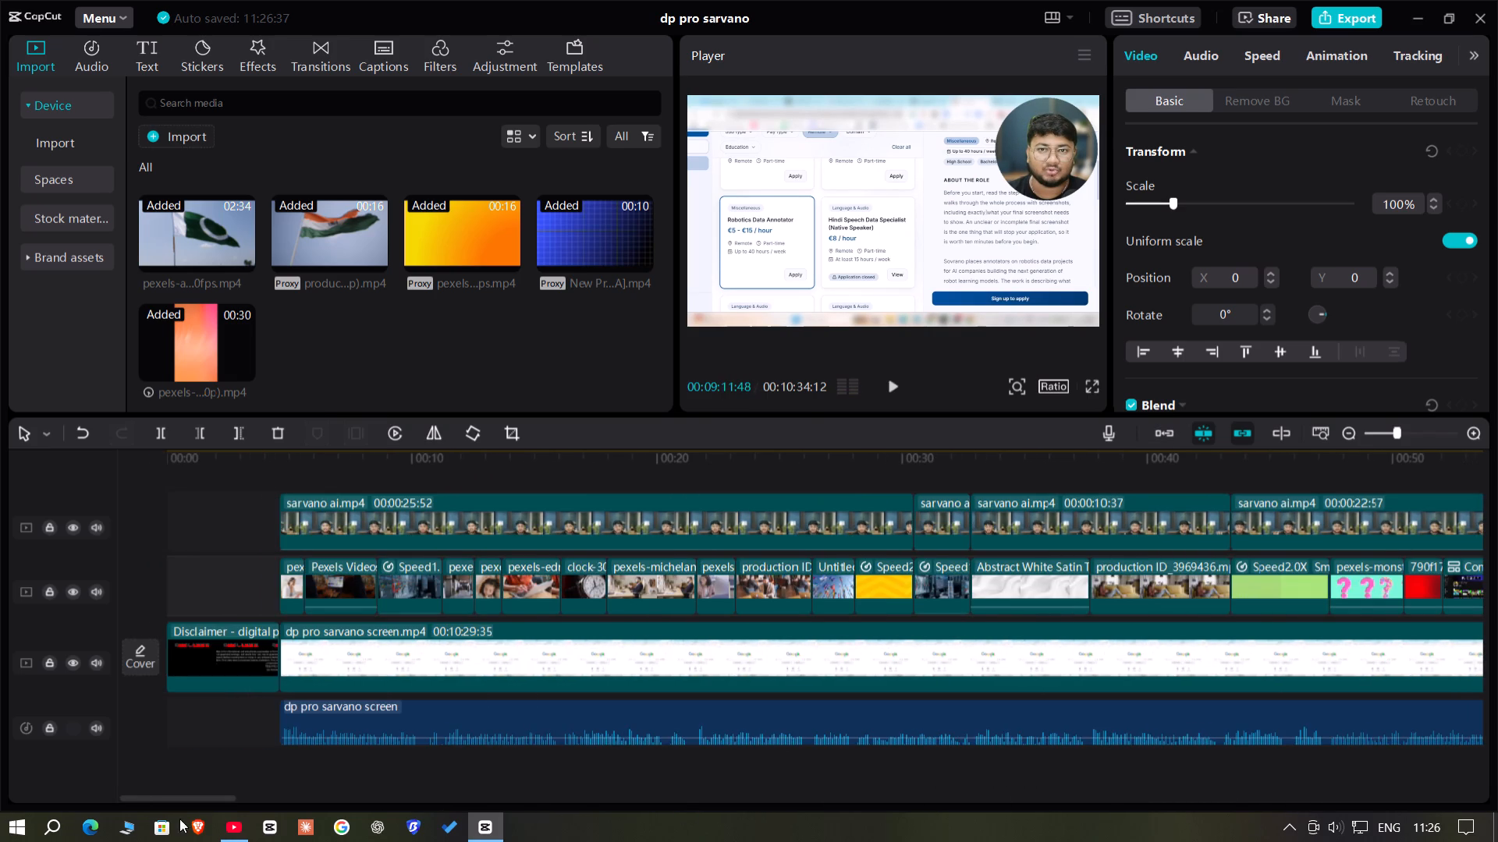
pyautogui.moveTo(179, 819); pyautogui.dragTo(271, 819)
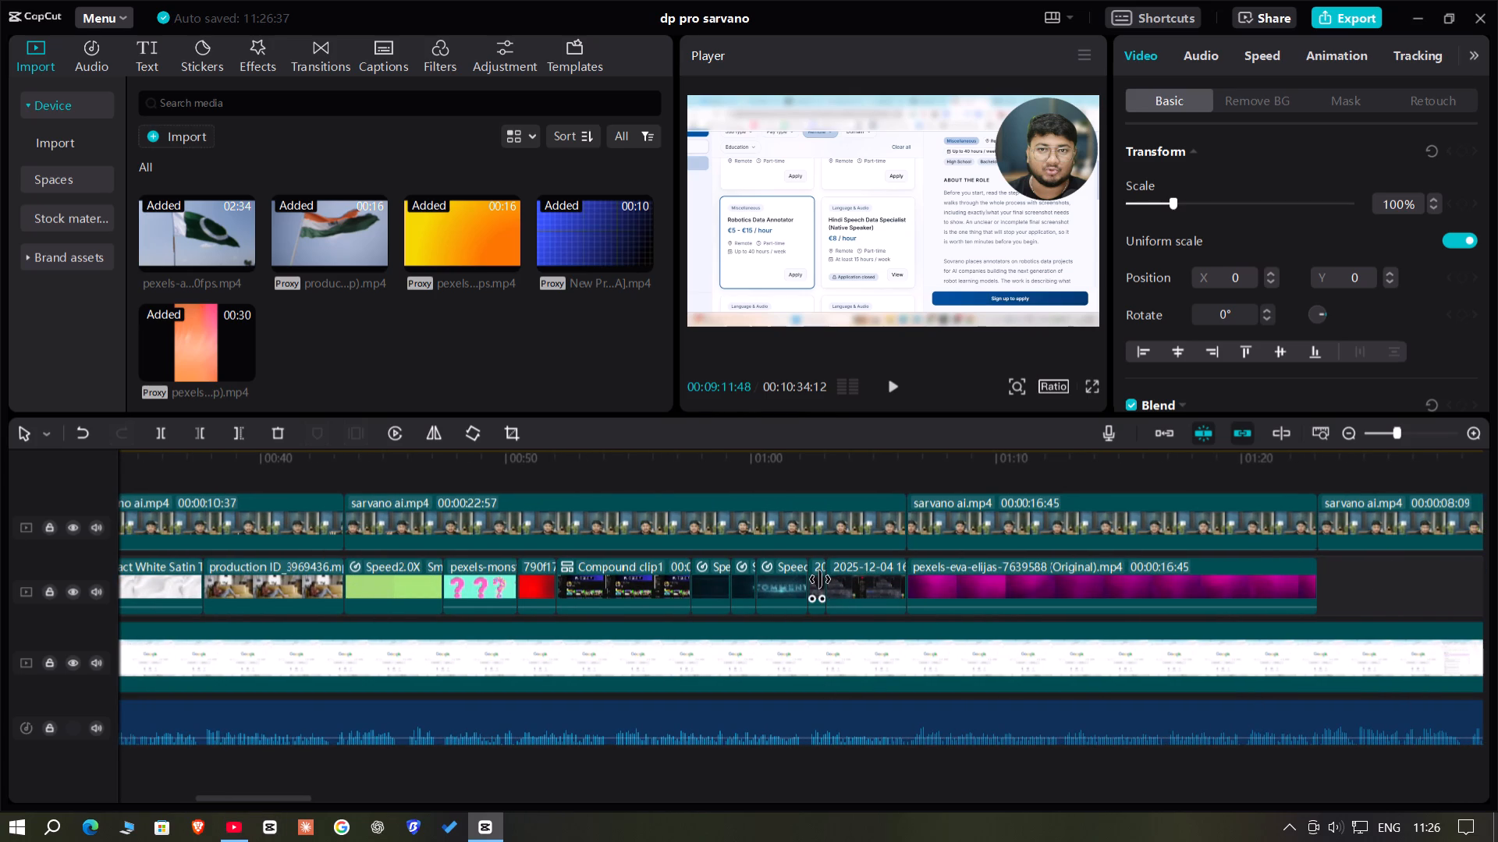
pyautogui.keyDown('ctrl'); pyautogui.click(819, 578); pyautogui.keyUp('ctrl')
pyautogui.keyDown('ctrl'); pyautogui.click(860, 581); pyautogui.keyUp('ctrl')
pyautogui.rightClick(860, 581)
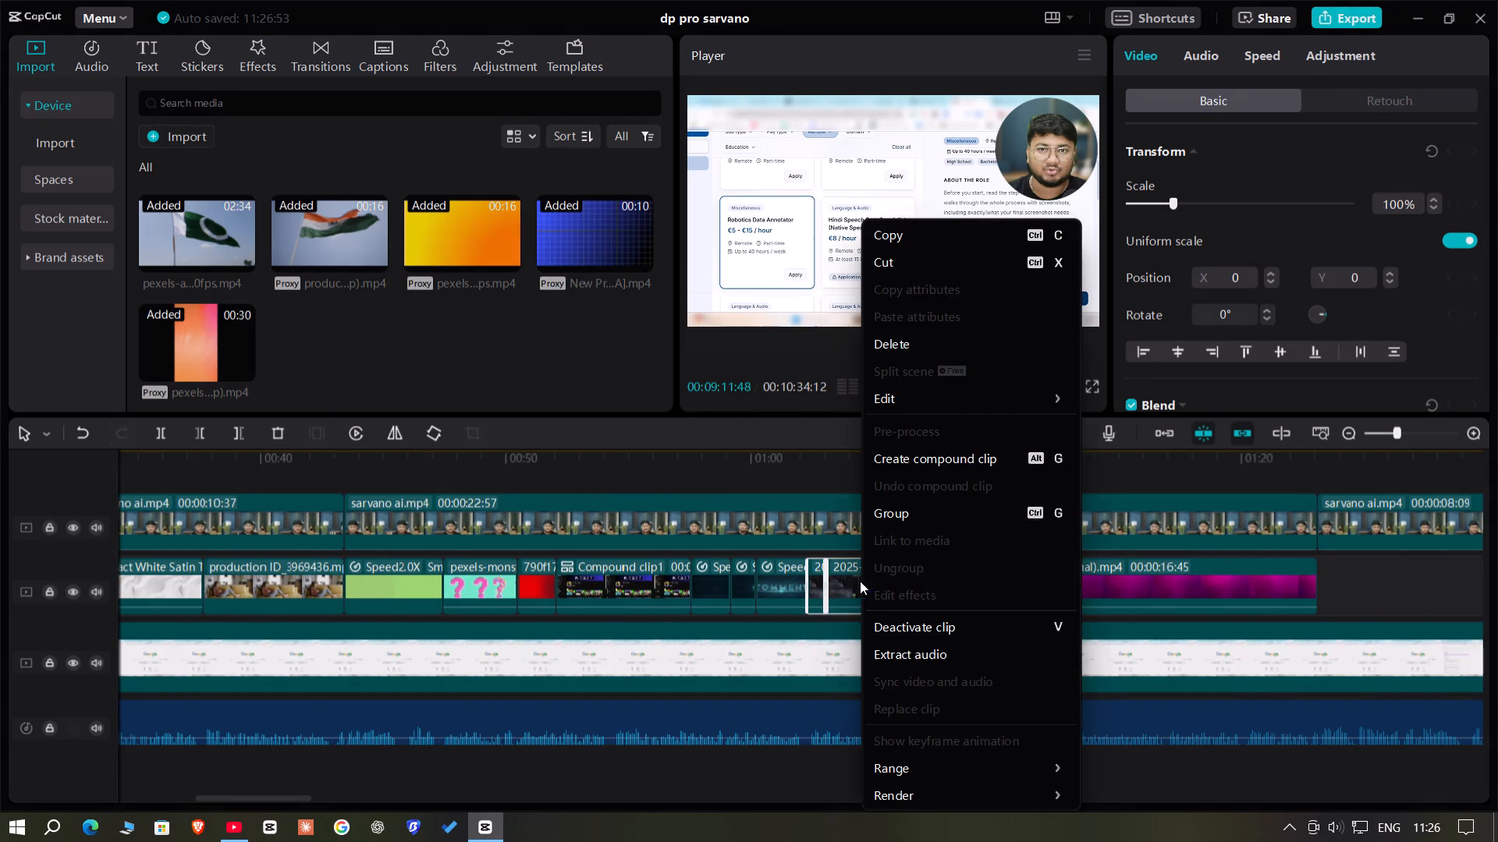
pyautogui.click(908, 234)
pyautogui.hotkey('ctrl', 'v')
# Move the pasted pair of YouTube screen clips earlier to start at 00:09:09:26.
pyautogui.press('space')
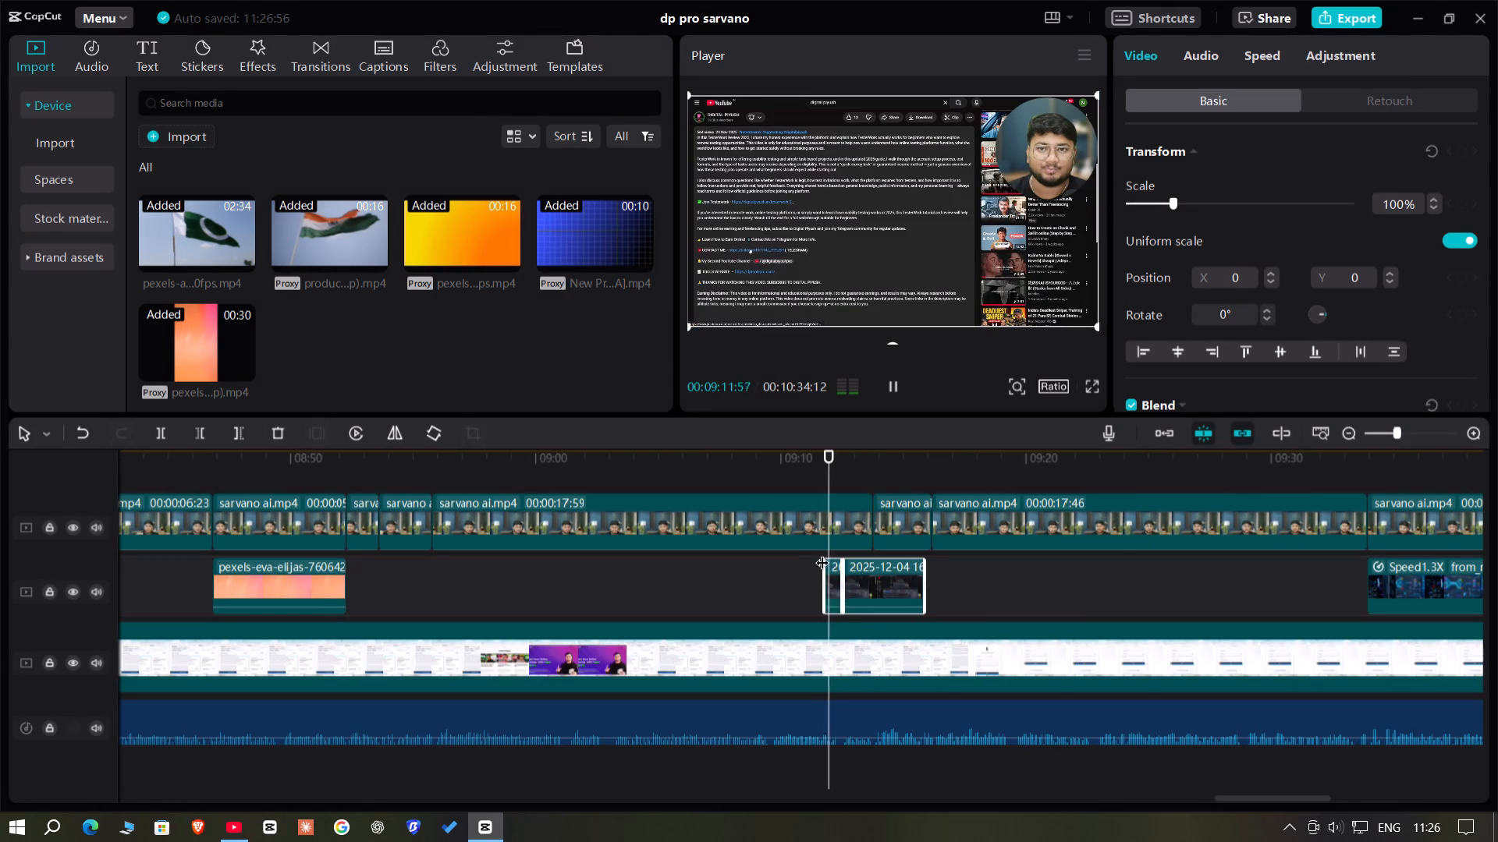
pyautogui.press('space')
pyautogui.moveTo(875, 575); pyautogui.dragTo(847, 575)
pyautogui.click(754, 479)
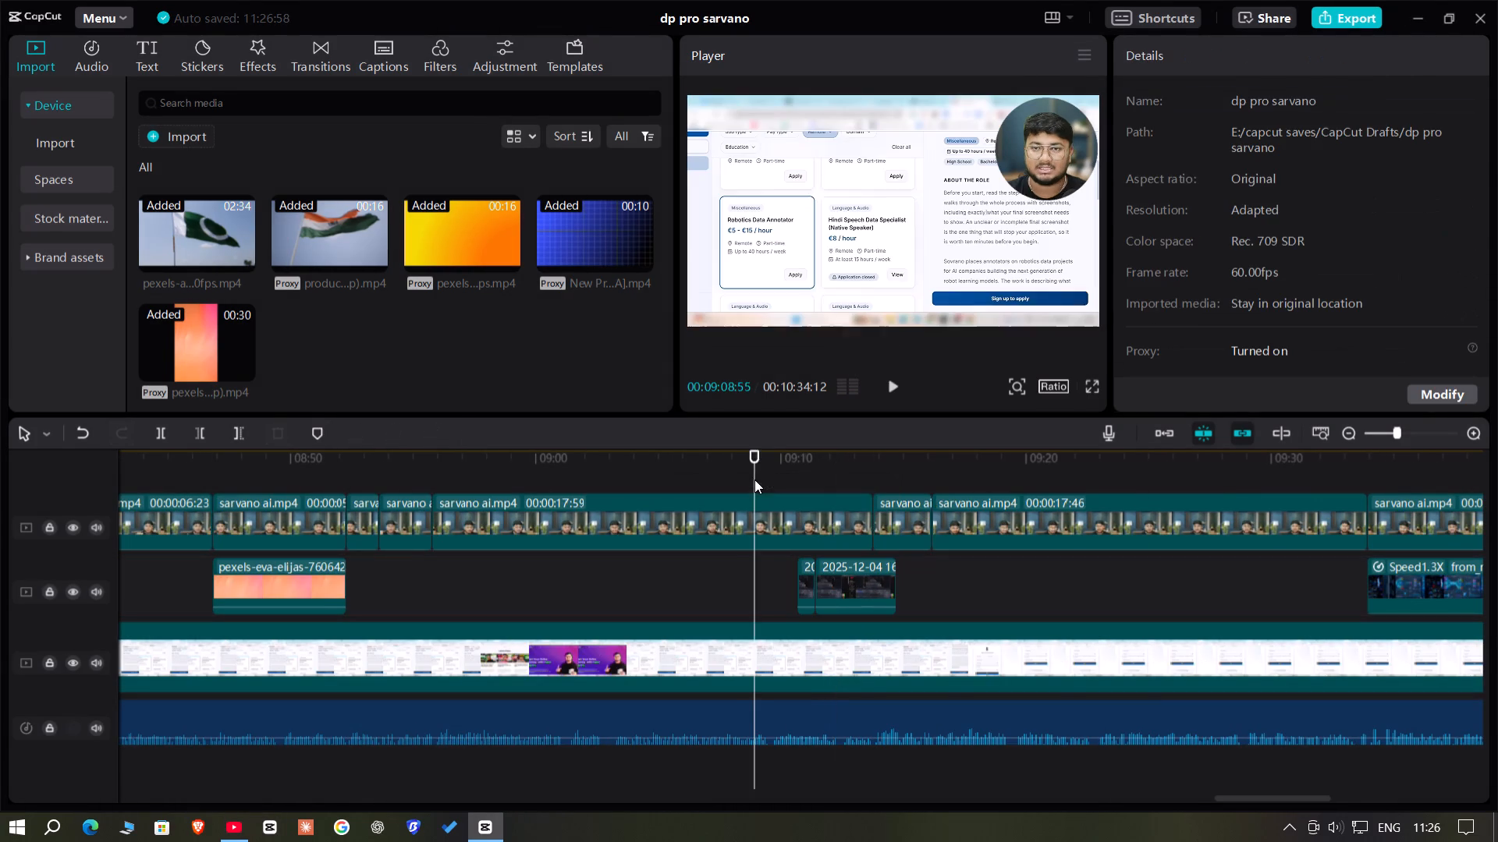
pyautogui.press('space')
pyautogui.press('space')
pyautogui.moveTo(960, 573); pyautogui.dragTo(821, 573)
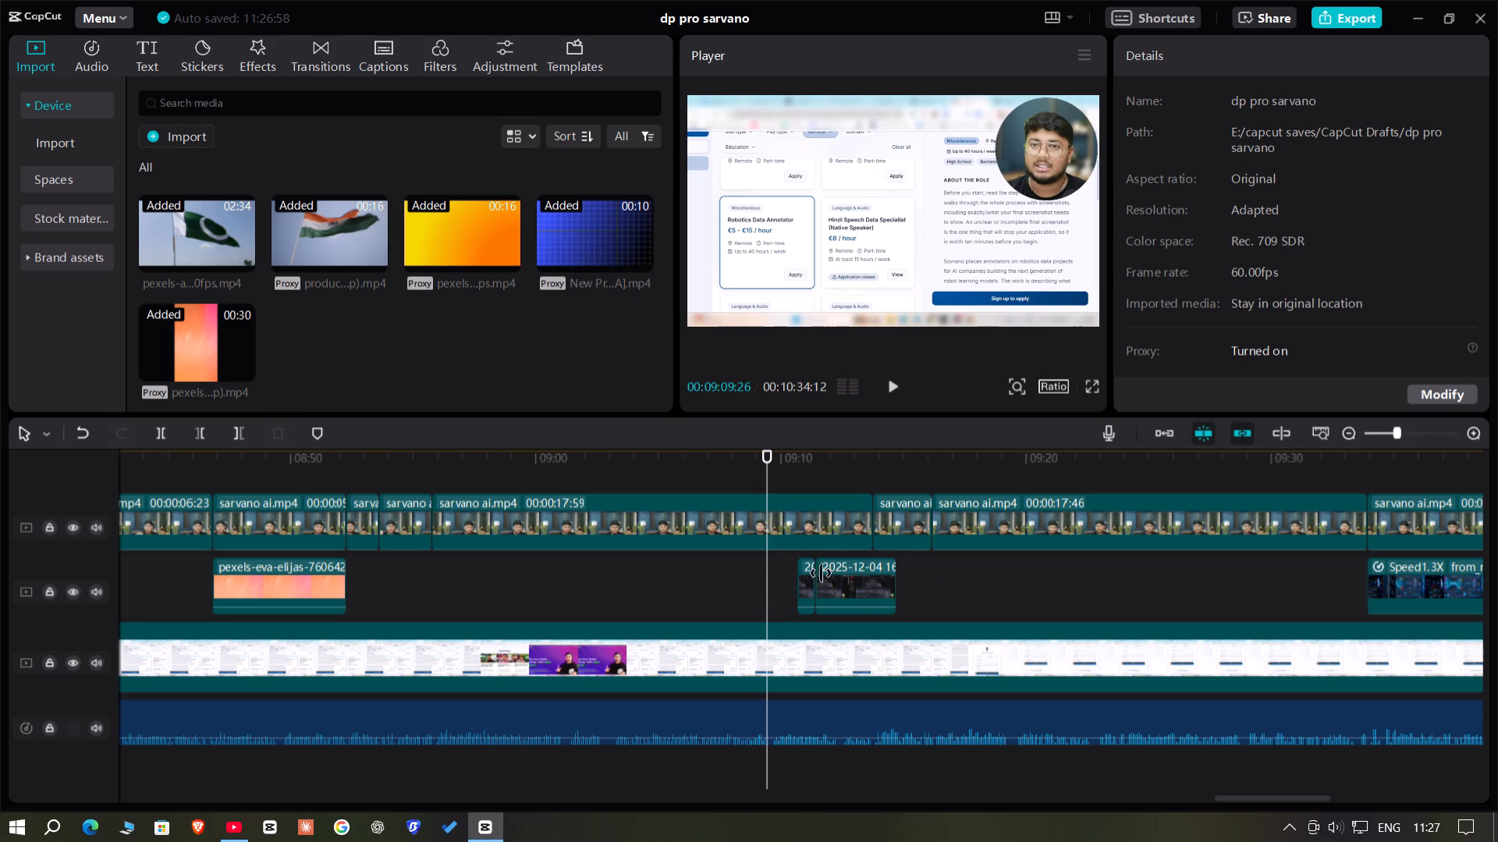
pyautogui.moveTo(821, 573); pyautogui.dragTo(797, 590)
pyautogui.moveTo(866, 587); pyautogui.dragTo(838, 592)
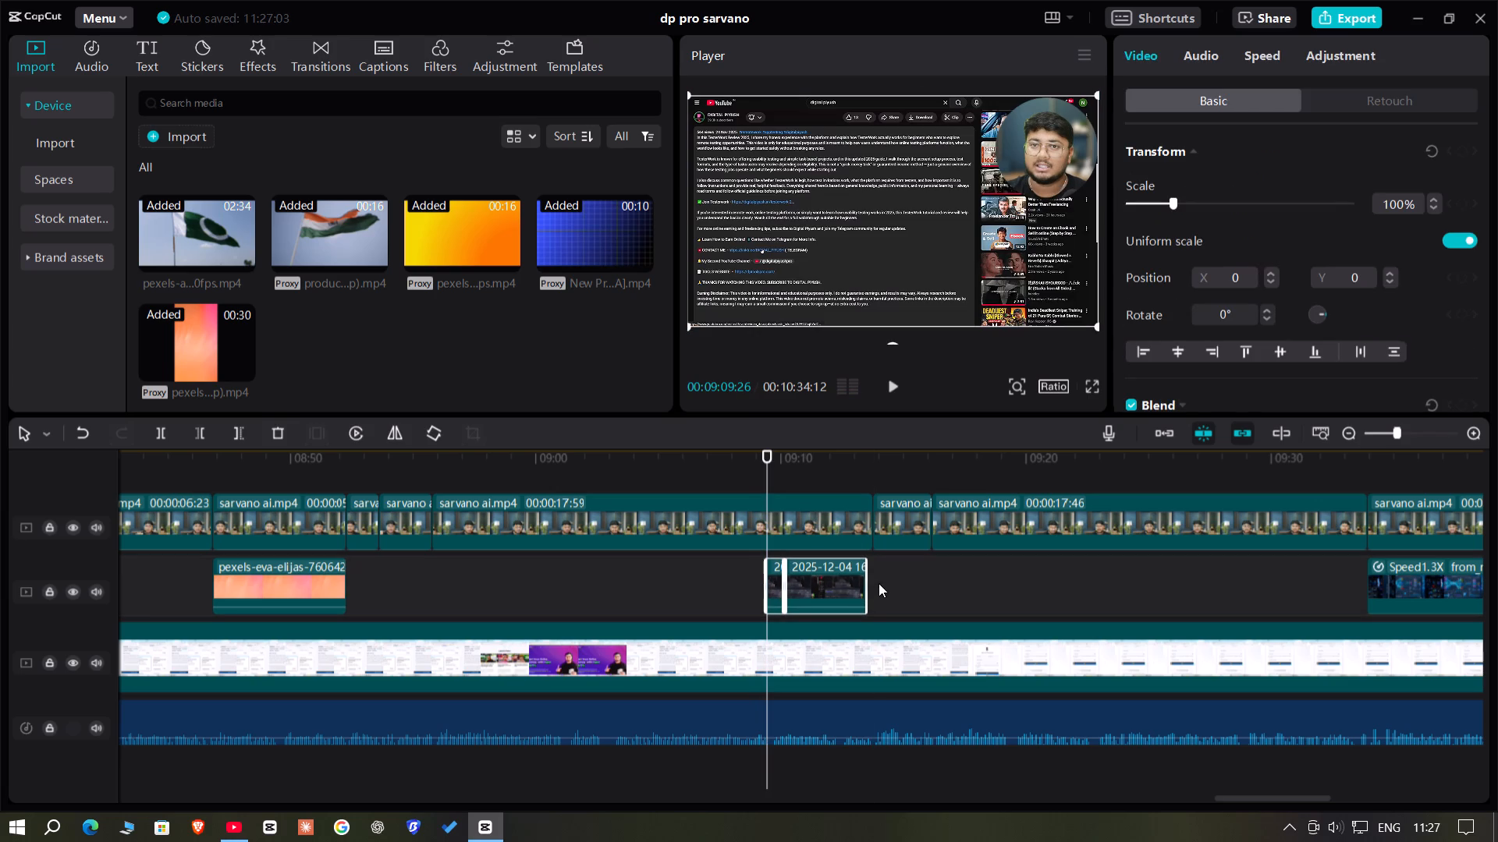
# Extend the second pasted YouTube screen clip's end to the presenter cut at about 00:09:13.
pyautogui.moveTo(864, 575); pyautogui.dragTo(875, 582)
pyautogui.click(861, 582)
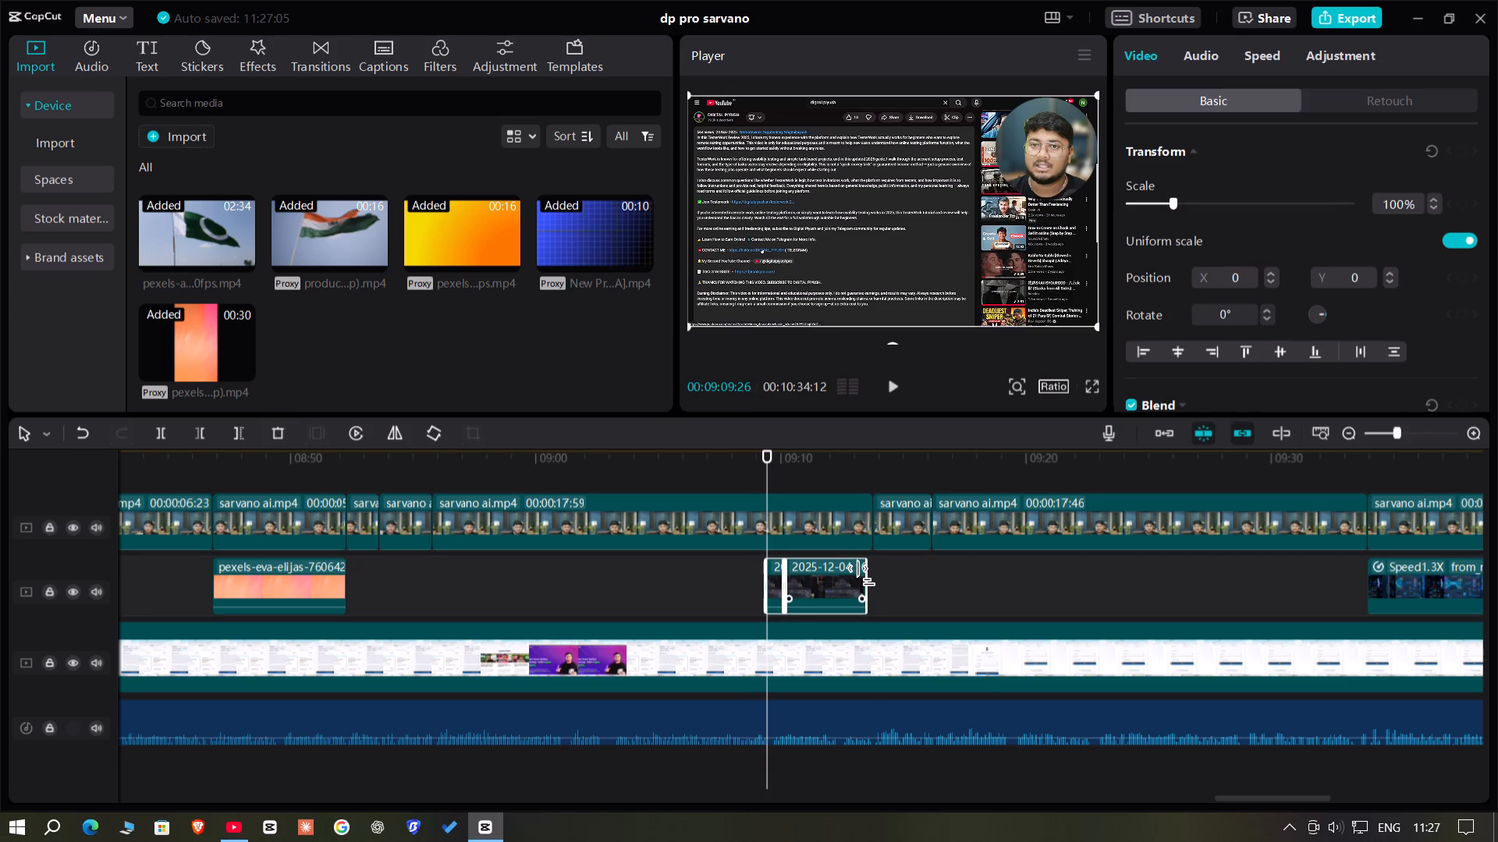
pyautogui.click(847, 589)
pyautogui.click(870, 579)
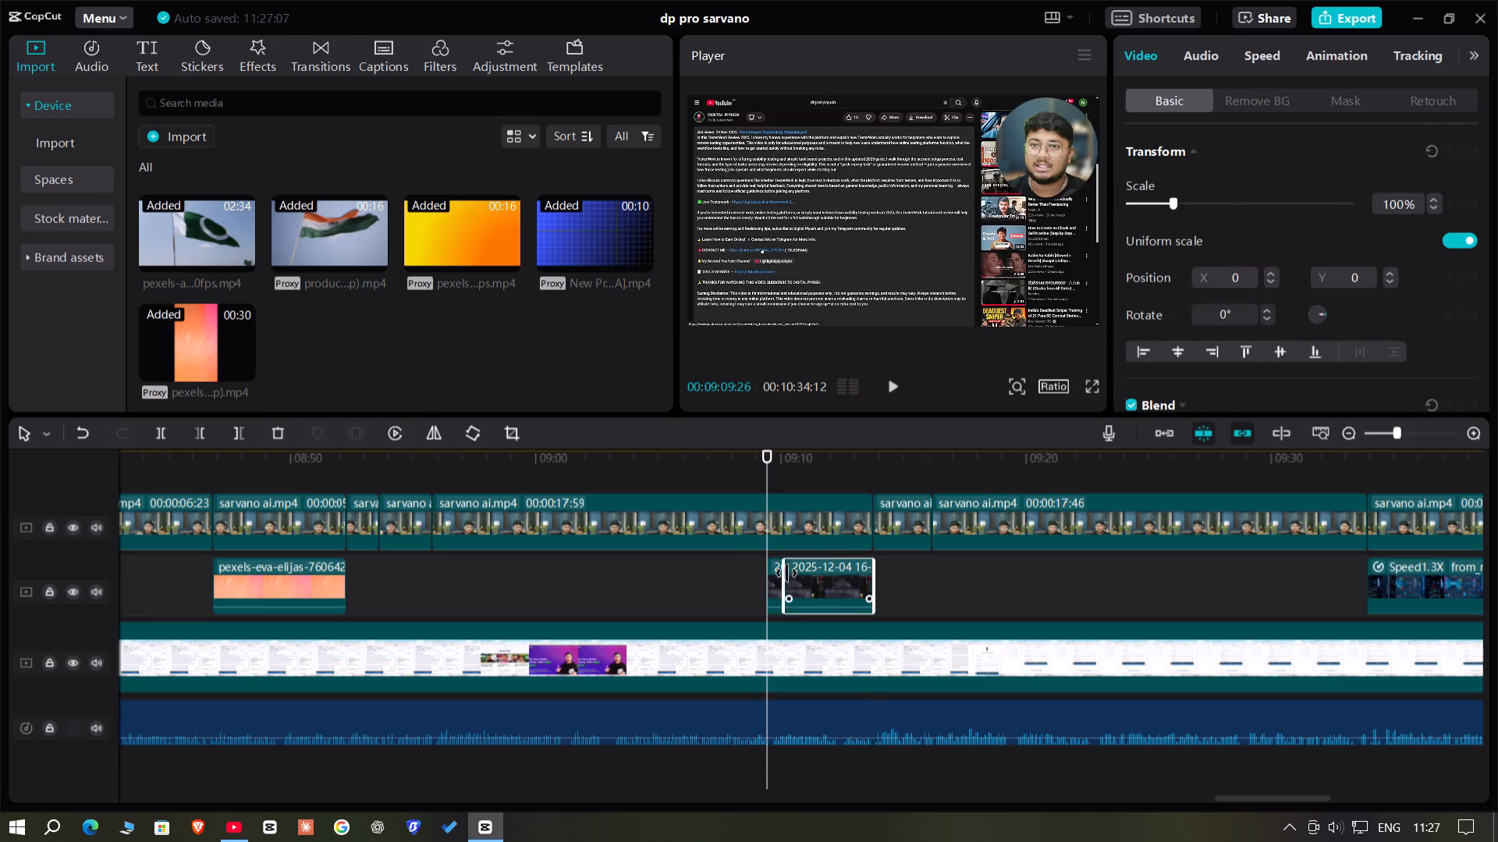
pyautogui.click(735, 557)
# Add transform keyframes to the browser recording at 00:09:16:41 and 00:09:16:10, where the sign-up form is shown.
pyautogui.press('space')
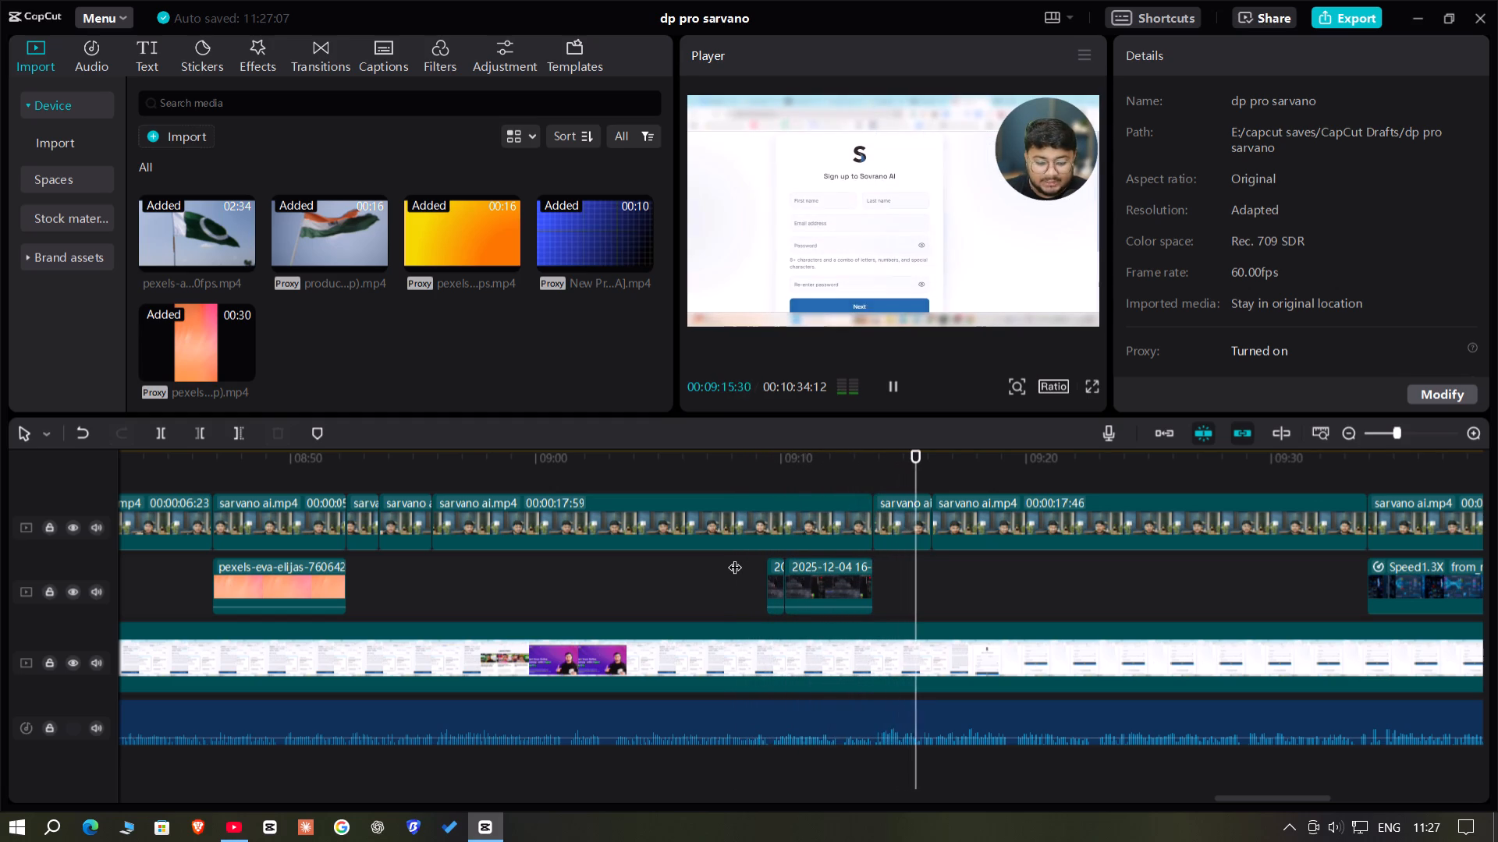
pyautogui.press('space')
pyautogui.click(1255, 670)
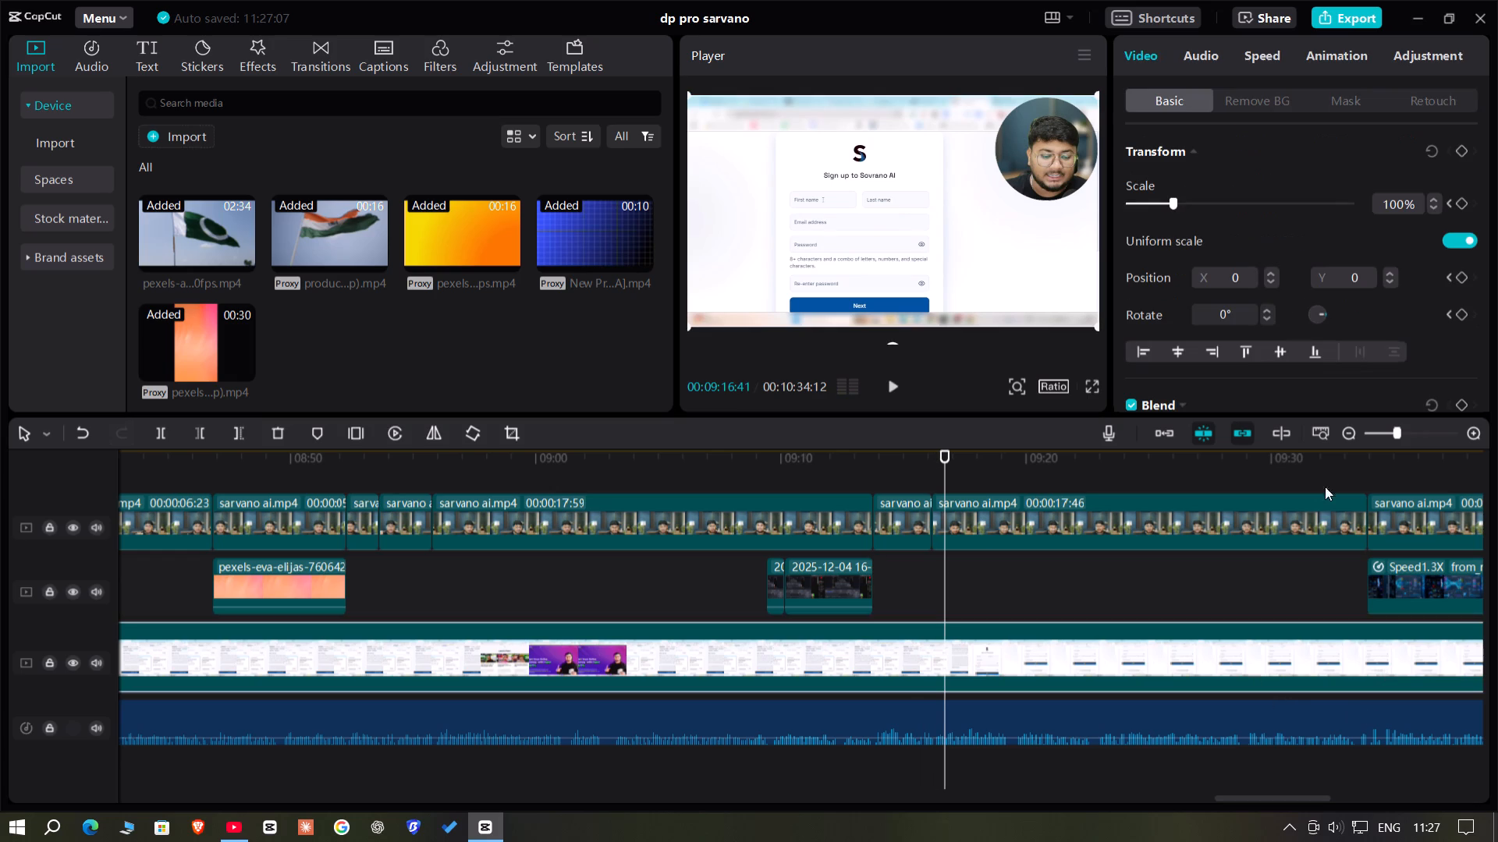
pyautogui.click(1461, 146)
pyautogui.press('Left')
pyautogui.press('Left')
pyautogui.press('Left')
pyautogui.press('Left')
pyautogui.press('Left')
pyautogui.press('Left')
pyautogui.press('Left')
pyautogui.press('Left')
pyautogui.press('Left')
pyautogui.press('Left')
pyautogui.press('Left')
pyautogui.press('Left')
pyautogui.press('Left')
pyautogui.press('Left')
pyautogui.press('Left')
pyautogui.press('Left')
pyautogui.press('Left')
pyautogui.press('Left')
pyautogui.press('Left')
pyautogui.press('Left')
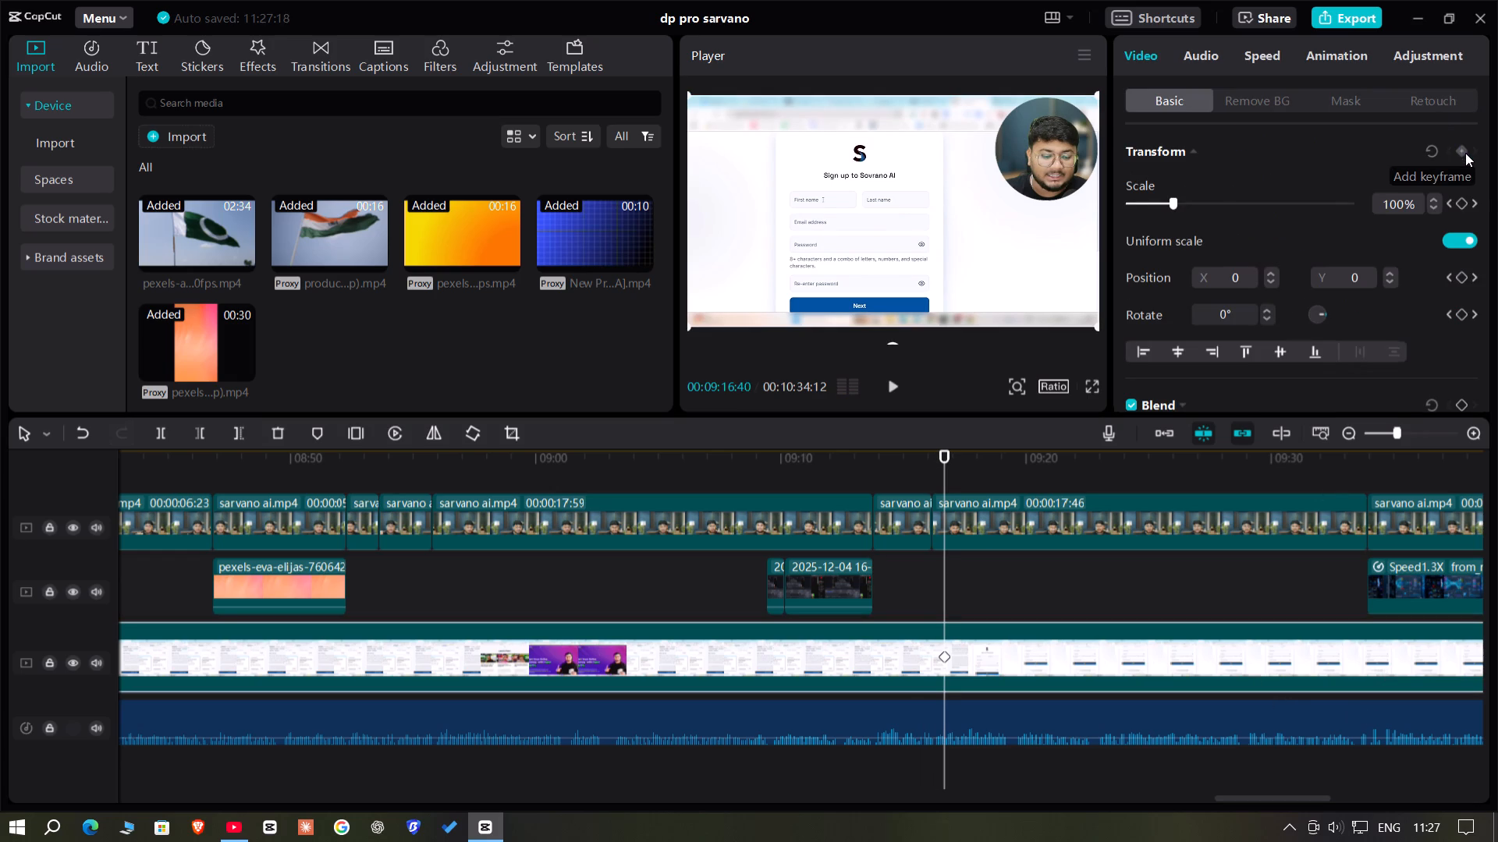
pyautogui.click(1461, 154)
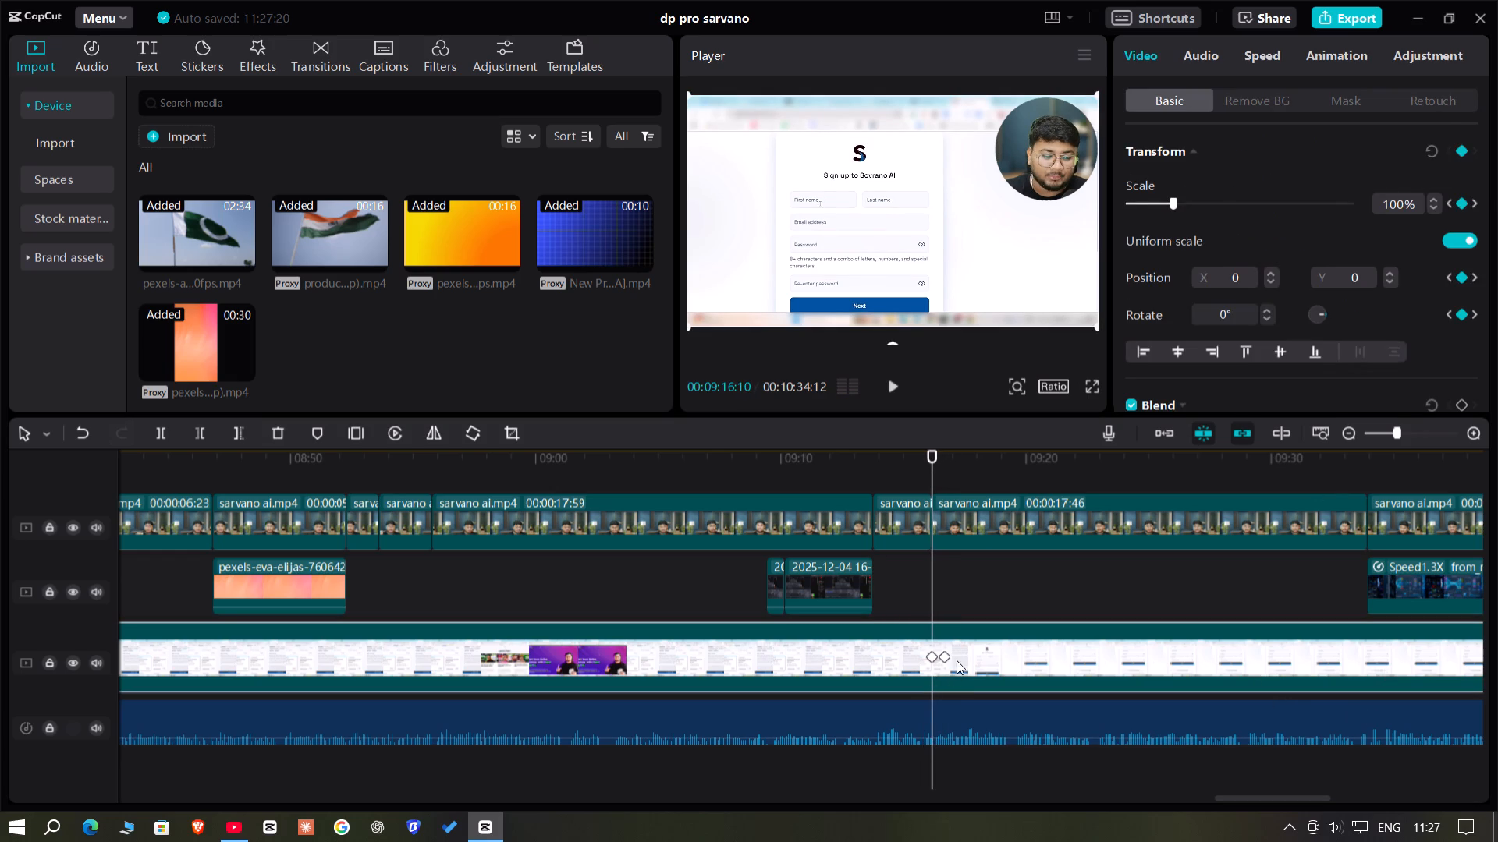
# Enlarge the browser recording to 140% at the 00:09:16:41 keyframe and play back the zoom-in.
pyautogui.click(950, 660)
pyautogui.moveTo(1095, 327); pyautogui.dragTo(1095, 331)
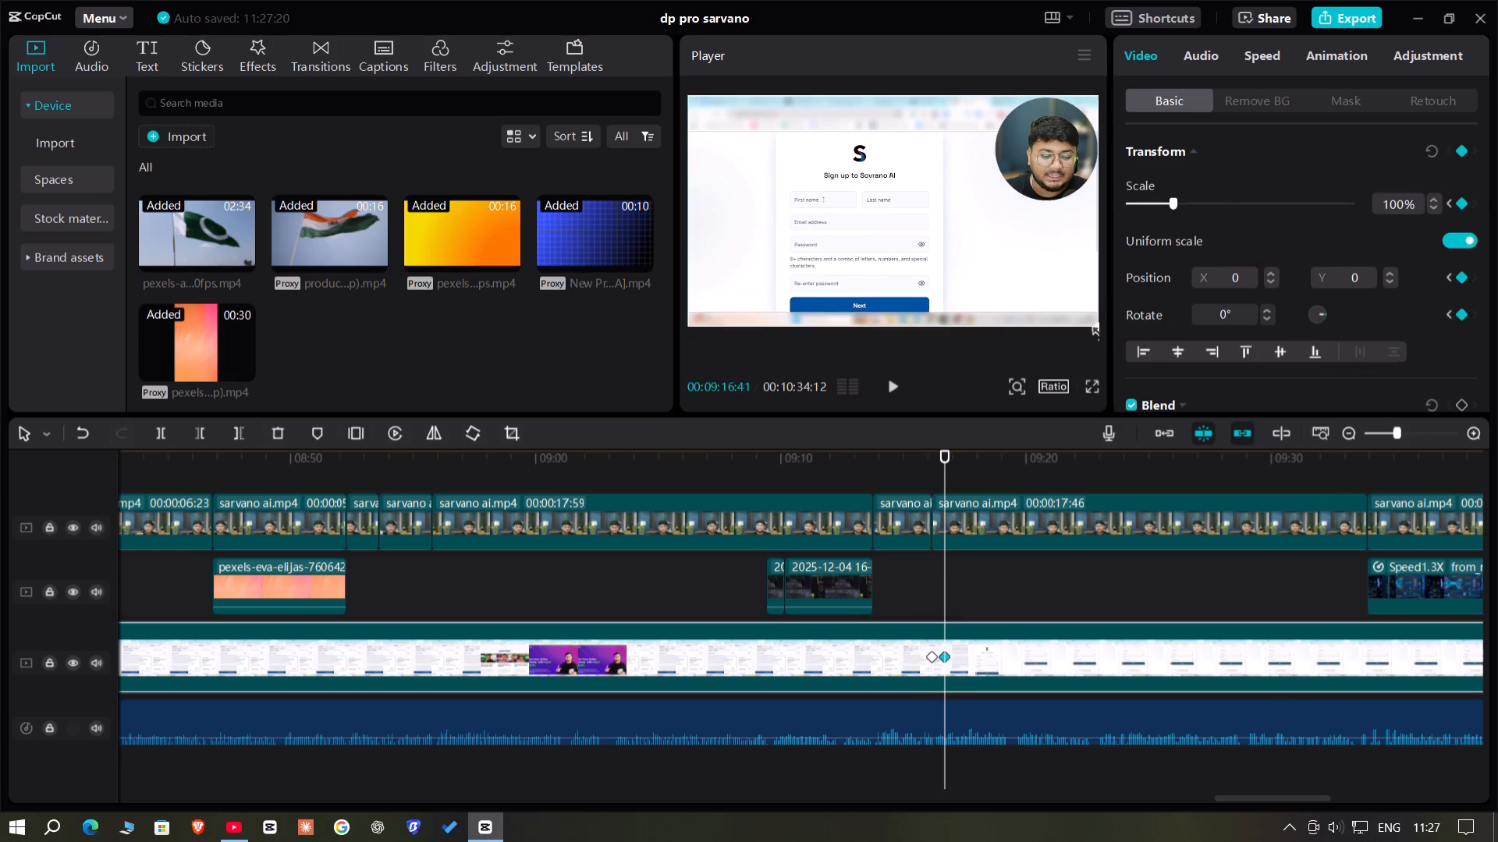
pyautogui.moveTo(1095, 331); pyautogui.dragTo(1173, 461)
pyautogui.click(918, 585)
pyautogui.press('space')
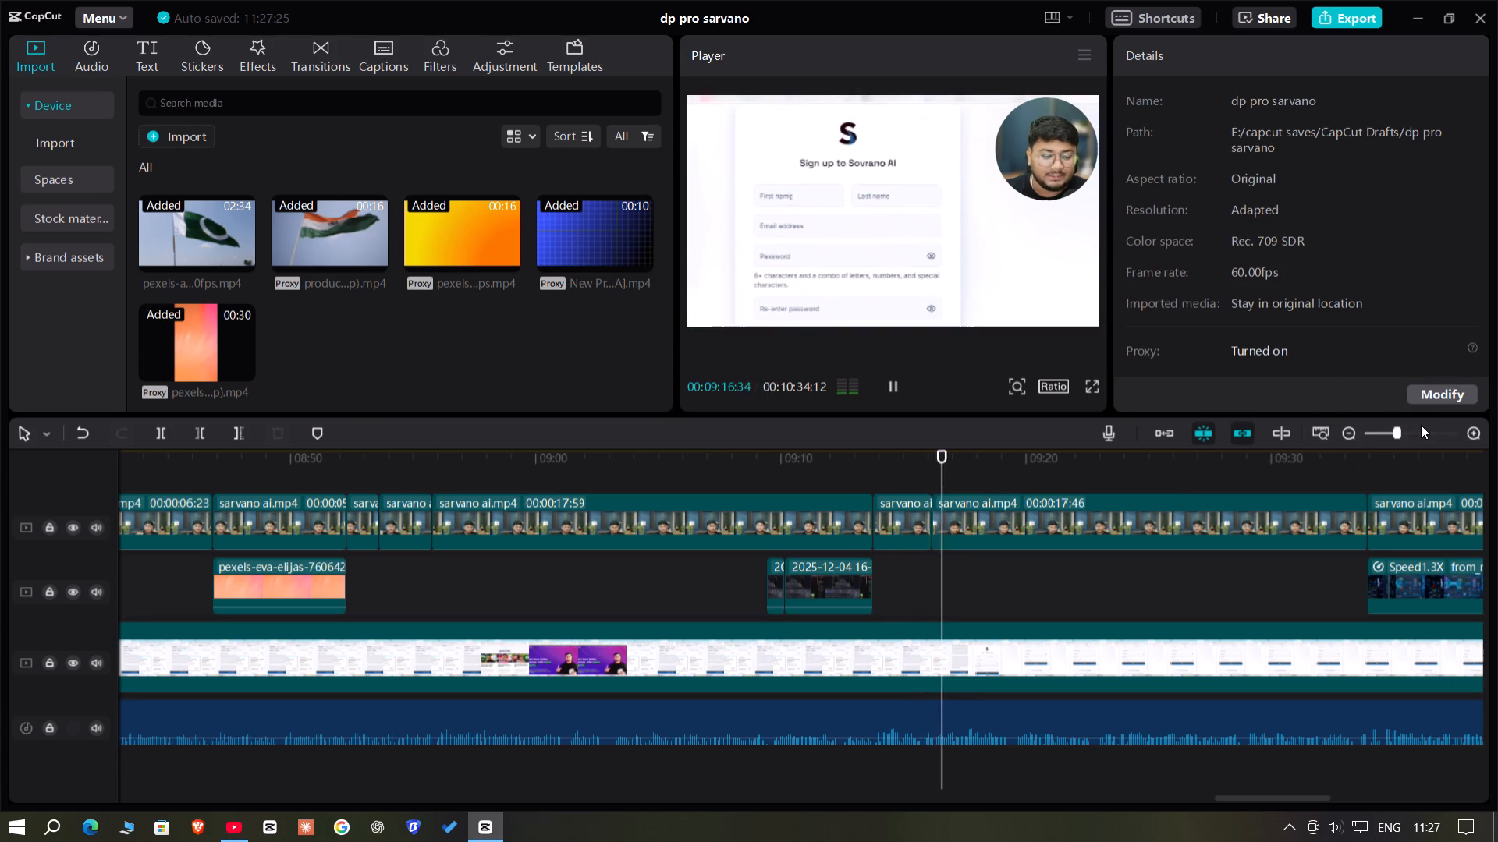
# Add transform keyframes to the browser recording at 00:09:21:46 and 00:09:22:22 for the end of the sign-up form zoom.
pyautogui.click(1404, 430)
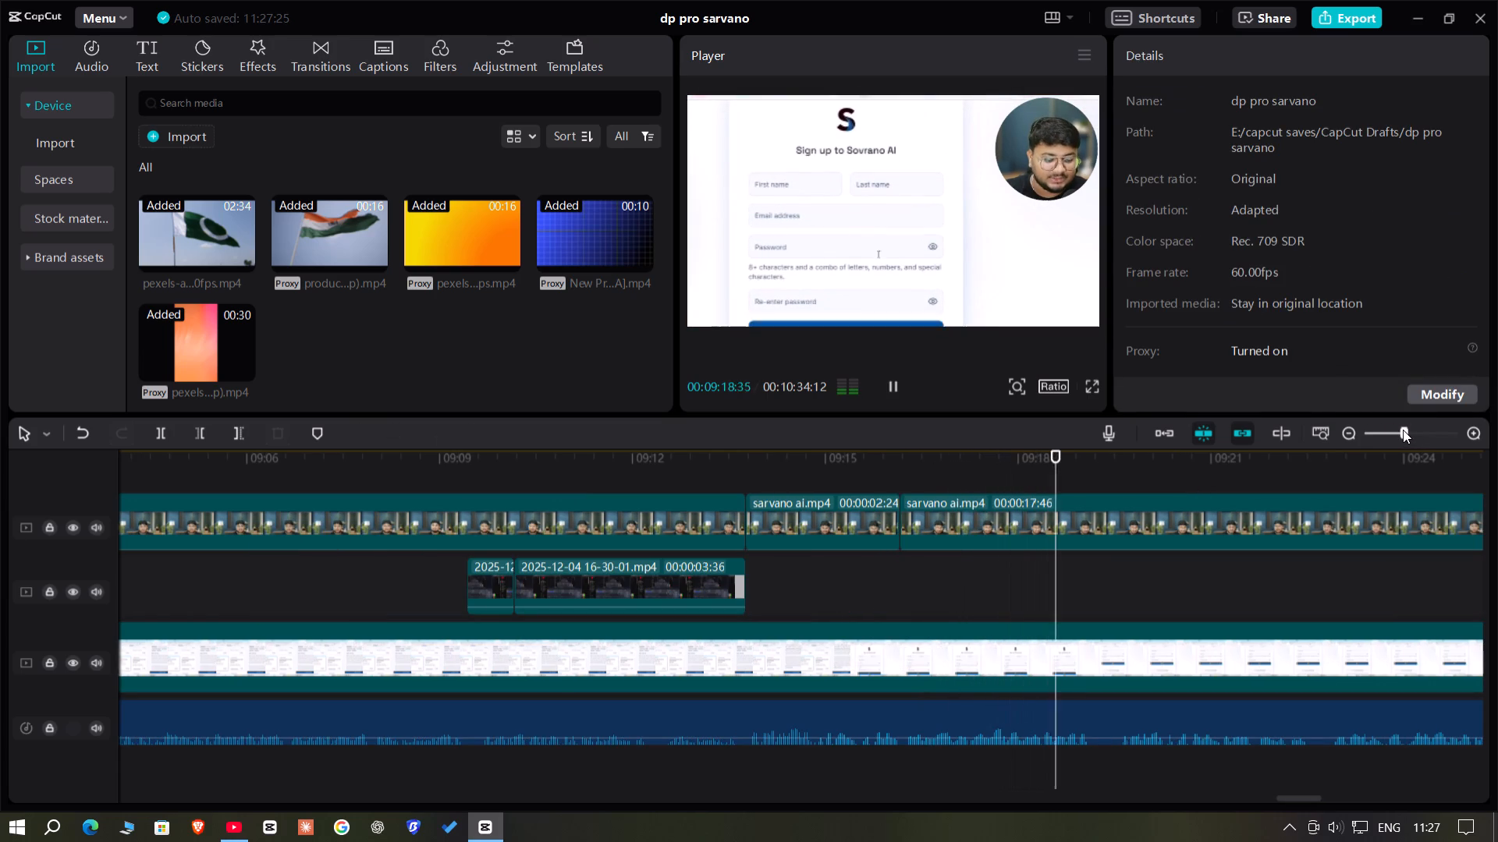
pyautogui.press('space')
pyautogui.click(1230, 663)
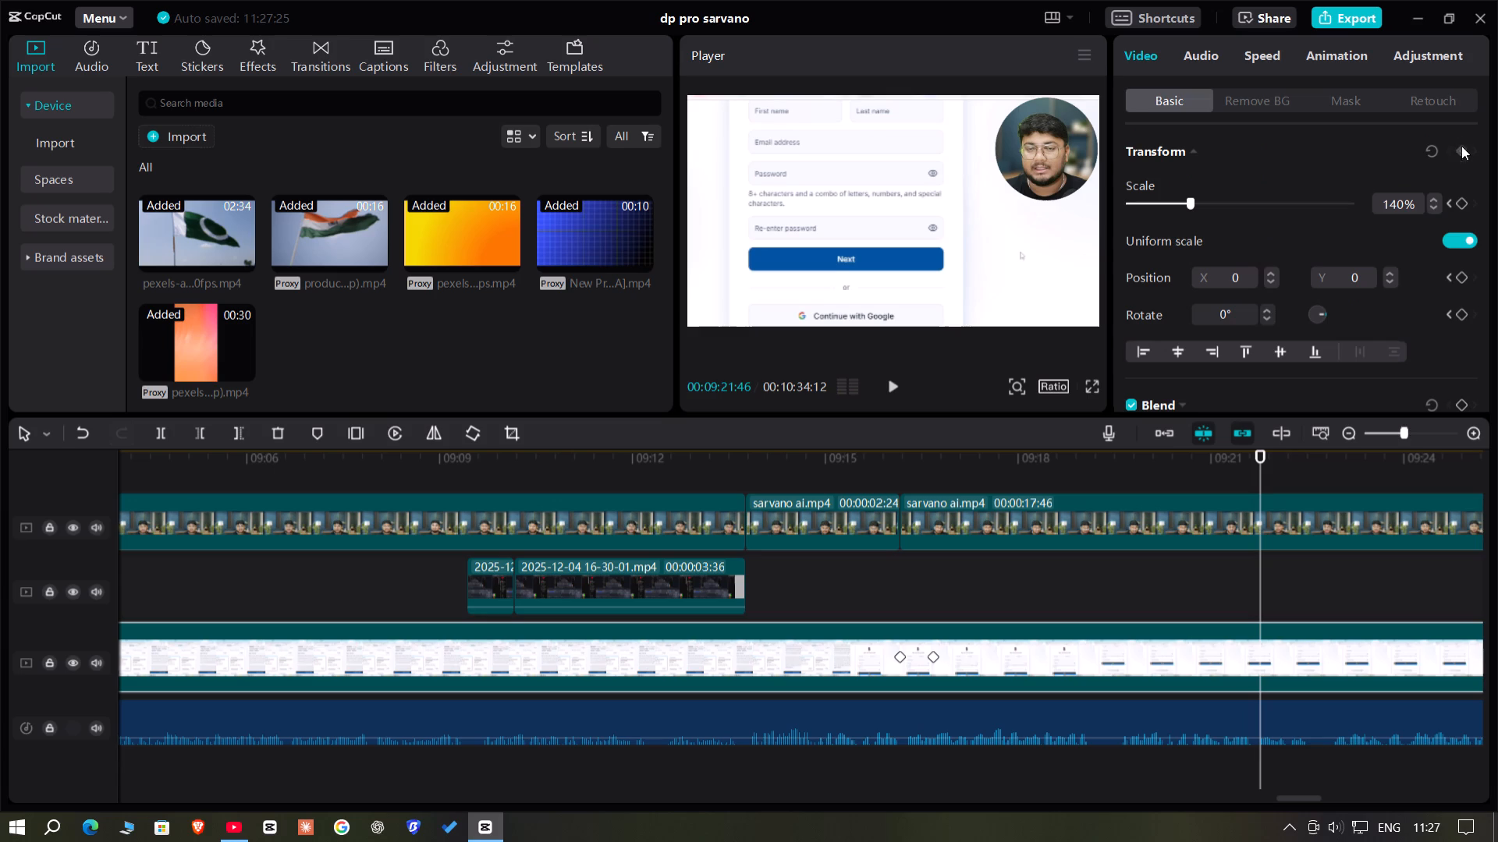
pyautogui.click(1467, 162)
pyautogui.click(1465, 145)
pyautogui.press('Right')
pyautogui.press('Right')
pyautogui.press('Right')
pyautogui.press('Right')
pyautogui.press('Right')
pyautogui.press('Right')
pyautogui.press('Right')
pyautogui.press('Right')
pyautogui.press('Right')
pyautogui.press('Right')
pyautogui.press('Right')
pyautogui.press('Right')
pyautogui.press('Right')
pyautogui.press('Right')
pyautogui.press('Right')
pyautogui.press('Right')
pyautogui.press('Right')
pyautogui.press('Right')
pyautogui.press('Right')
pyautogui.press('Right')
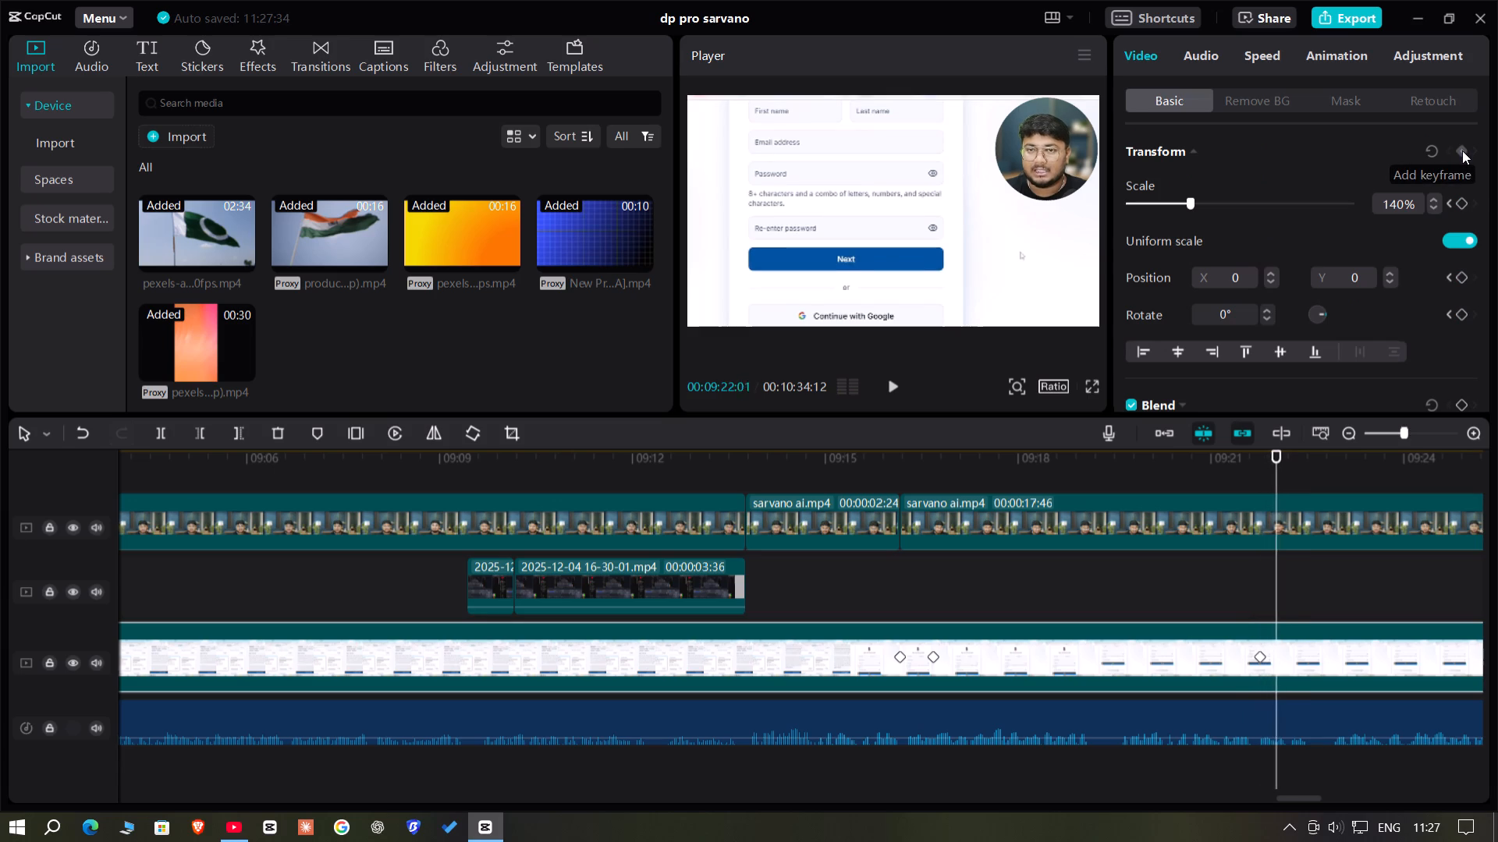
pyautogui.click(1462, 150)
# Set the browser recording's scale to 100% at the 00:09:22:22 keyframe and play the zoom-out full screen.
pyautogui.doubleClick(1403, 200)
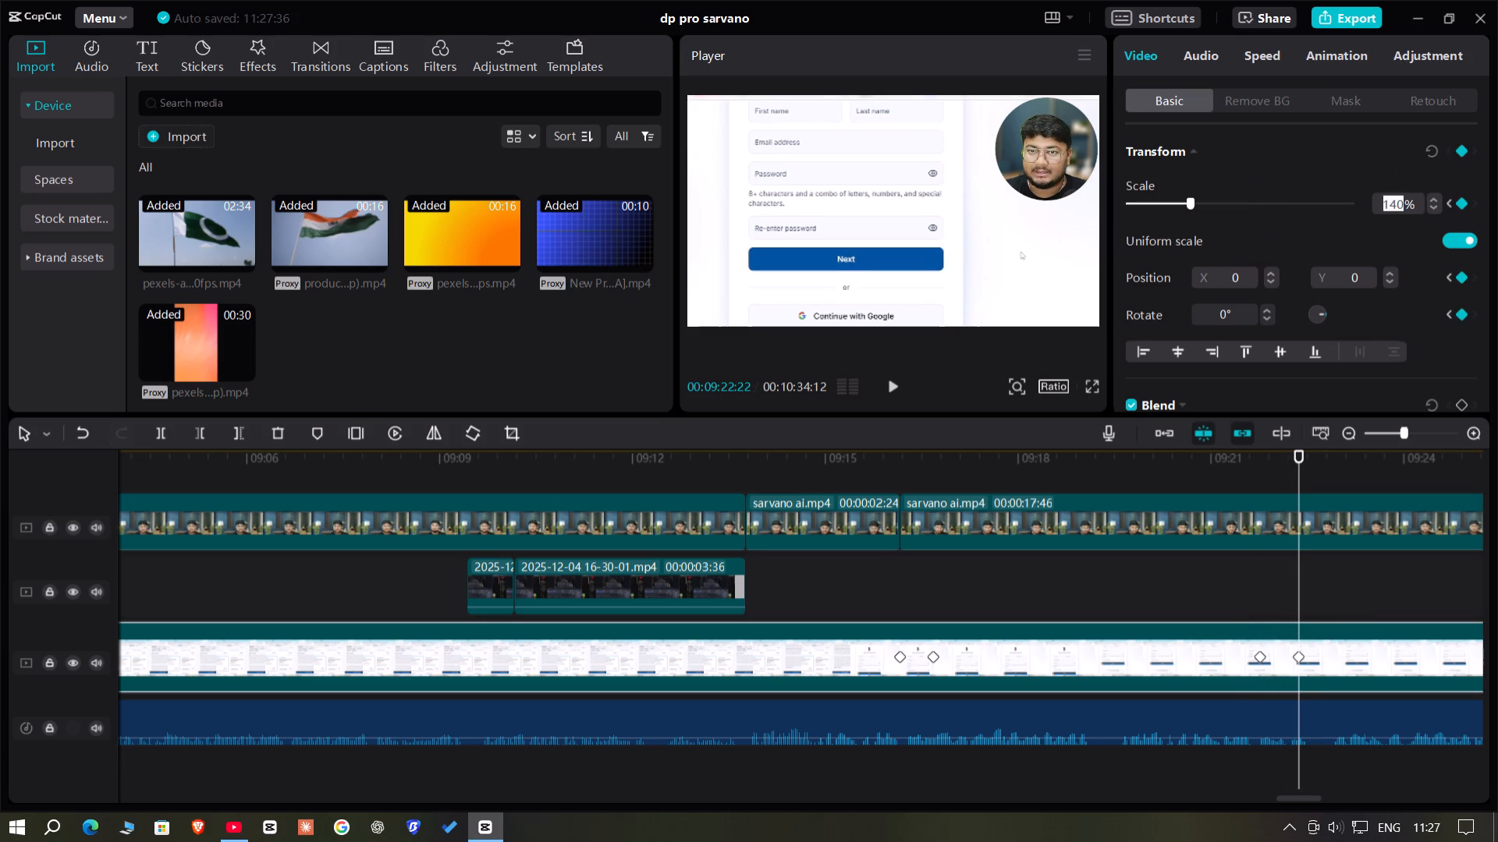
pyautogui.press('BackSpace')
pyautogui.write('100')
pyautogui.press('Return')
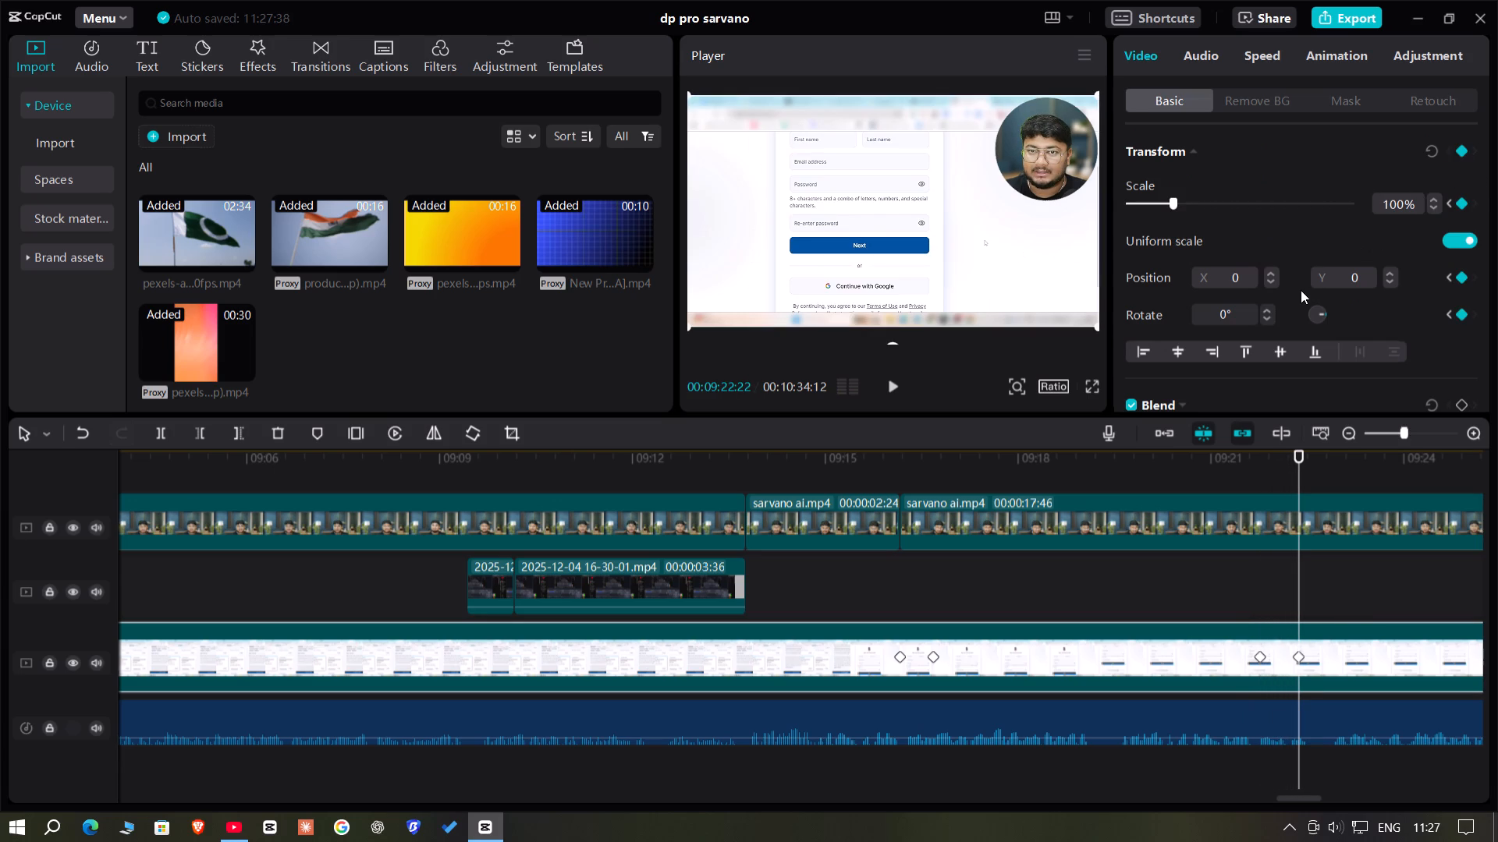
pyautogui.click(1220, 628)
pyautogui.press('space')
pyautogui.click(1239, 594)
pyautogui.press('space')
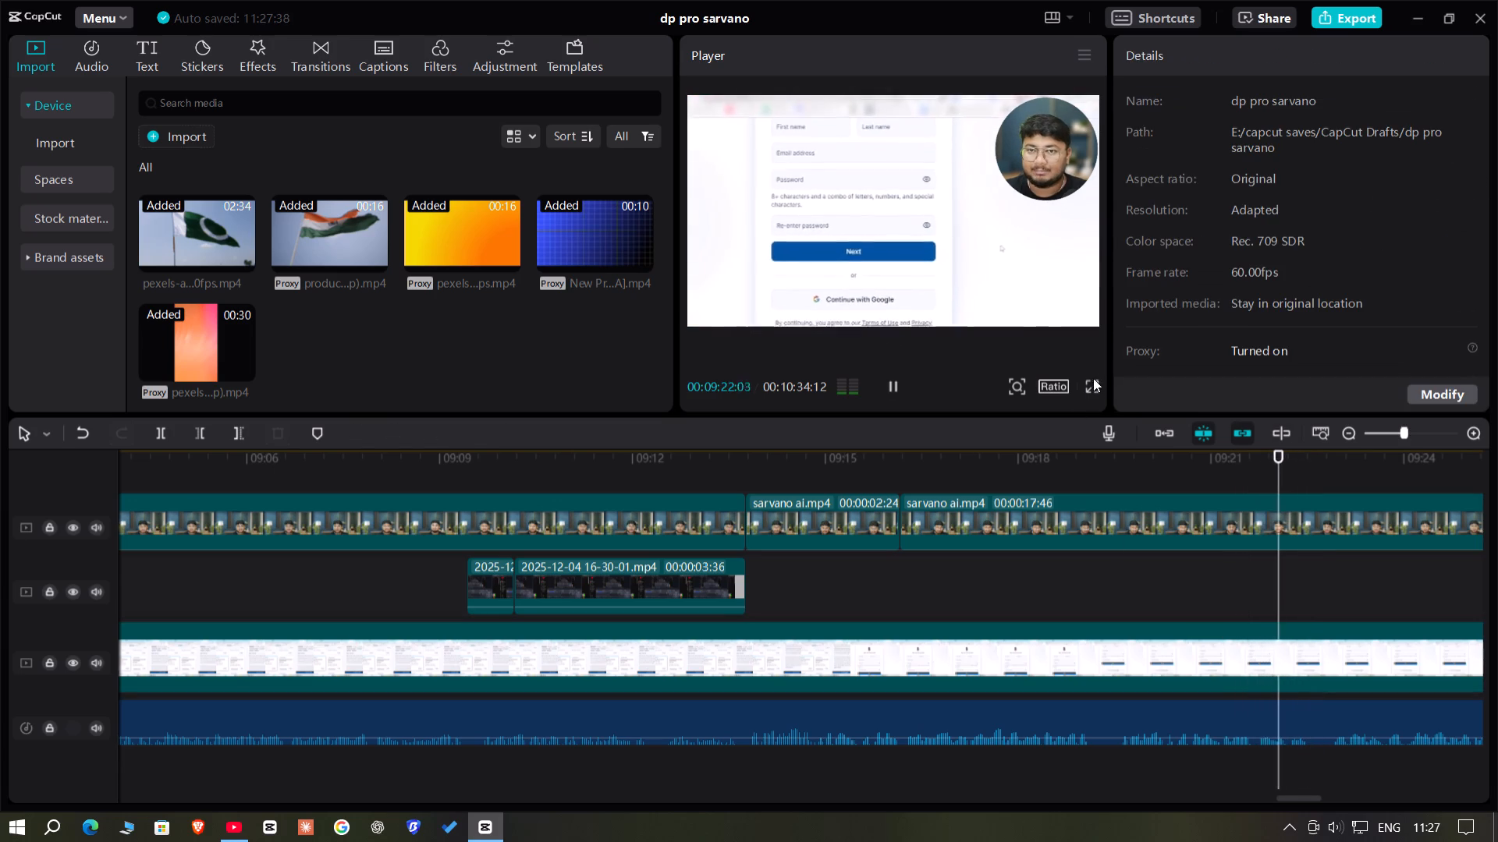
pyautogui.click(1091, 385)
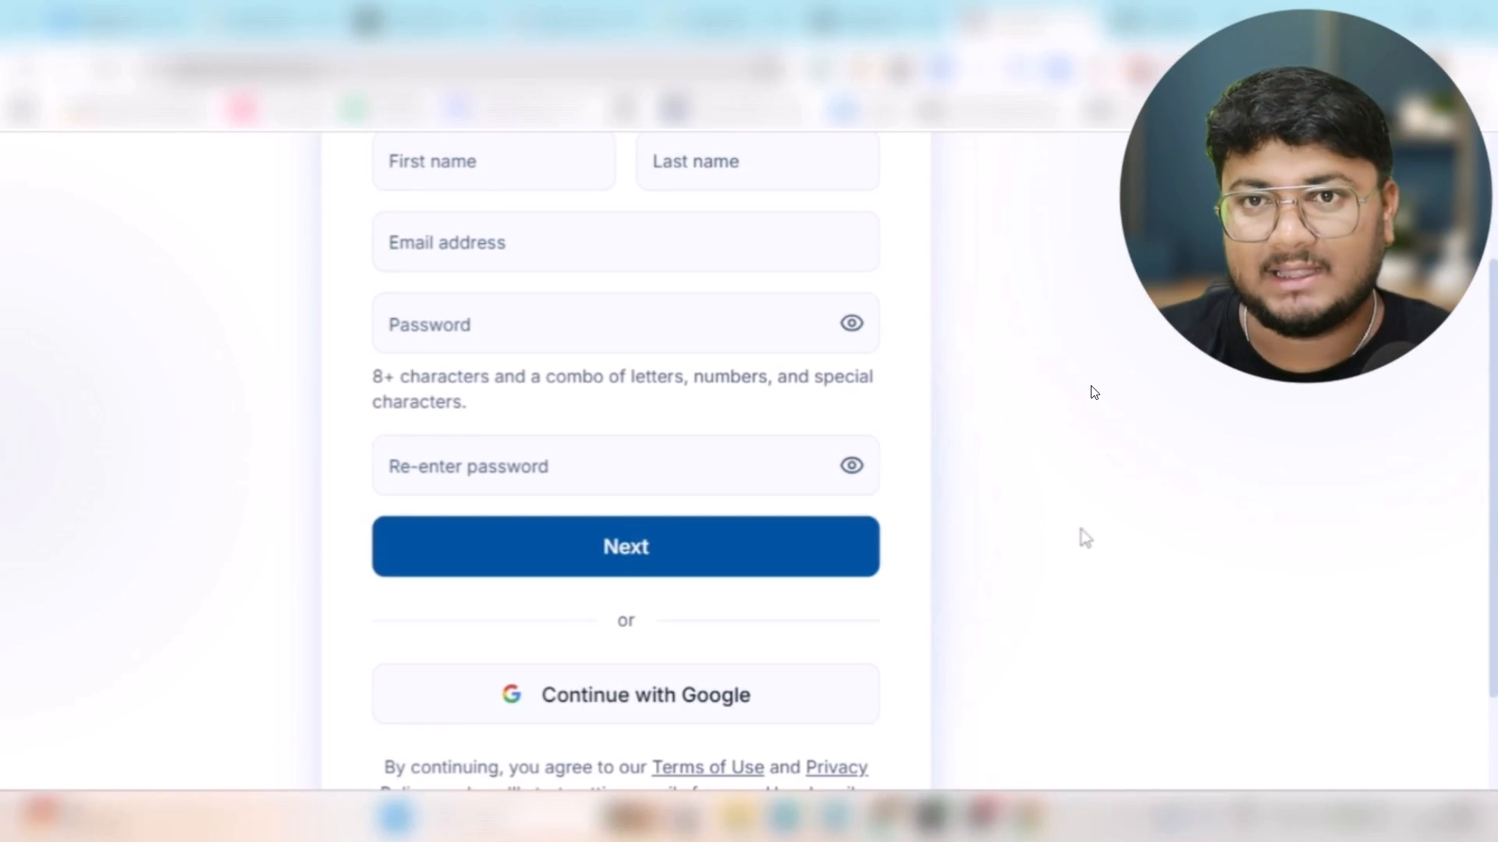
# Move the from_raw_data_to_intelligent_ai b-roll clip so it starts at 00:09:44:13.
pyautogui.press('space')
pyautogui.press('space')
pyautogui.click(1094, 394)
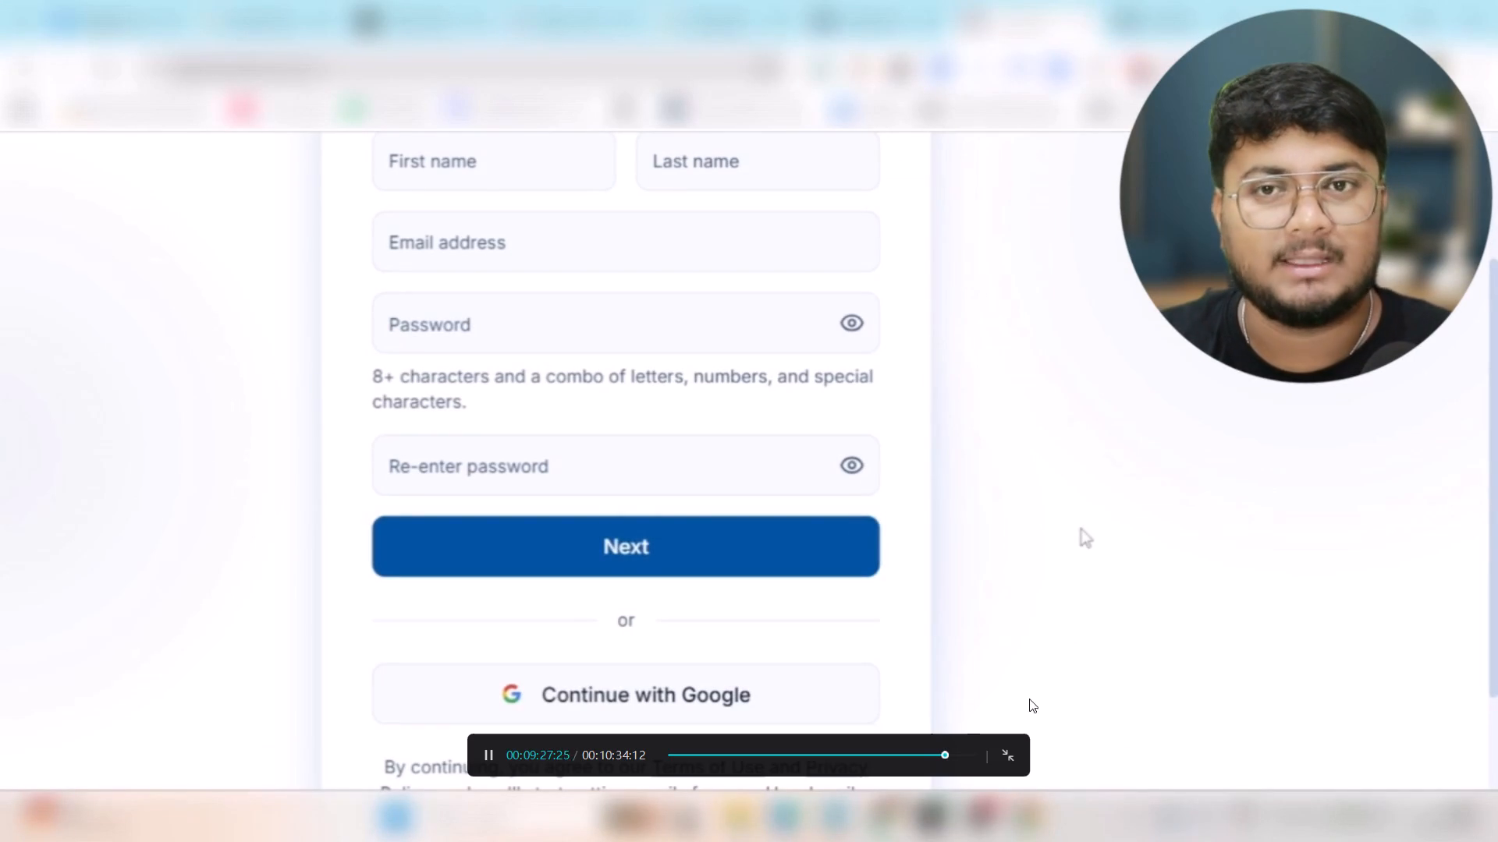
pyautogui.click(1017, 750)
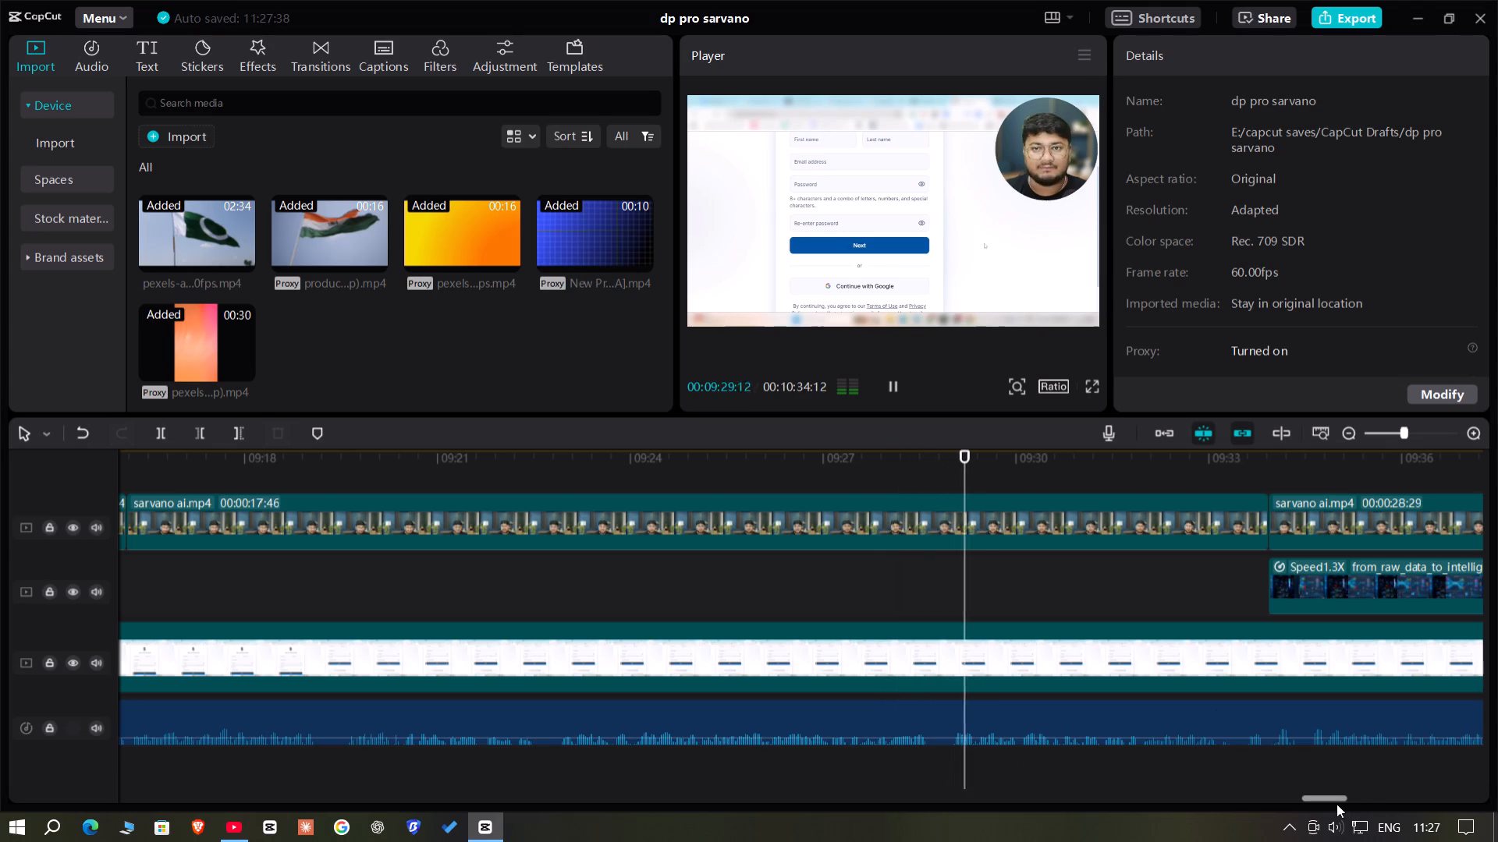
pyautogui.moveTo(1324, 801); pyautogui.dragTo(1339, 804)
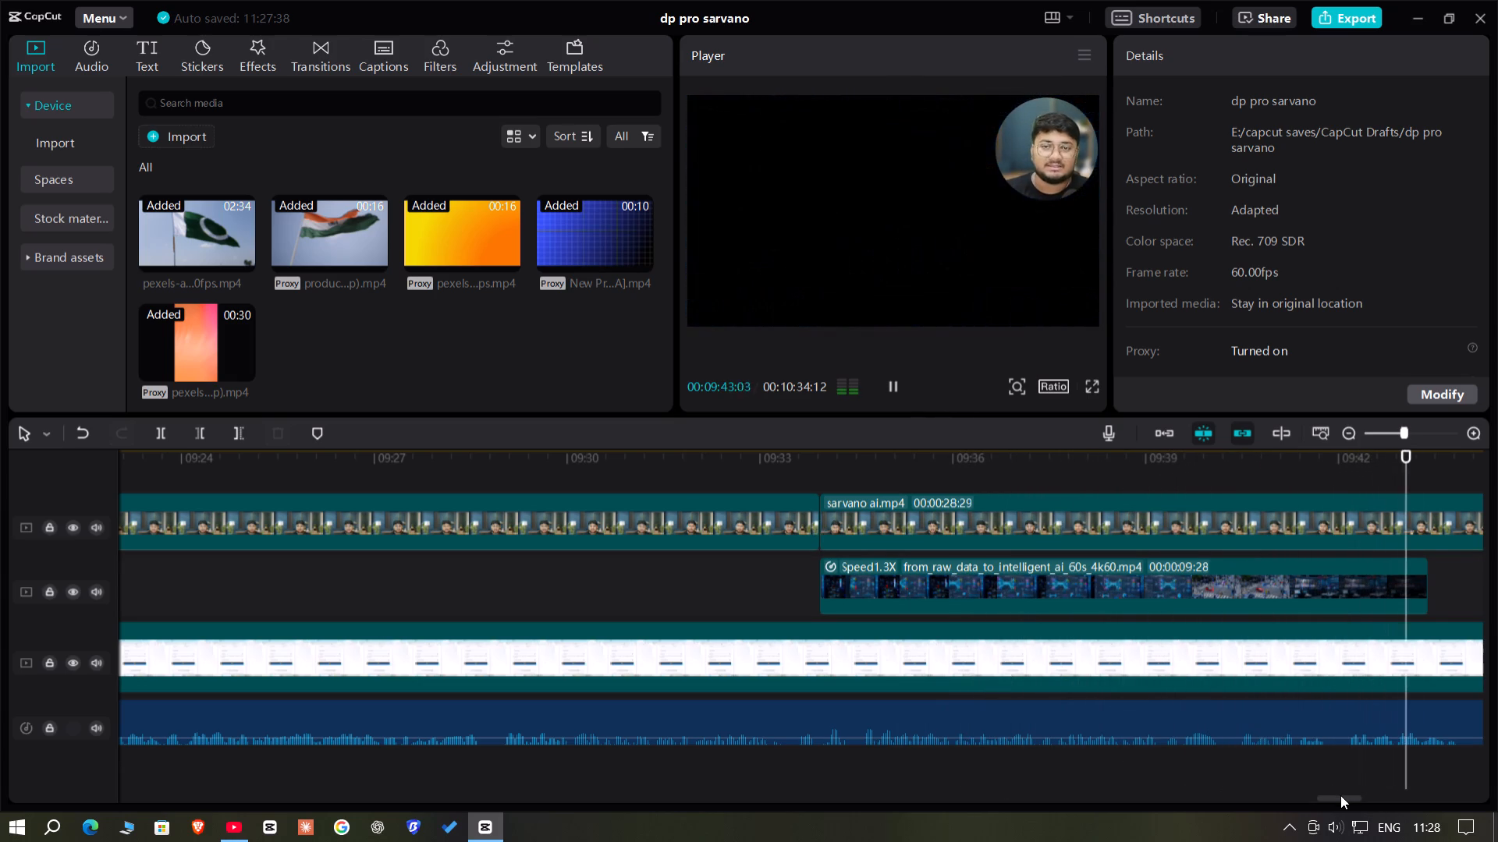
pyautogui.moveTo(1340, 798); pyautogui.dragTo(1365, 806)
pyautogui.click(736, 451)
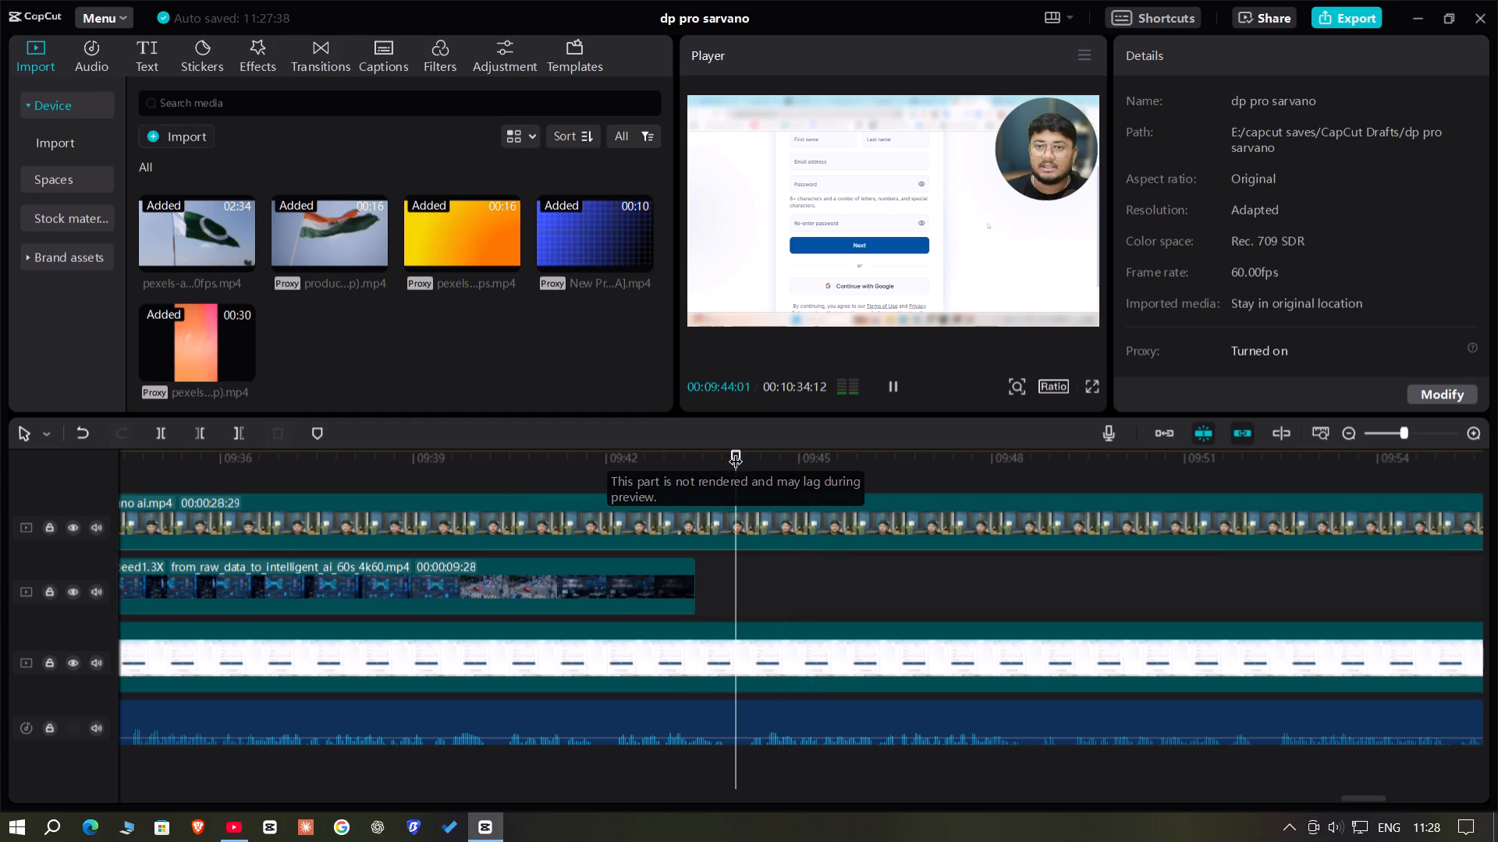
pyautogui.moveTo(736, 451); pyautogui.dragTo(749, 490)
pyautogui.moveTo(499, 576); pyautogui.dragTo(1161, 585)
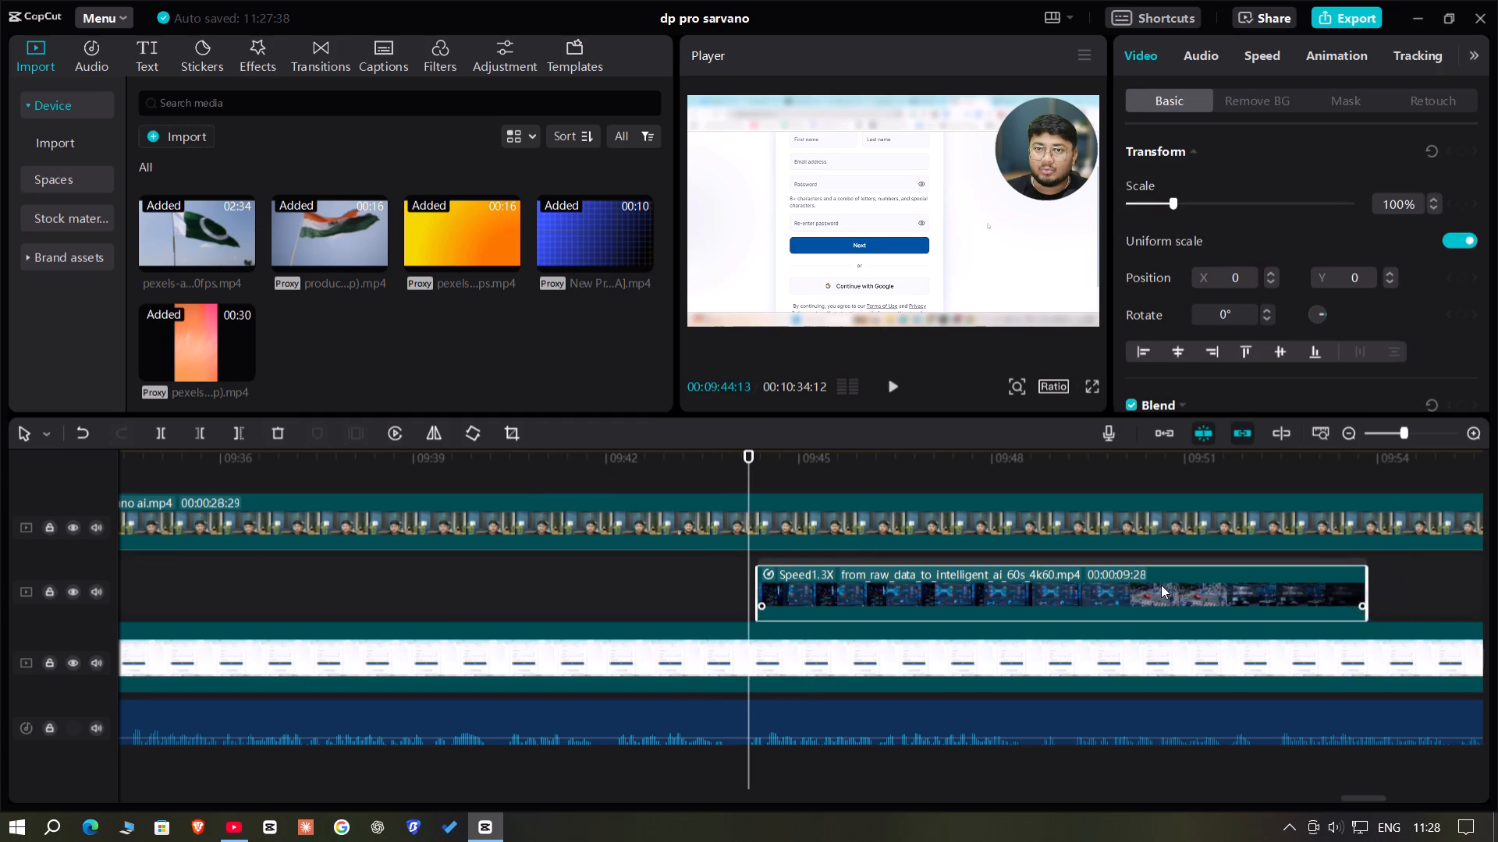
pyautogui.moveTo(1161, 585); pyautogui.dragTo(1157, 585)
# Import Free Stock Video Crumpled Paper Background (1) from the Overlays folder and place it starting at about 00:09:42.
pyautogui.click(179, 127)
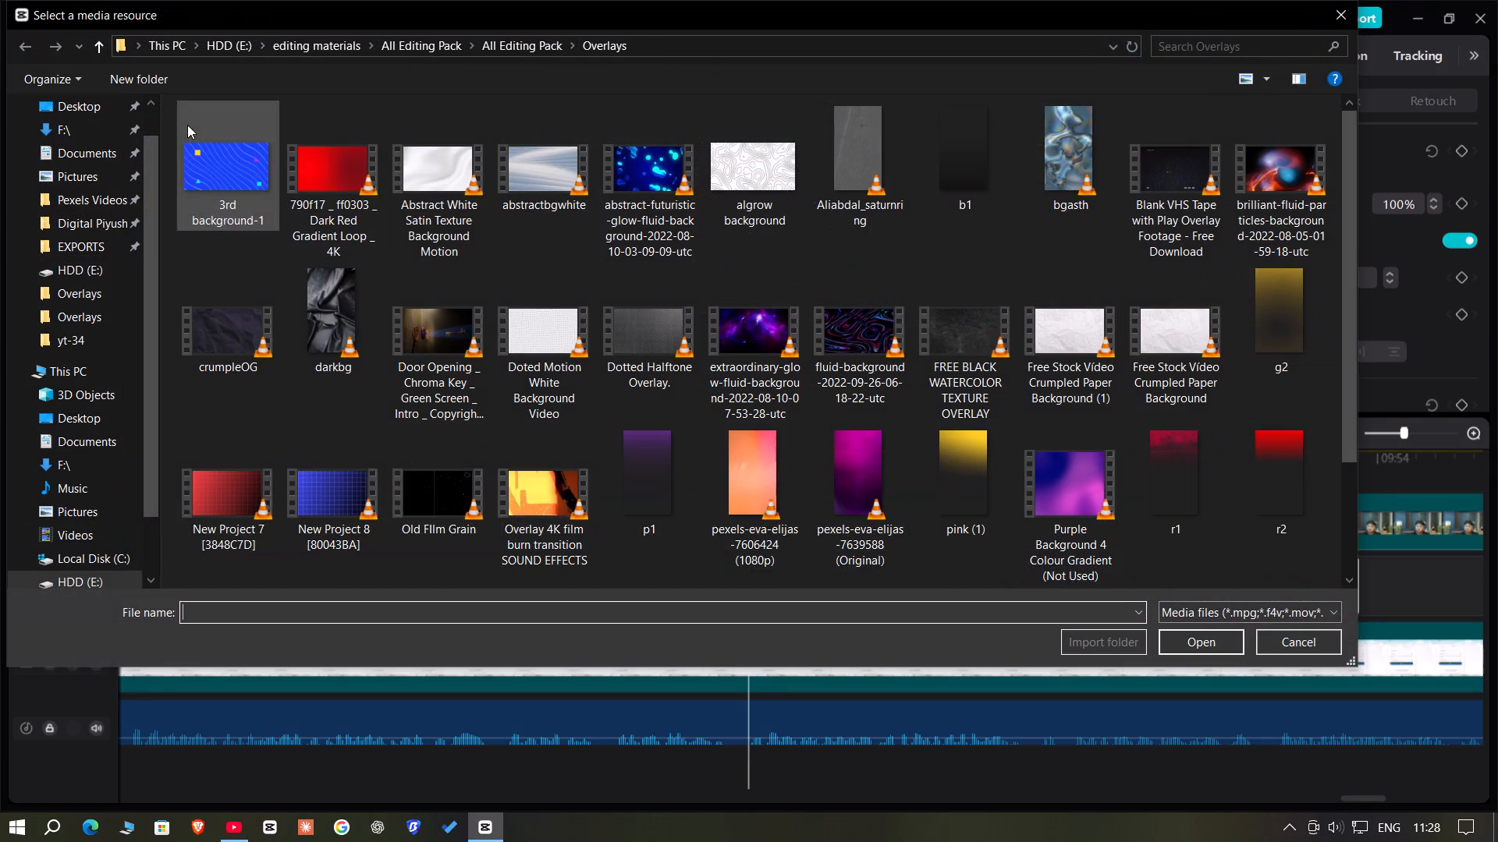
pyautogui.doubleClick(1070, 345)
pyautogui.moveTo(301, 320); pyautogui.dragTo(588, 576)
pyautogui.click(431, 483)
pyautogui.press('space')
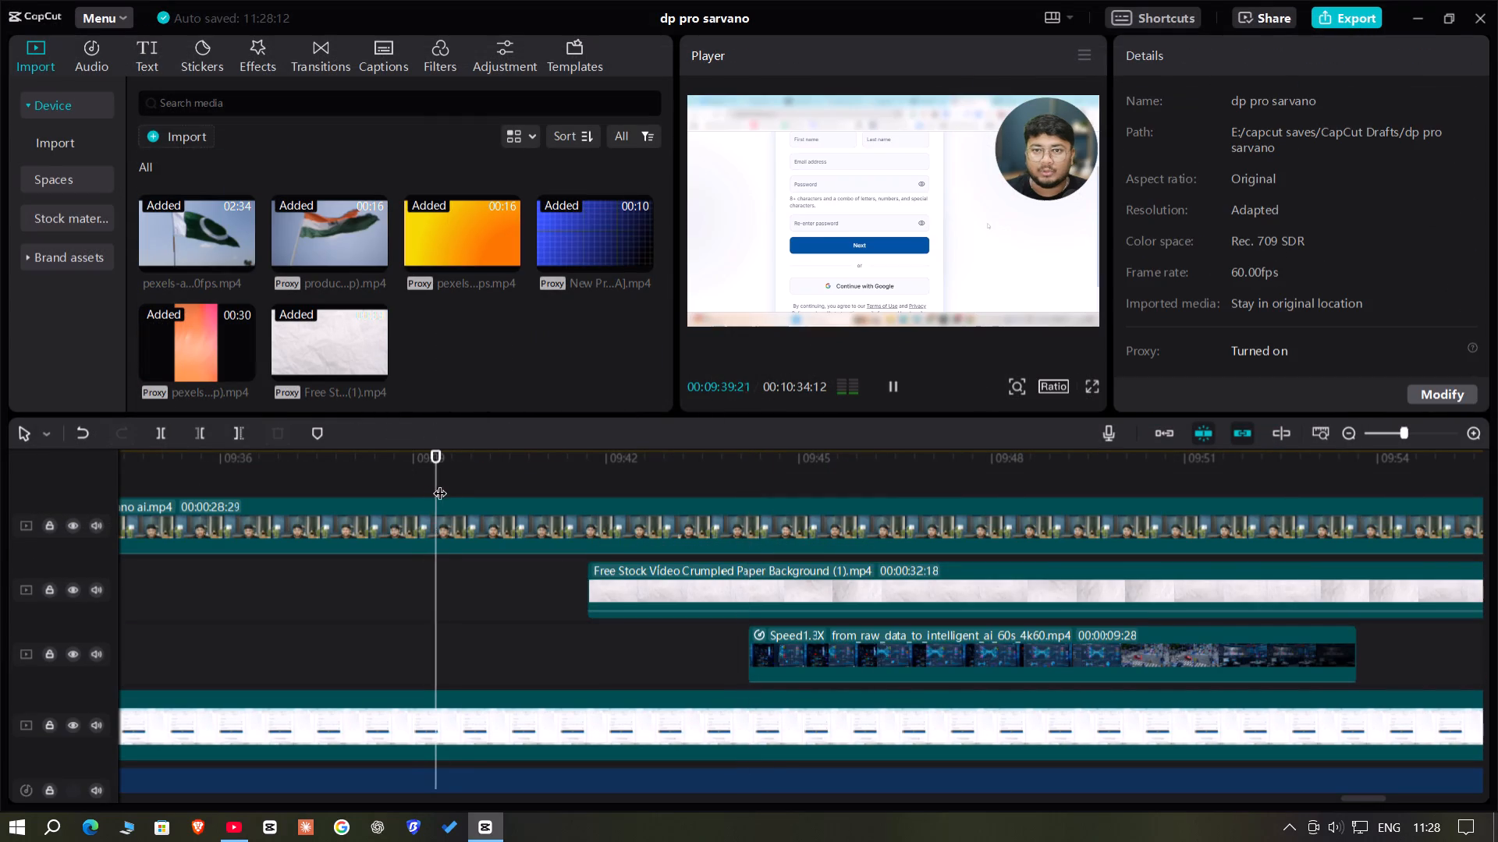
pyautogui.scroll(-7, 507, 501)
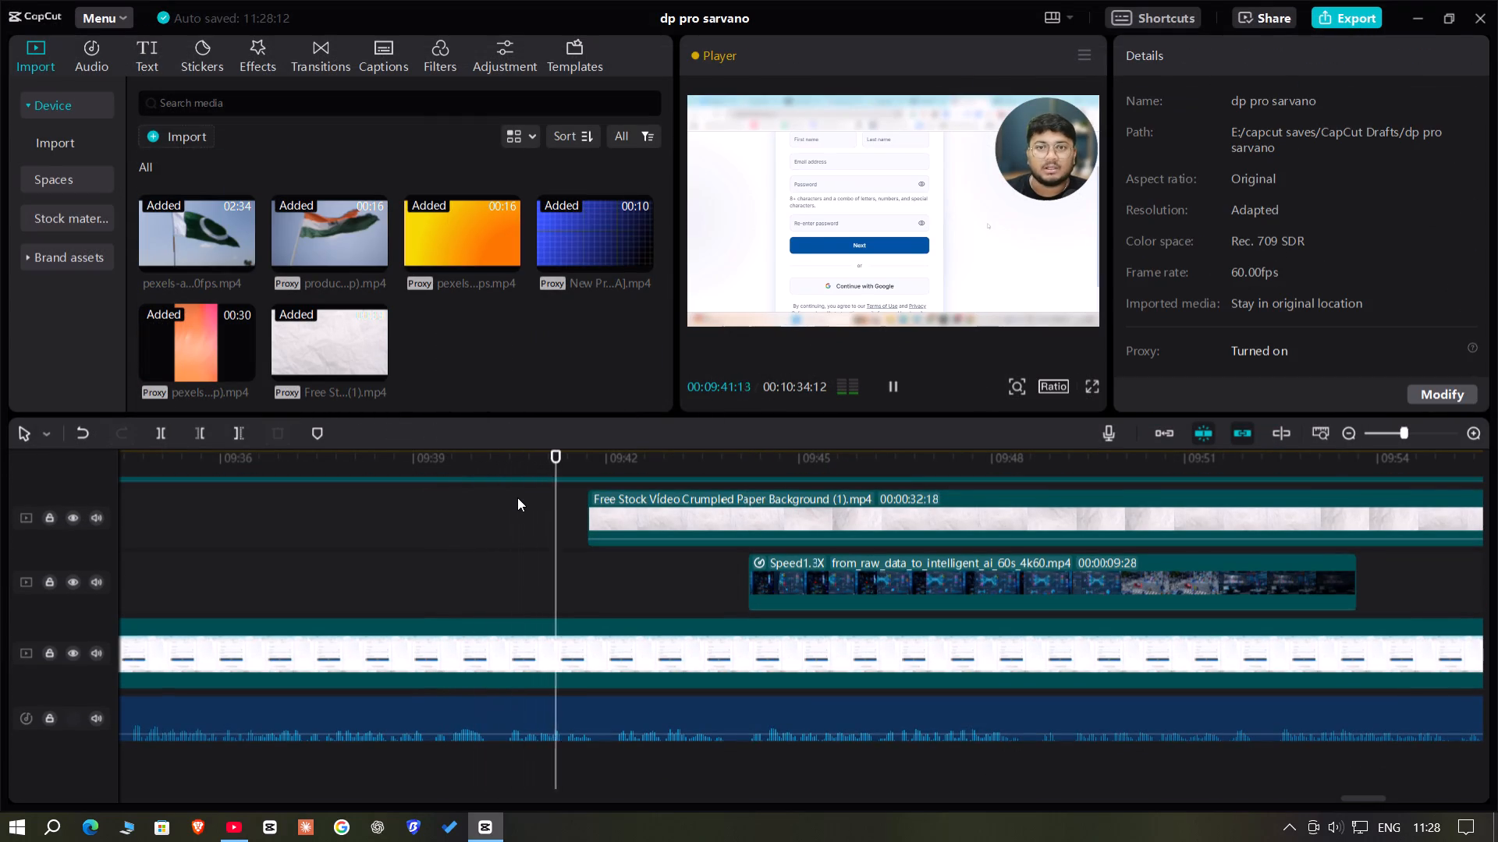
pyautogui.press('space')
pyautogui.moveTo(647, 507); pyautogui.dragTo(665, 511)
# Trim the crumpled paper clip's end to 00:09:44:13 and move it onto the AI b-roll's track, directly before that clip.
pyautogui.press('space')
pyautogui.click(718, 459)
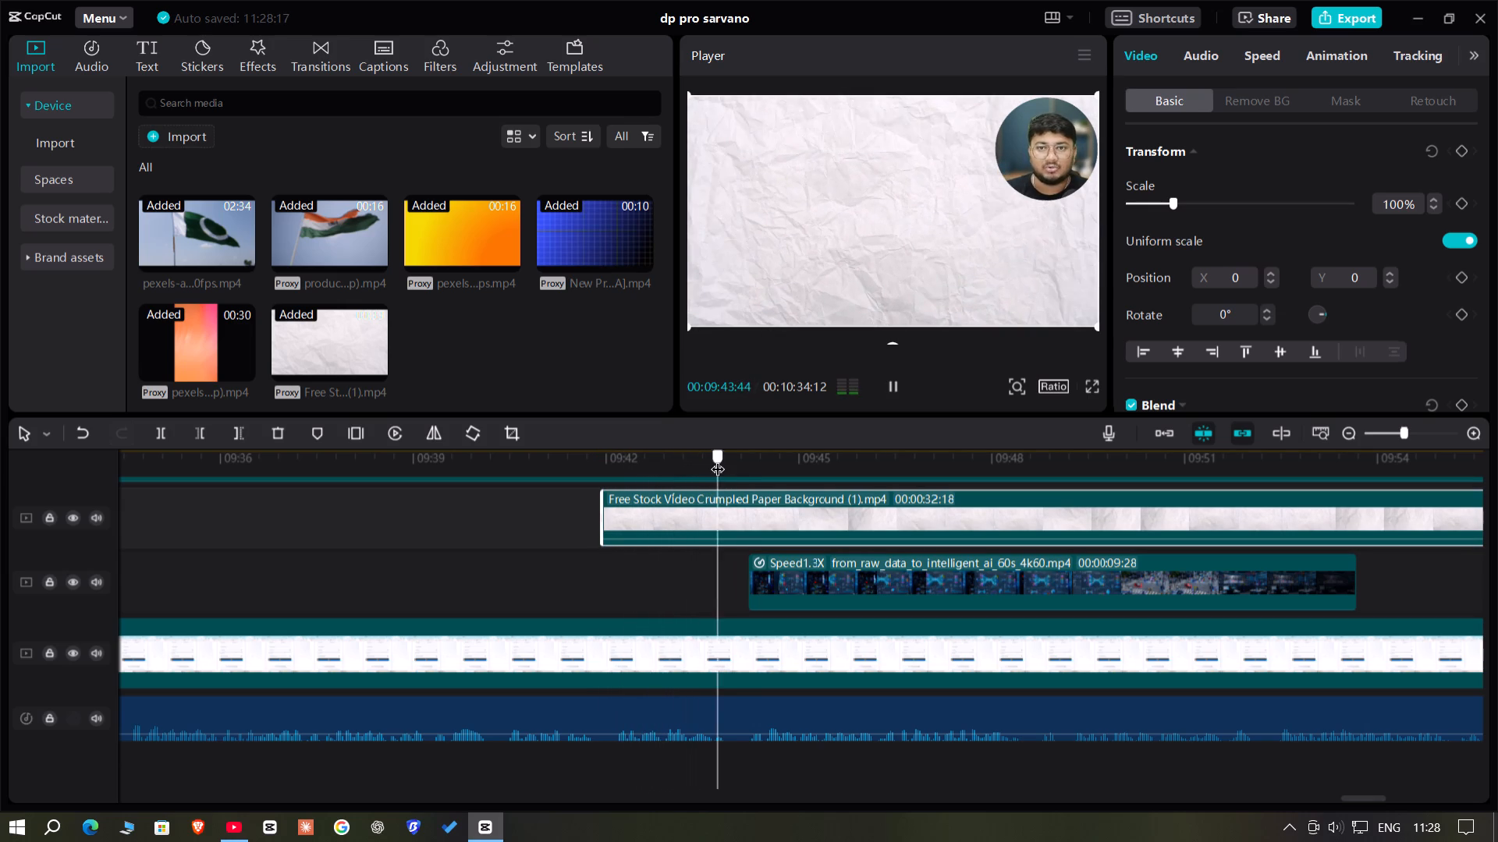
pyautogui.moveTo(718, 459); pyautogui.dragTo(749, 494)
pyautogui.click(749, 511)
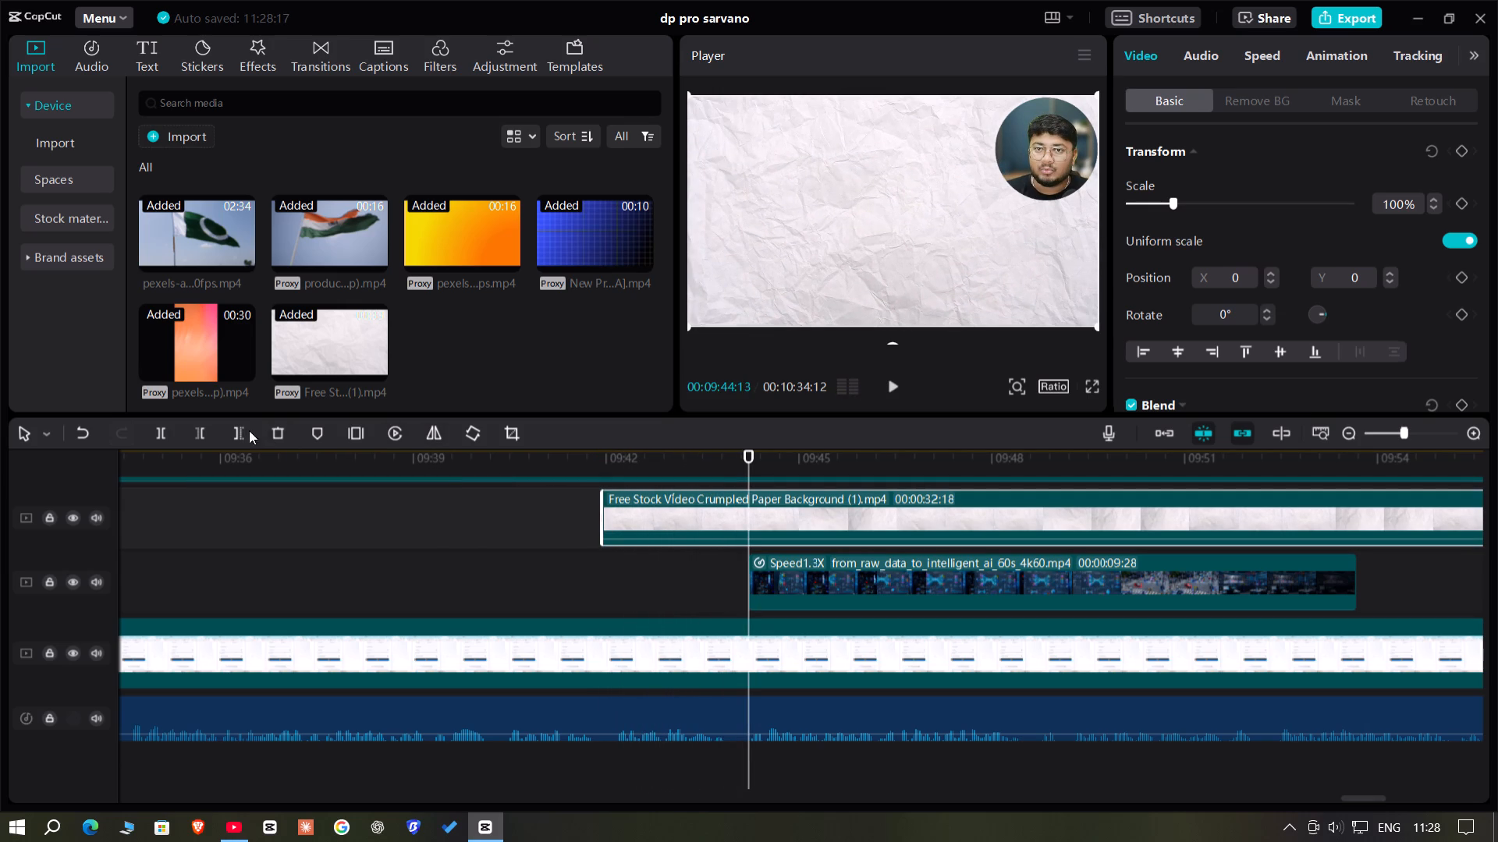
pyautogui.click(244, 430)
pyautogui.moveTo(710, 525); pyautogui.dragTo(707, 572)
# Review the AI b-roll against the narration and stop the playhead at 00:09:49:16.
pyautogui.press('space')
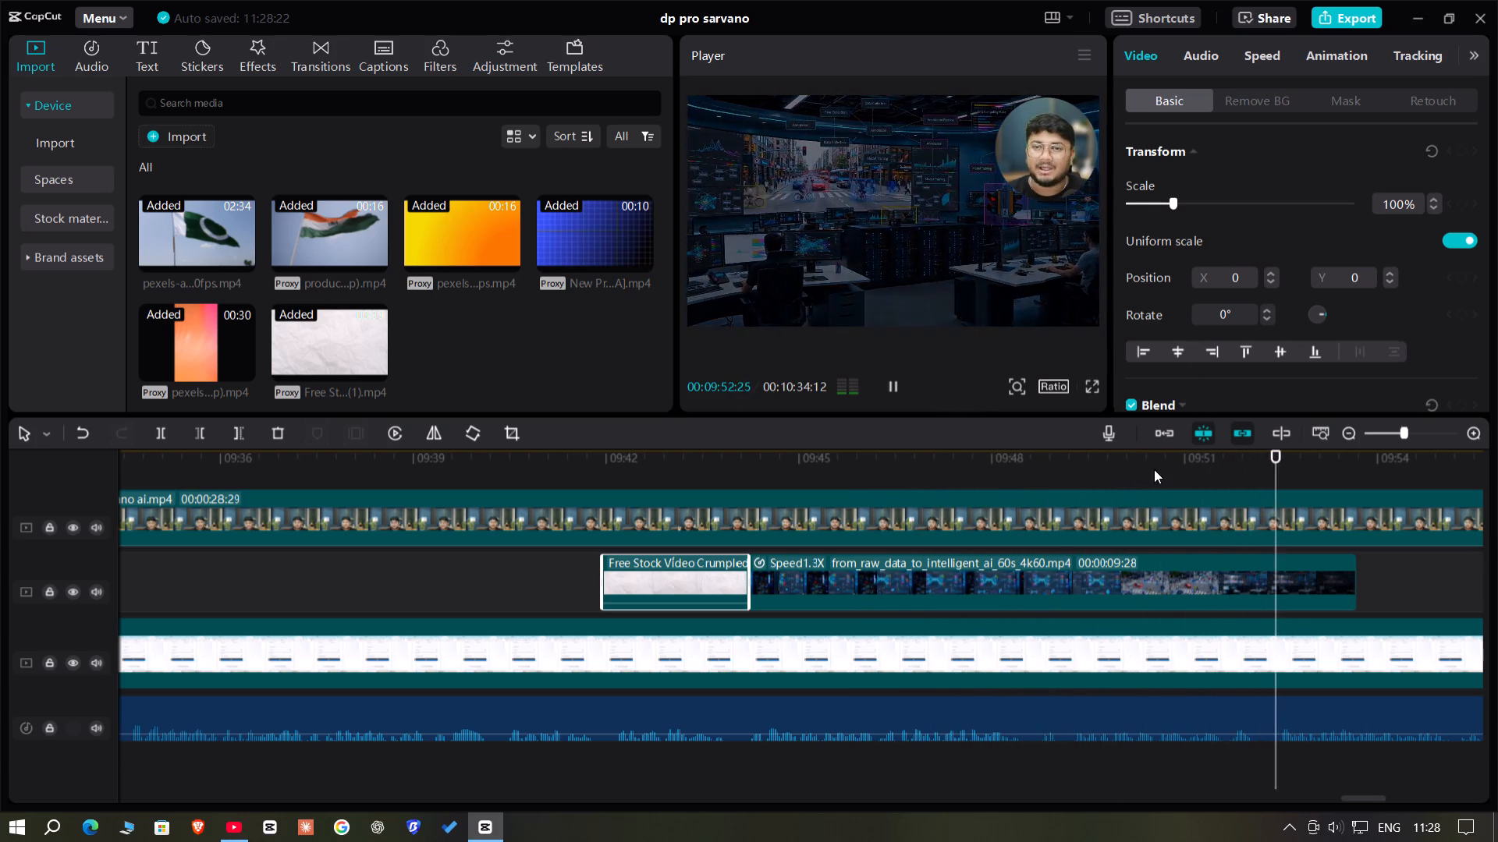
pyautogui.click(1182, 473)
pyautogui.moveTo(1182, 473); pyautogui.dragTo(1097, 474)
pyautogui.press('space')
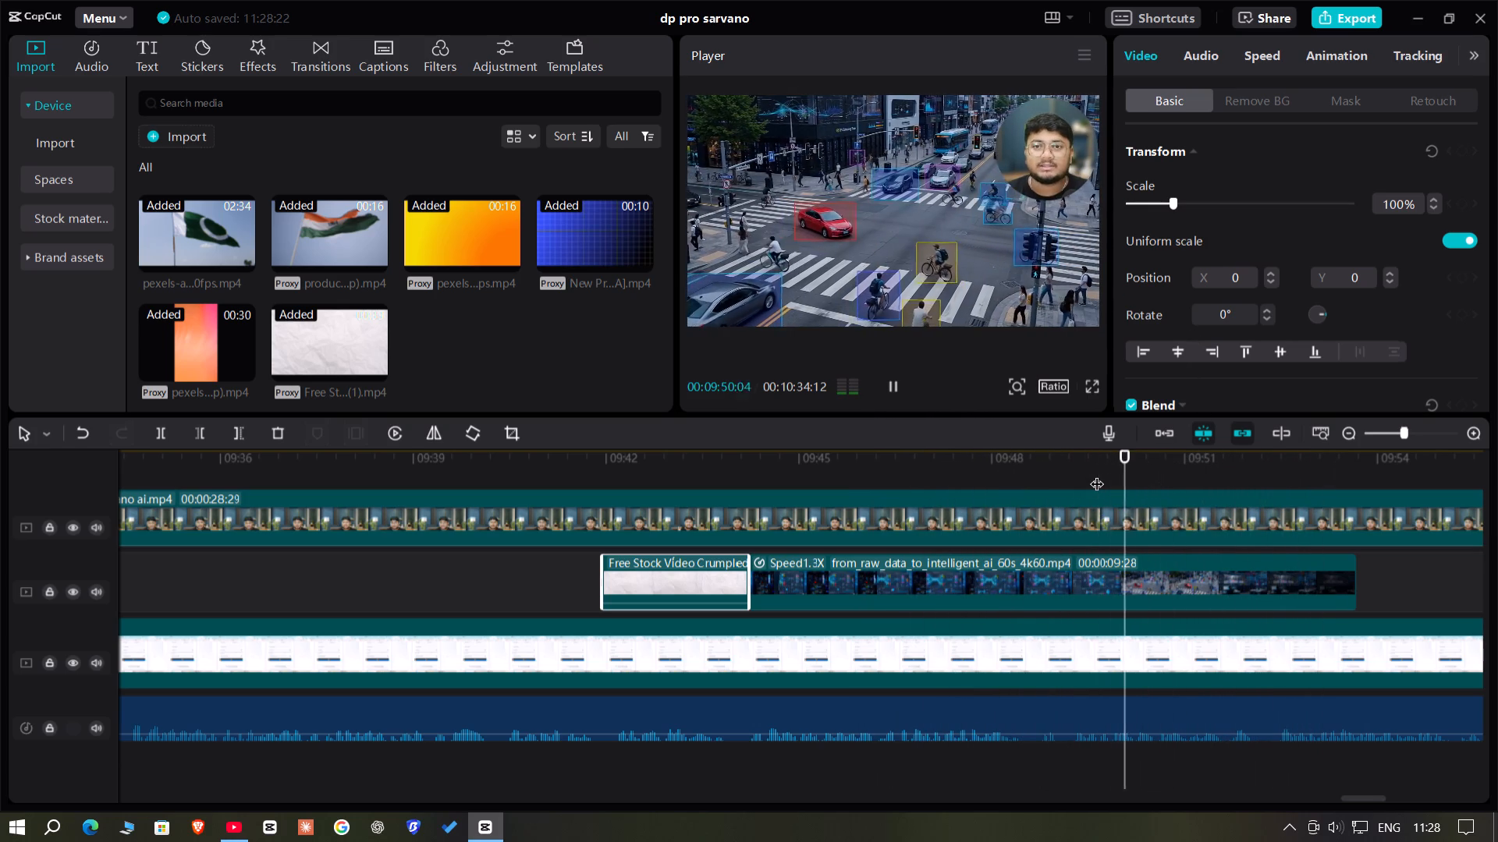
pyautogui.press('space')
pyautogui.click(995, 474)
pyautogui.press('space')
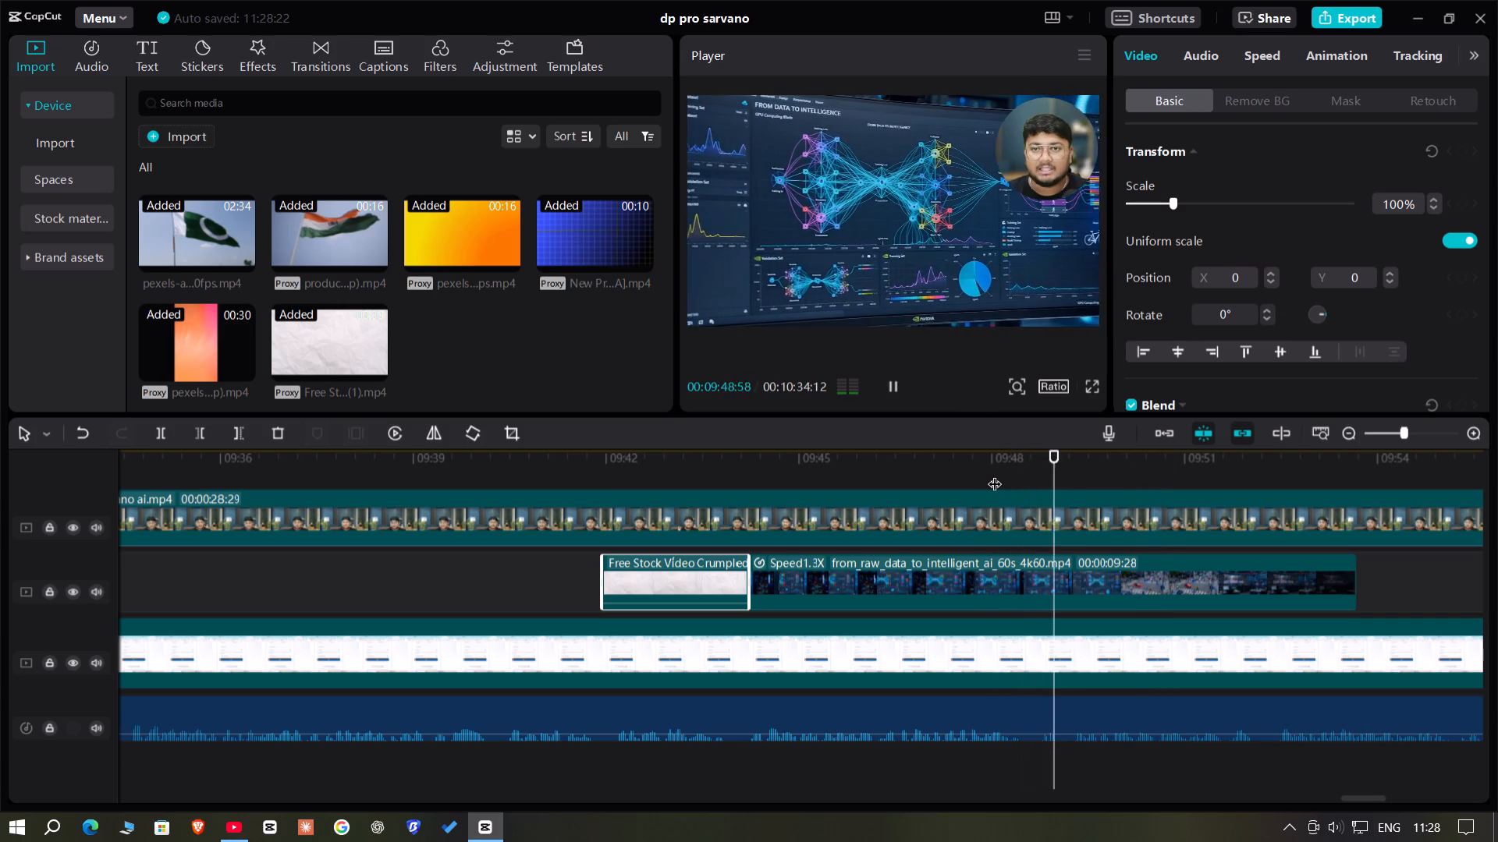
pyautogui.press('space')
pyautogui.press('Left')
pyautogui.press('Left')
pyautogui.press('Left')
pyautogui.press('Left')
pyautogui.press('Left')
pyautogui.press('Left')
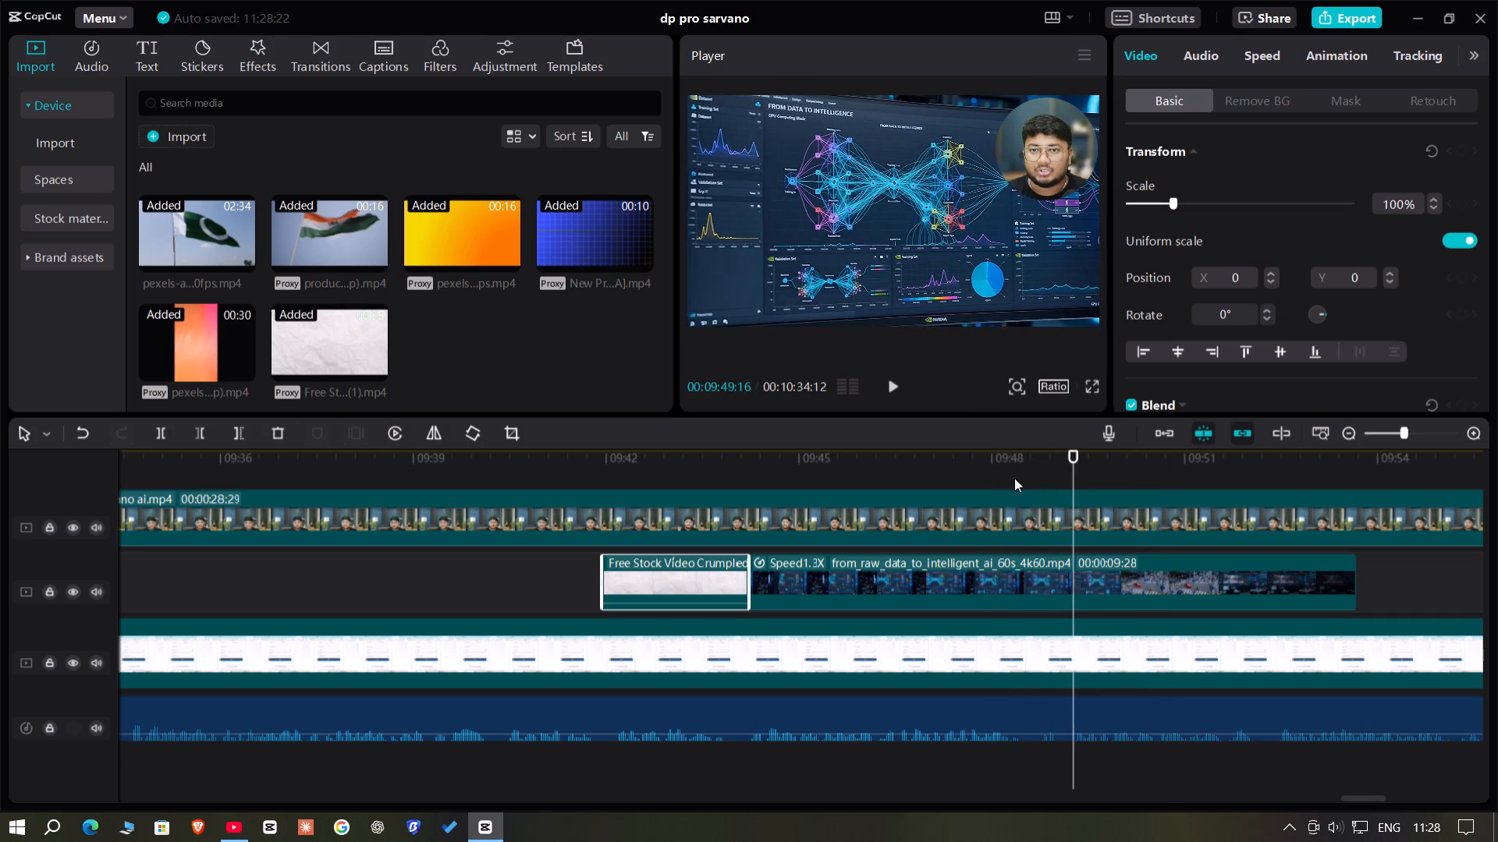
# Set the from_raw_data_to_intelligent_ai clip's speed to 2.0x.
pyautogui.click(1070, 606)
pyautogui.click(1259, 58)
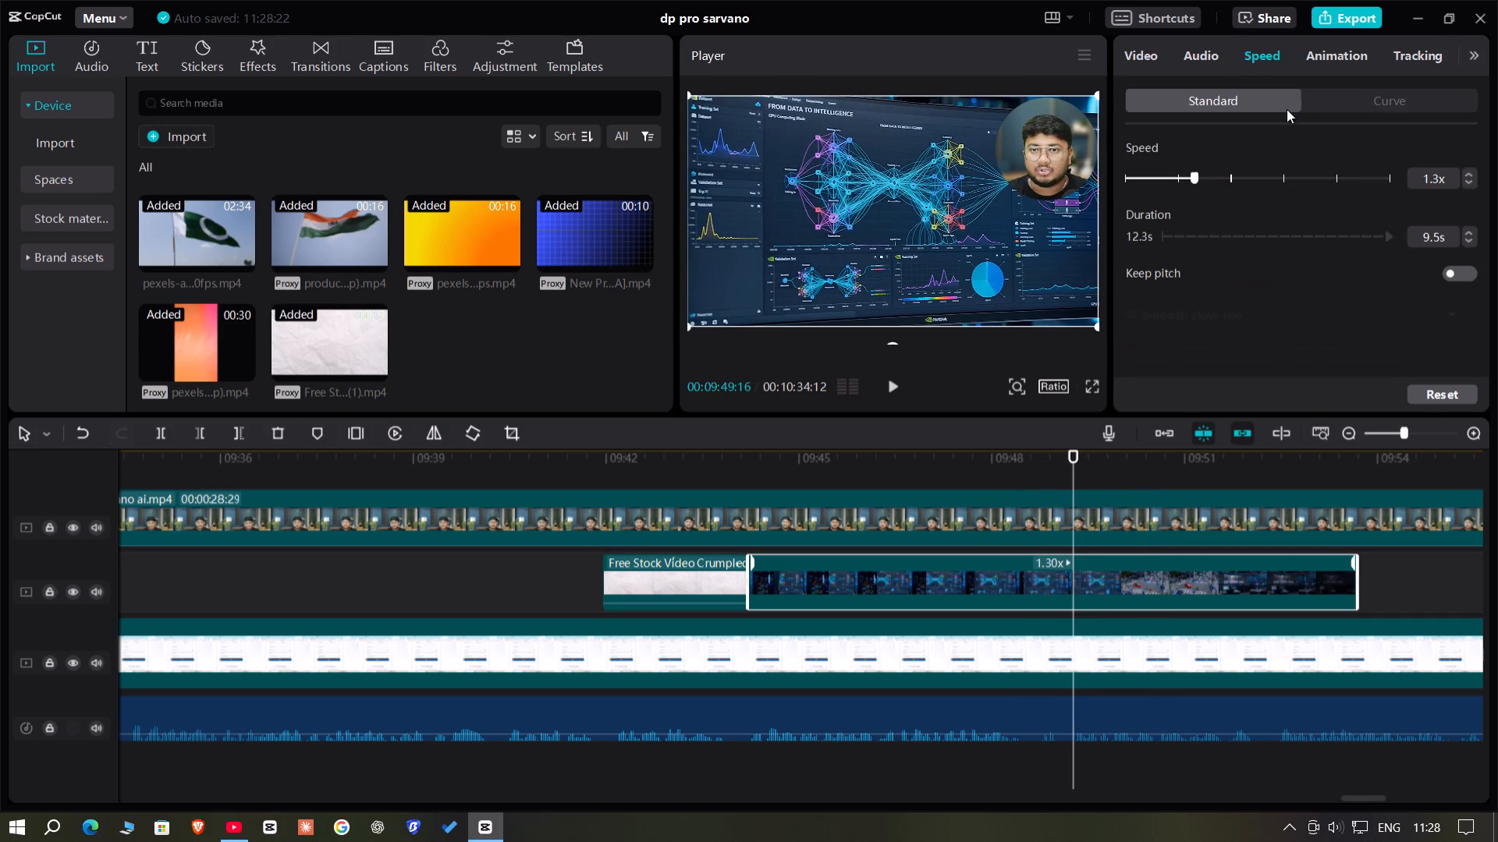
pyautogui.click(1470, 177)
pyautogui.tripleClick(1471, 175)
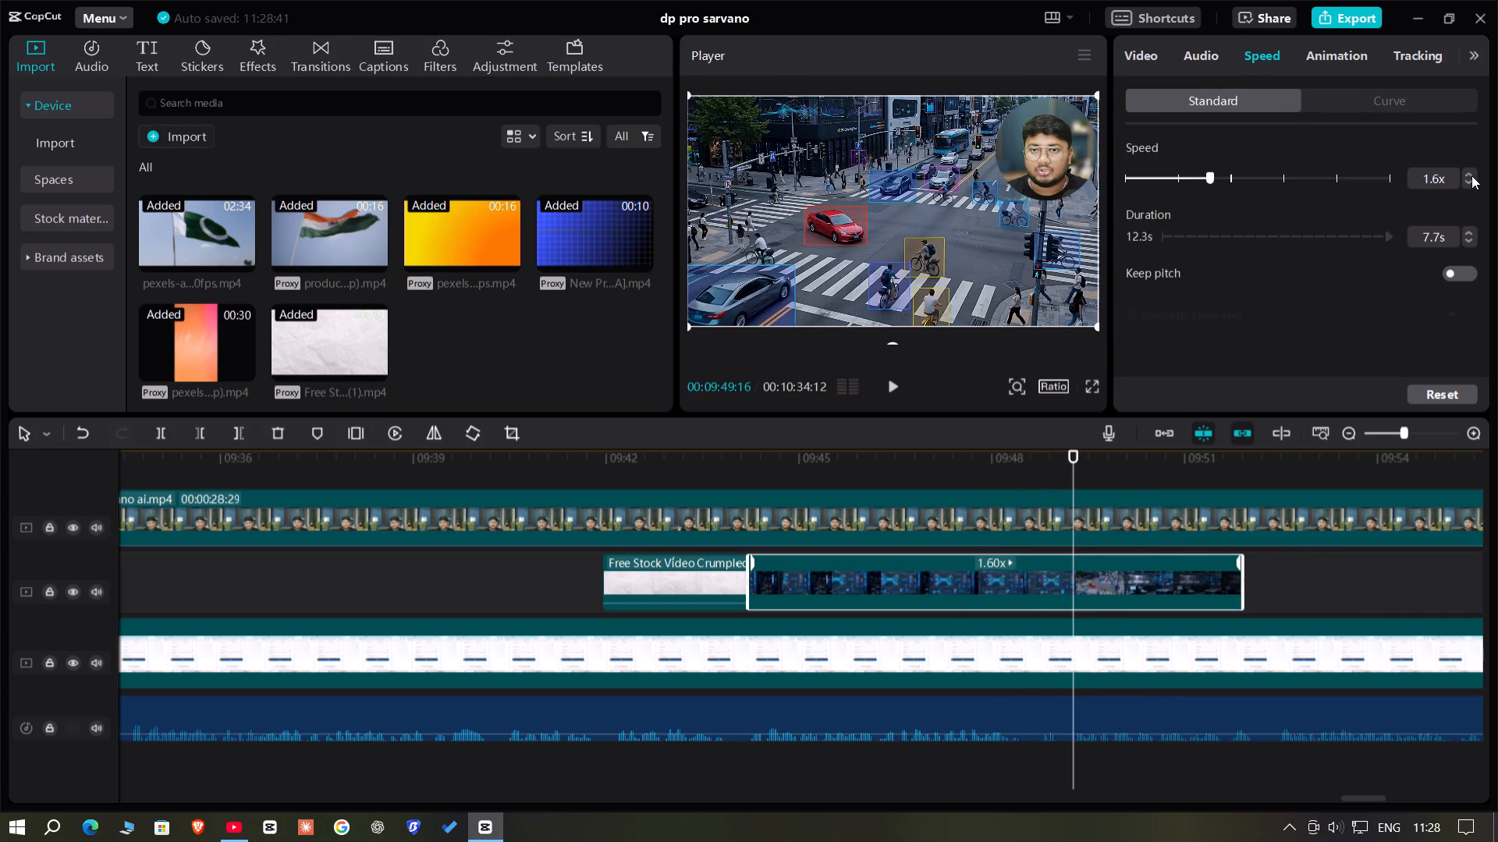
pyautogui.click(1471, 175)
pyautogui.click(1471, 175)
pyautogui.click(1471, 175)
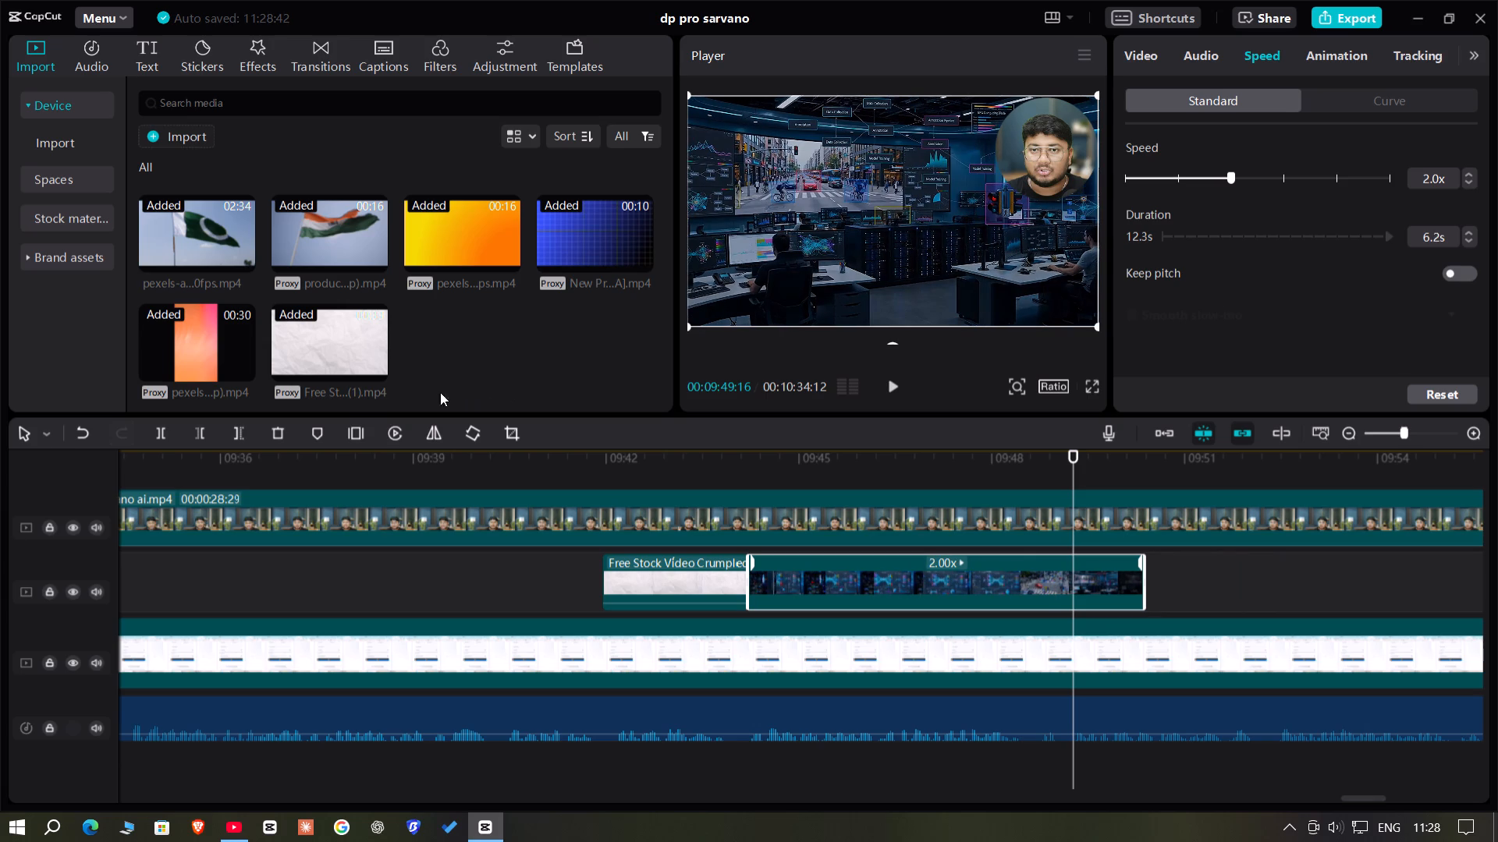
# Cut off the AI b-roll clip after 00:09:49:16.
pyautogui.tripleClick(246, 430)
pyautogui.doubleClick(244, 430)
# Add the Dark Red Gradient Loop clip from the project media to the b-roll track at 00:10:02:25.
pyautogui.press('space')
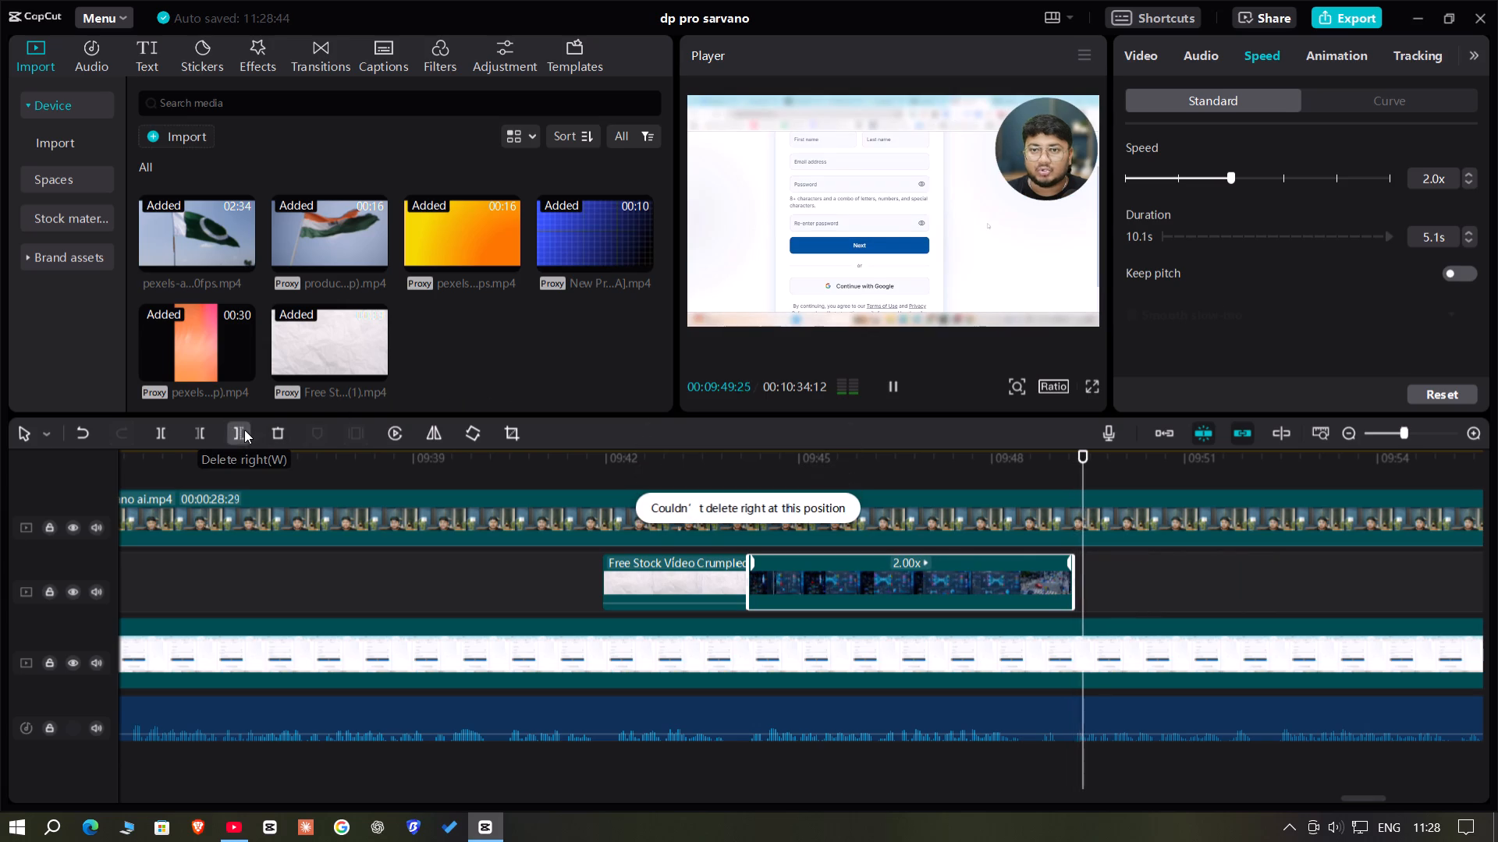
pyautogui.moveTo(1367, 801); pyautogui.dragTo(1377, 801)
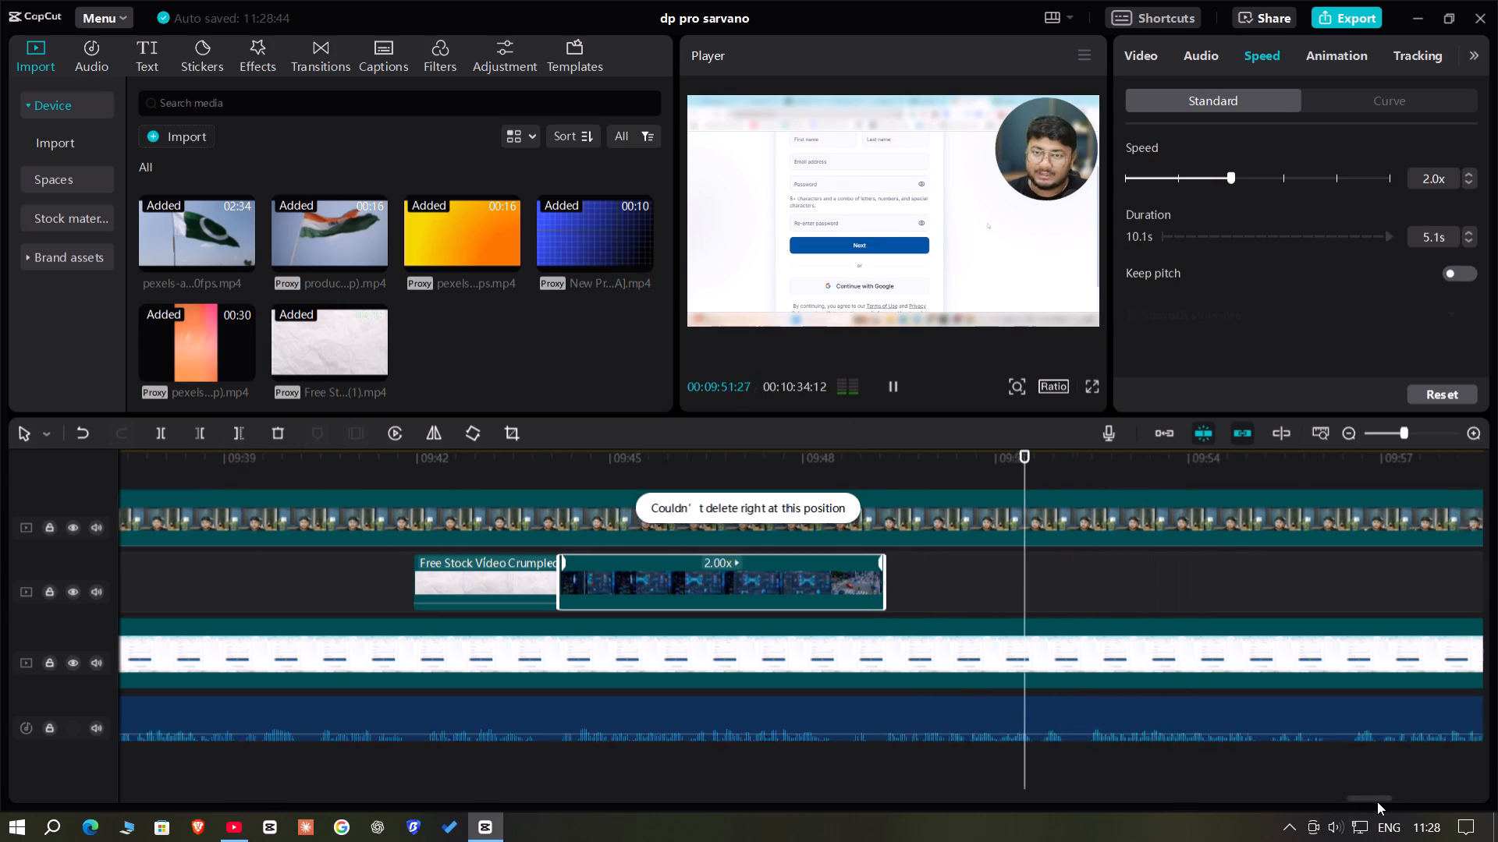
pyautogui.moveTo(1377, 801); pyautogui.dragTo(1396, 803)
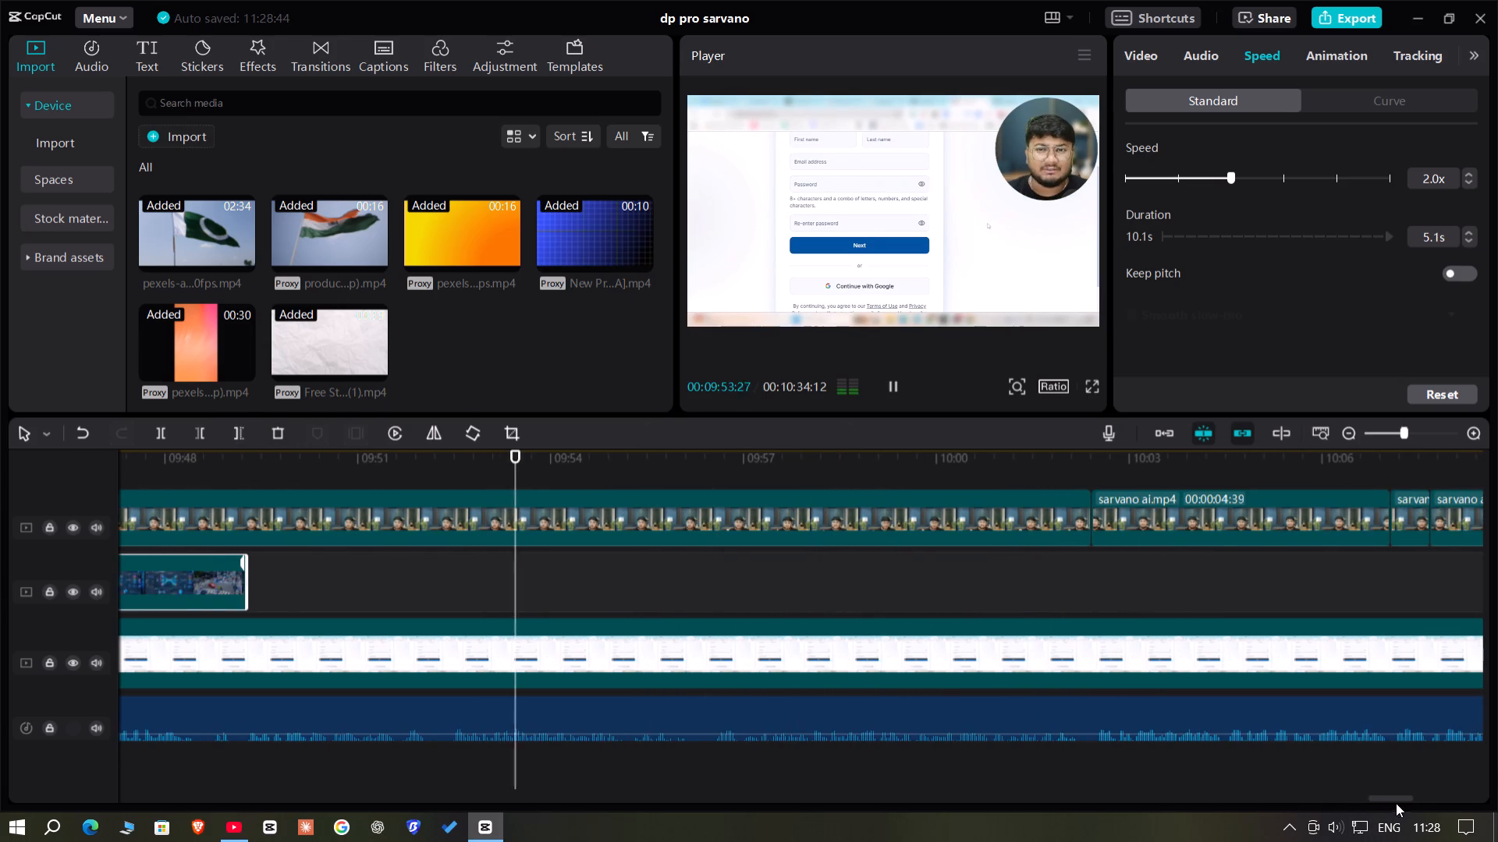
pyautogui.moveTo(1396, 803); pyautogui.dragTo(1394, 804)
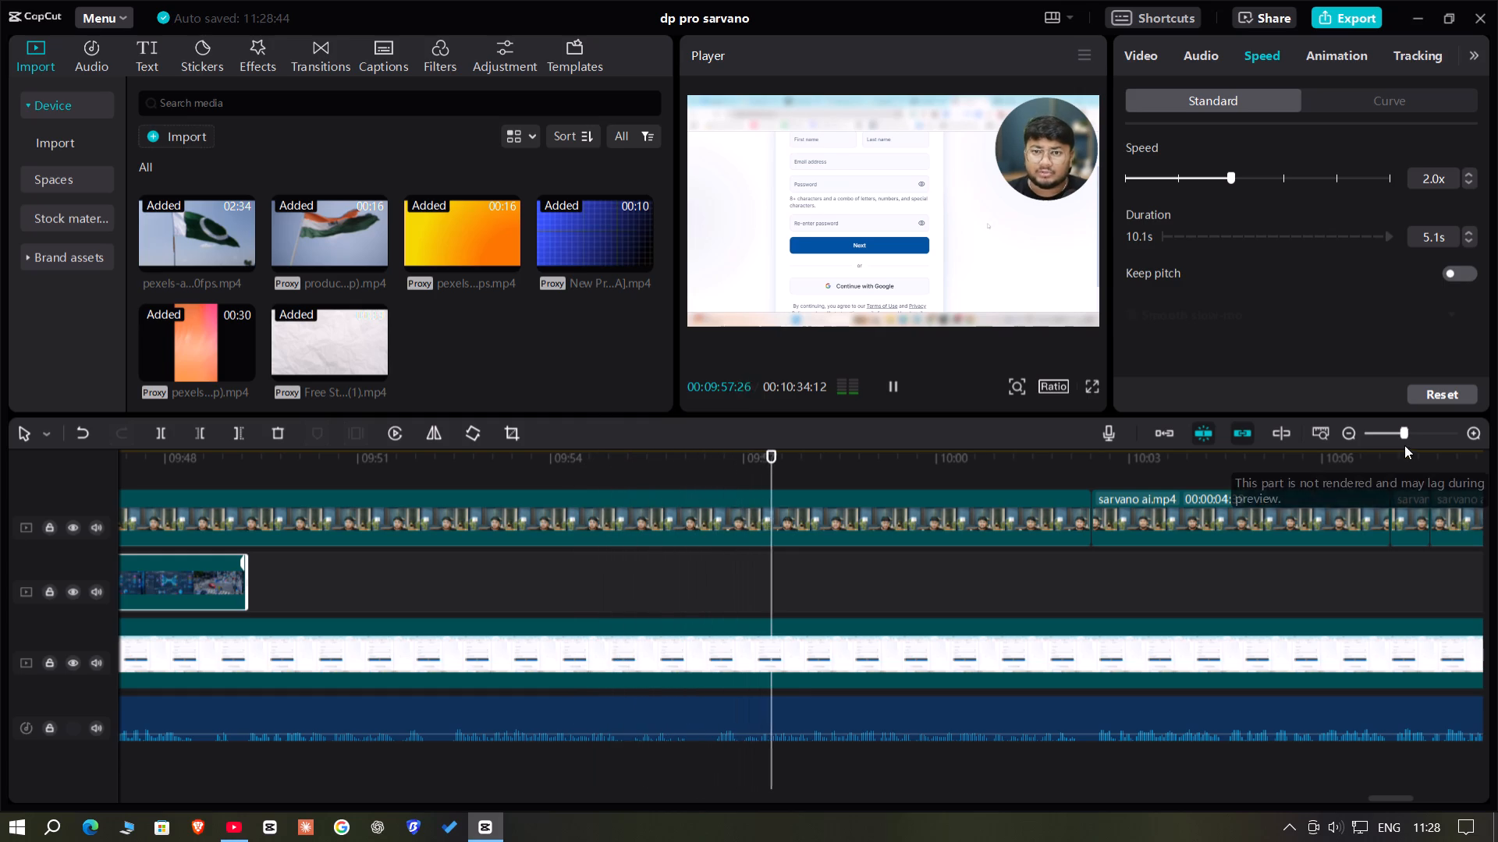
pyautogui.click(1402, 432)
pyautogui.click(1394, 432)
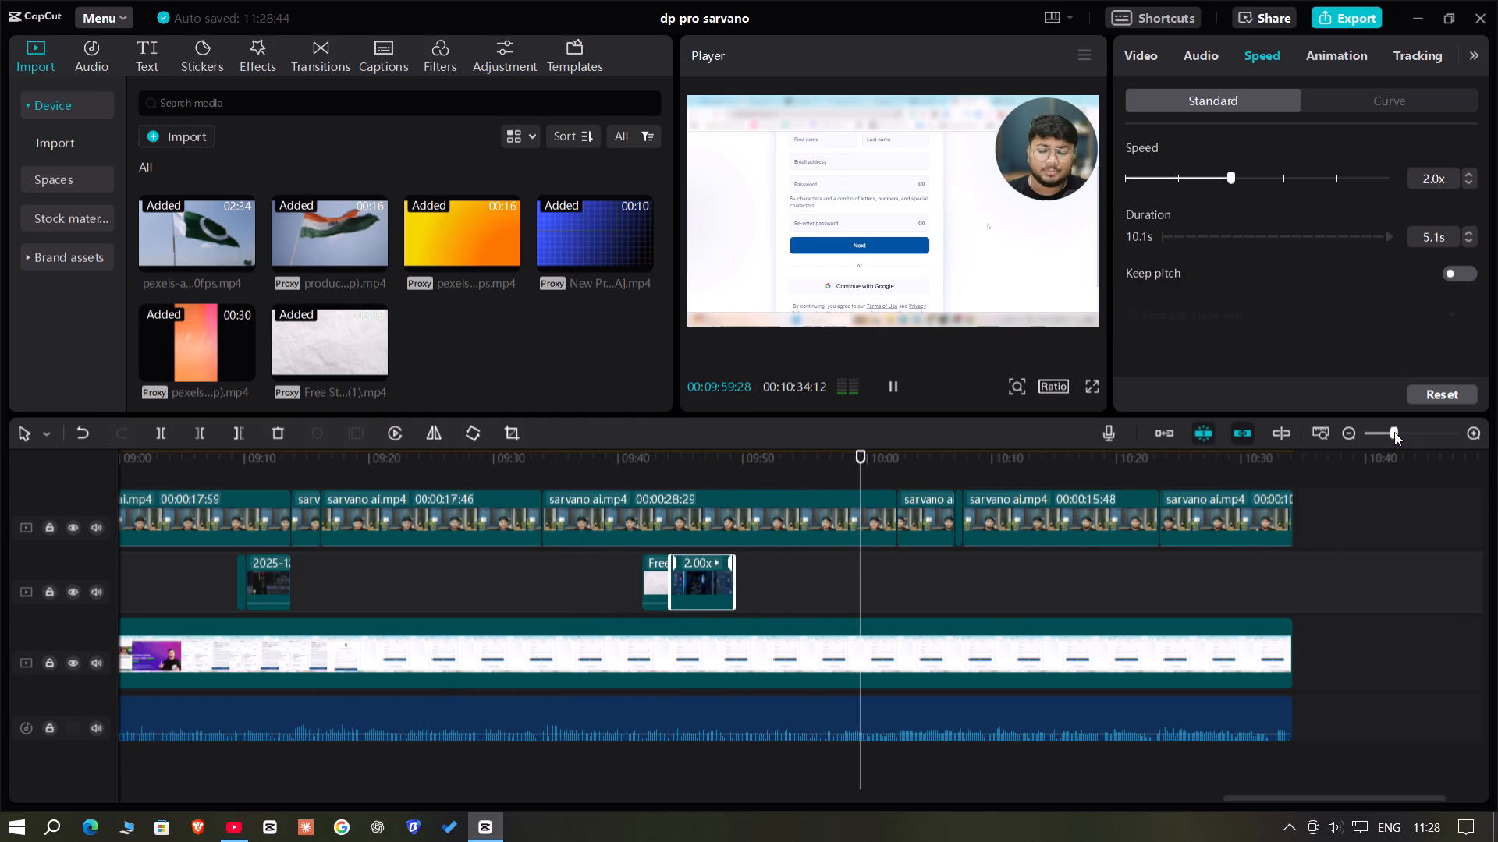
pyautogui.click(1402, 439)
pyautogui.click(1343, 838)
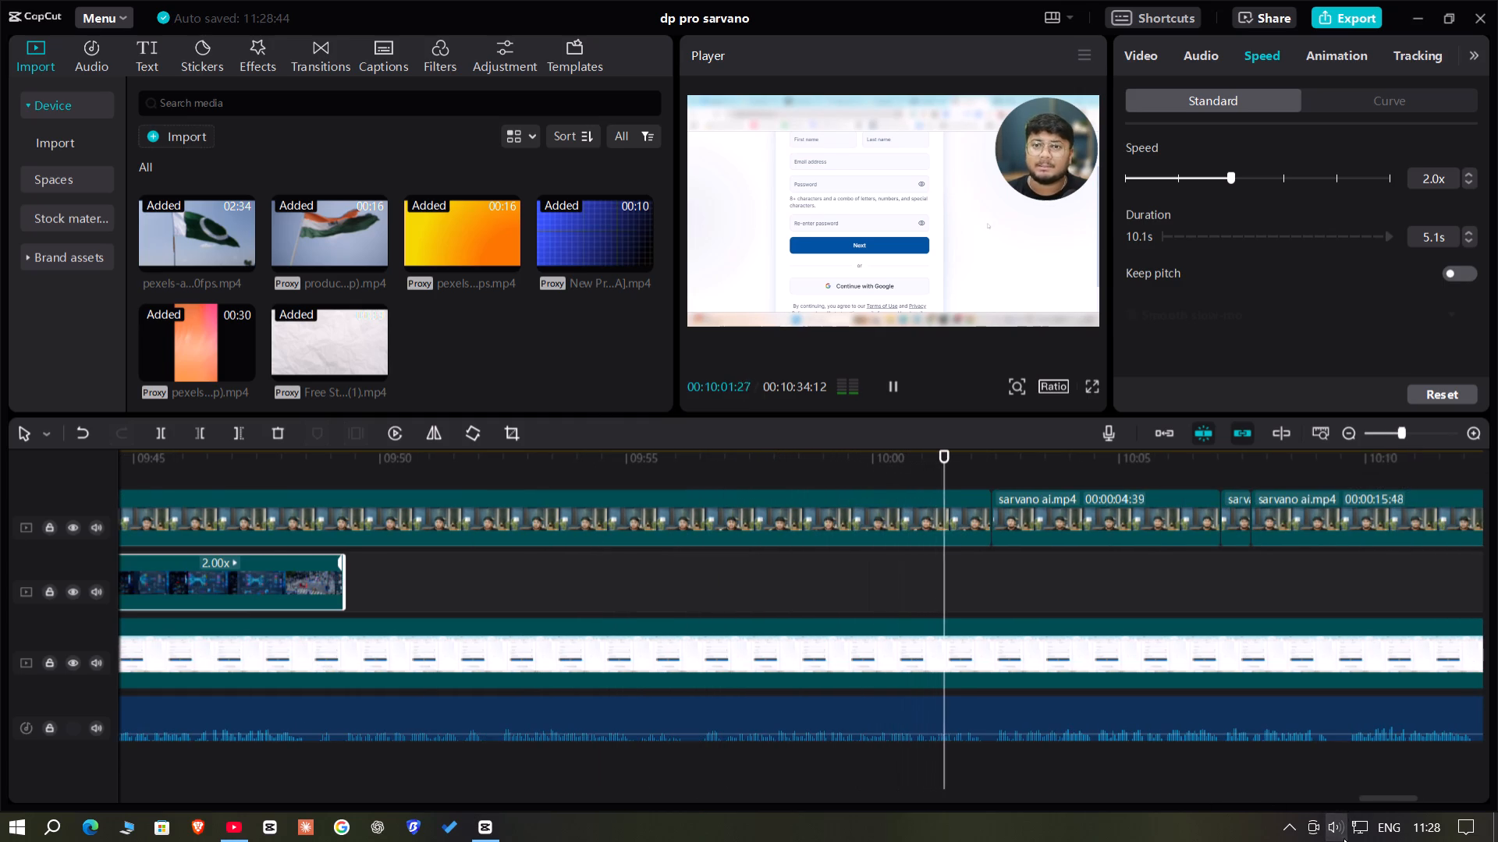
pyautogui.click(906, 437)
pyautogui.doubleClick(996, 476)
pyautogui.scroll(4, 394, 334)
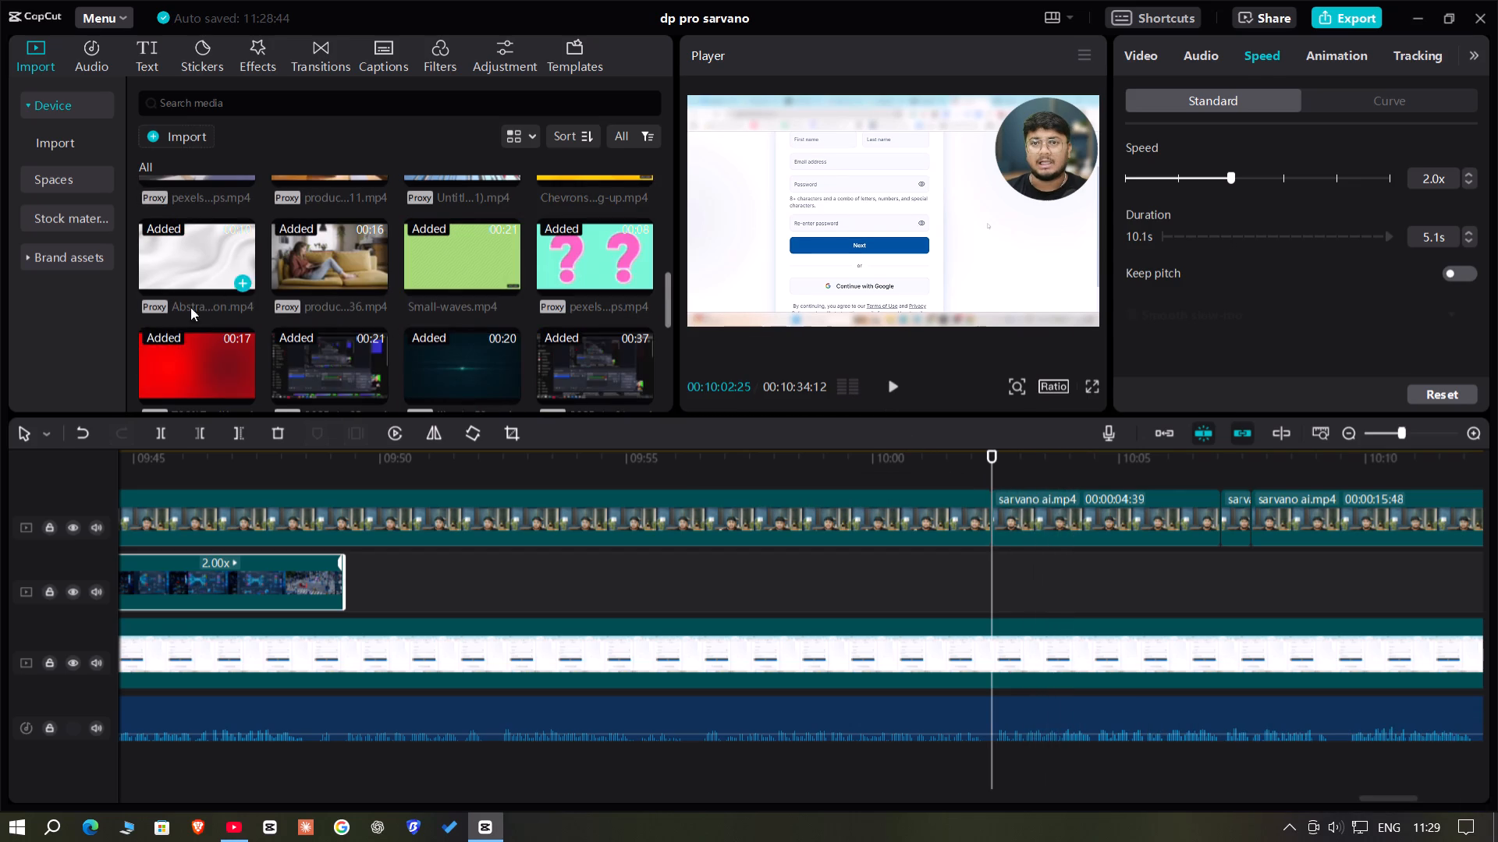
pyautogui.moveTo(172, 345); pyautogui.dragTo(996, 593)
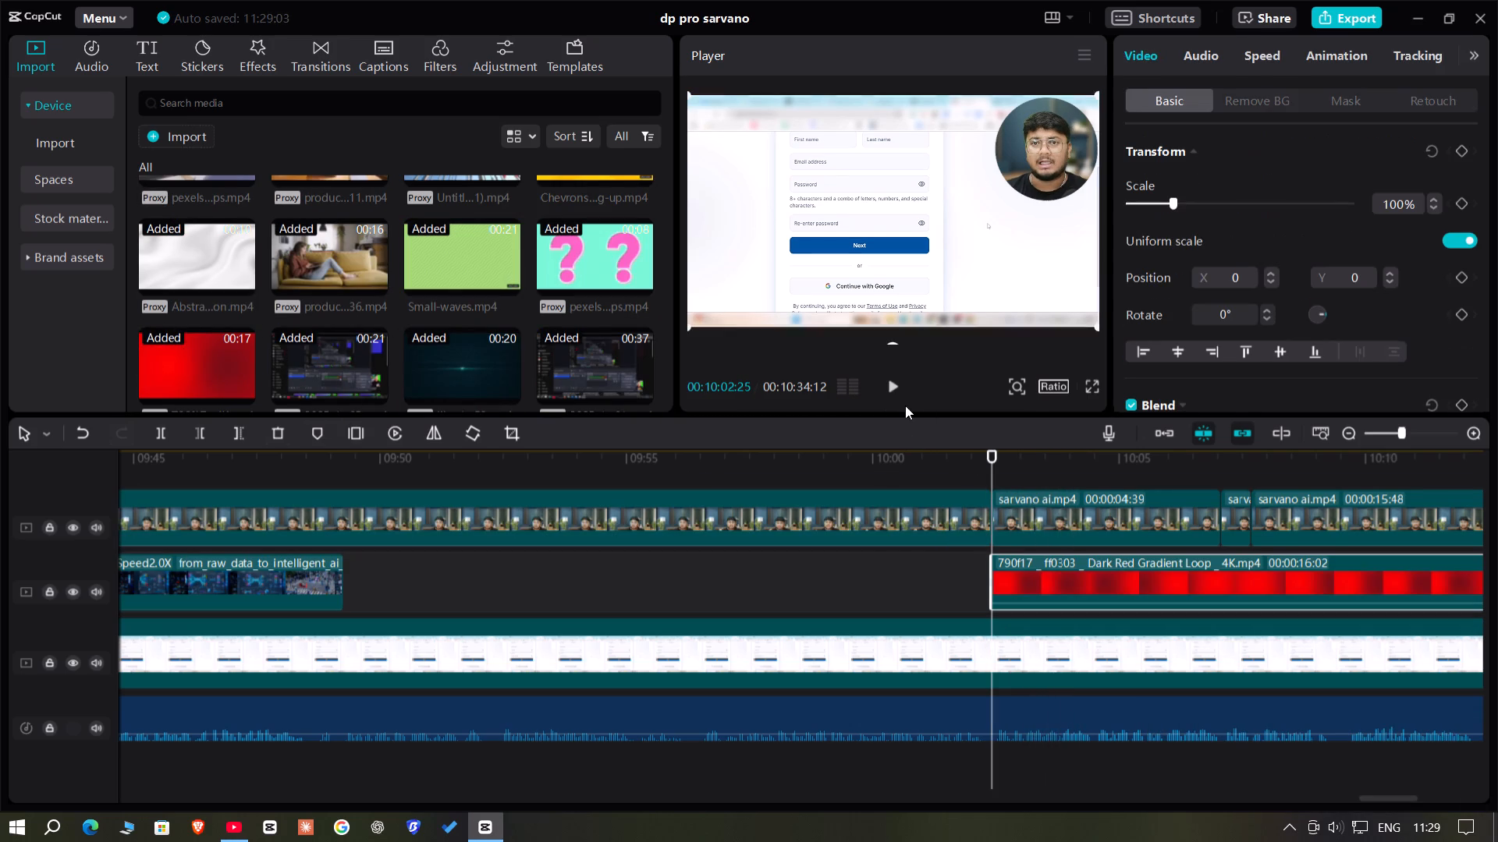
# Trim the end of the Dark Red Gradient Loop clip to 00:10:04:32.
pyautogui.click(884, 386)
pyautogui.click(1418, 432)
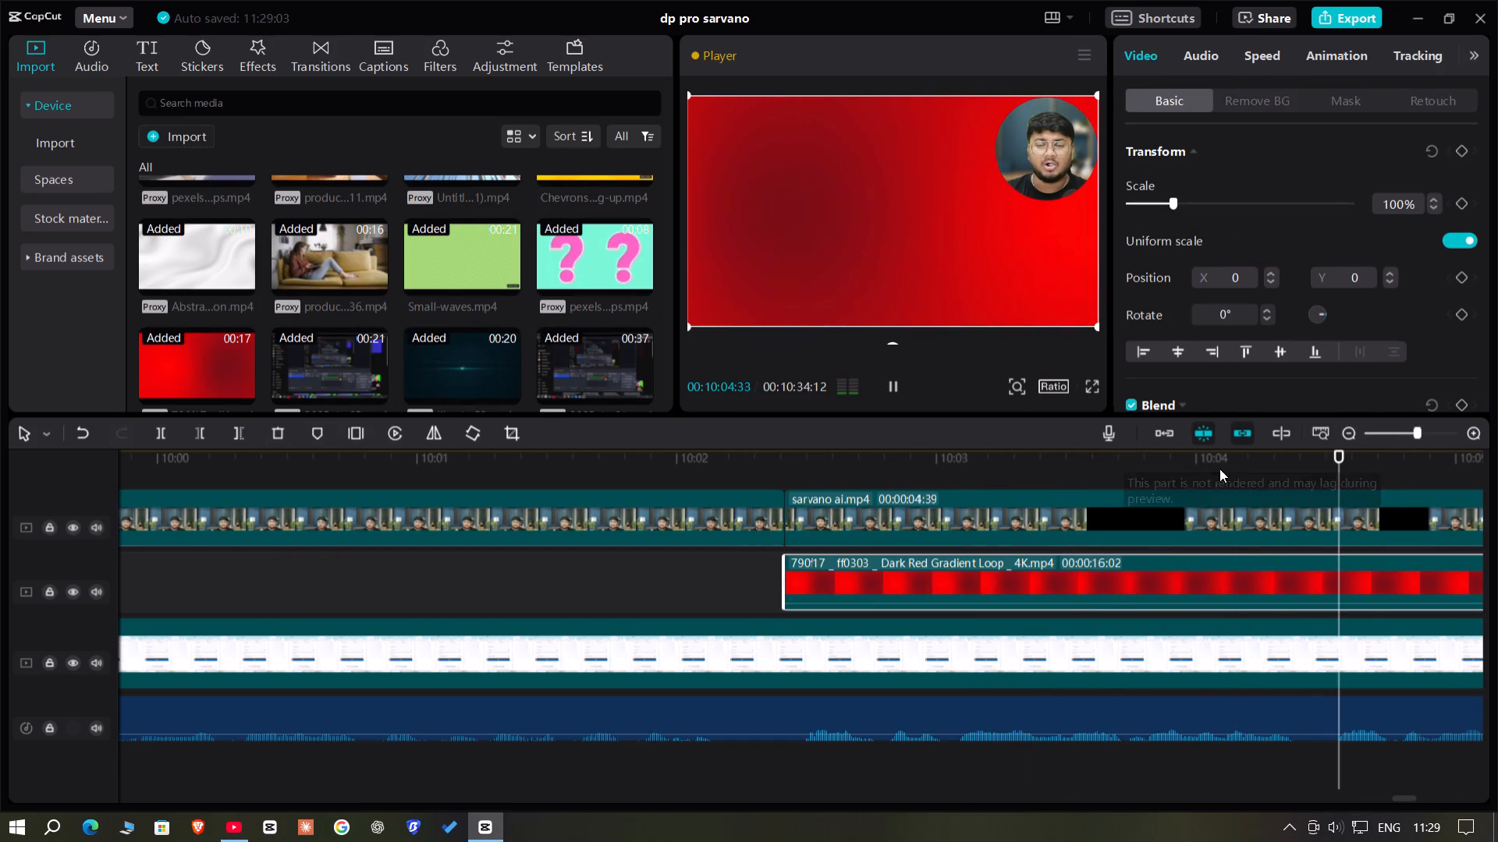
pyautogui.press('space')
pyautogui.click(1088, 464)
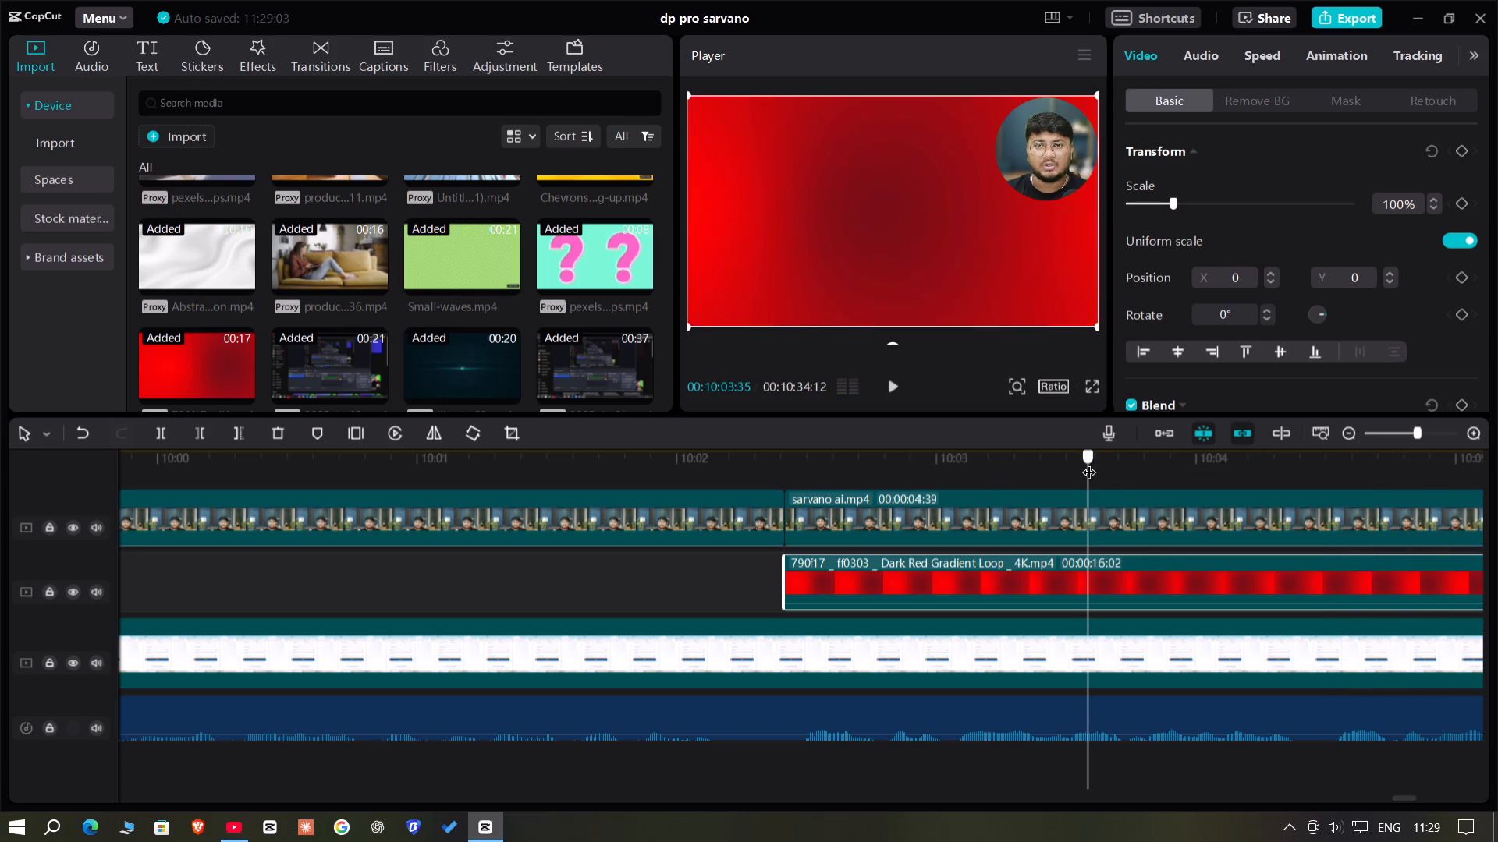
pyautogui.moveTo(1089, 462); pyautogui.dragTo(1335, 589)
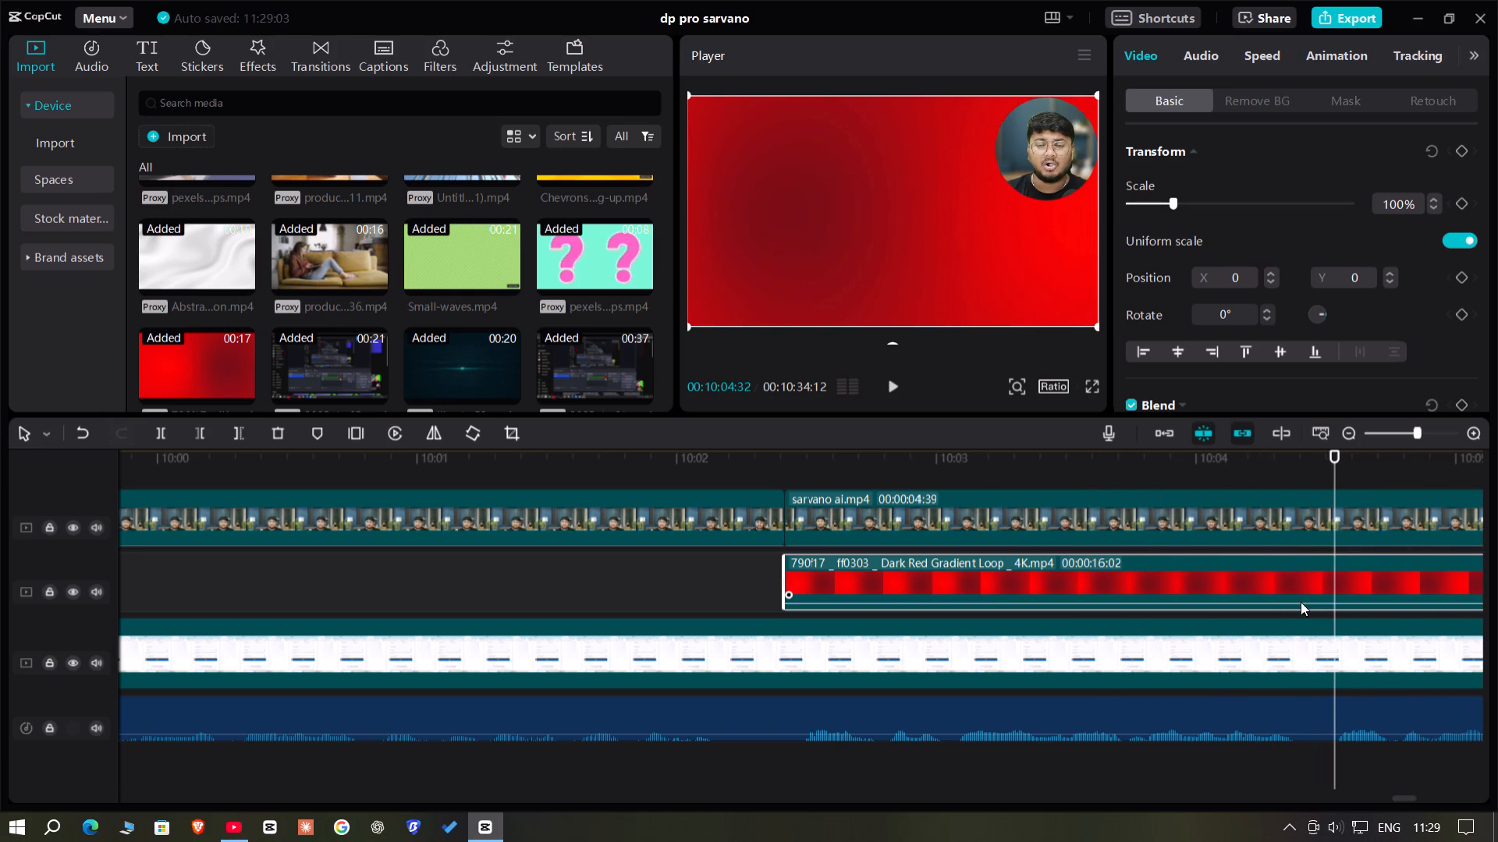
pyautogui.click(1301, 602)
pyautogui.click(230, 431)
# Import Pexels clip 6794223 (1), showing a man seated at a laptop, from the Pexels Videos folder.
pyautogui.press('space')
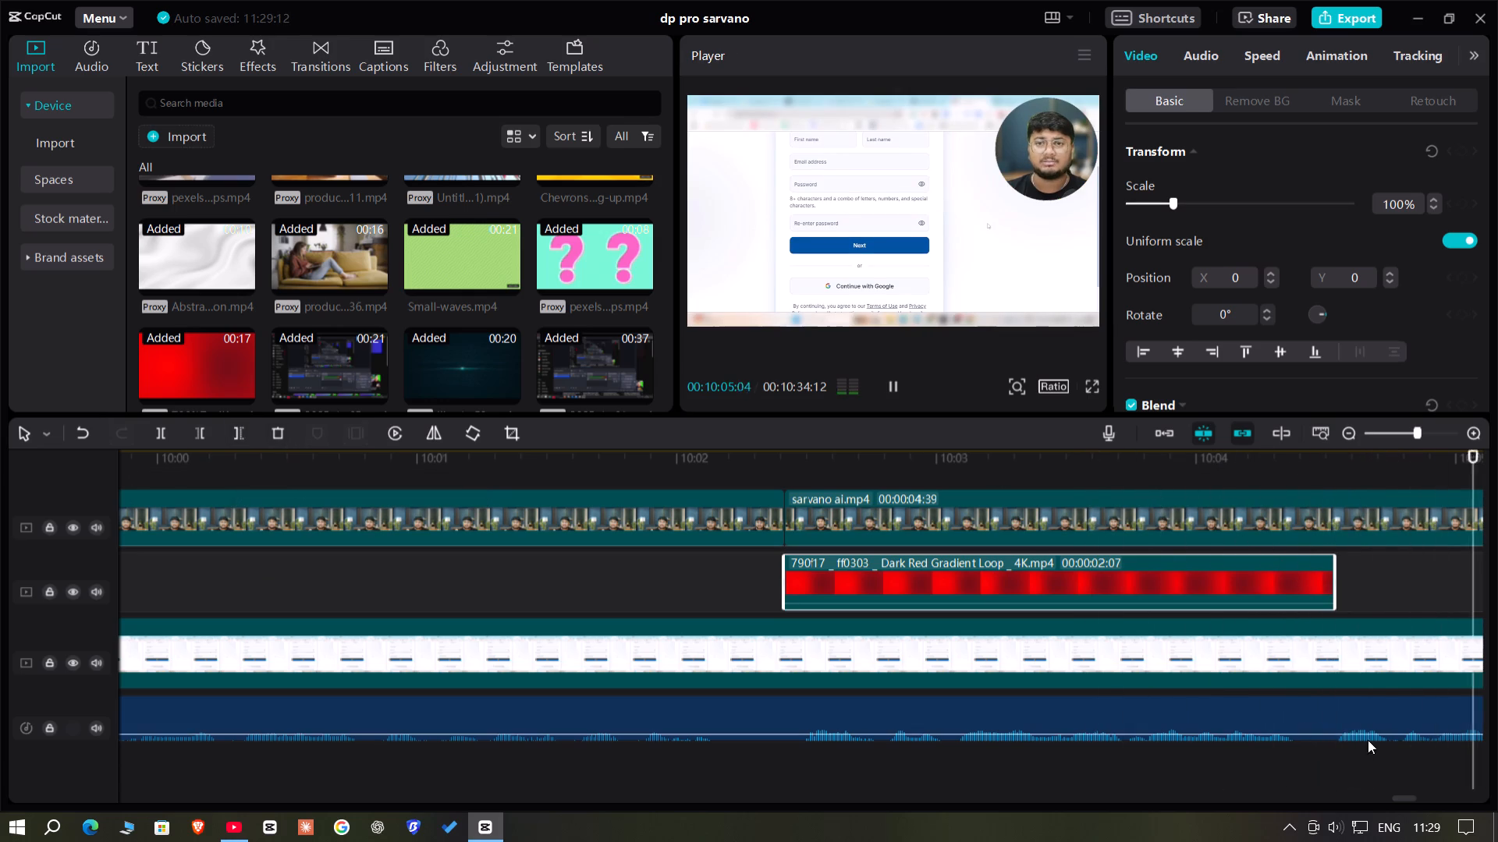
pyautogui.press('space')
pyautogui.press('space')
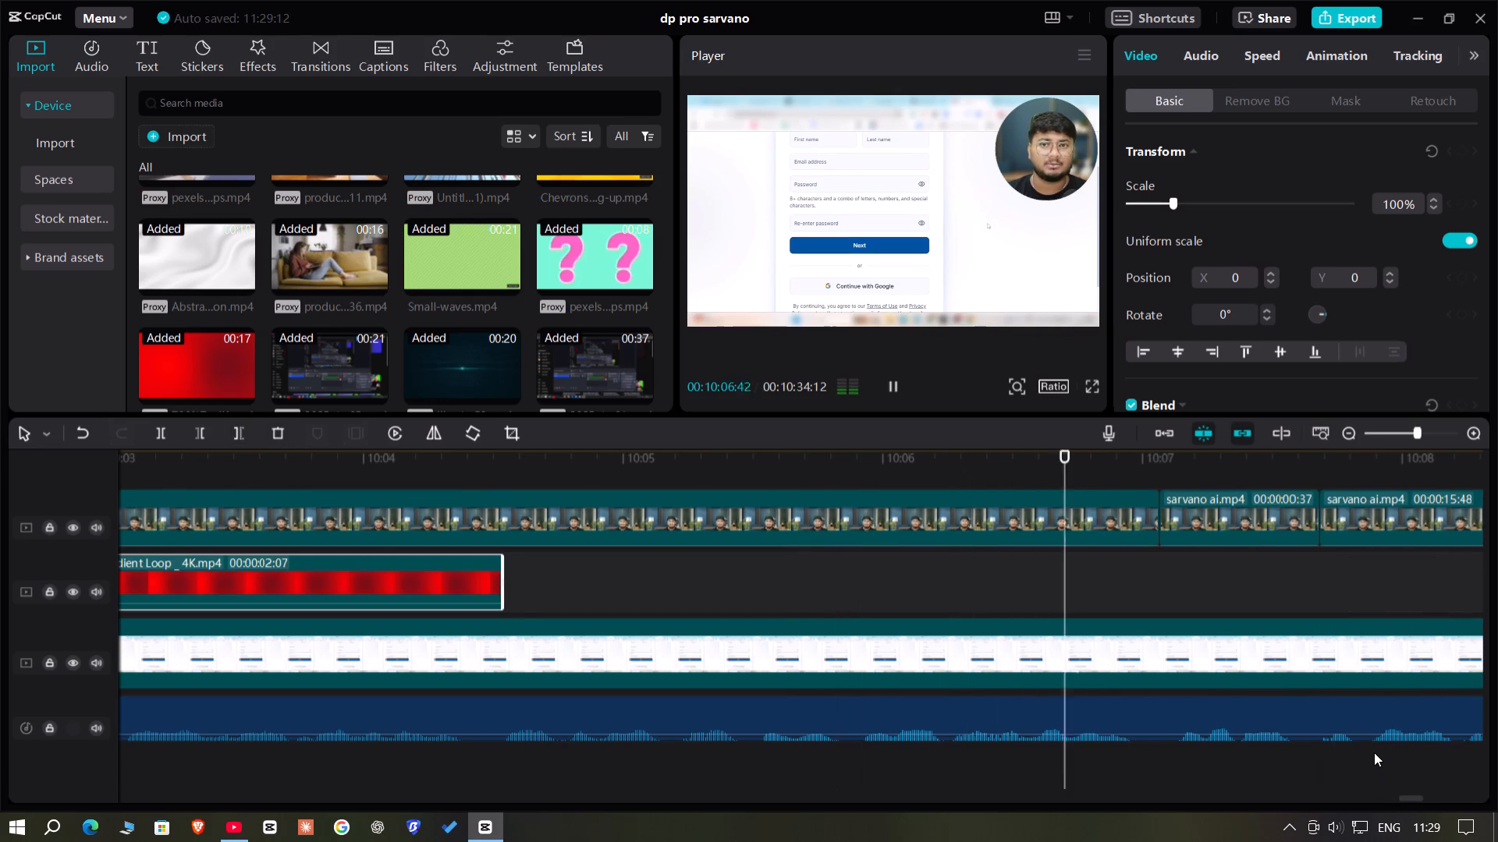
pyautogui.press('space')
pyautogui.click(190, 132)
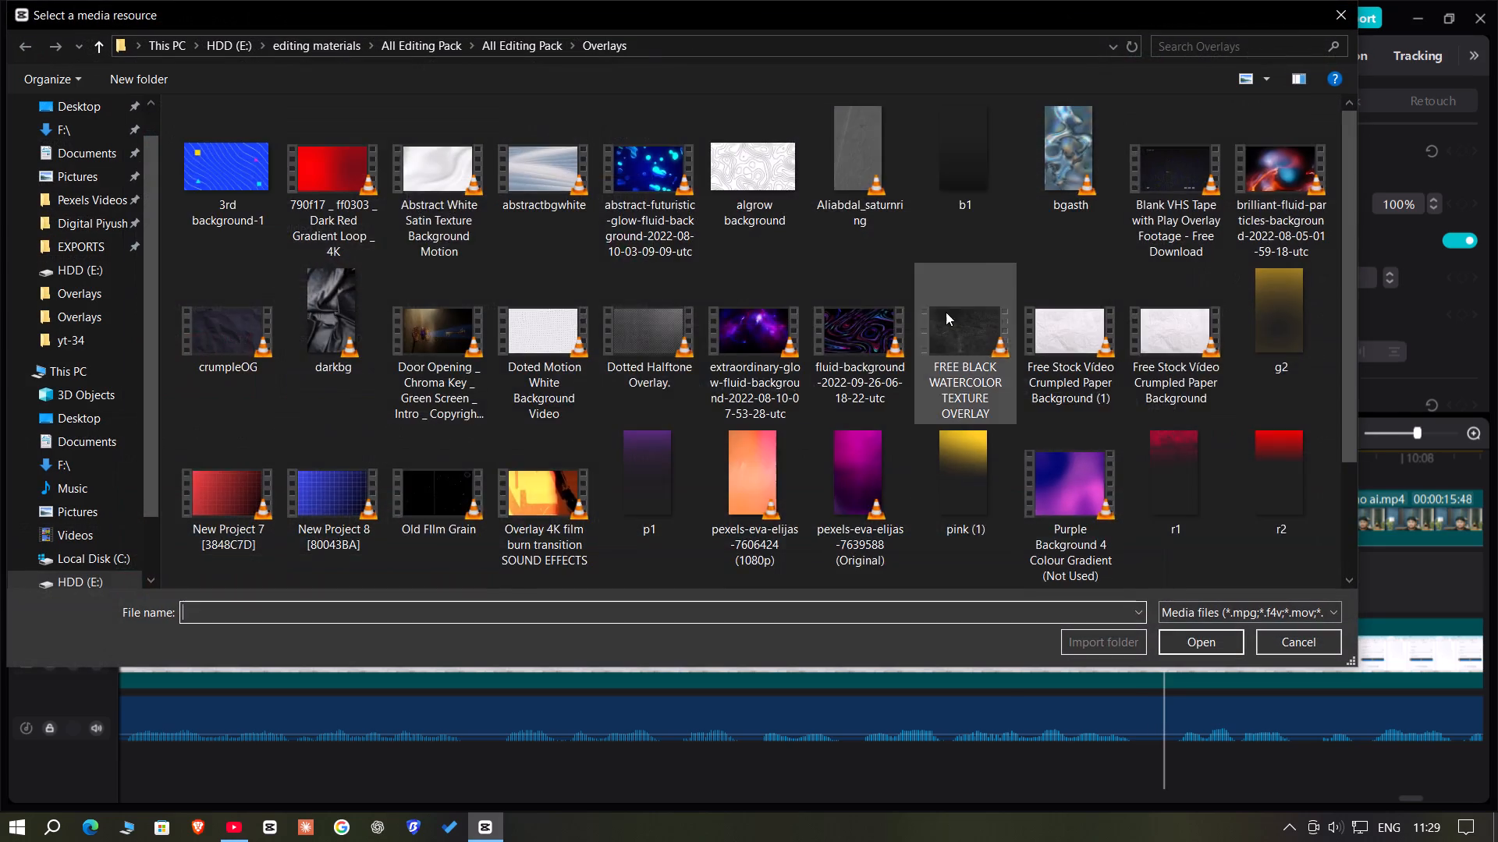
pyautogui.scroll(-2, 946, 312)
pyautogui.click(98, 195)
pyautogui.scroll(-1, 579, 270)
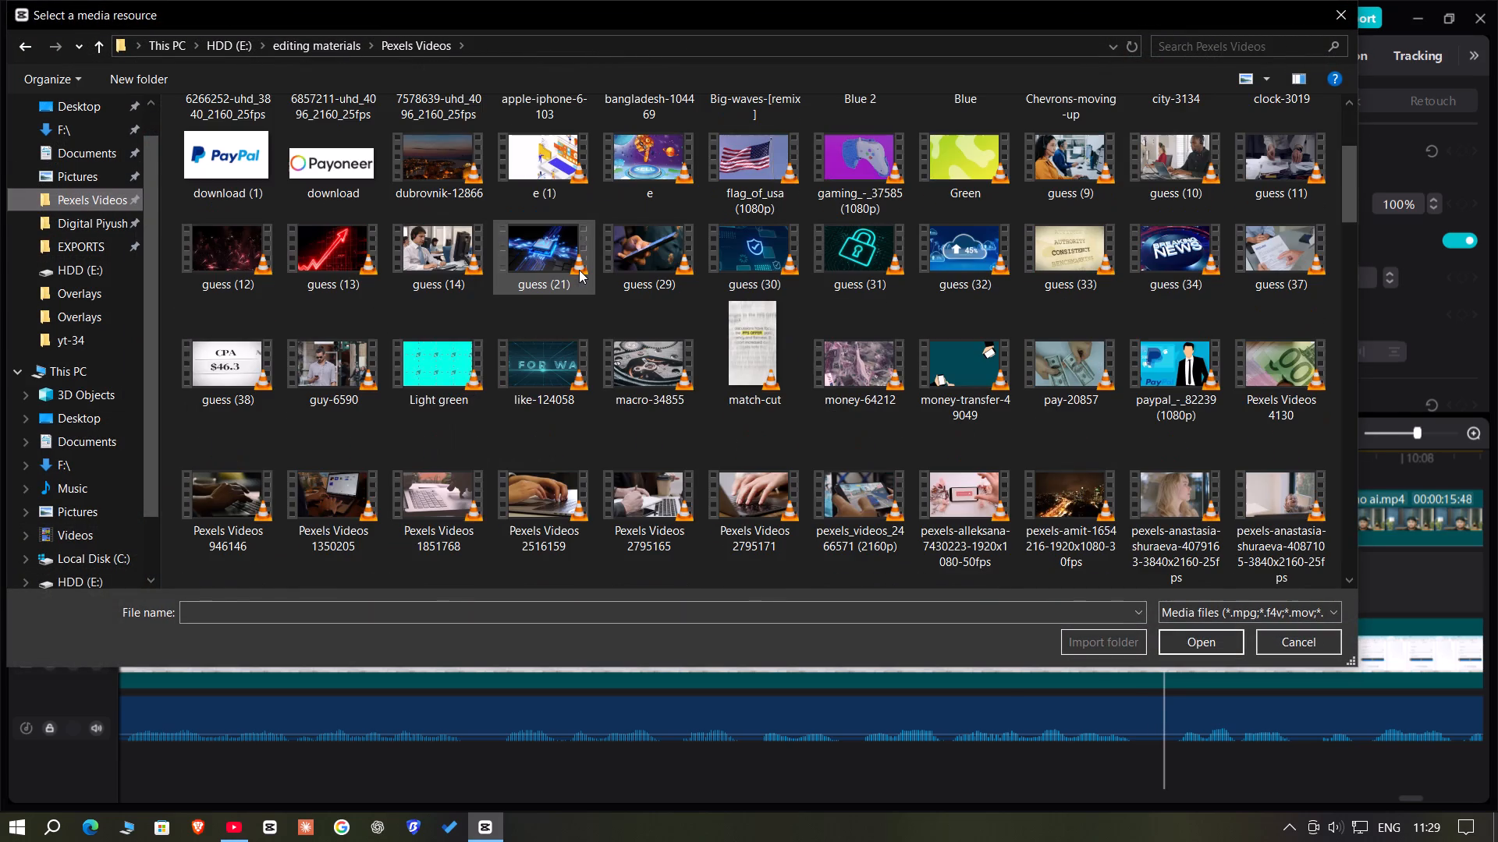
pyautogui.scroll(-2, 579, 270)
pyautogui.scroll(4, 580, 269)
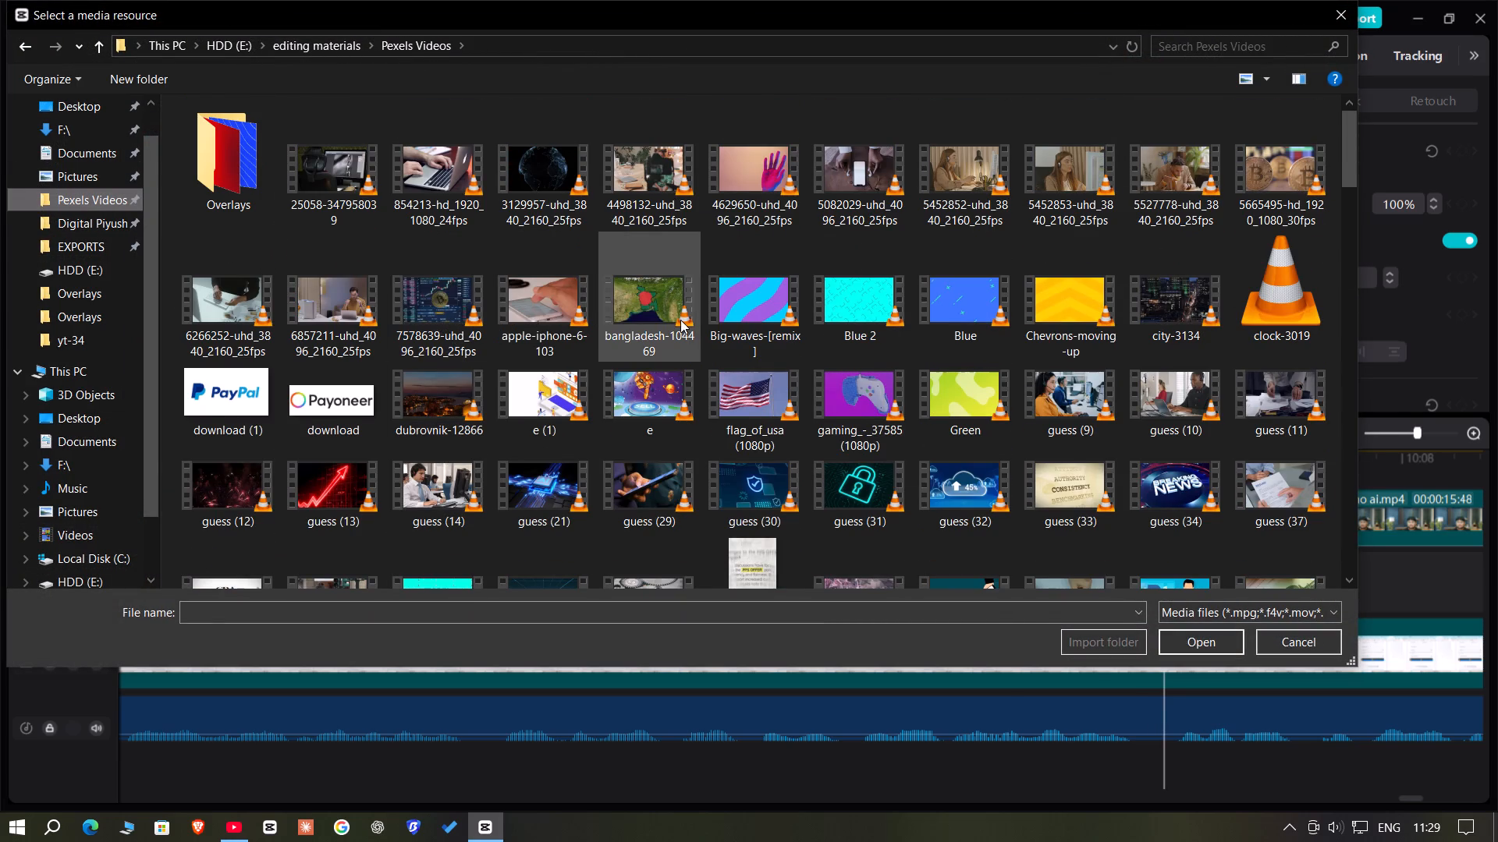
pyautogui.scroll(-1, 680, 320)
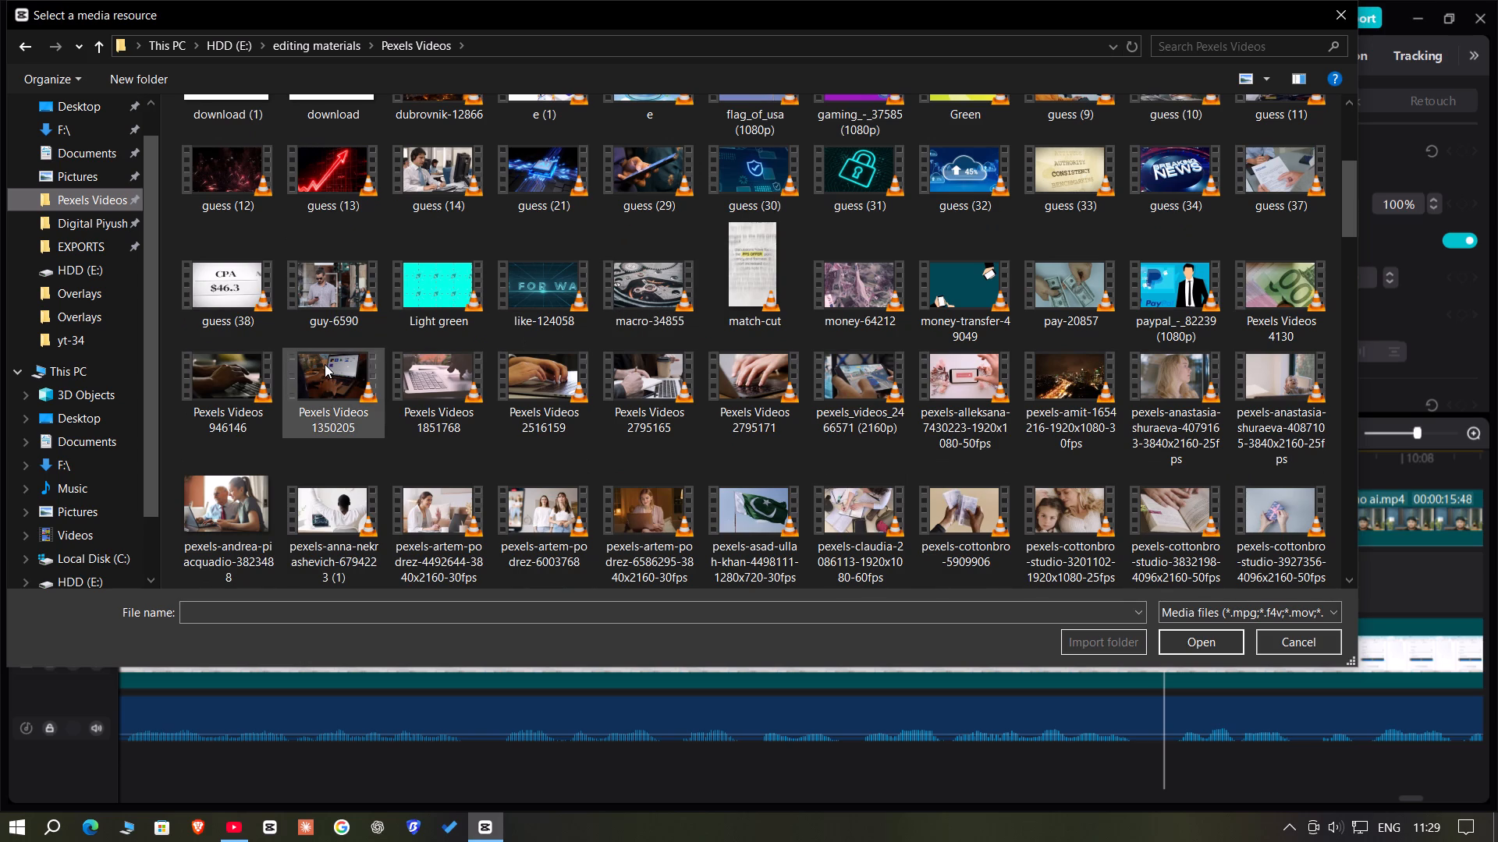
pyautogui.doubleClick(383, 525)
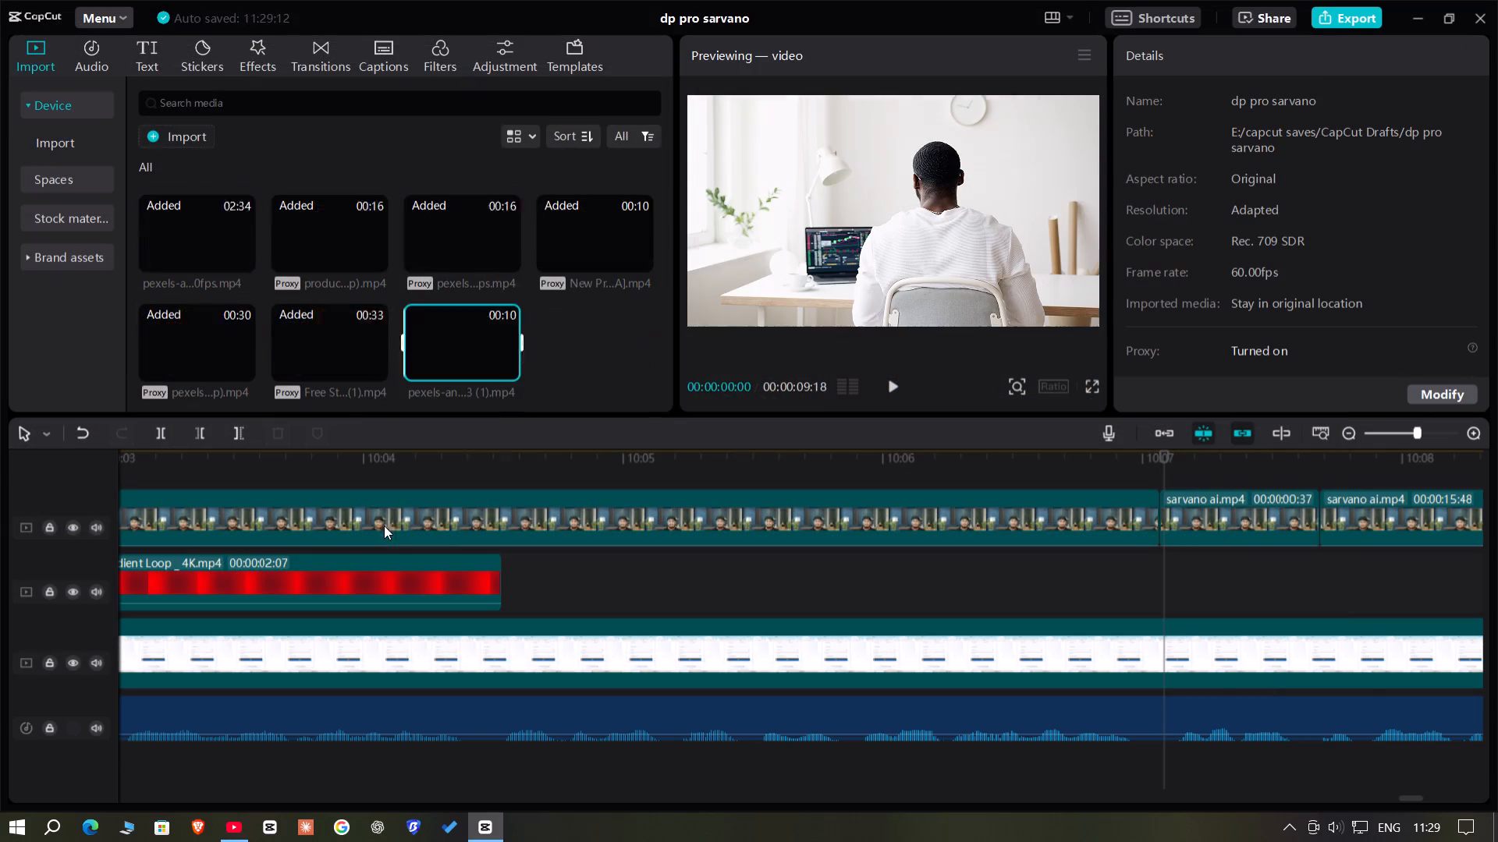
# Place Pexels clip 6794223 (1) directly after the Dark Red Gradient Loop clip on the b-roll track and trim its end to 00:10:07:04.
pyautogui.moveTo(483, 331); pyautogui.dragTo(502, 581)
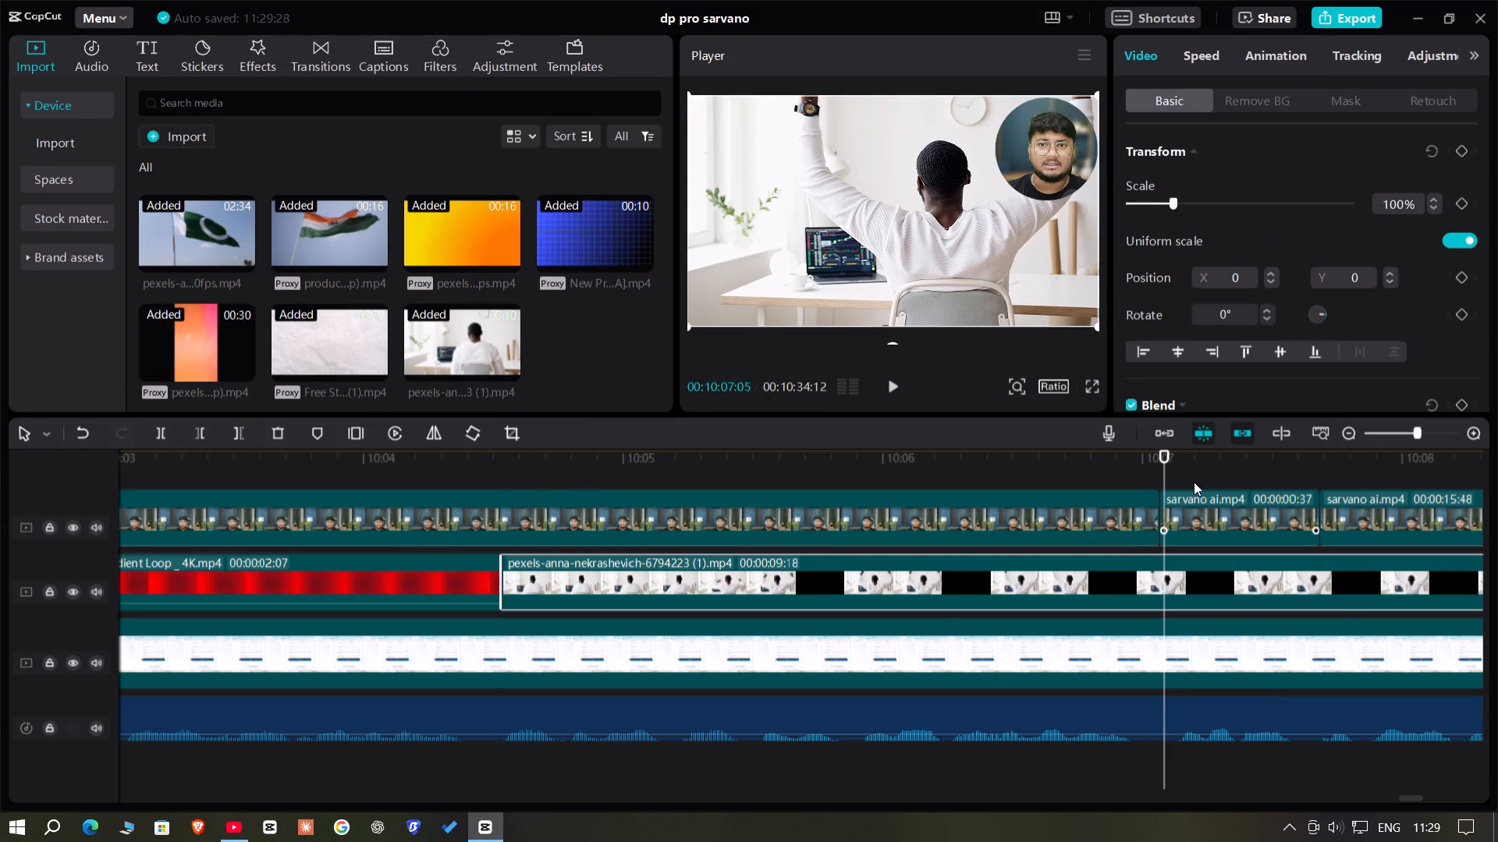
pyautogui.click(1165, 476)
pyautogui.moveTo(1165, 476); pyautogui.dragTo(1155, 476)
pyautogui.click(1064, 599)
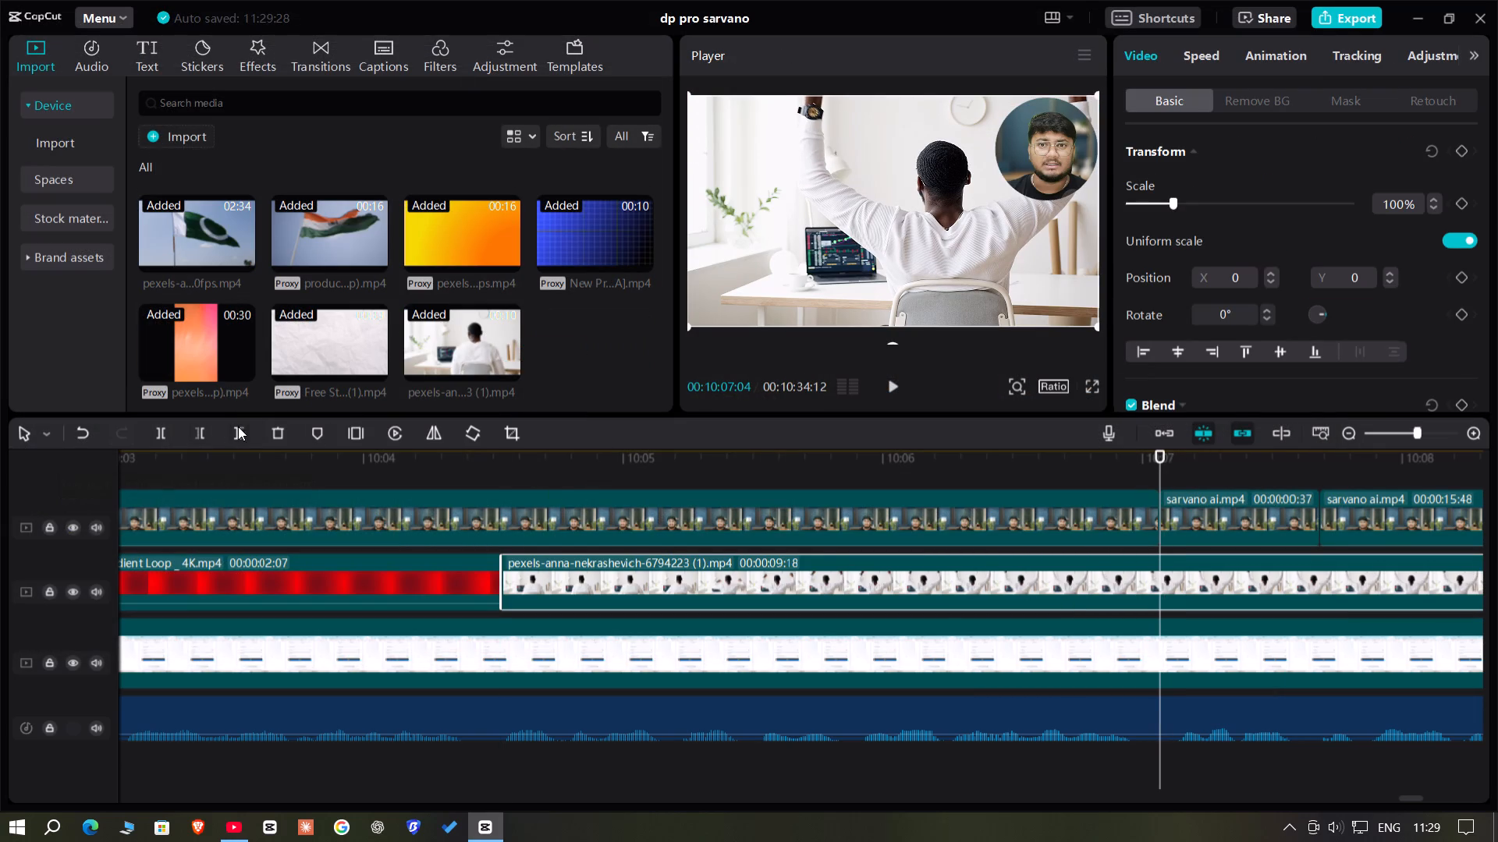
pyautogui.click(238, 426)
# Play and scrub the section after 00:10:07:04 to find the next b-roll position, ending at 00:10:09:37.
pyautogui.press('space')
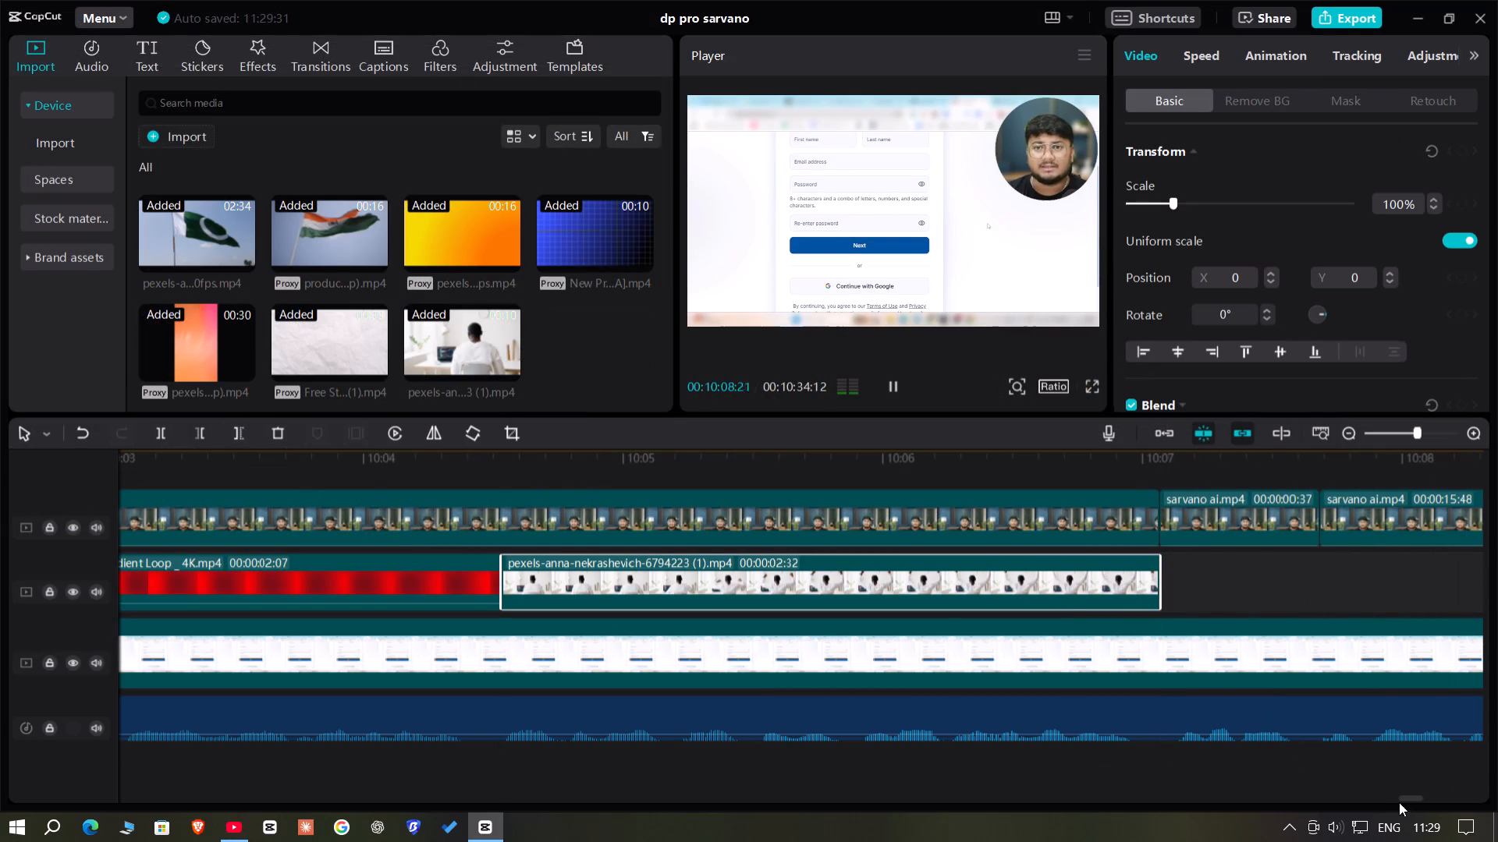
pyautogui.moveTo(1411, 803); pyautogui.dragTo(1422, 805)
pyautogui.press('space')
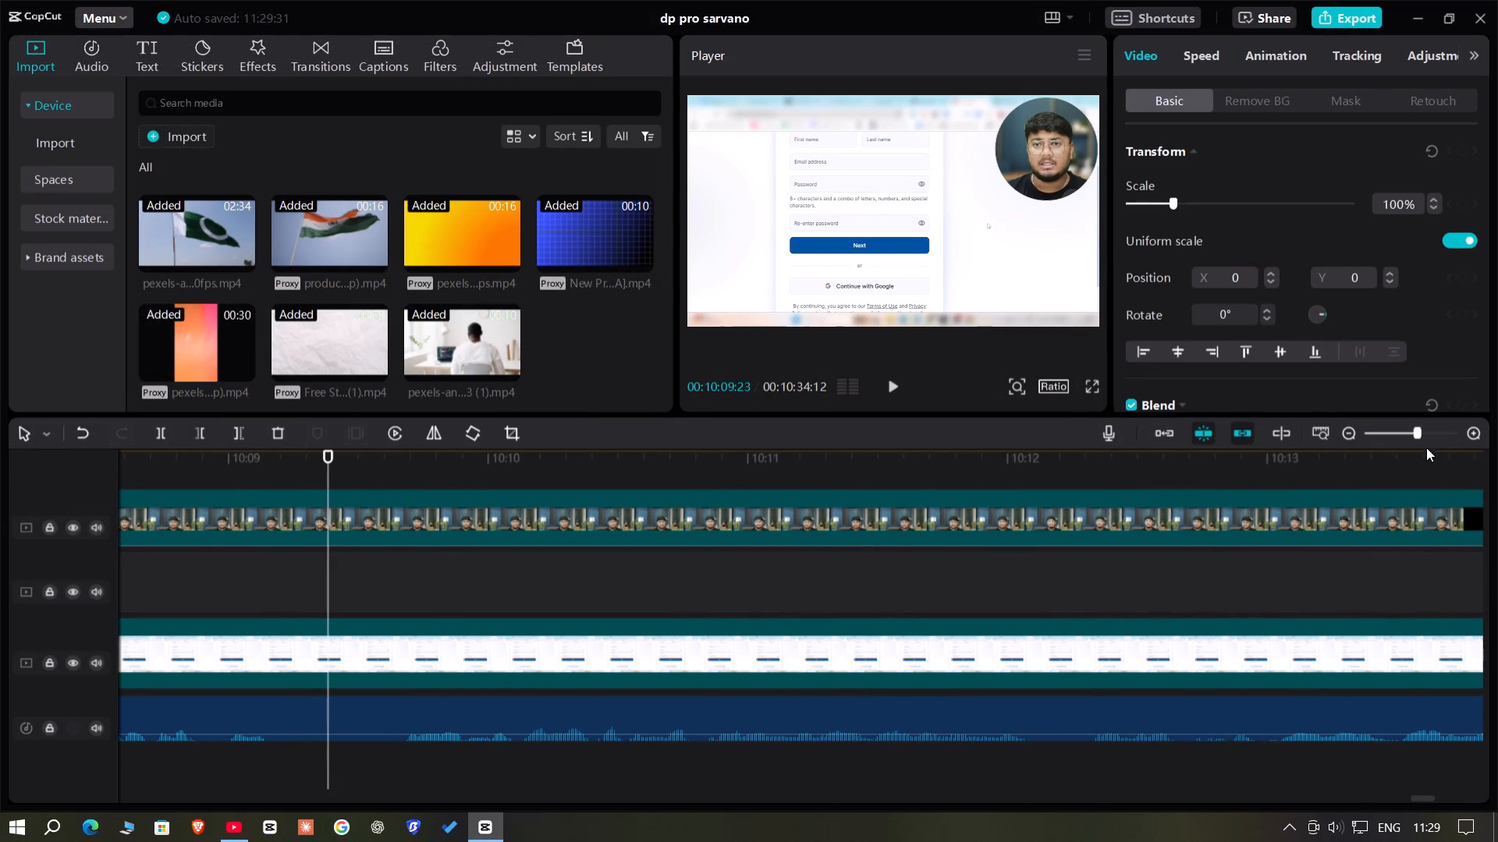
pyautogui.click(1411, 430)
pyautogui.click(329, 458)
pyautogui.moveTo(329, 458); pyautogui.dragTo(1284, 460)
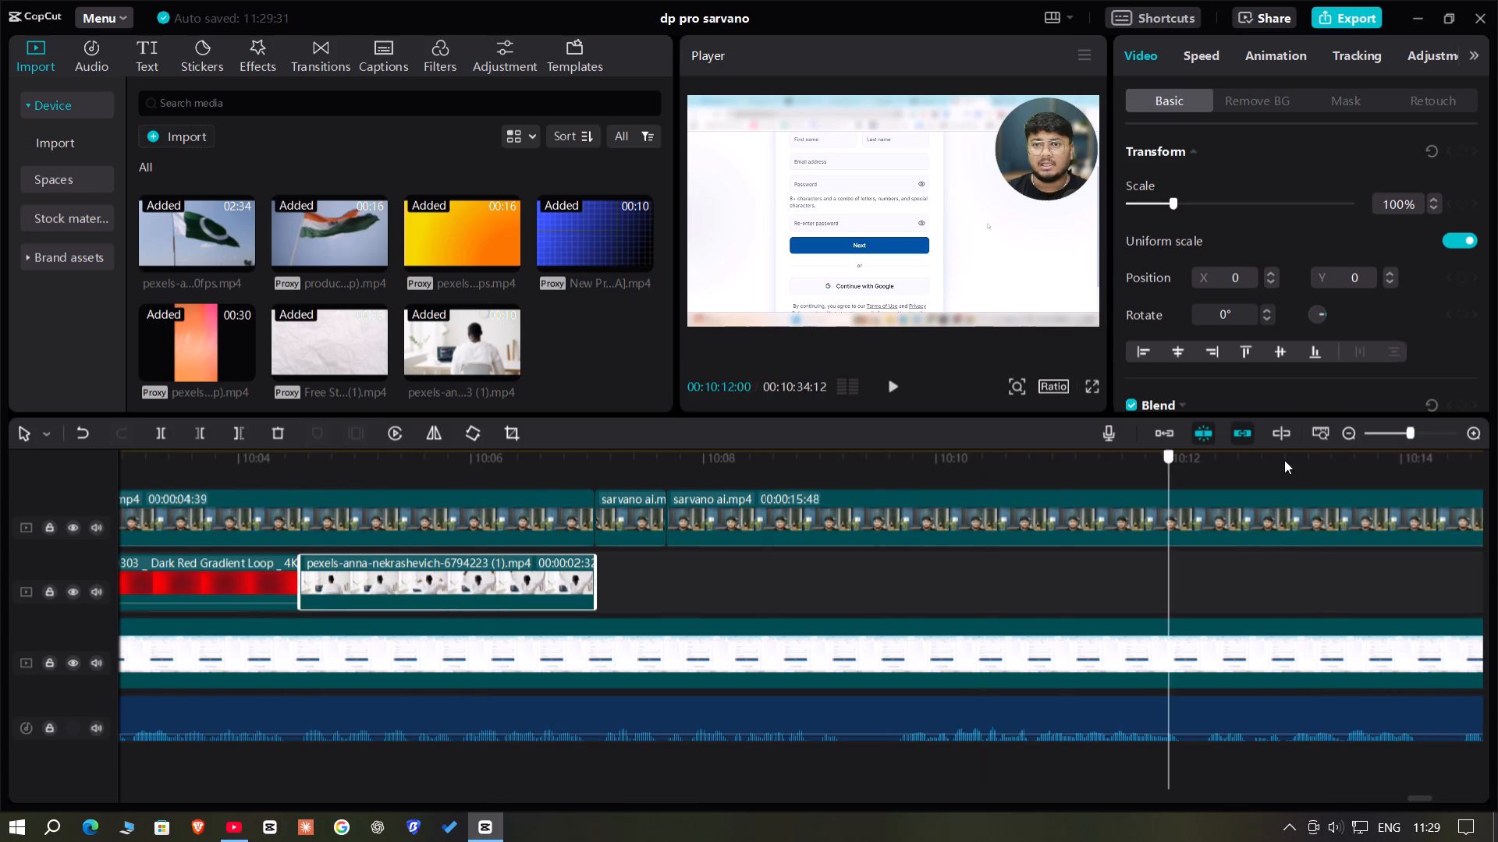
pyautogui.moveTo(1284, 460); pyautogui.dragTo(892, 490)
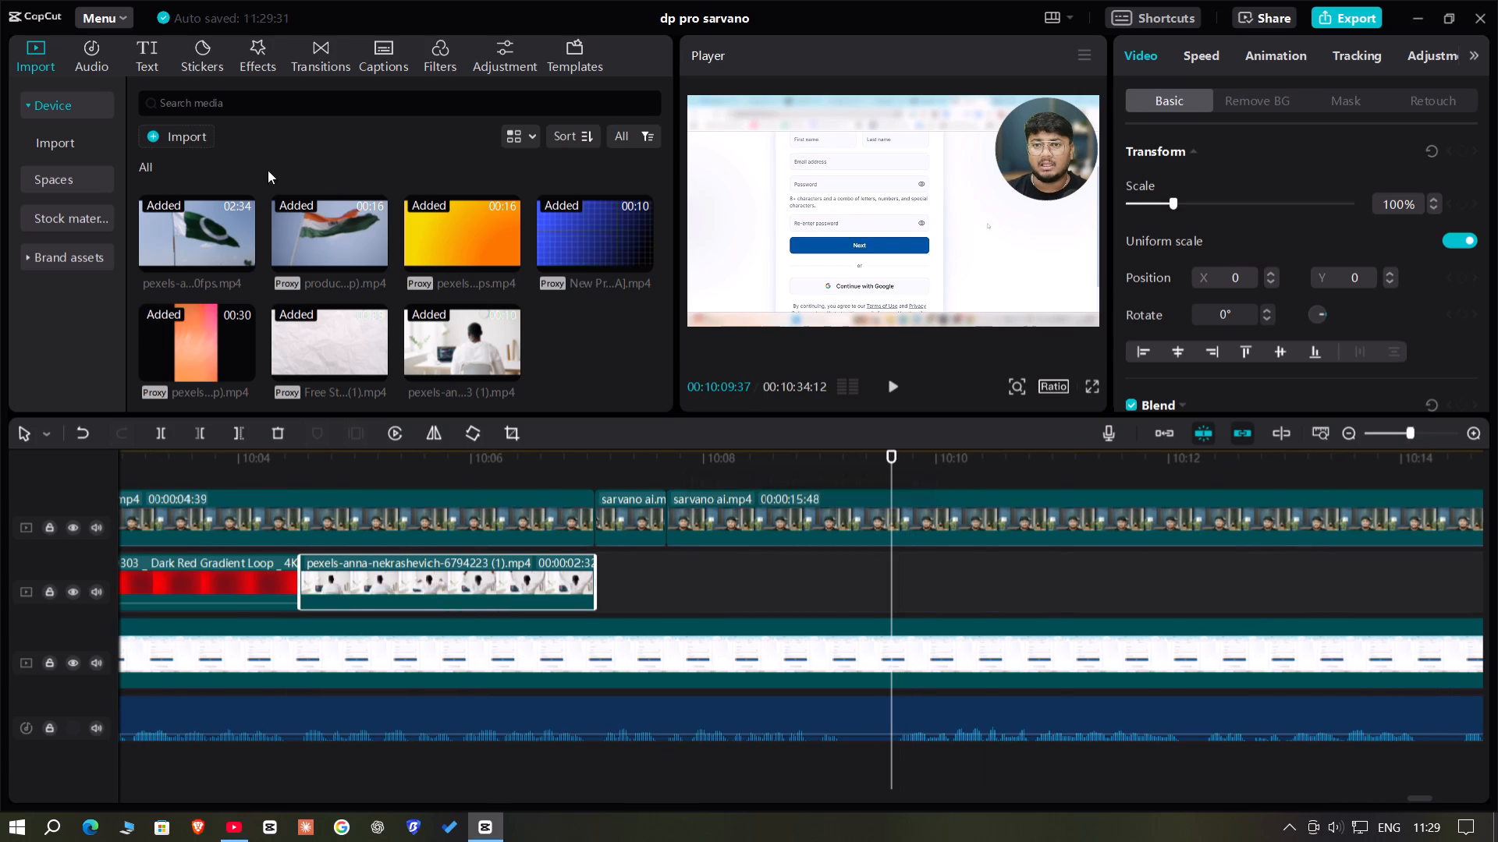
# Import Untitled design (37), the Clicks counter animation, from the Pexels Videos folder and preview it.
pyautogui.click(178, 129)
pyautogui.scroll(-6, 1038, 409)
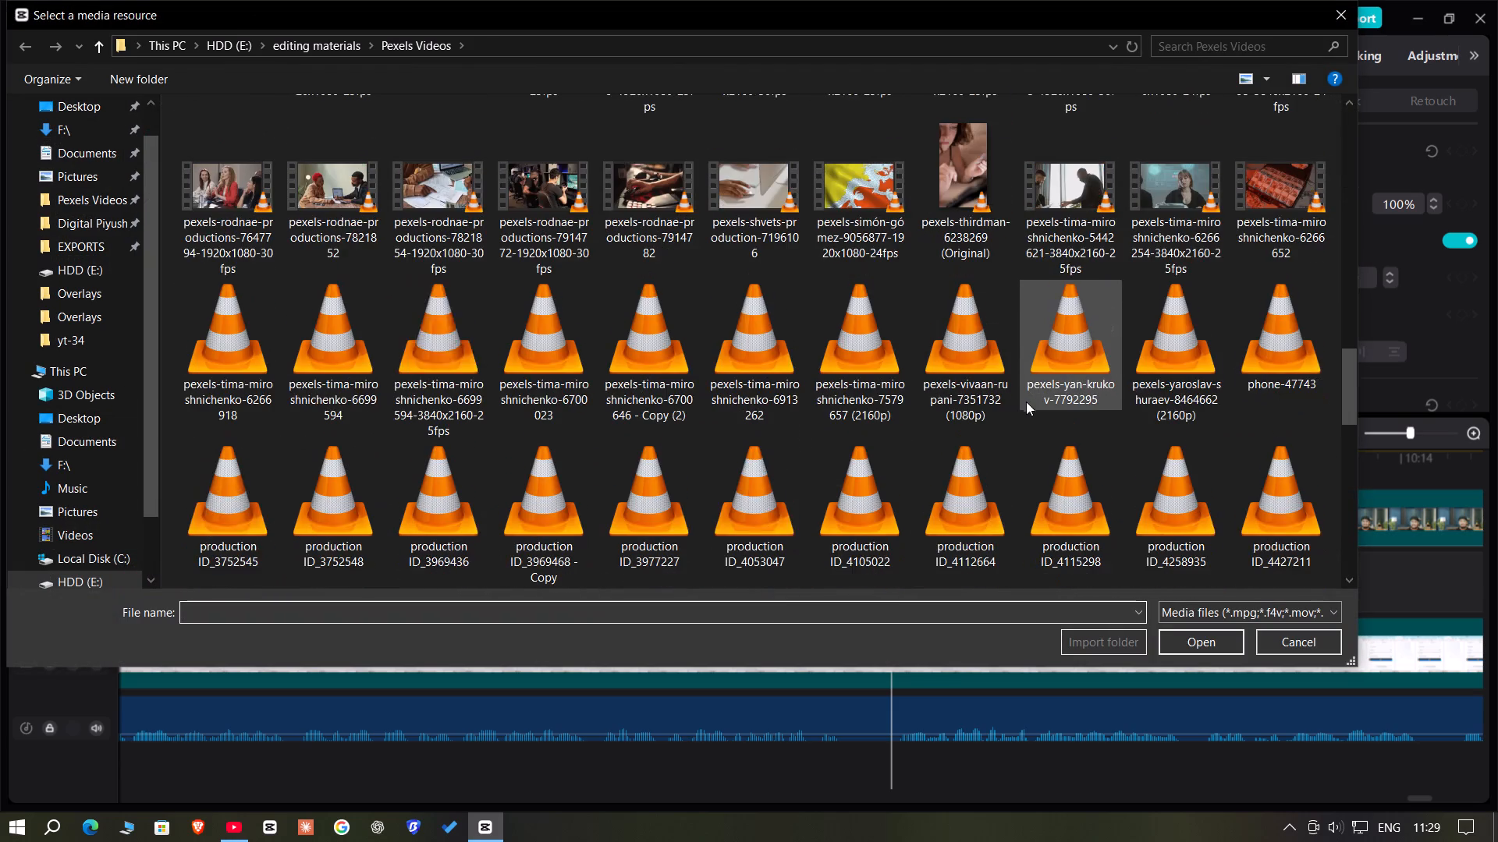
pyautogui.scroll(-5, 1021, 396)
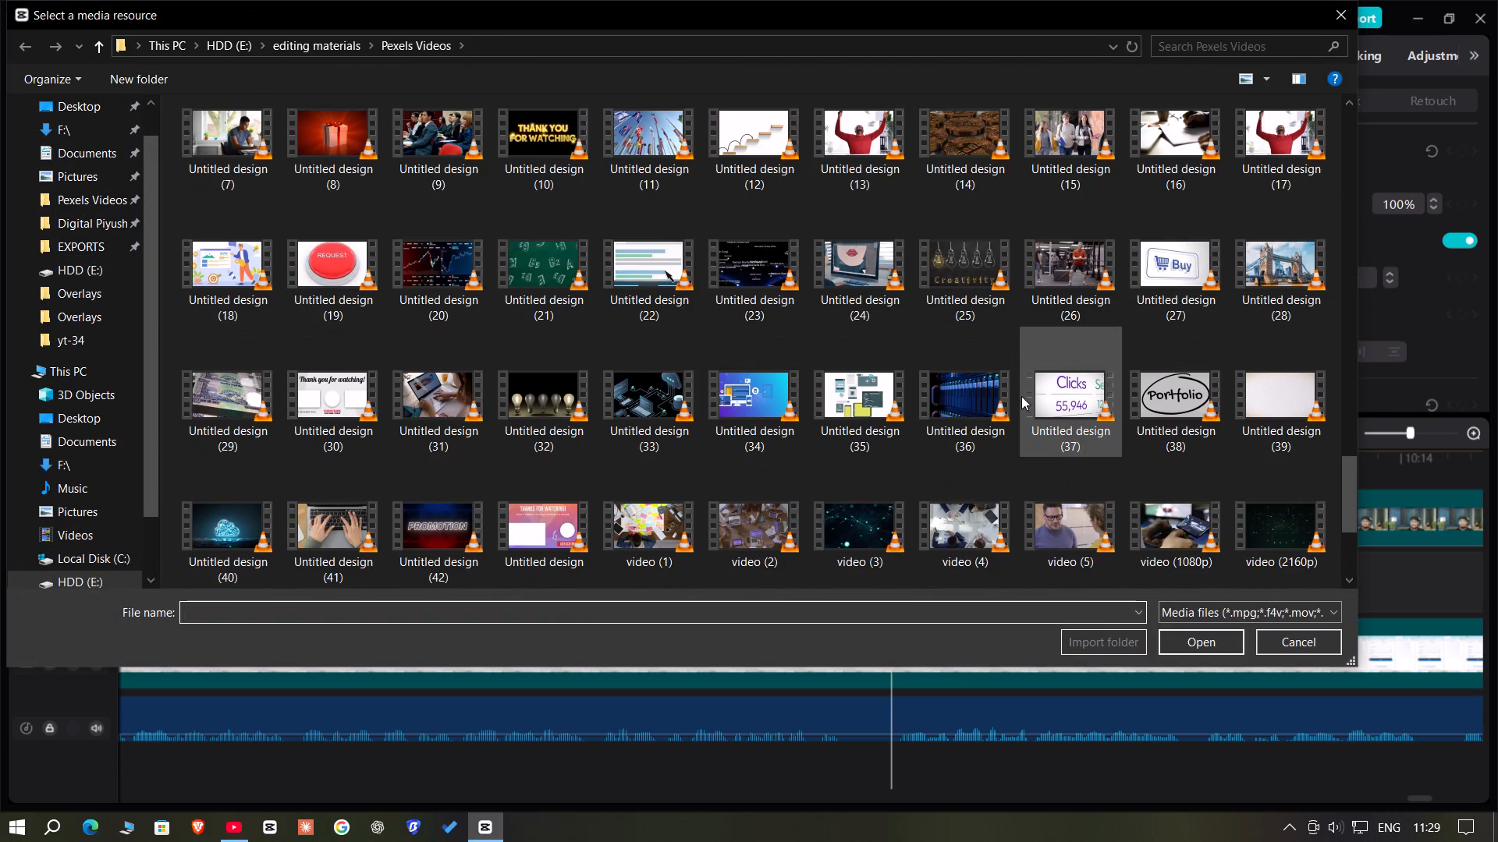
pyautogui.doubleClick(1073, 412)
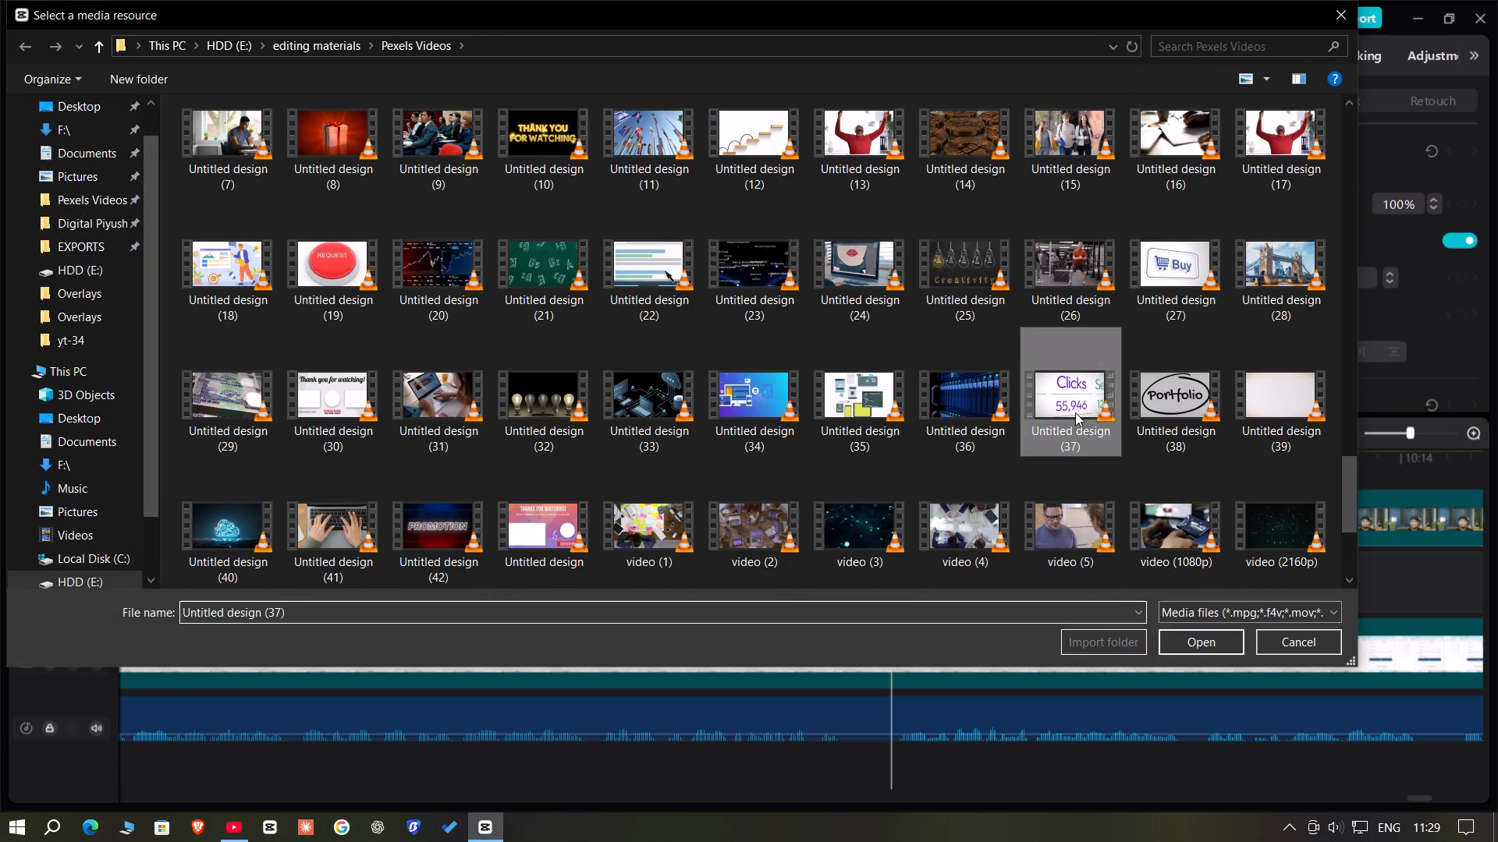
pyautogui.press('space')
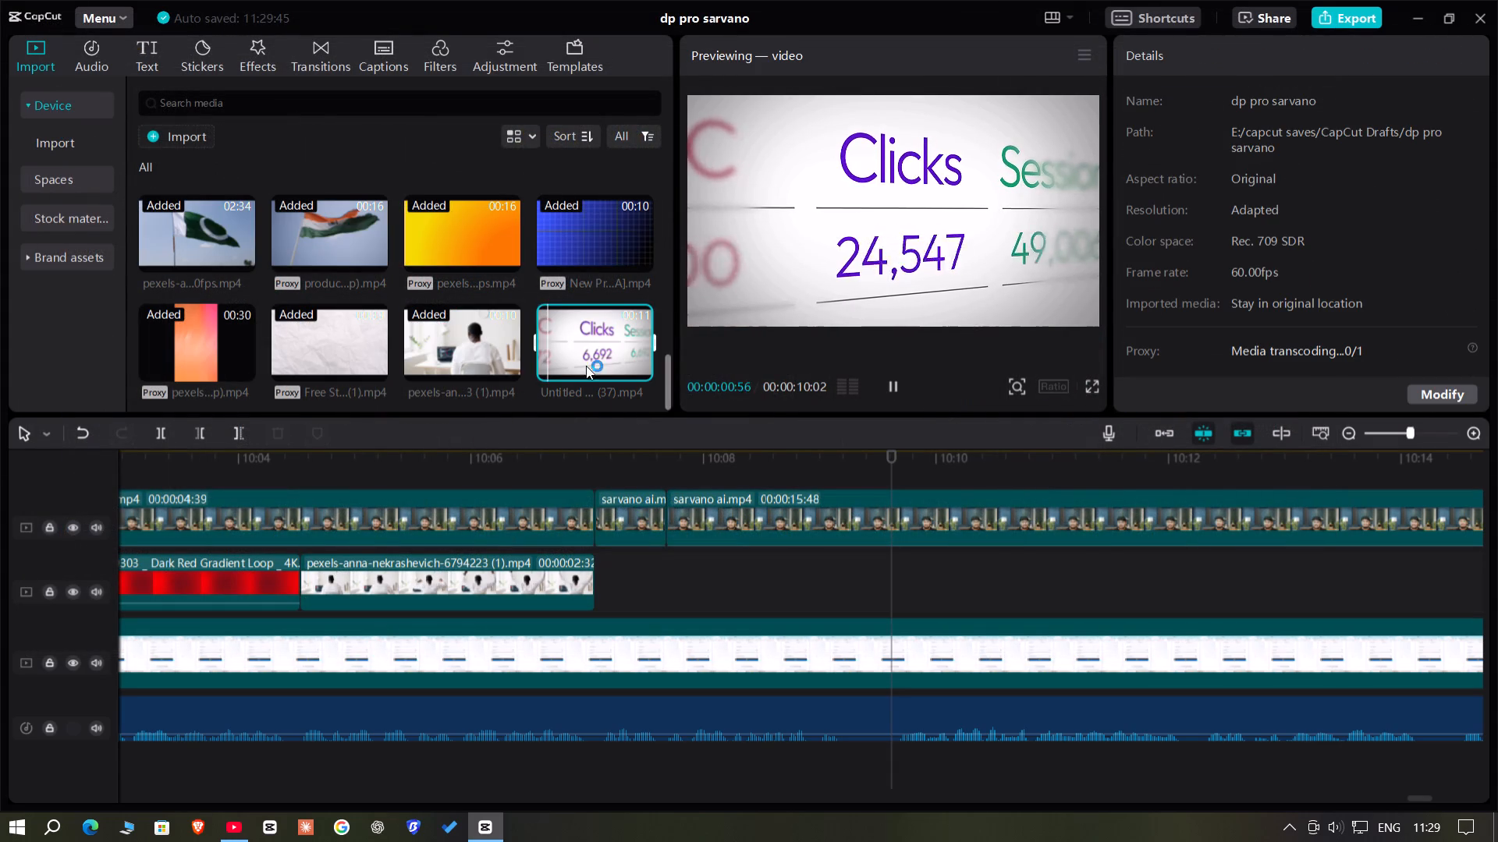
pyautogui.click(575, 324)
pyautogui.click(628, 324)
# Browse the whole Pexels Videos folder for another suitable b-roll clip.
pyautogui.click(178, 135)
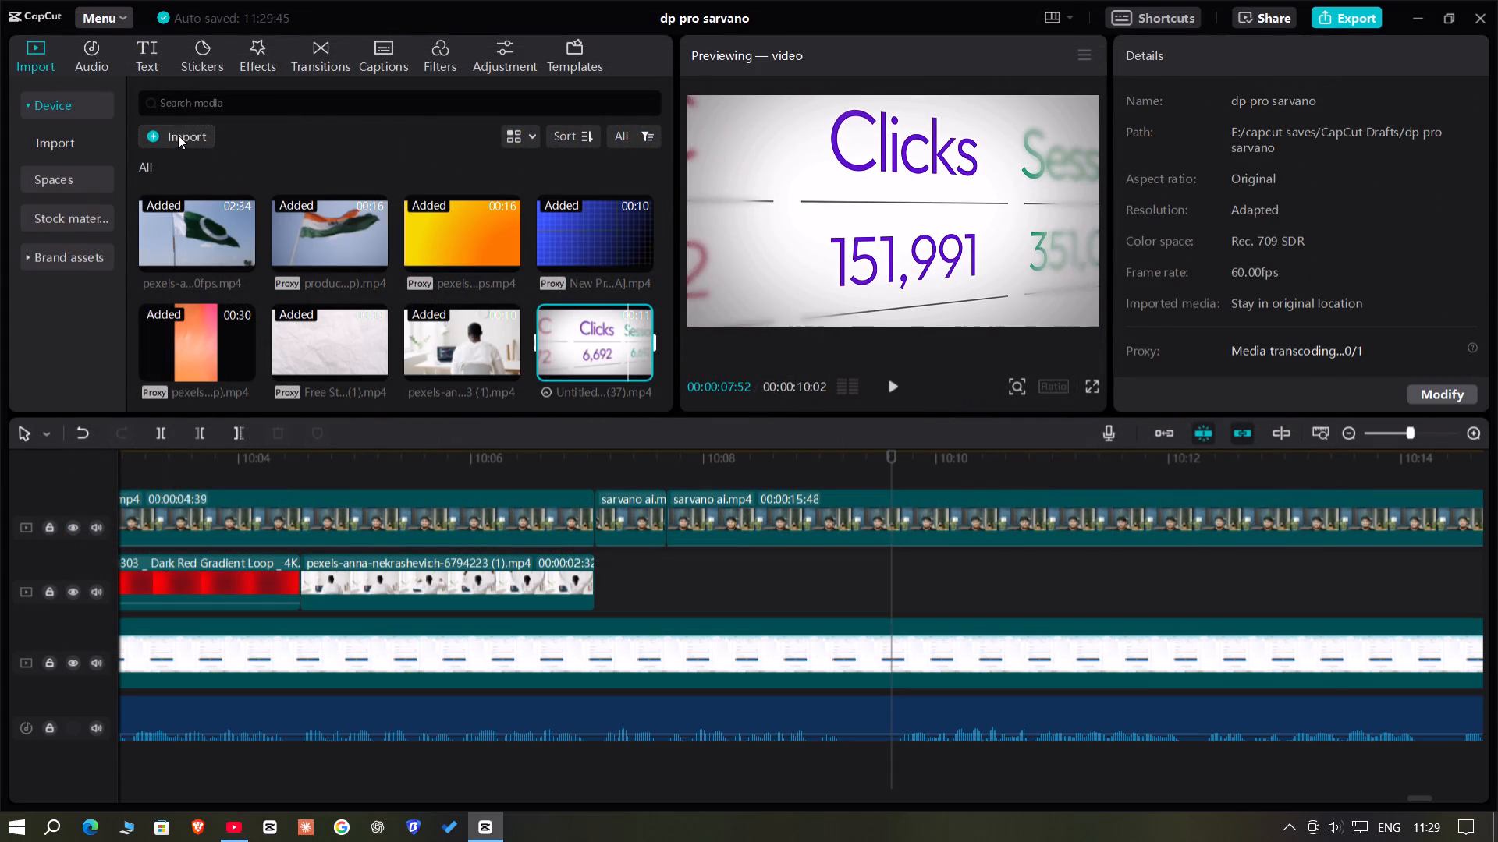
pyautogui.scroll(-7, 409, 245)
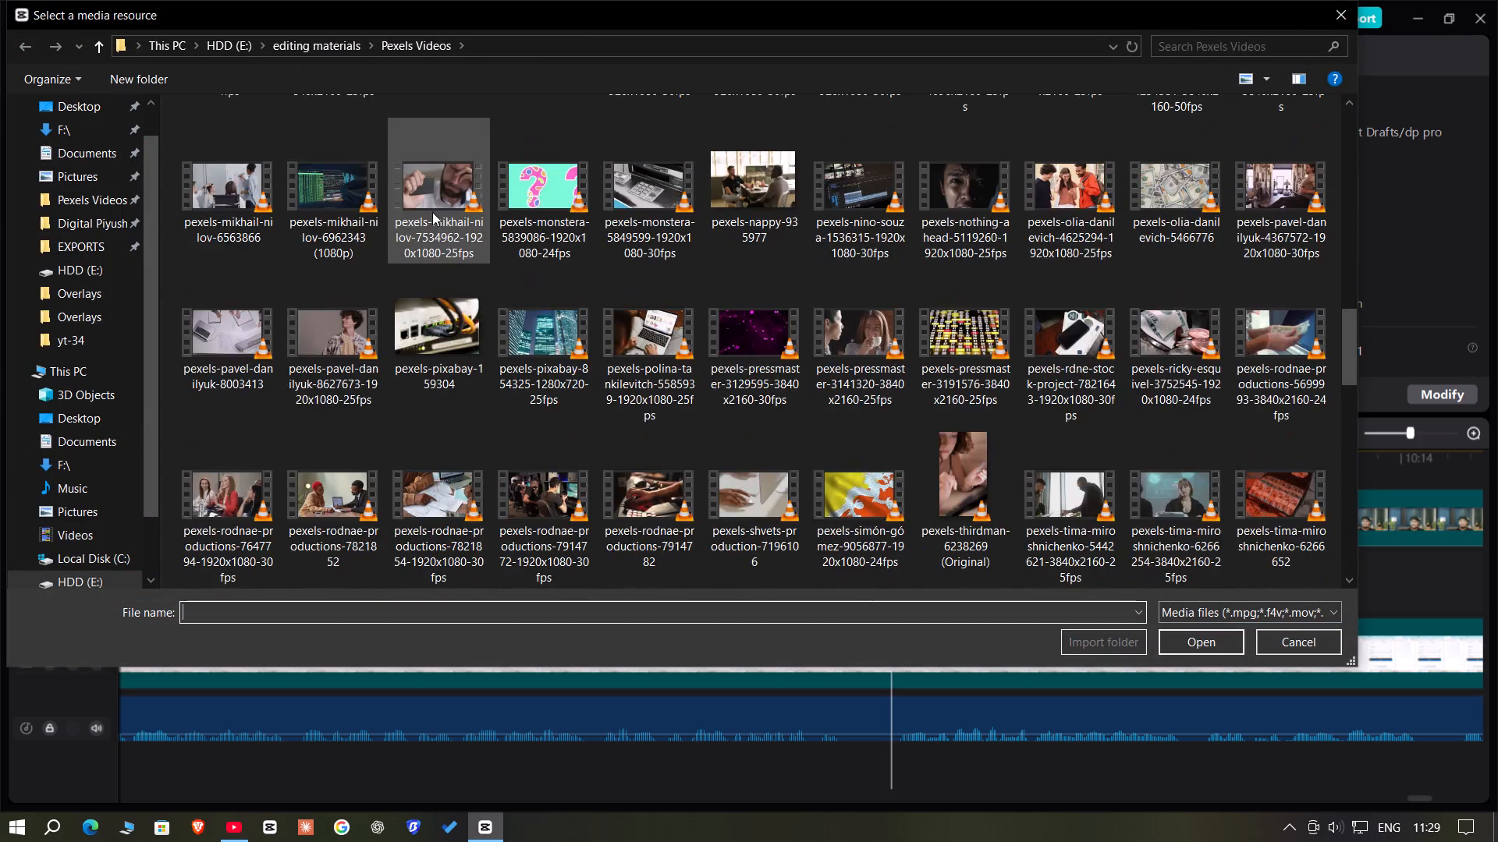
pyautogui.scroll(-11, 435, 206)
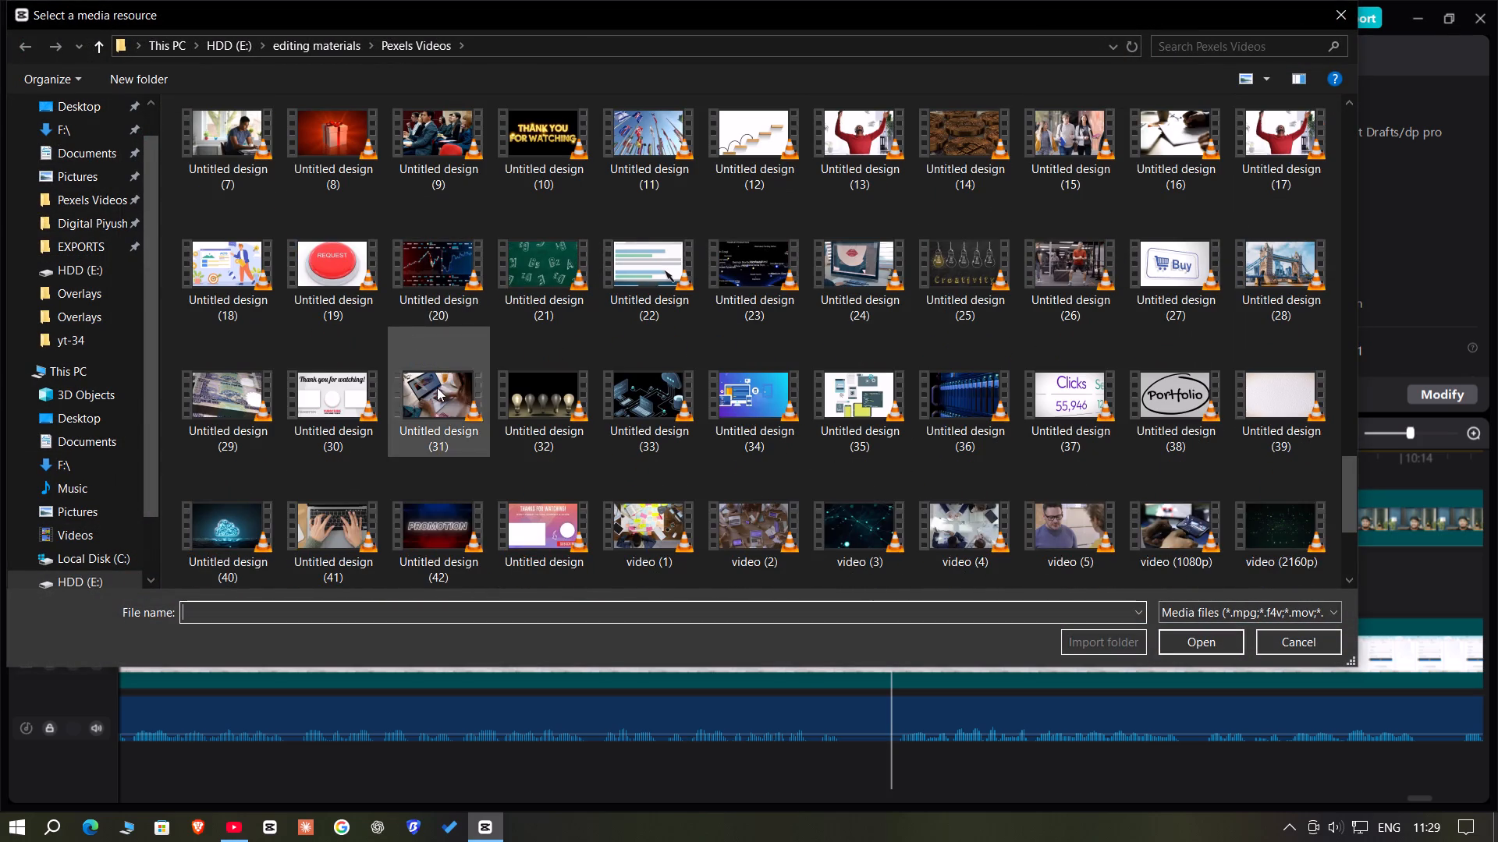
pyautogui.scroll(-4, 449, 393)
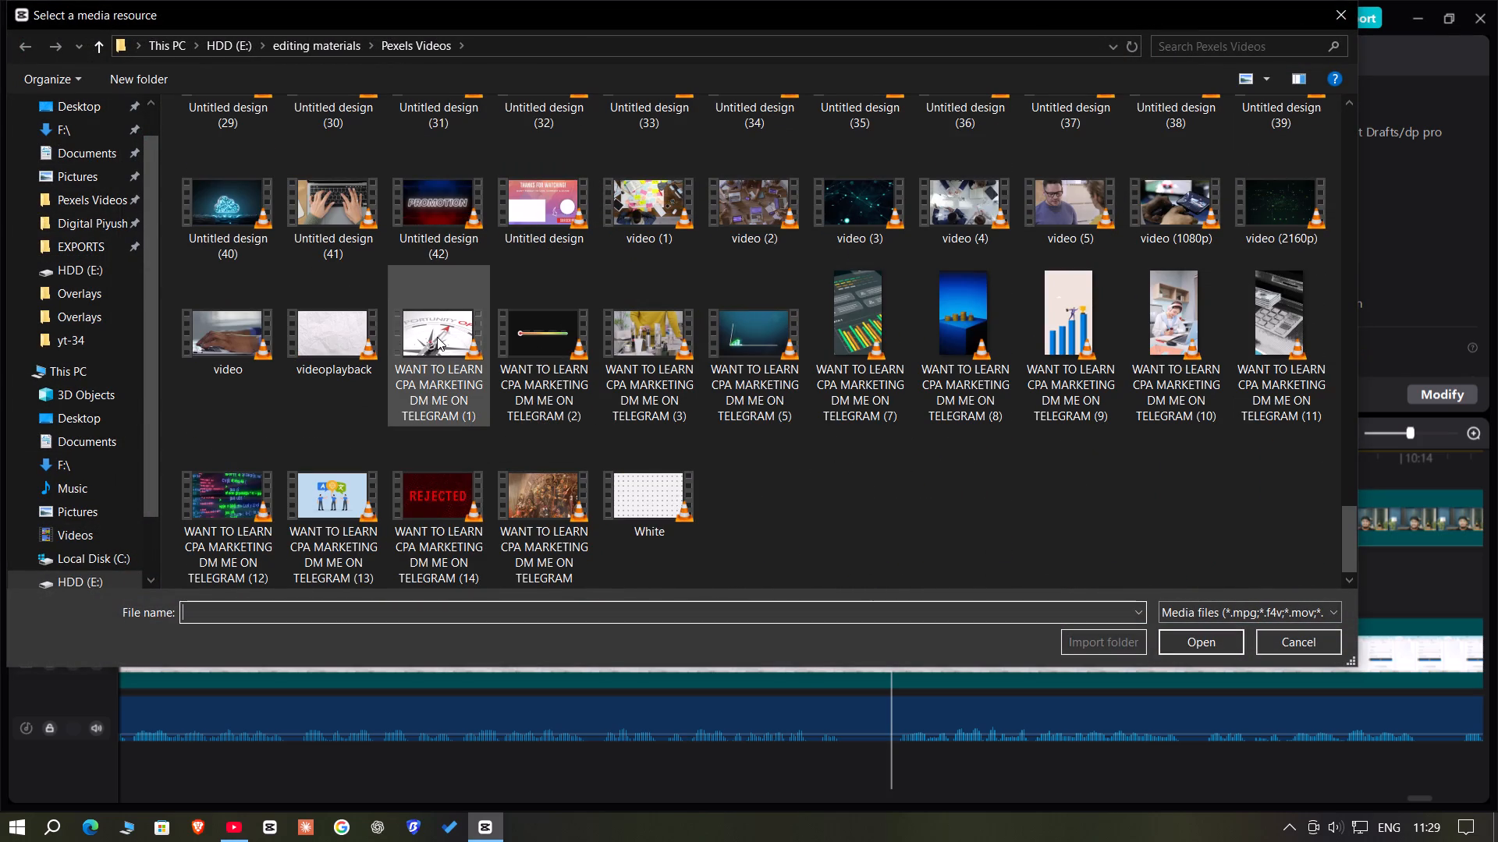
pyautogui.scroll(1, 437, 337)
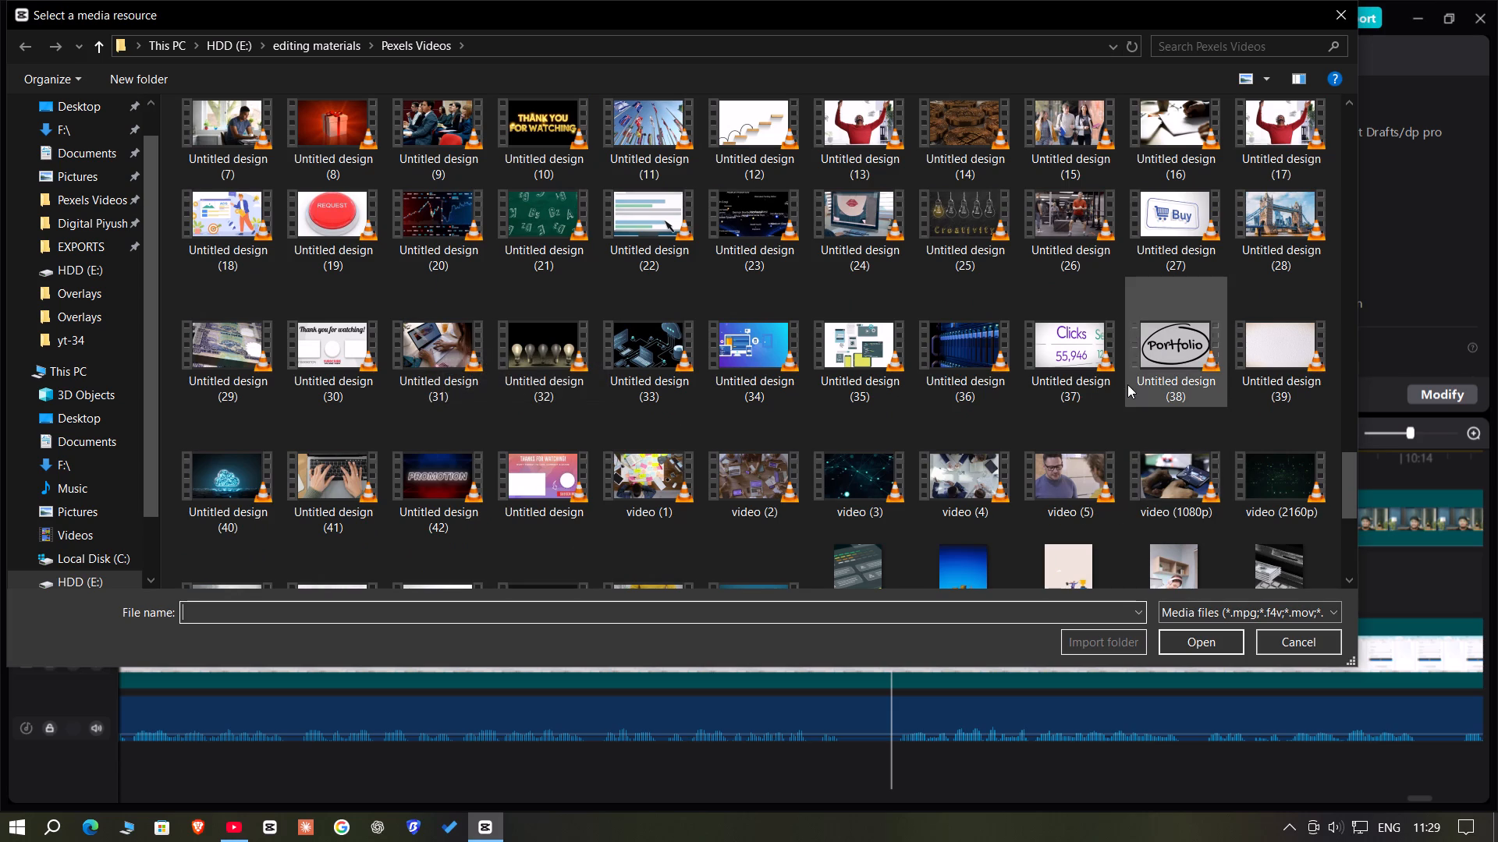
pyautogui.scroll(-6, 1127, 384)
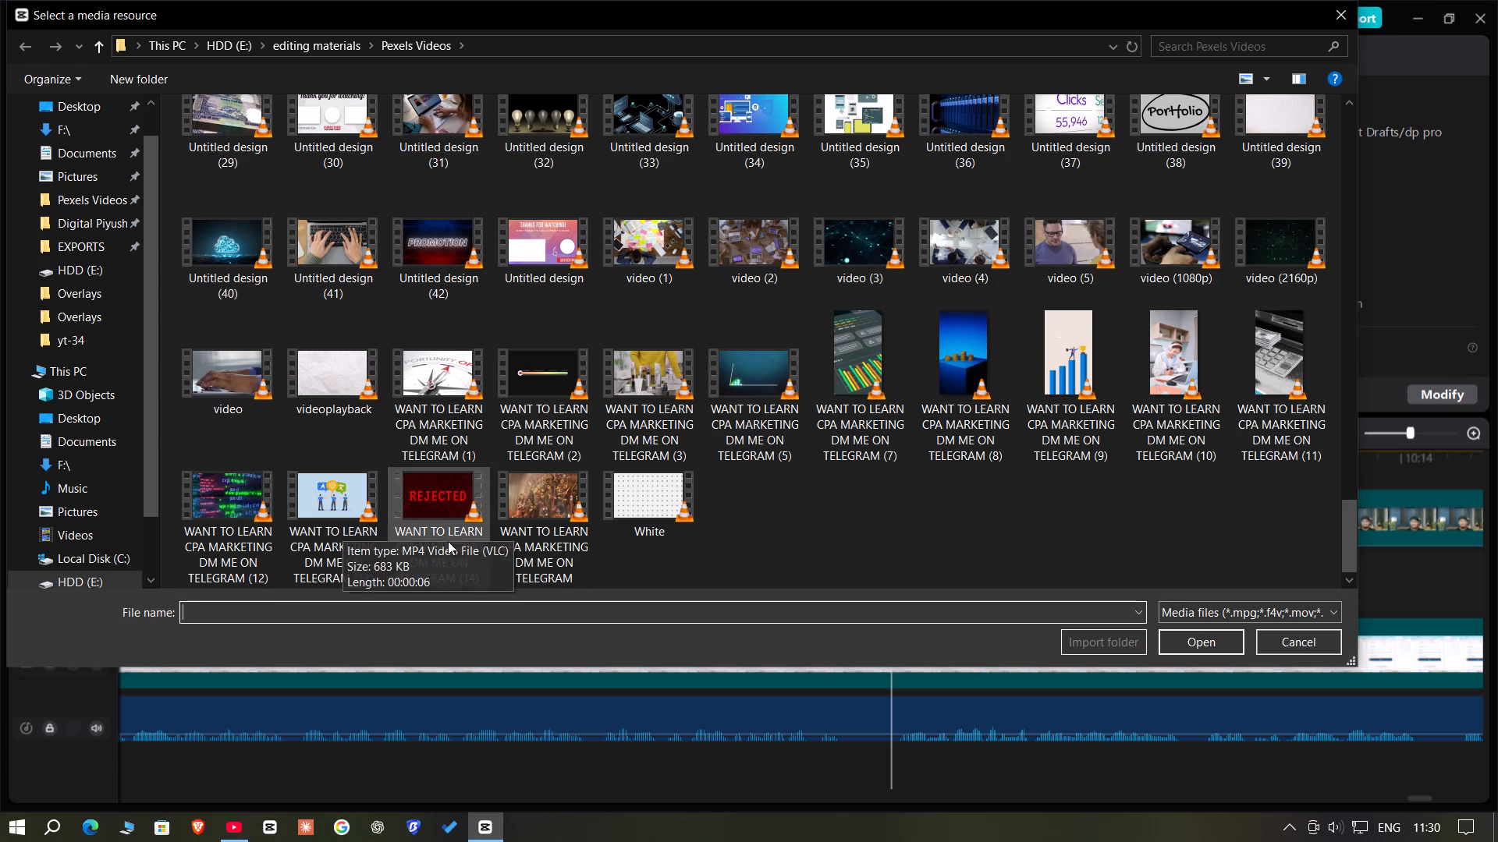
pyautogui.scroll(1, 1128, 451)
pyautogui.scroll(1, 689, 448)
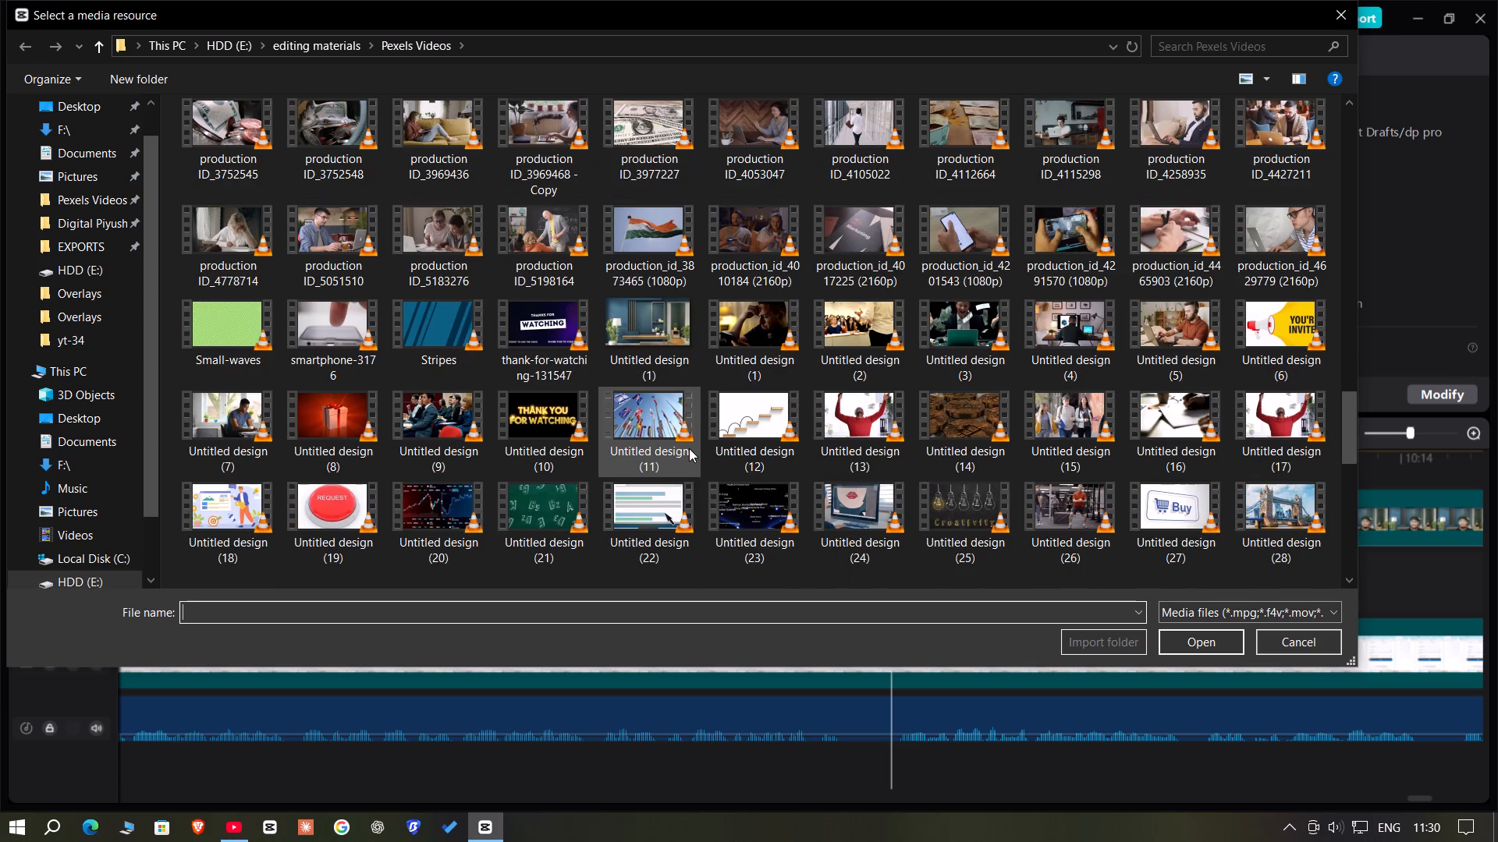
pyautogui.scroll(4, 689, 448)
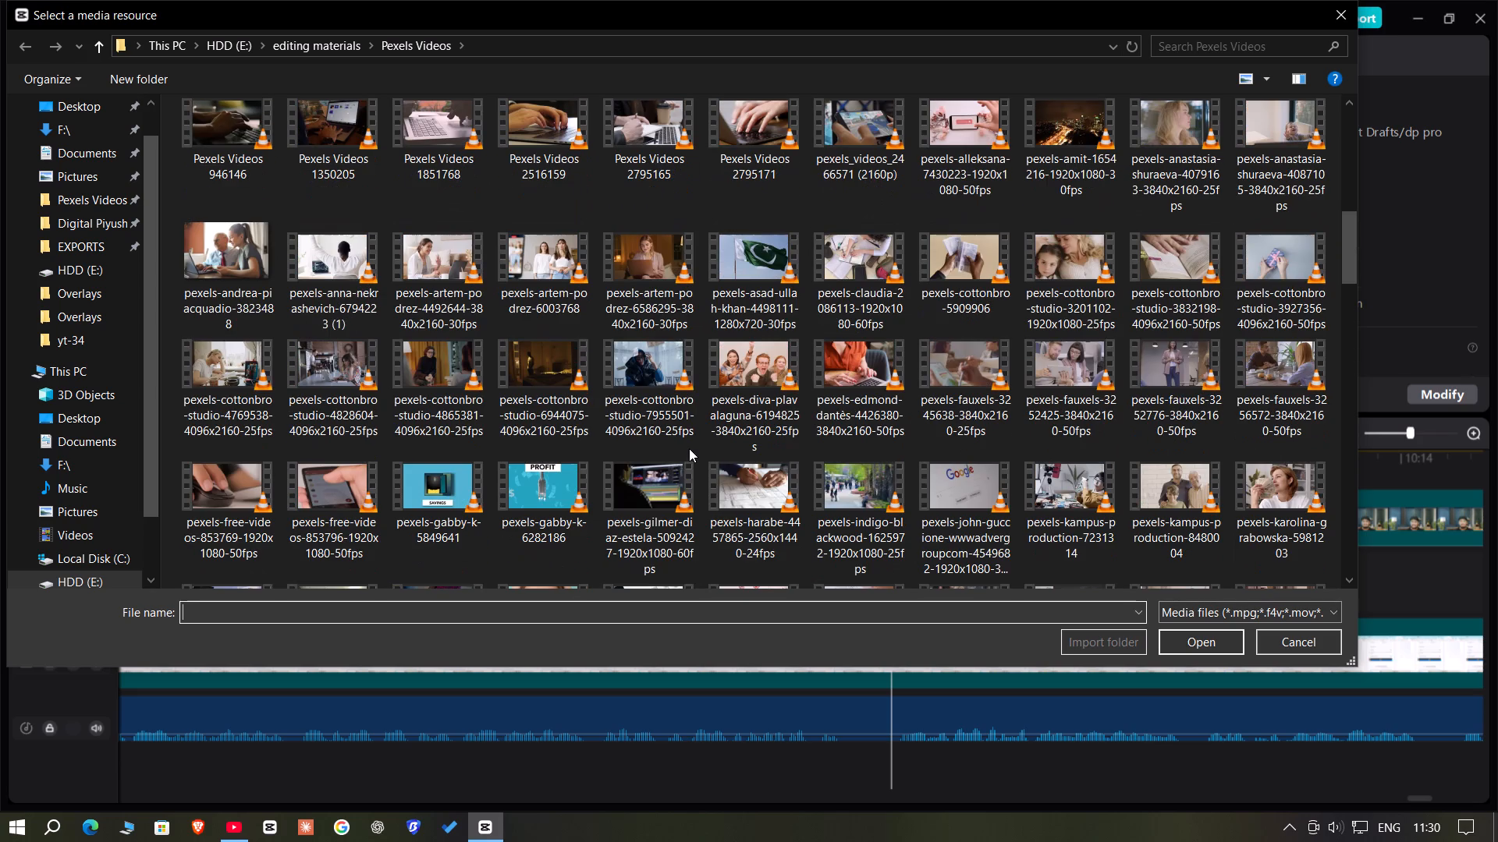
pyautogui.scroll(4, 689, 448)
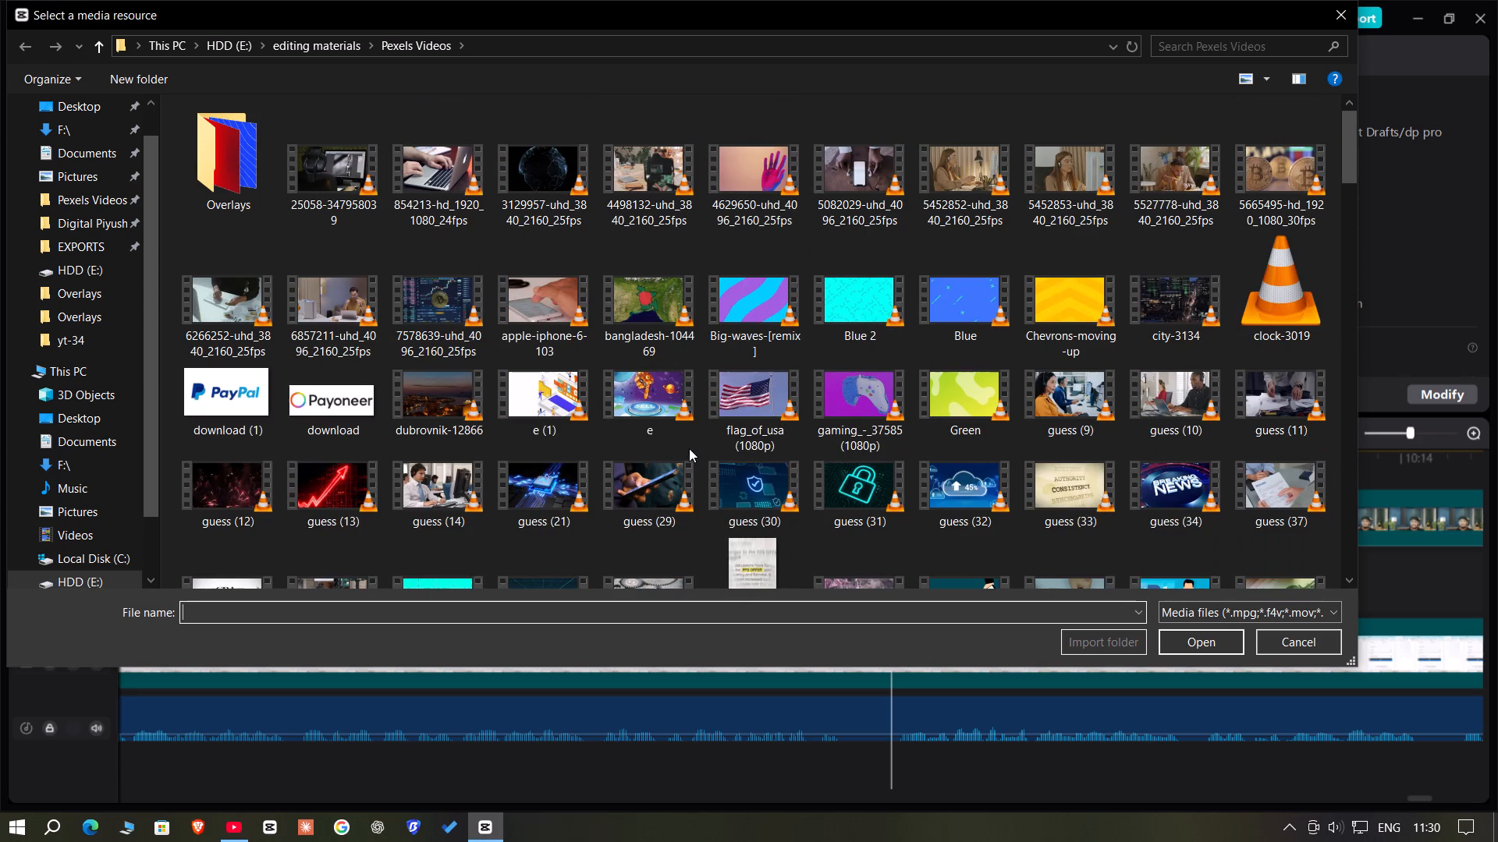
pyautogui.scroll(-2, 688, 448)
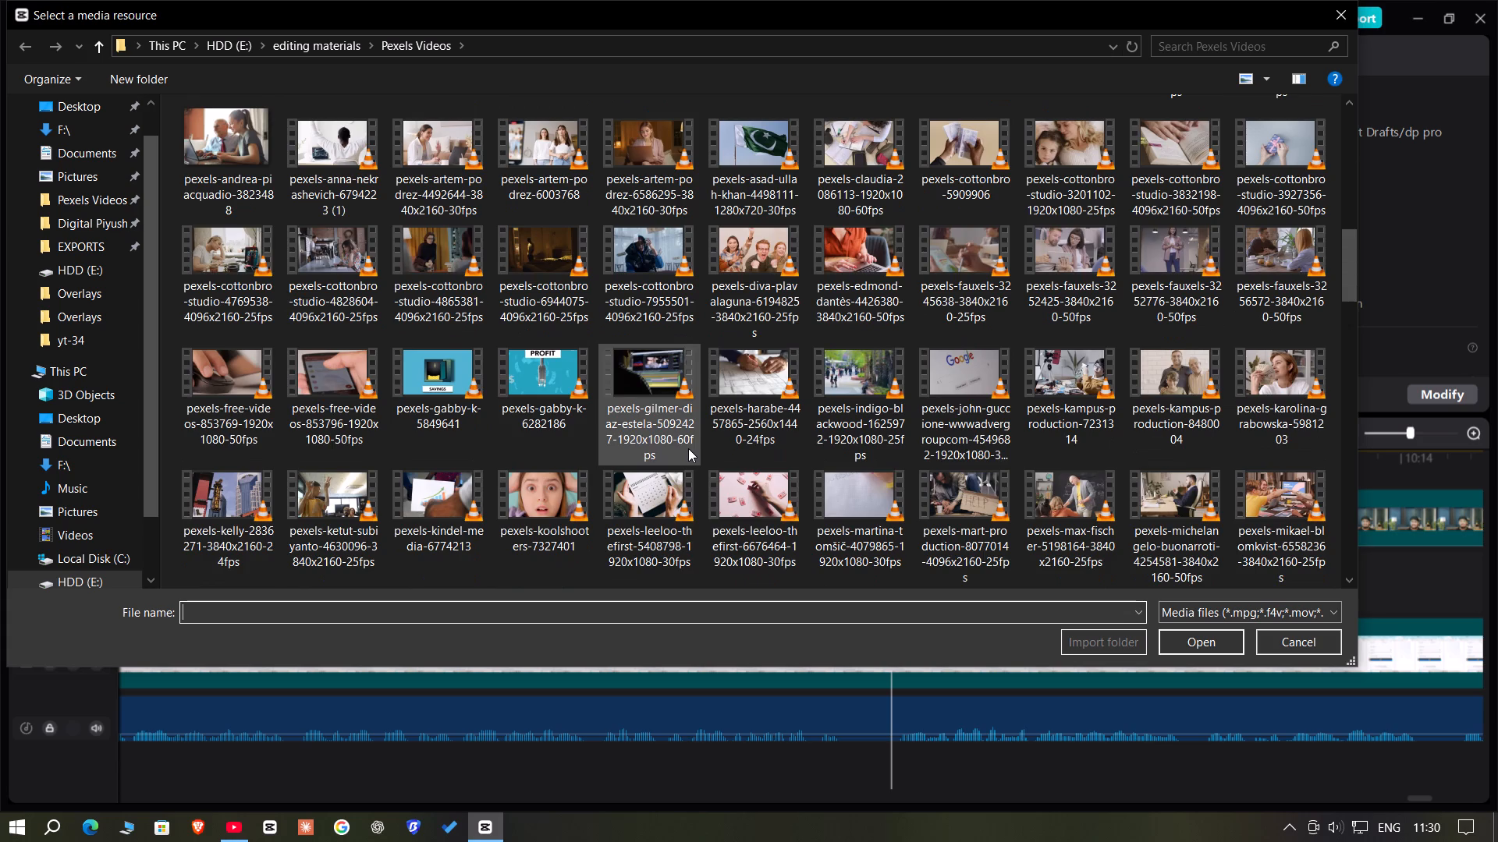
pyautogui.scroll(-5, 688, 448)
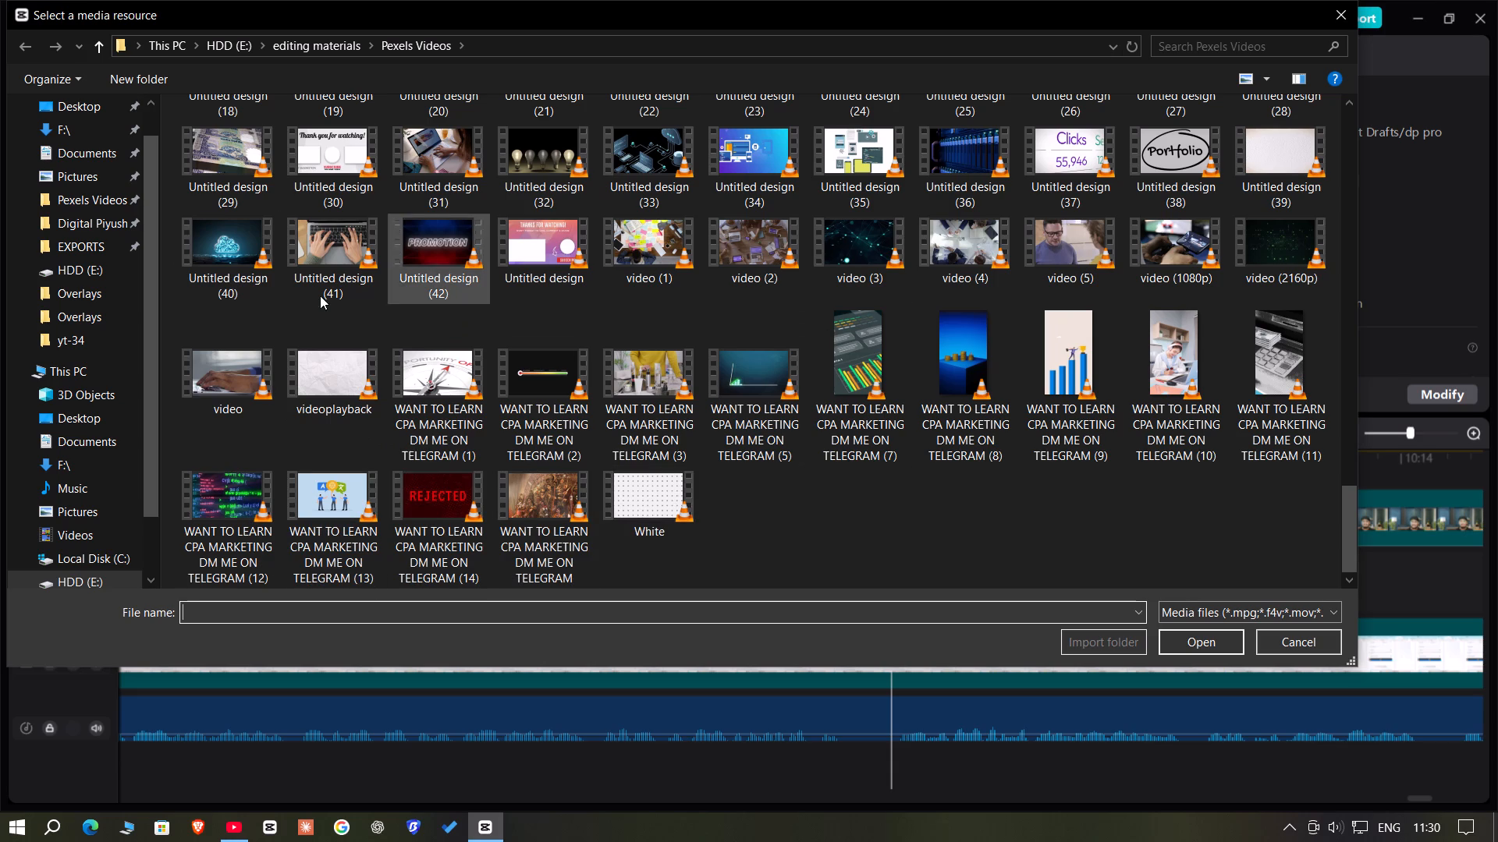
# Look through the F: drive and the Digital Piyush Video Assets folder for a suitable clip.
pyautogui.click(71, 109)
pyautogui.click(71, 125)
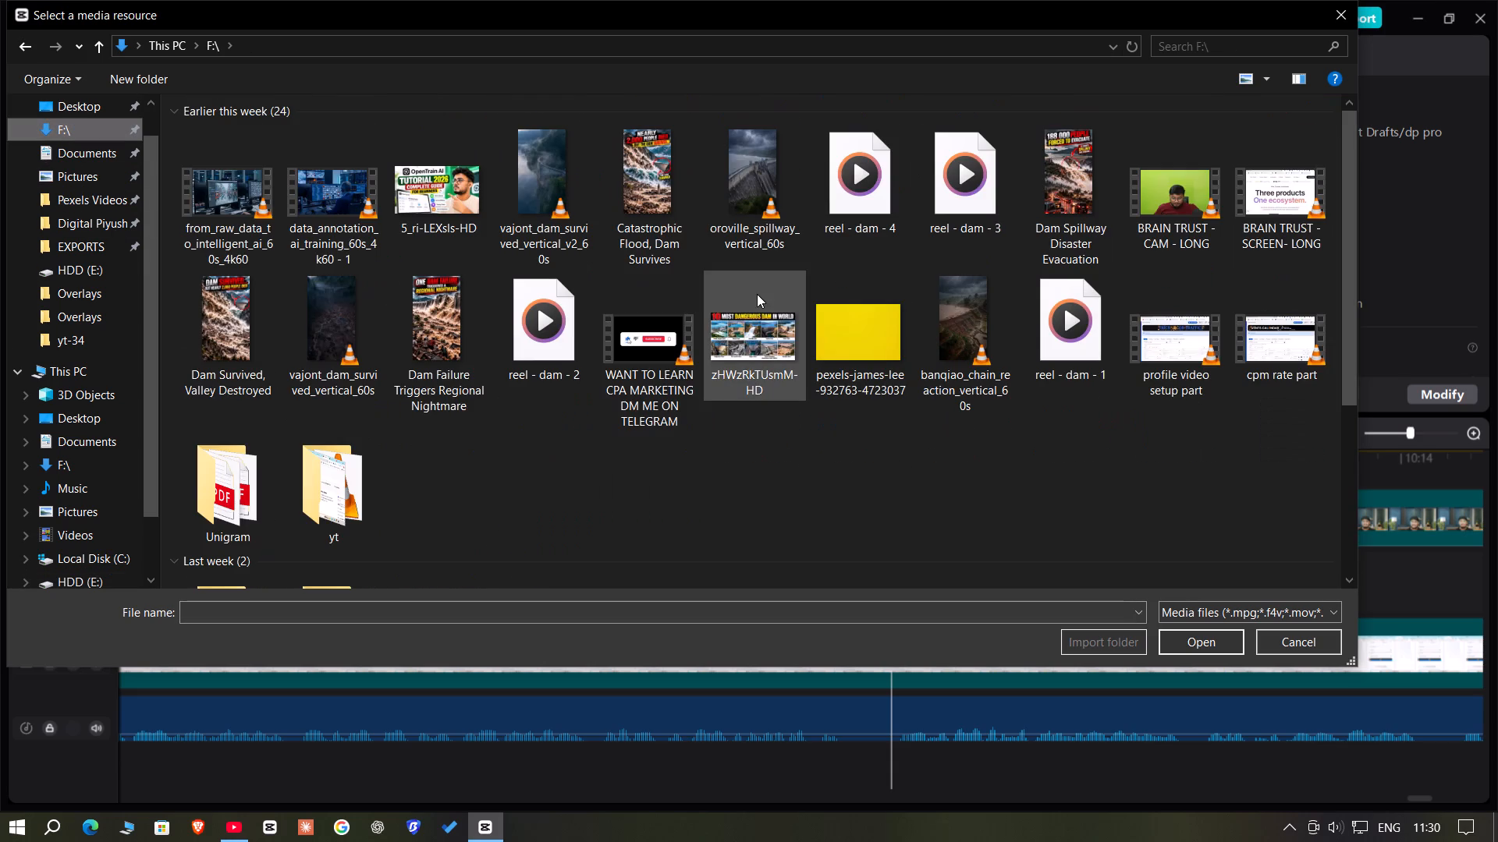
pyautogui.scroll(-4, 740, 395)
pyautogui.scroll(2, 733, 396)
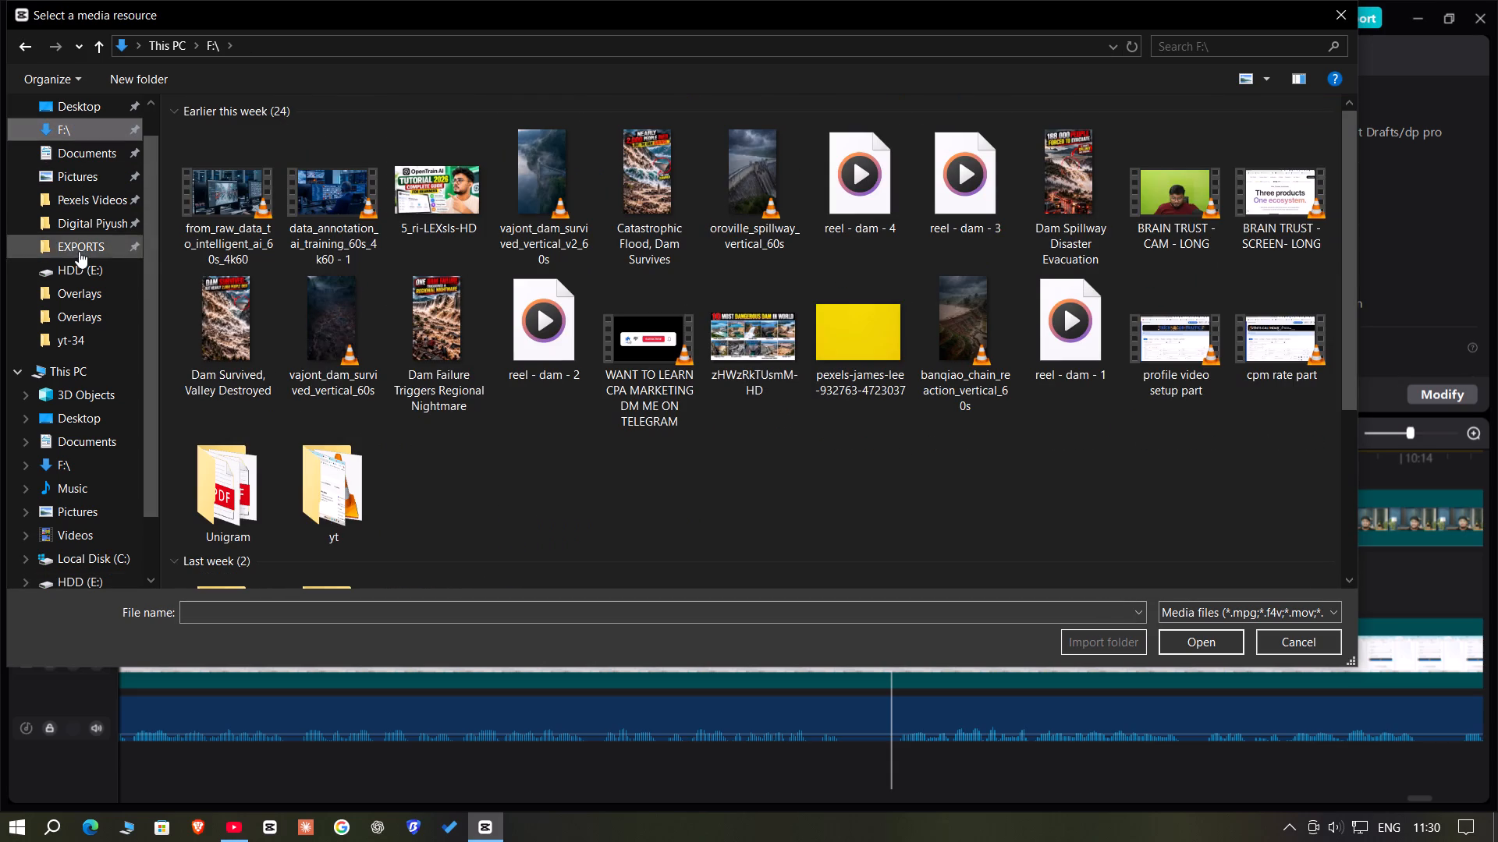
pyautogui.click(91, 230)
pyautogui.scroll(-3, 980, 404)
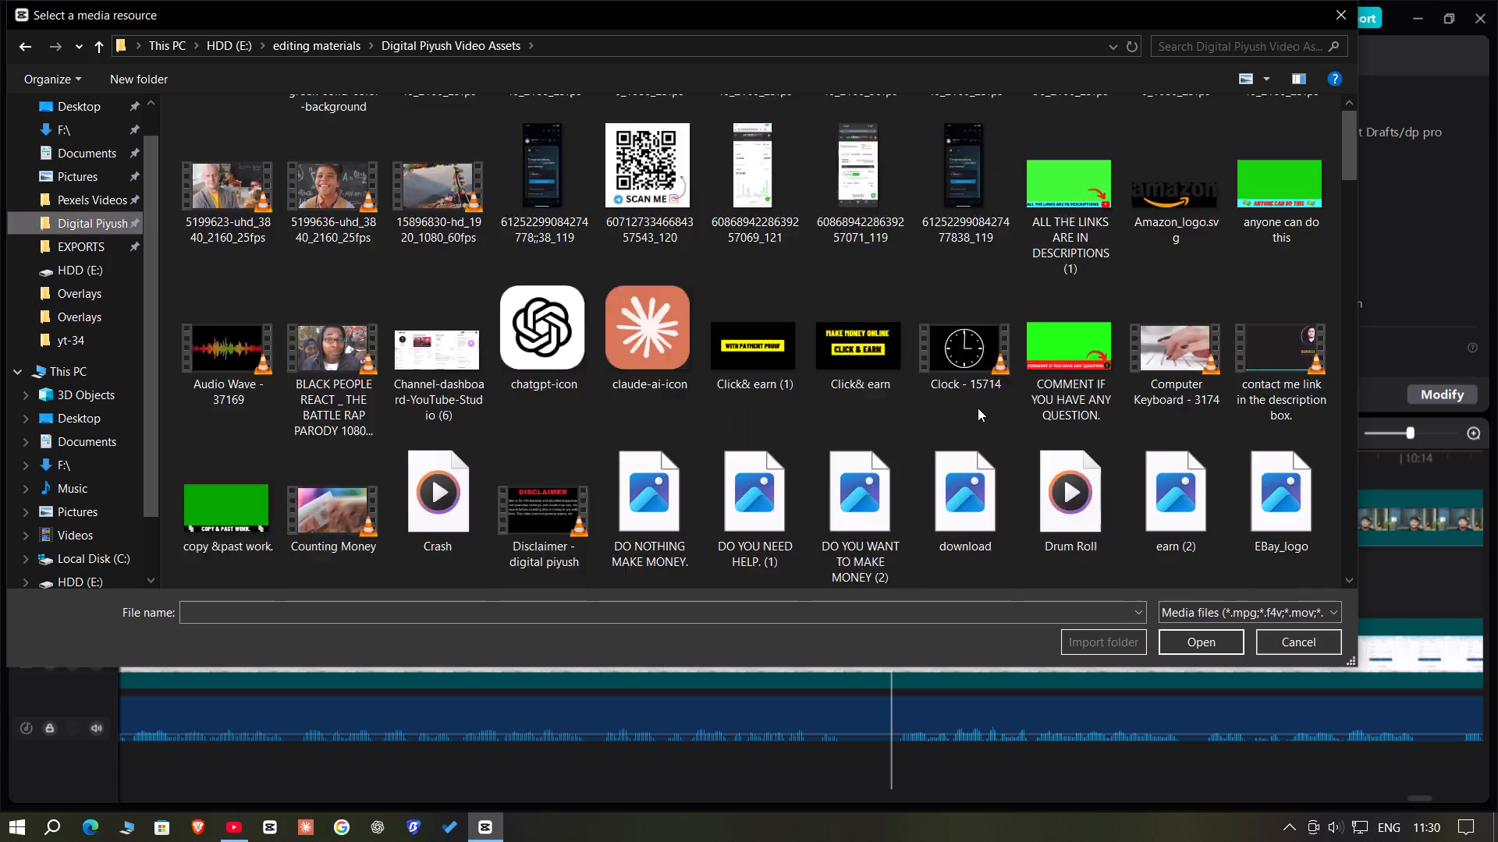
pyautogui.scroll(-18, 978, 408)
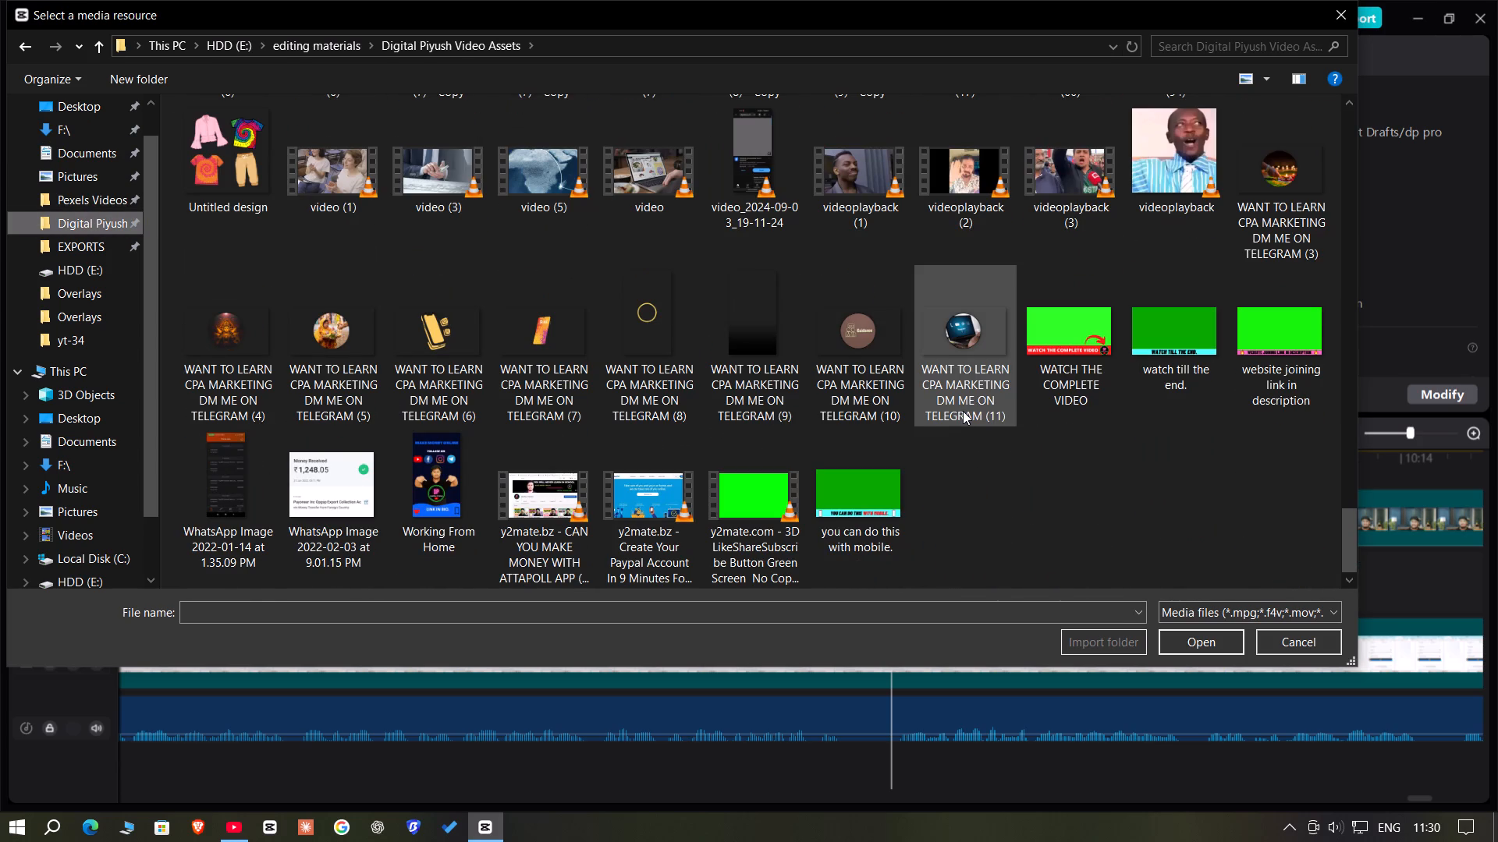
pyautogui.scroll(1, 960, 414)
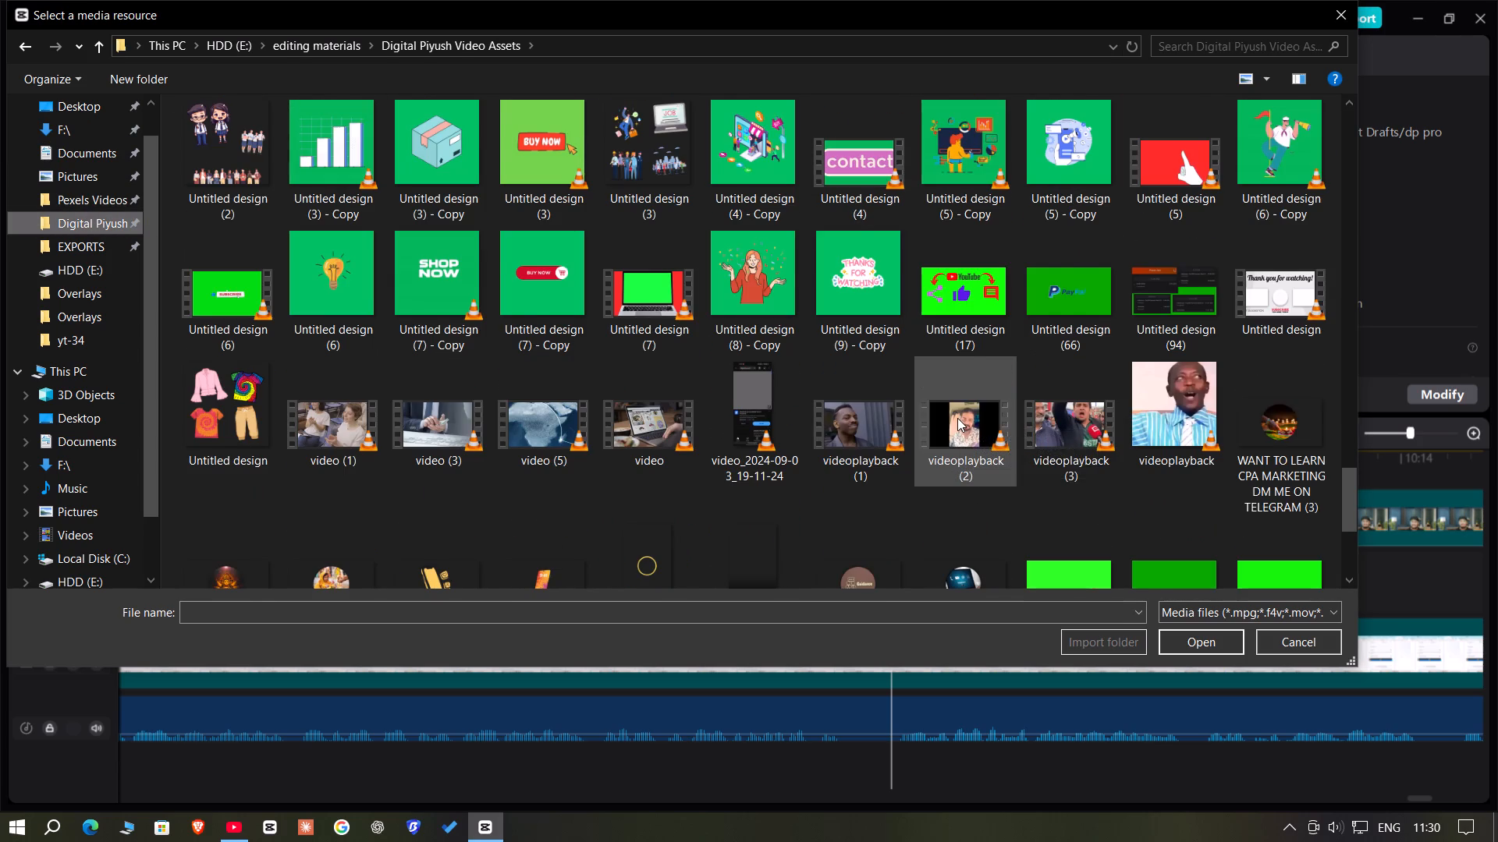
pyautogui.scroll(2, 957, 418)
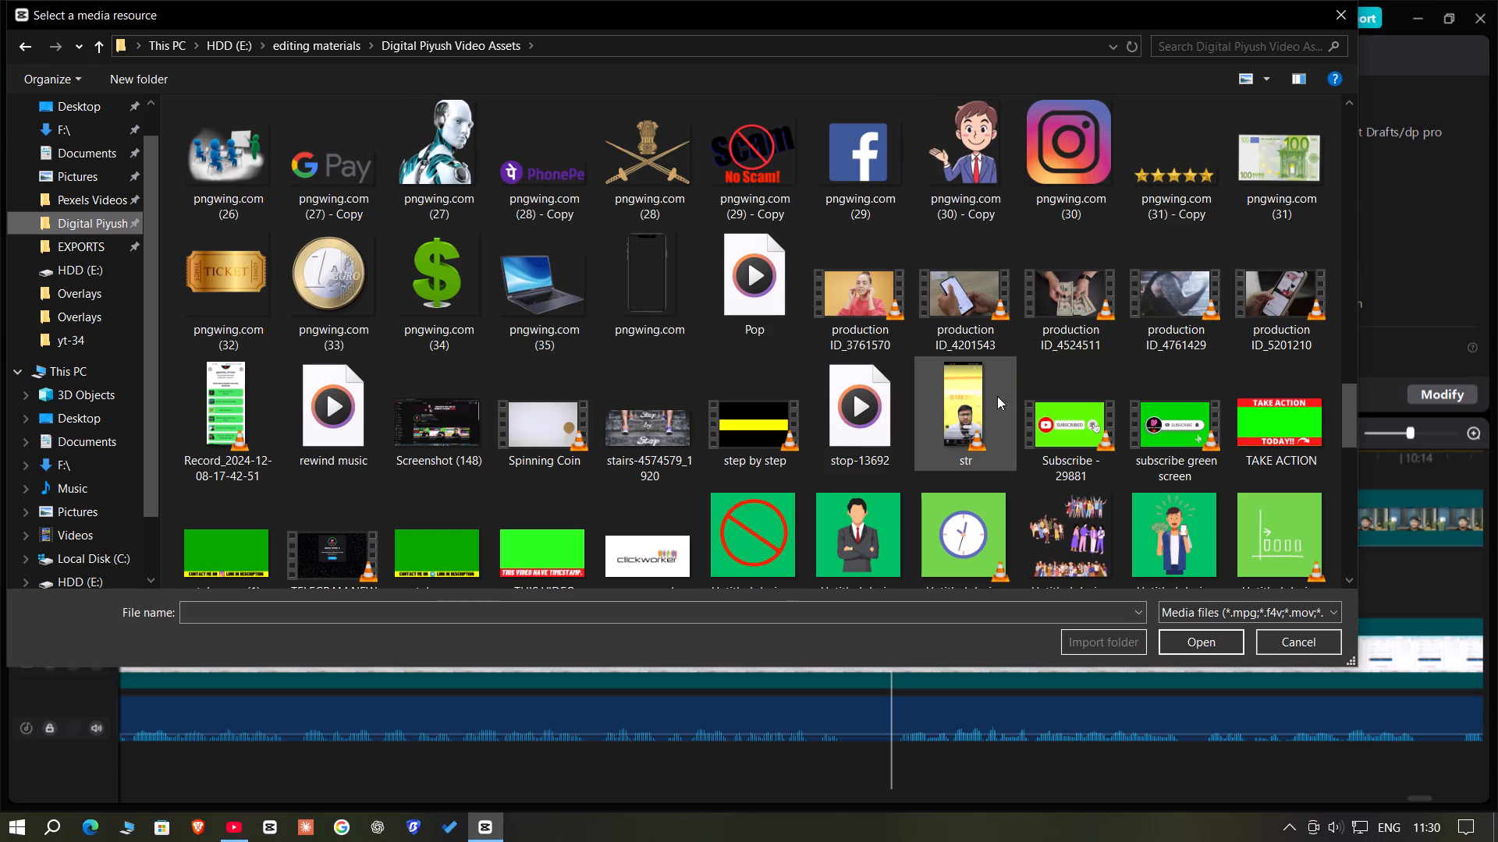
# Switch to Brave, search the web for "canva" in a new tab and open the Canva Creators page.
pyautogui.click(202, 827)
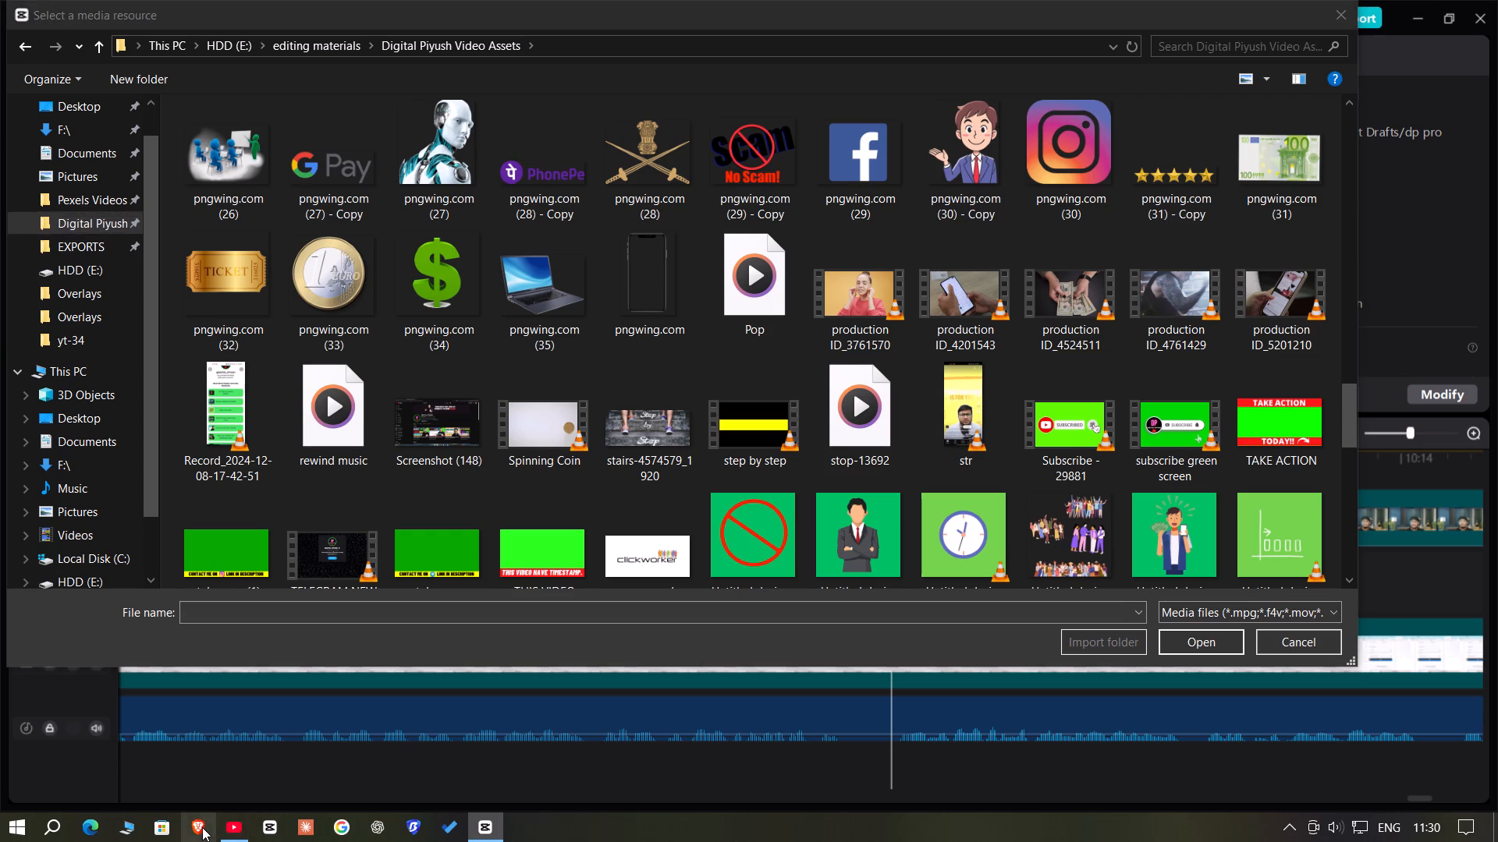
pyautogui.click(52, 29)
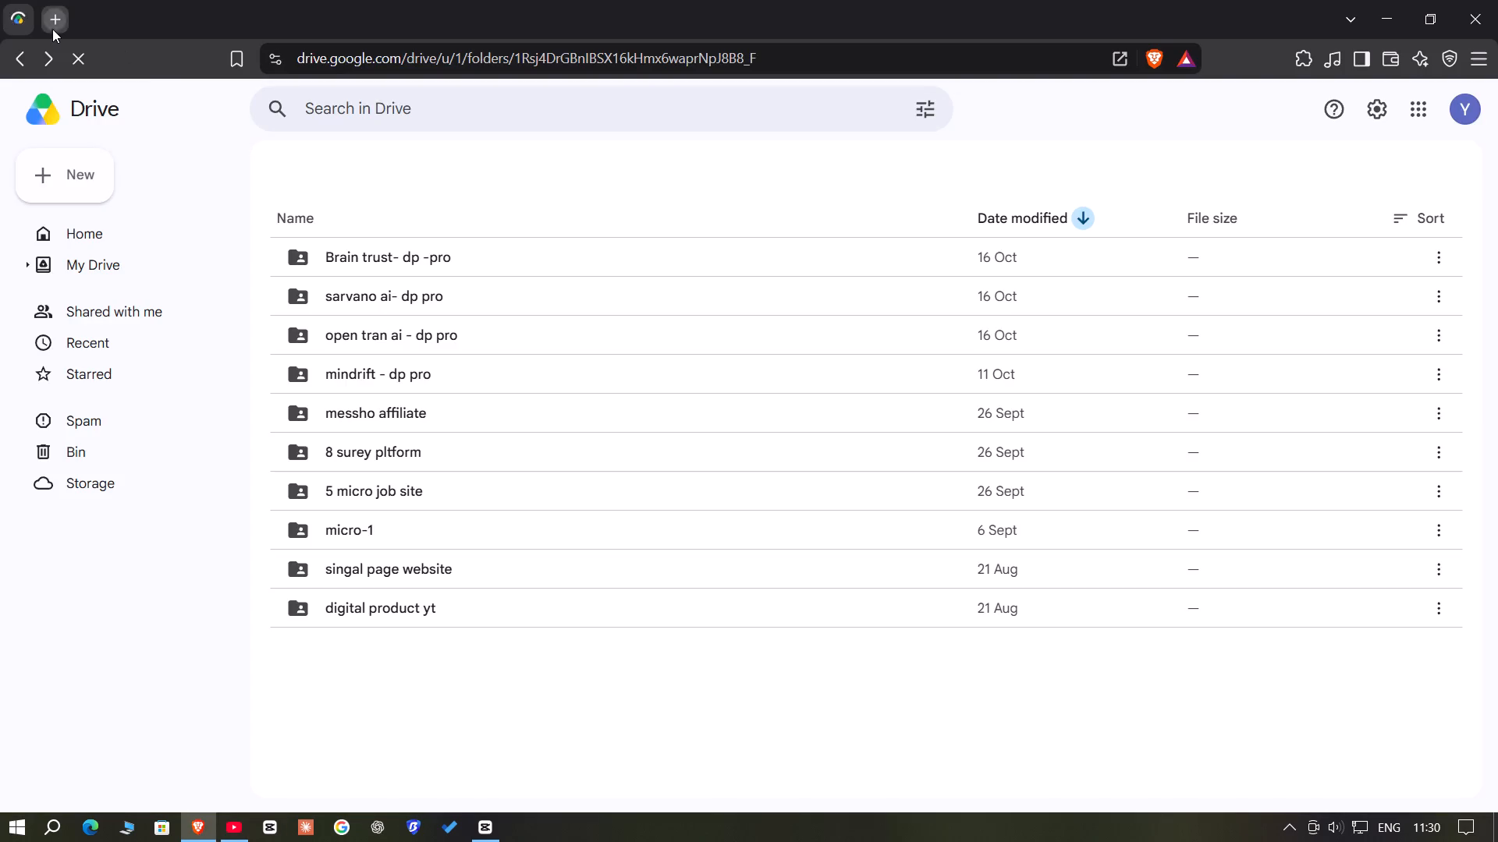
pyautogui.click(662, 280)
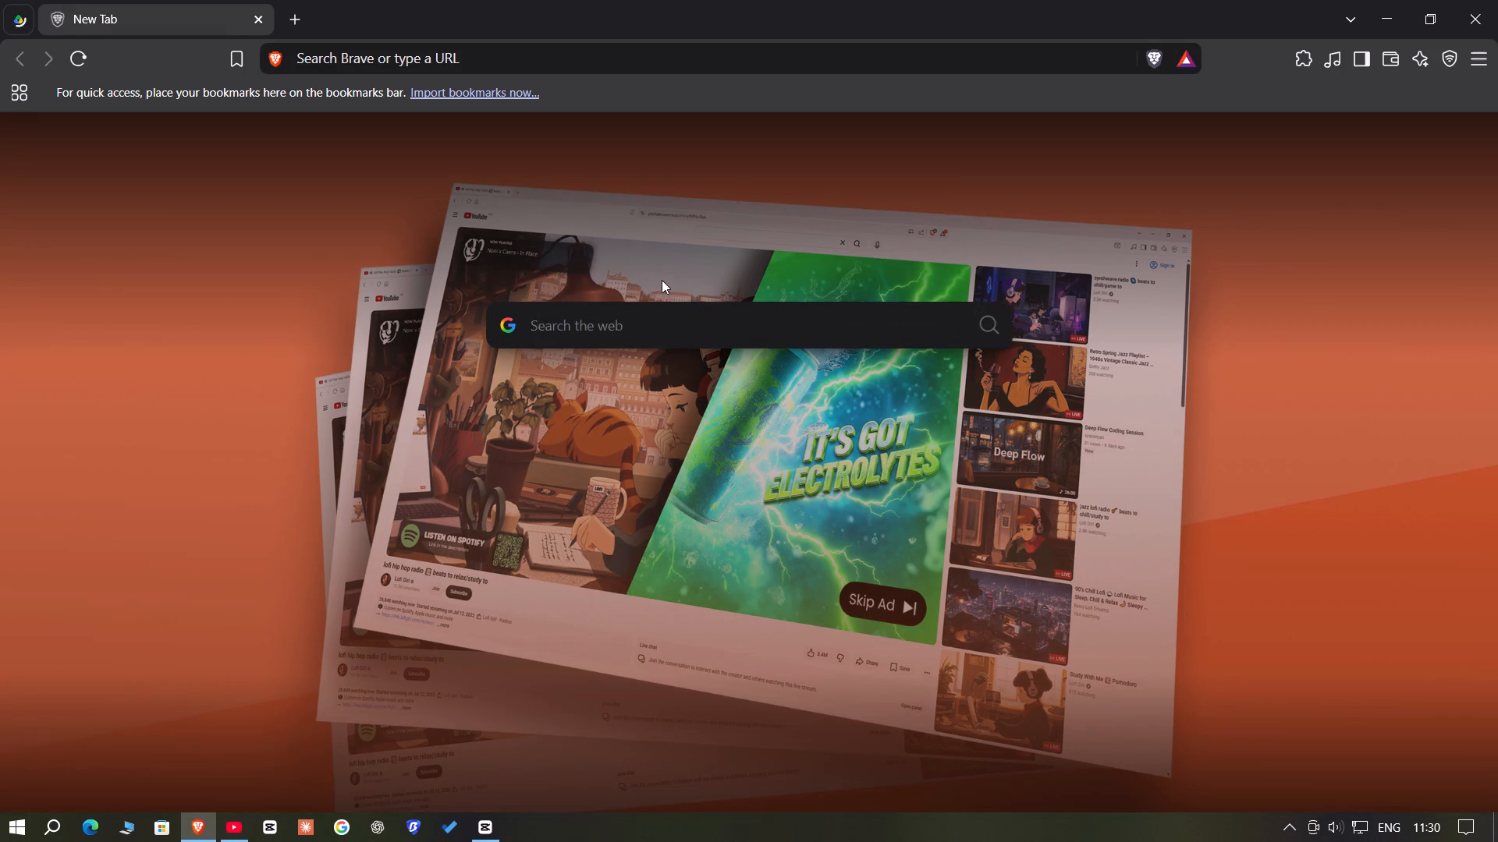
pyautogui.write('canva')
pyautogui.click(589, 394)
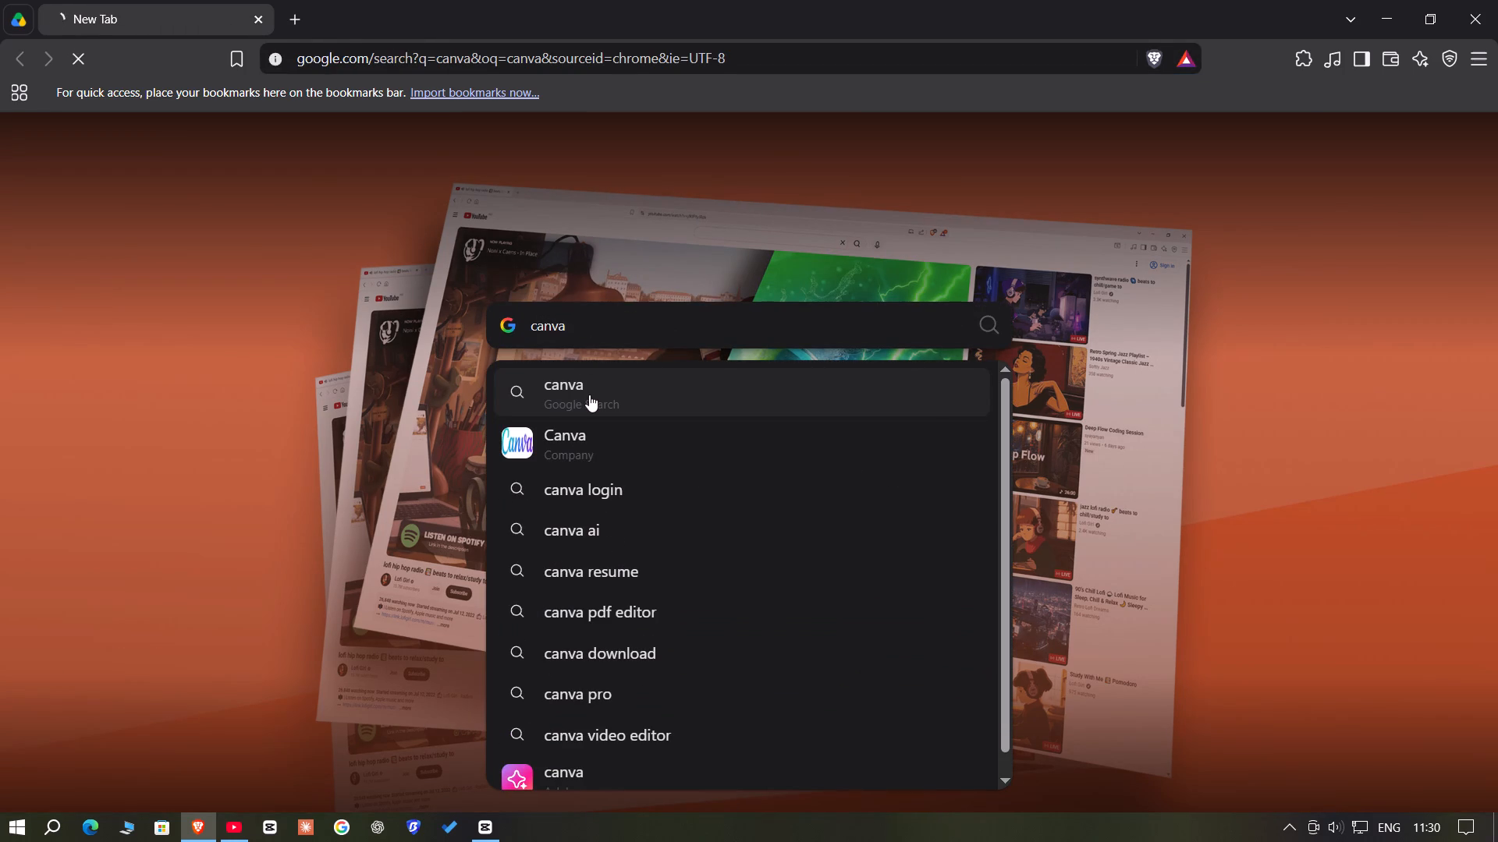
pyautogui.click(353, 283)
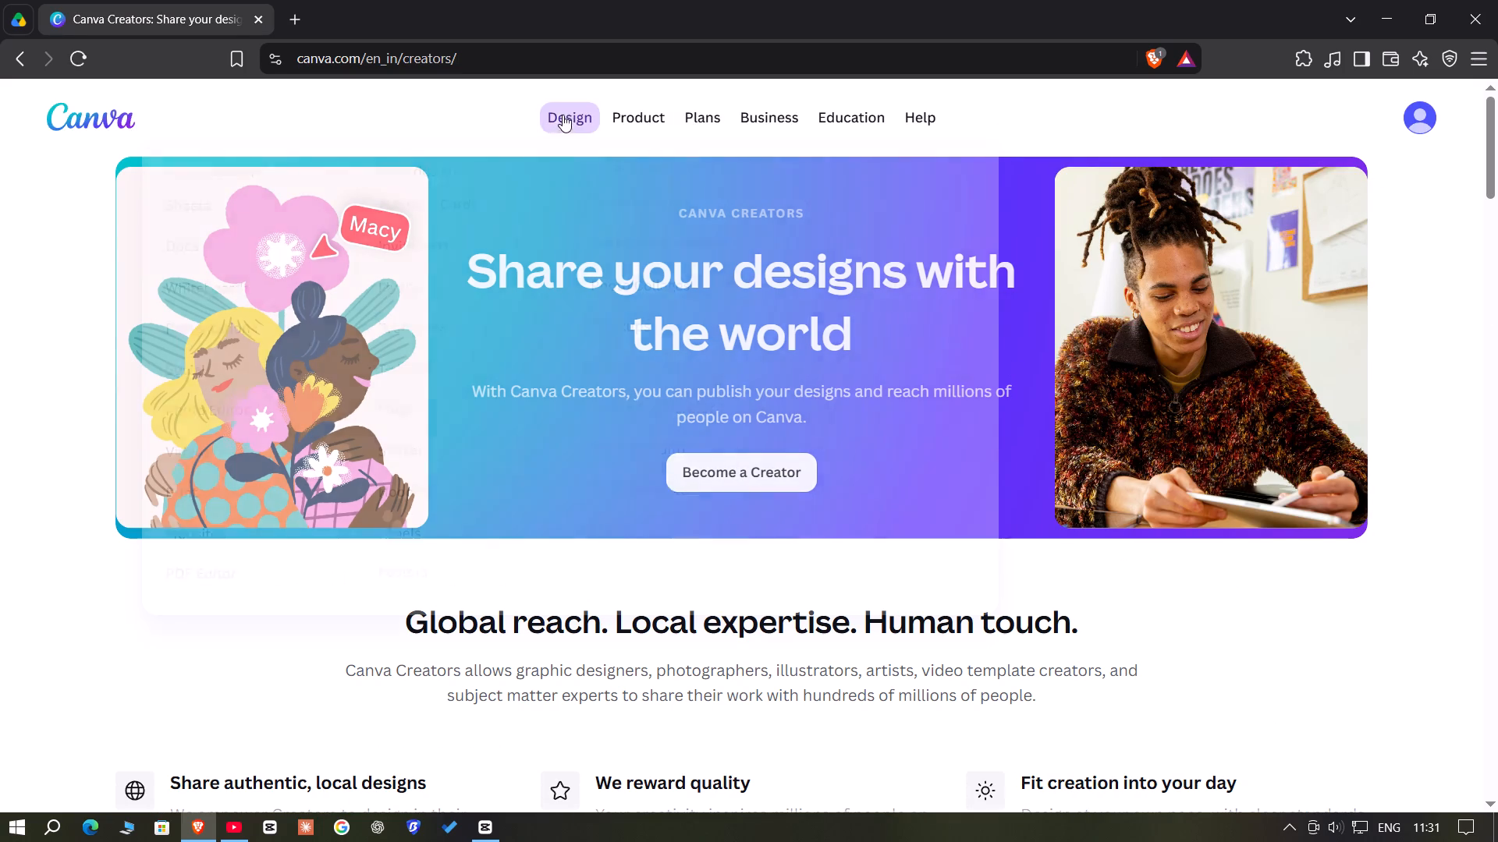
# Open the account menu on the Canva site.
pyautogui.click(1420, 126)
pyautogui.click(1420, 126)
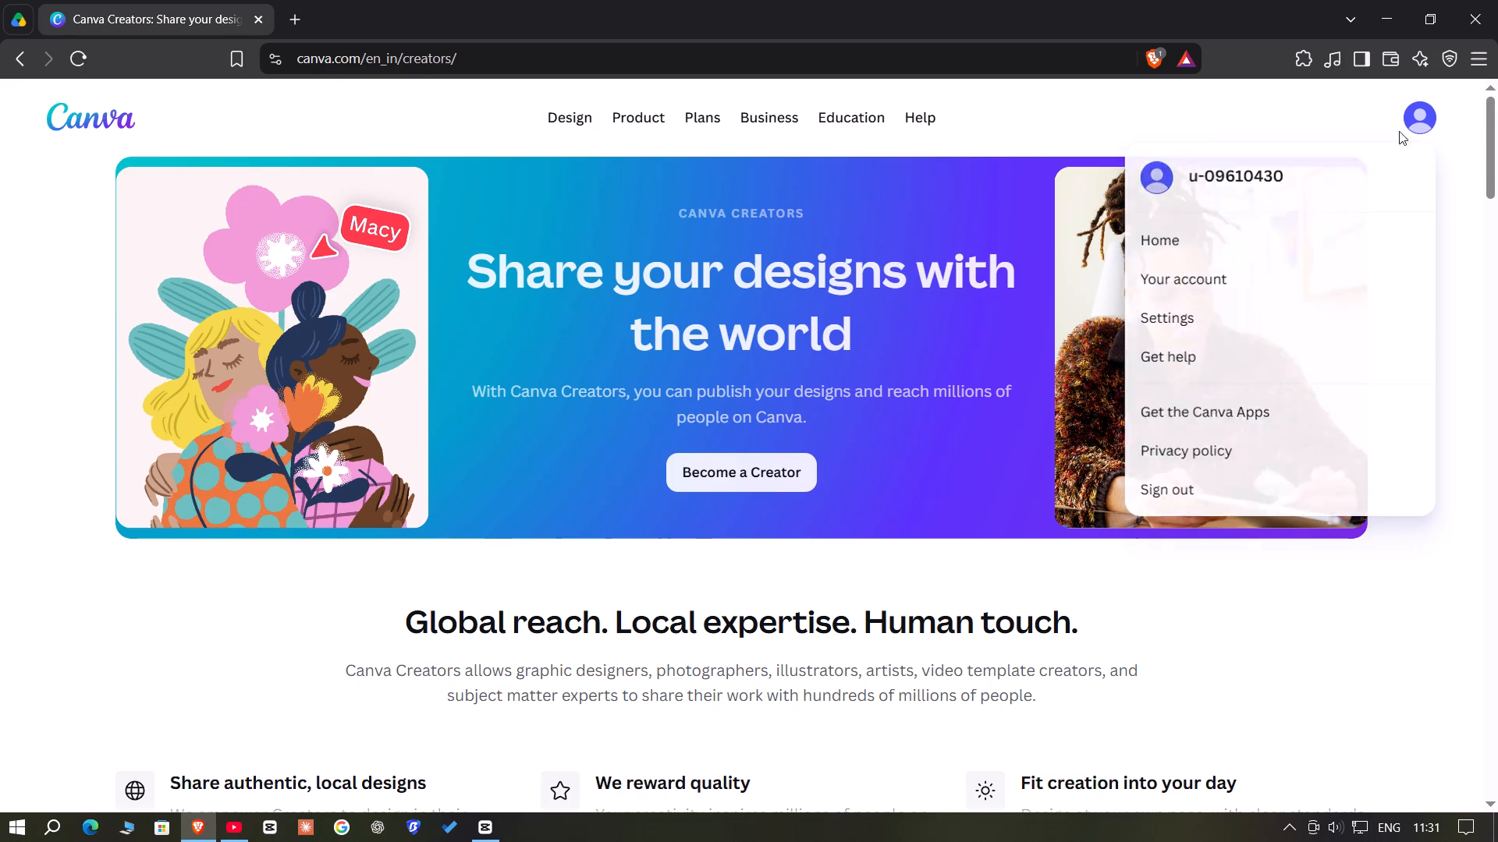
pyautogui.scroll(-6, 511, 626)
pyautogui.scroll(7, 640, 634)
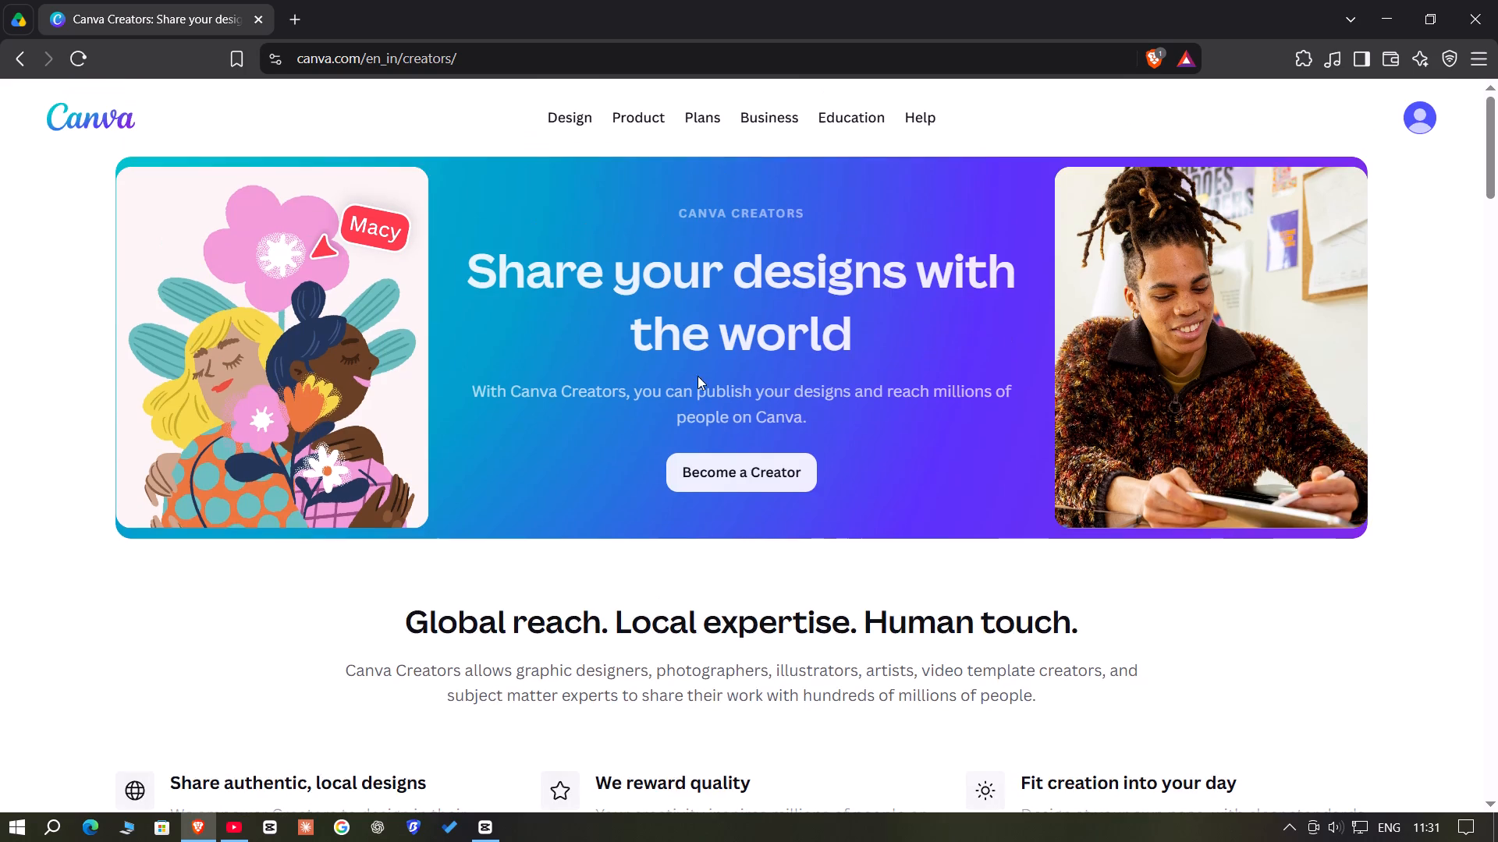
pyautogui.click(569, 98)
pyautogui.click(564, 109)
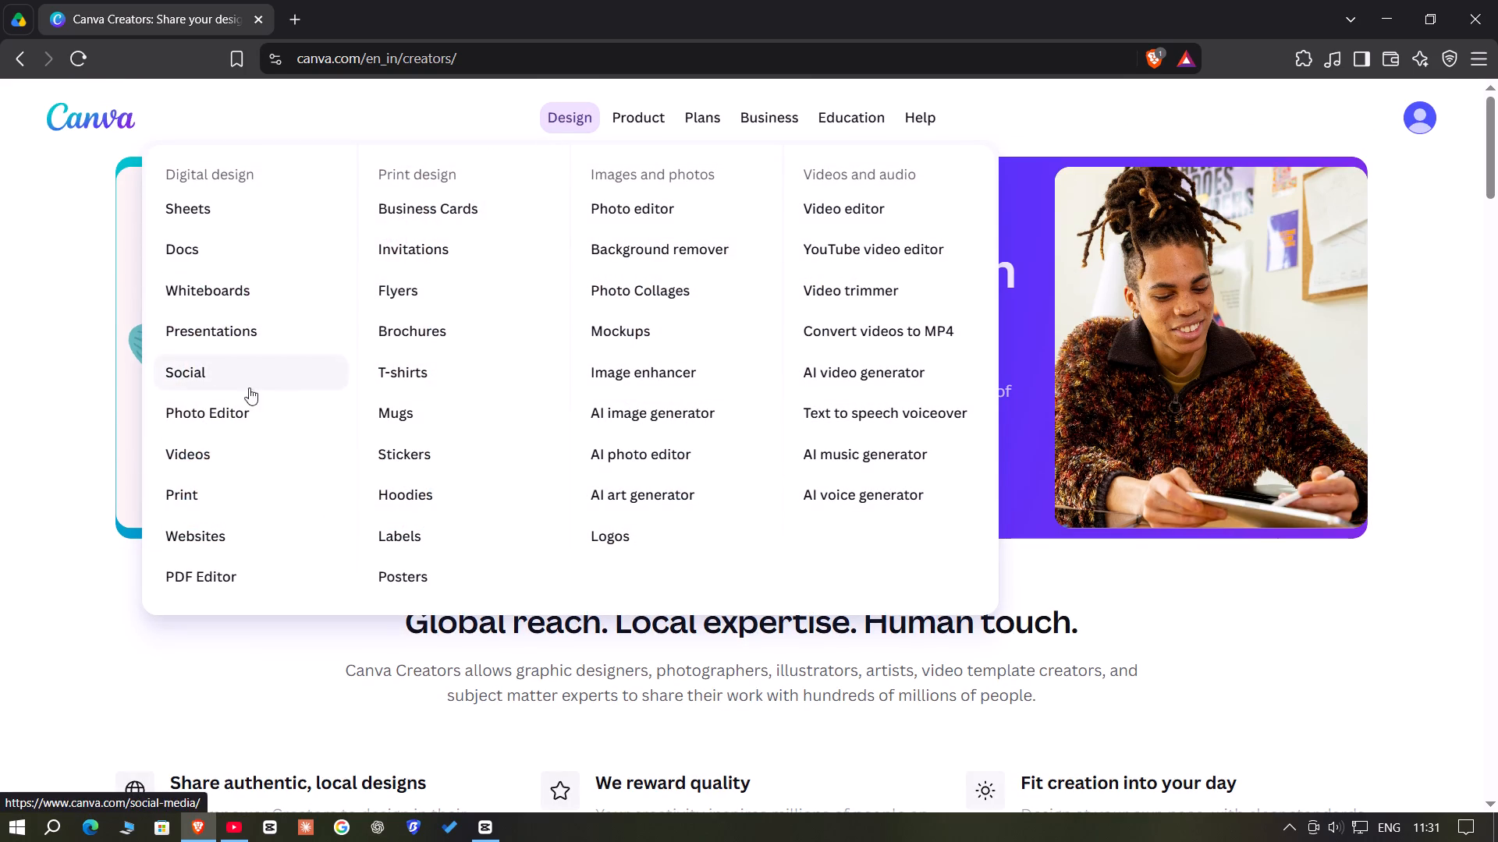
# Go back to the "canva" search results and open the "Log into your Canva account" result.
pyautogui.click(25, 54)
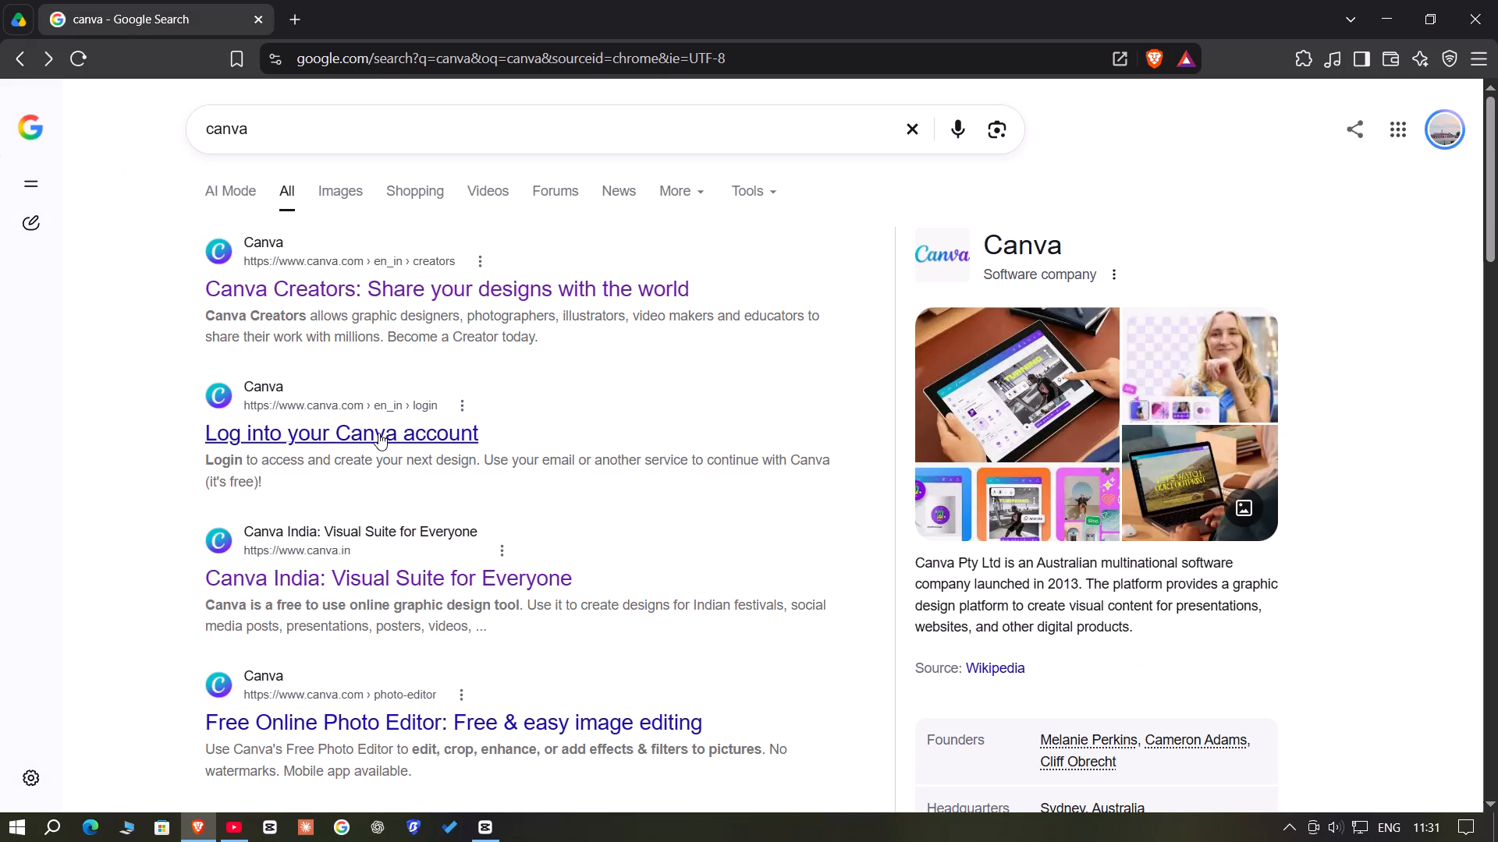
pyautogui.click(378, 443)
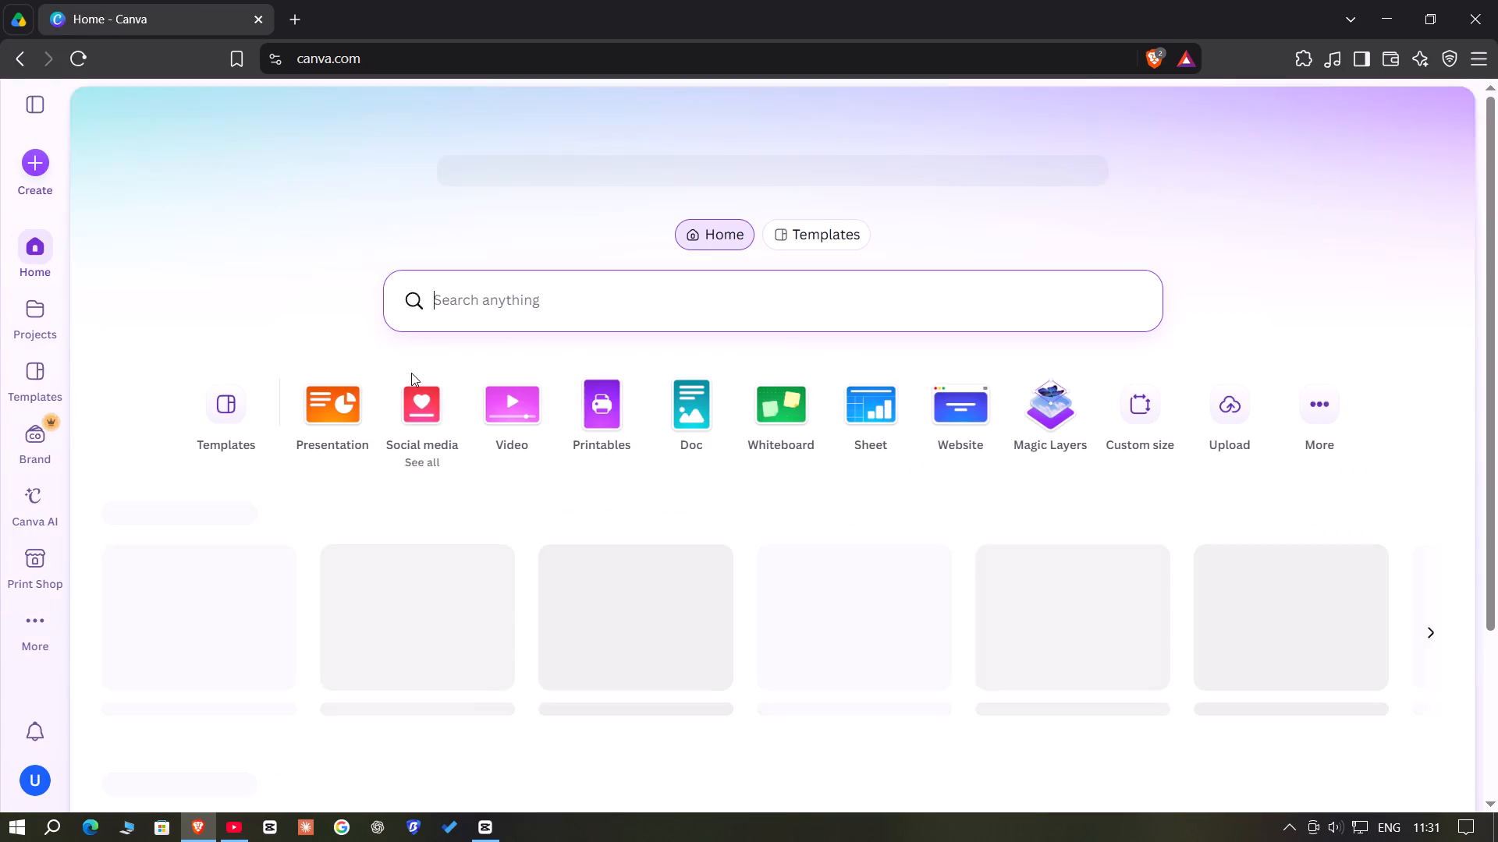
# Open the recent "WANT TO LEARN CPA" design from the Canva account's projects.
pyautogui.click(38, 313)
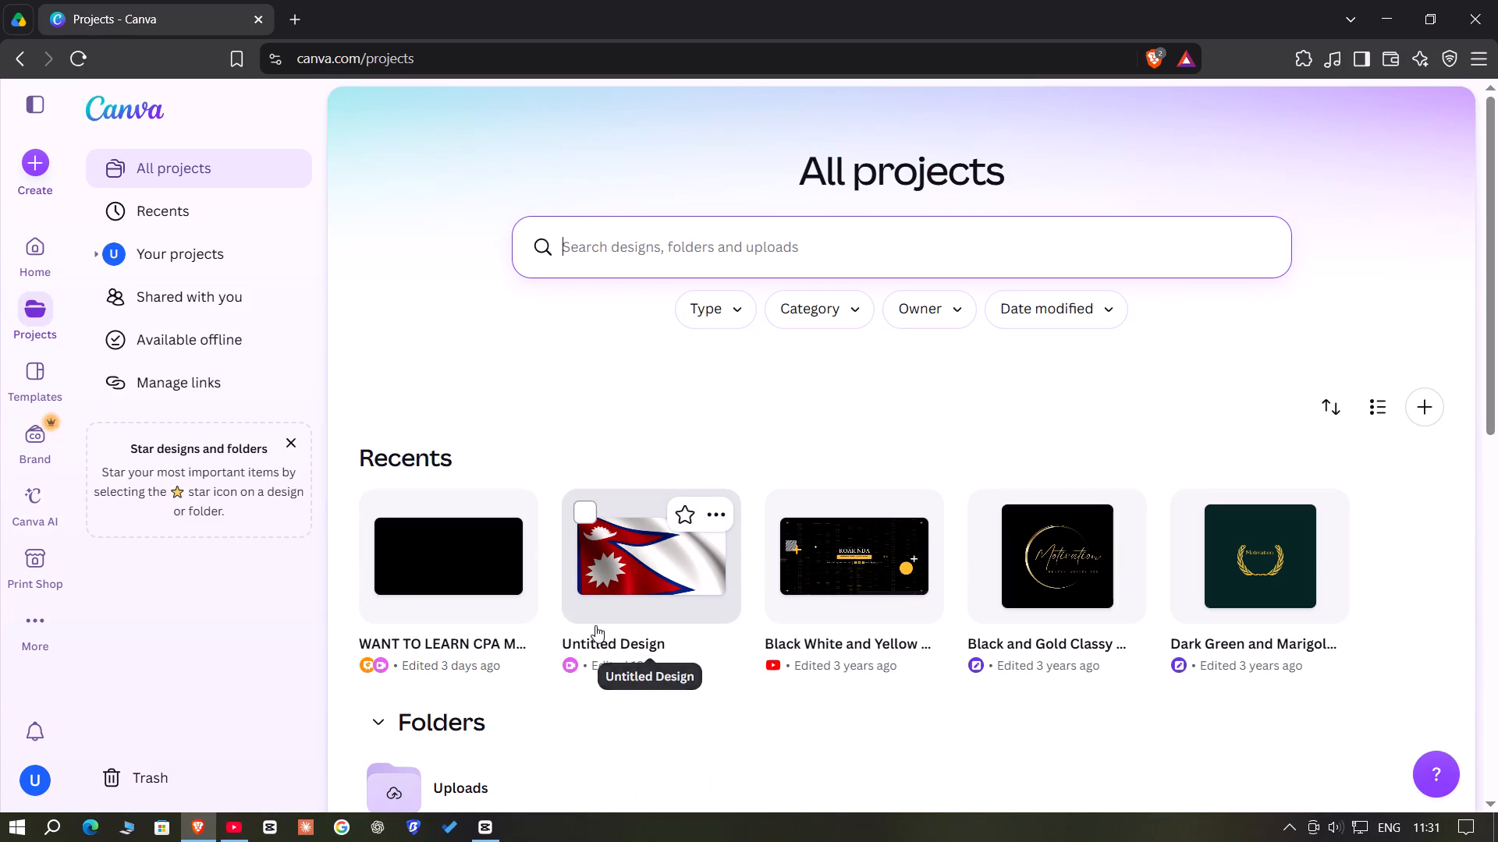
pyautogui.click(478, 563)
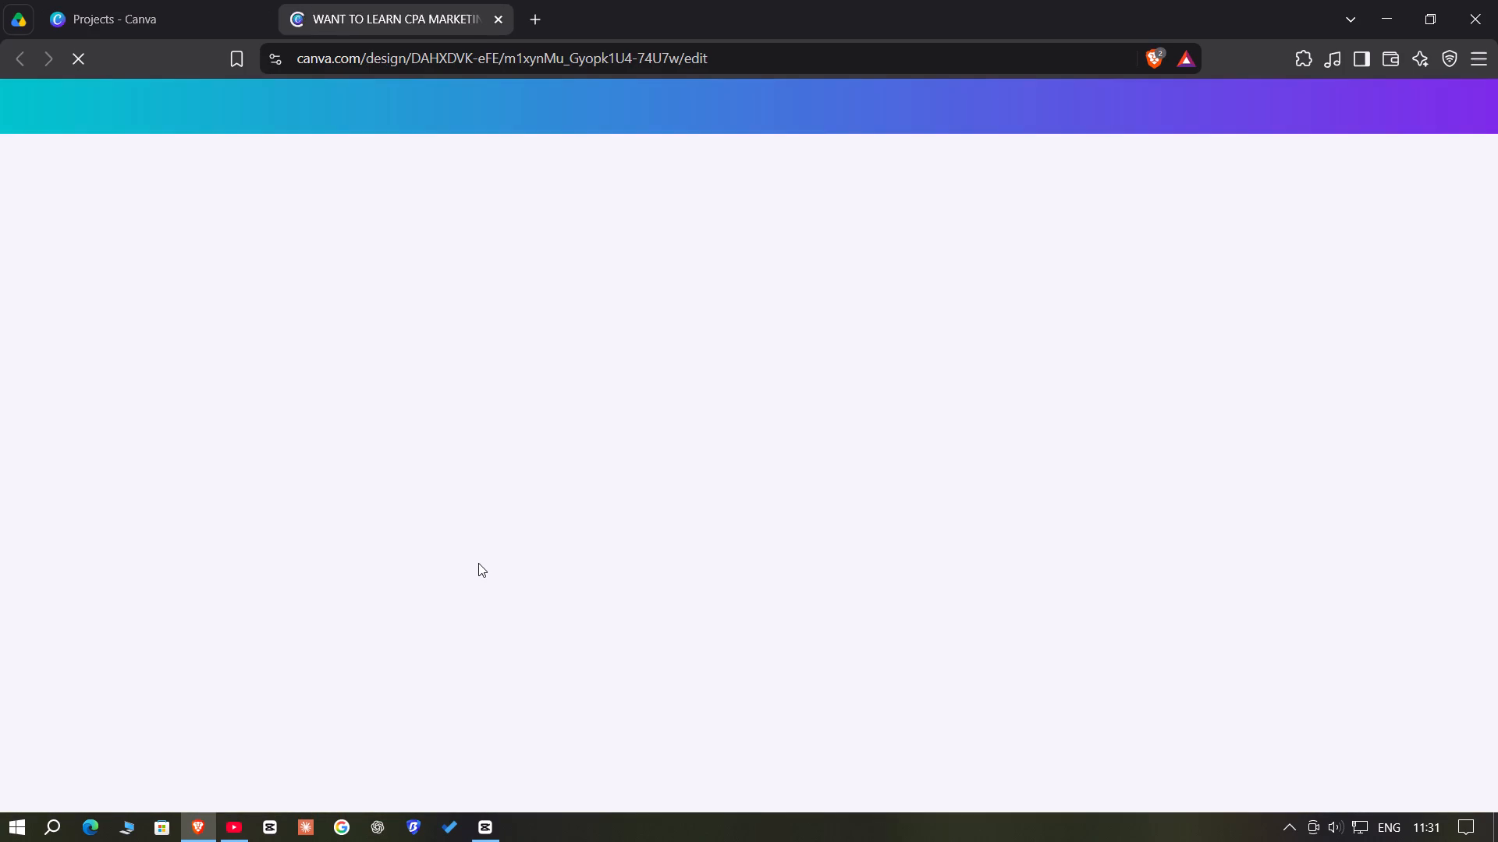